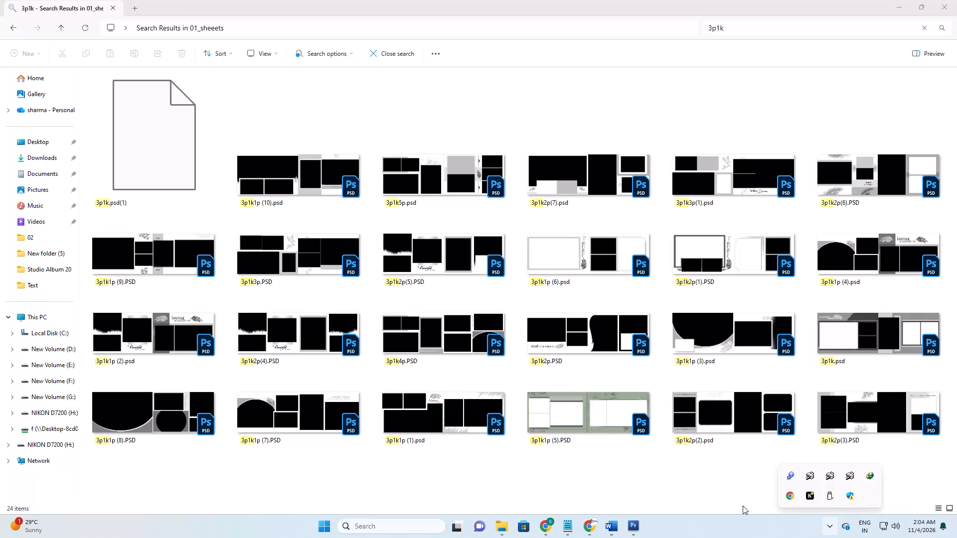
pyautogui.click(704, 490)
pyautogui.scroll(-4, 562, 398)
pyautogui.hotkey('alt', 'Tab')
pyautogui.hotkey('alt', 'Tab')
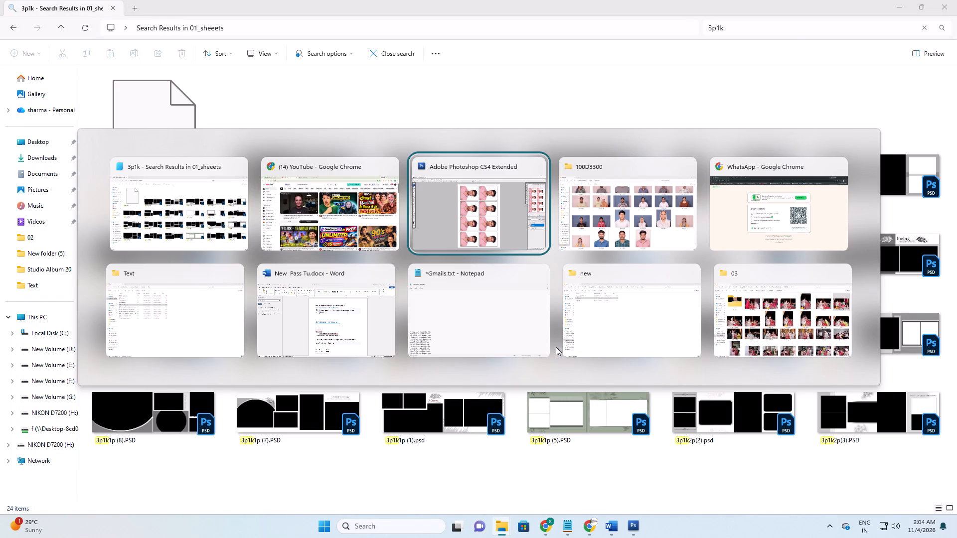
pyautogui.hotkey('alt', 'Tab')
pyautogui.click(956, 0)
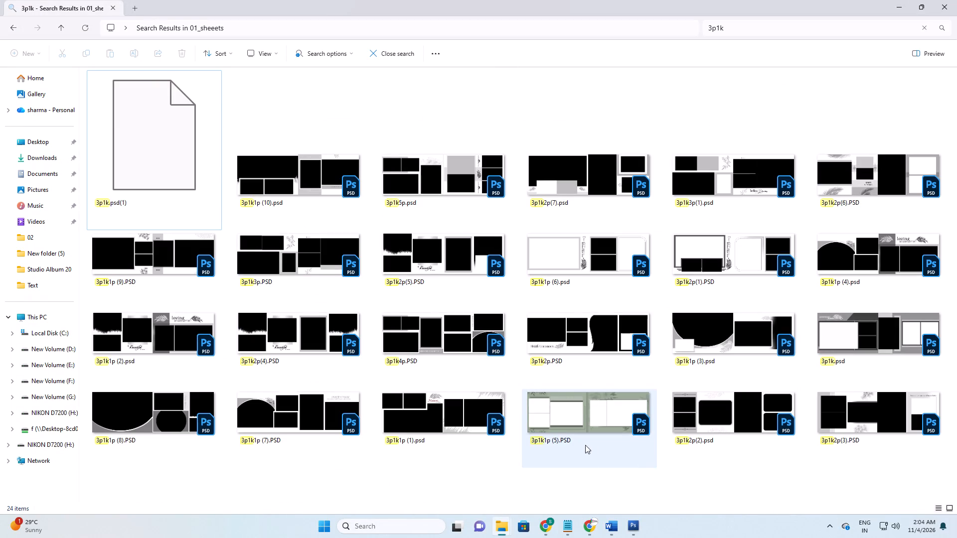
# Close the "new" and "Text" folder windows and bring up the 03 wedding photo folder.
pyautogui.click(498, 527)
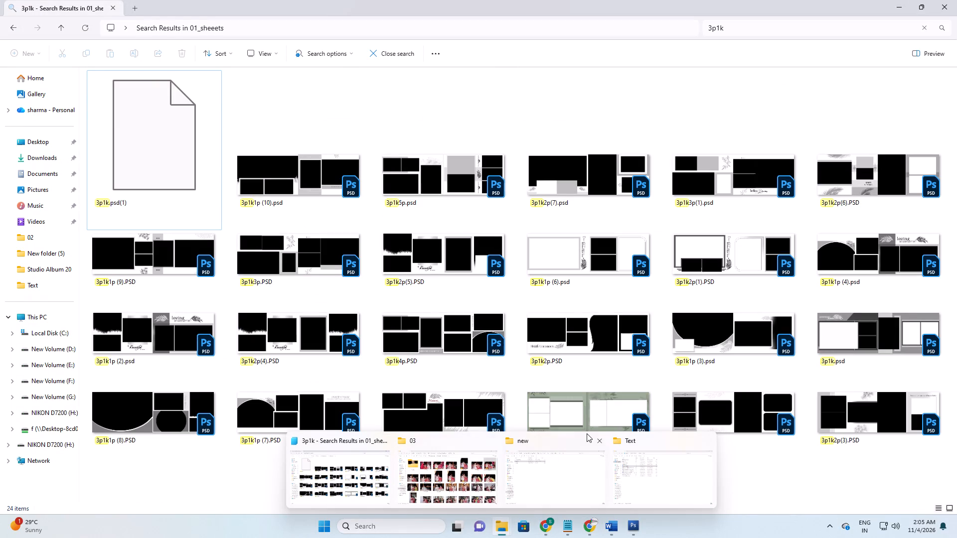
pyautogui.click(602, 440)
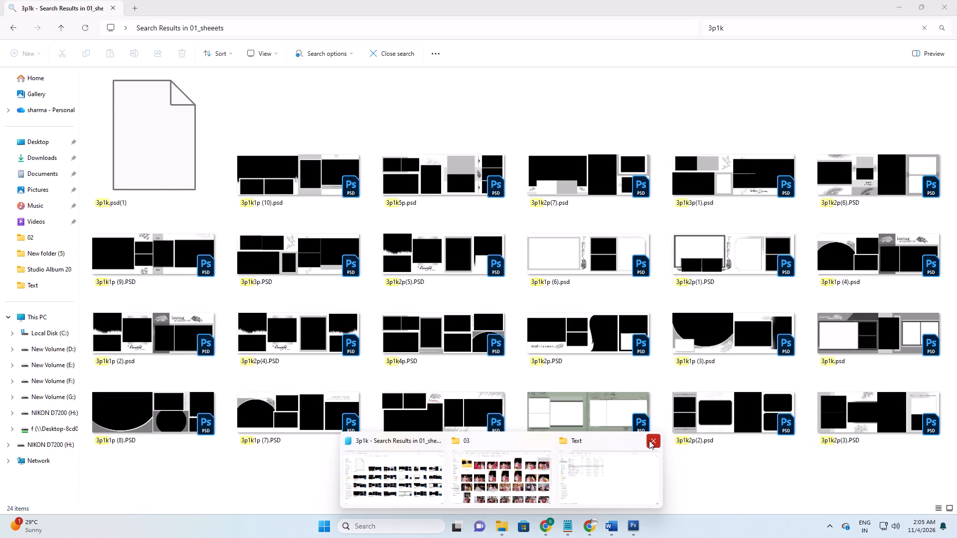
pyautogui.click(650, 440)
pyautogui.click(559, 474)
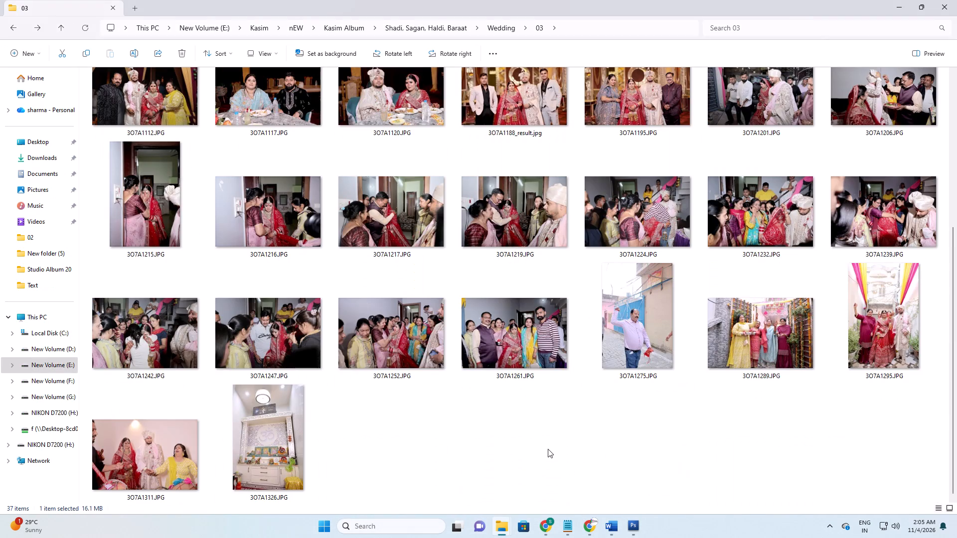
# Look over the first row of wedding photos in folder 03, from 3O7A1007.JPG to 3O7A1062.JPG.
pyautogui.click(529, 449)
pyautogui.scroll(10, 529, 449)
pyautogui.click(312, 162)
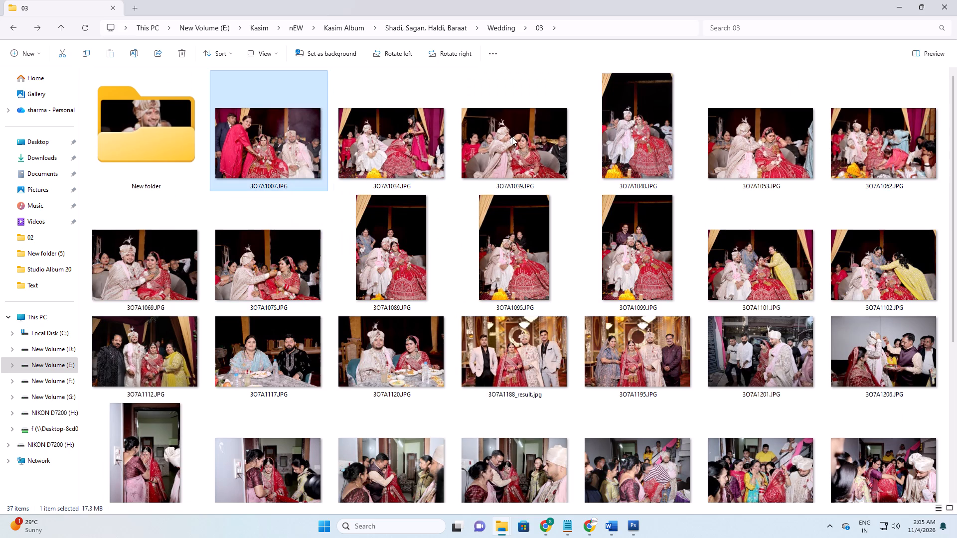
pyautogui.keyDown('ctrl'); pyautogui.keyDown('shift'); pyautogui.click(507, 134); pyautogui.keyUp('shift'); pyautogui.keyUp('ctrl')
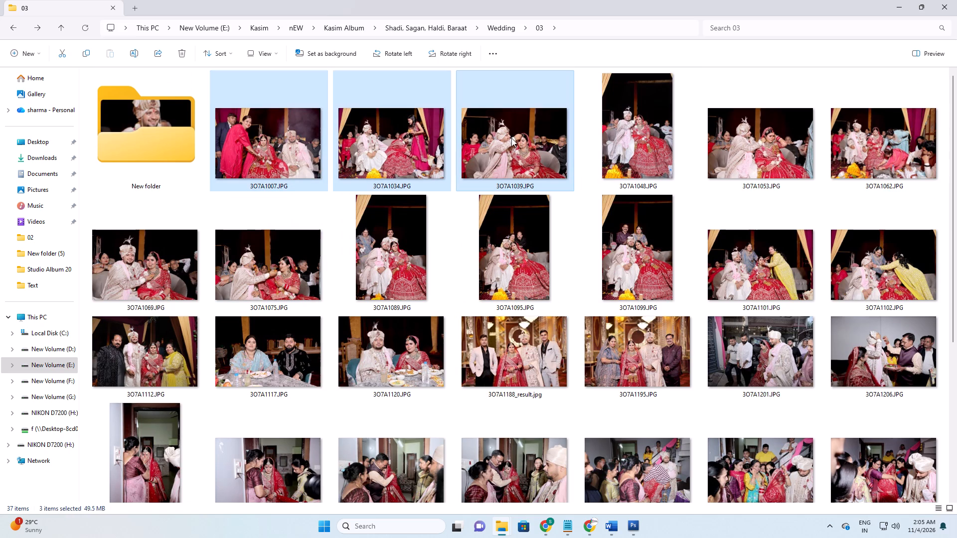
pyautogui.click(848, 156)
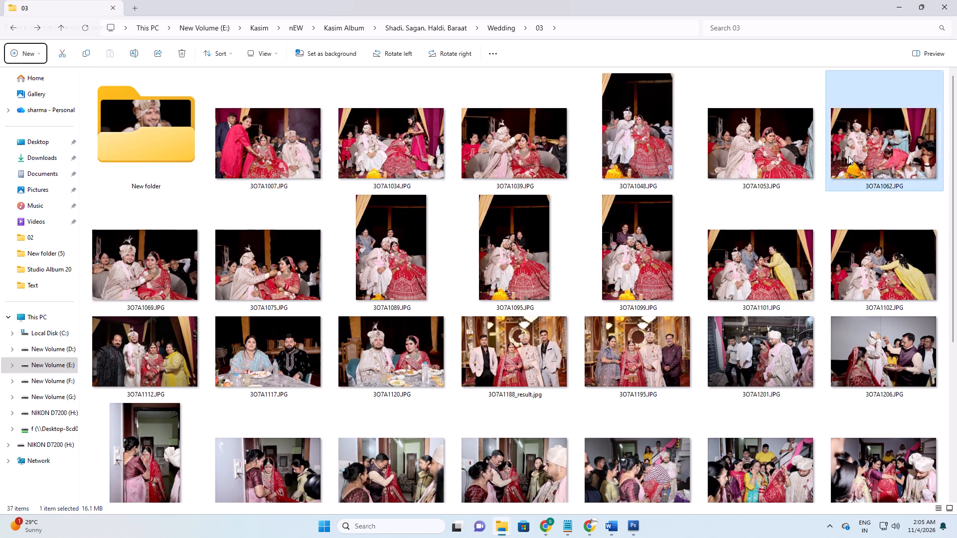
# Switch to Photoshop and close all open documents, including the passport photo sheet, without saving changes.
pyautogui.hotkey('alt', 'Tab')
pyautogui.hotkey('alt', 'Tab')
pyautogui.hotkey('alt', 'Tab')
pyautogui.hotkey('ctrl', 'w')
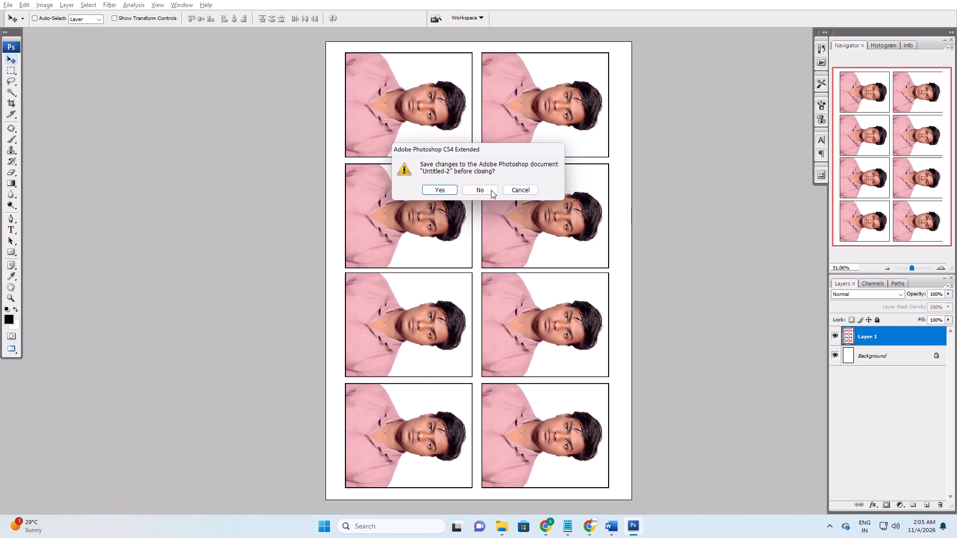
pyautogui.keyDown('ctrl'); pyautogui.click(491, 190); pyautogui.keyUp('ctrl')
pyautogui.hotkey('ctrl', 'w')
pyautogui.keyDown('ctrl'); pyautogui.click(491, 190); pyautogui.keyUp('ctrl')
pyautogui.hotkey('ctrl', 'w')
pyautogui.keyDown('ctrl'); pyautogui.click(491, 195); pyautogui.keyUp('ctrl')
pyautogui.keyDown('ctrl'); pyautogui.click(487, 190); pyautogui.keyUp('ctrl')
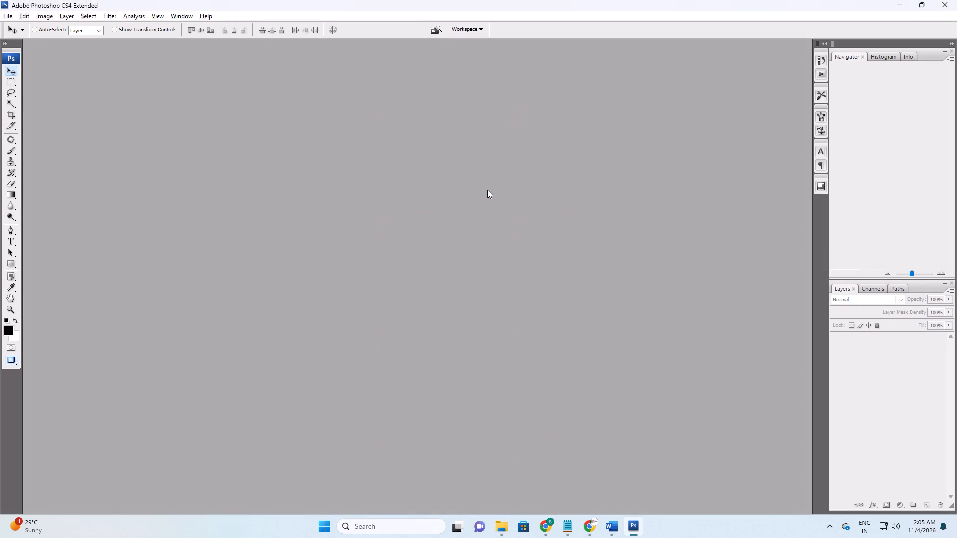
# Open 113.psd from New folder (5) in the Kasim folder on drive E to check its layout, and close it again.
pyautogui.doubleClick(487, 190)
pyautogui.click(357, 194)
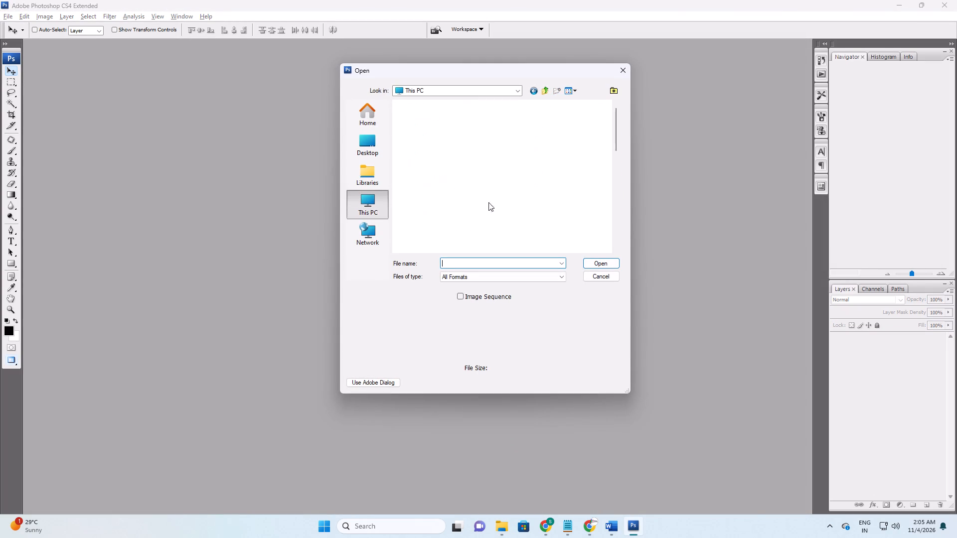
pyautogui.doubleClick(493, 238)
pyautogui.press('k')
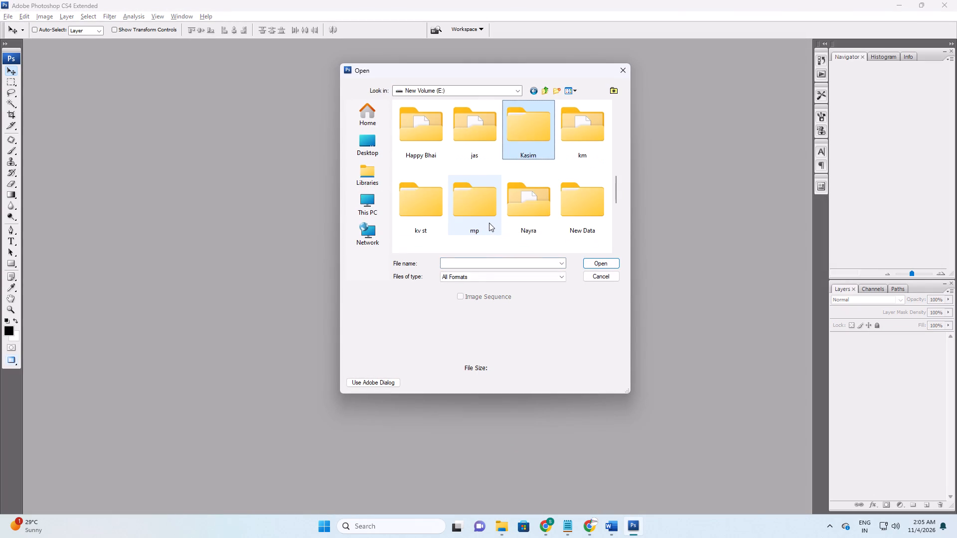
pyautogui.press('Return')
pyautogui.scroll(-9, 488, 223)
pyautogui.scroll(8, 484, 219)
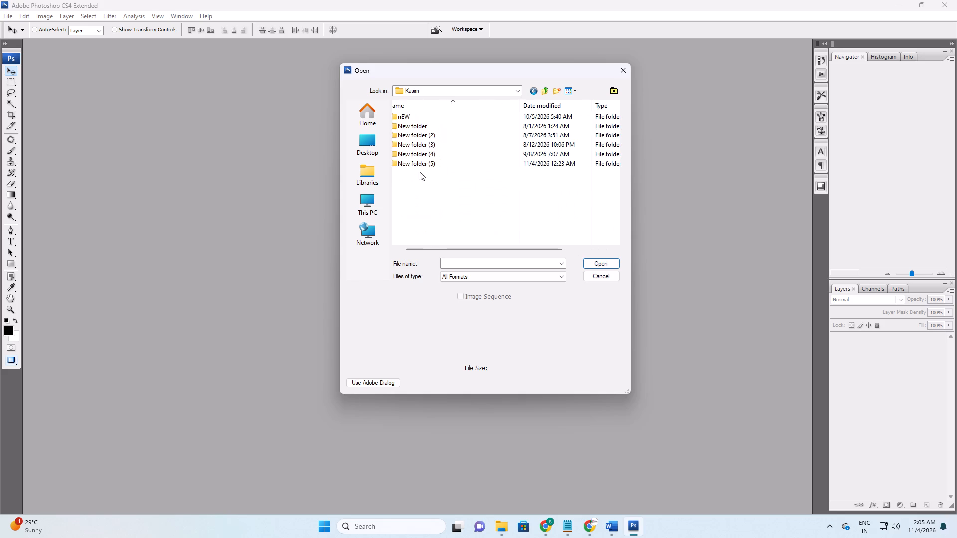
pyautogui.doubleClick(422, 166)
pyautogui.press('End')
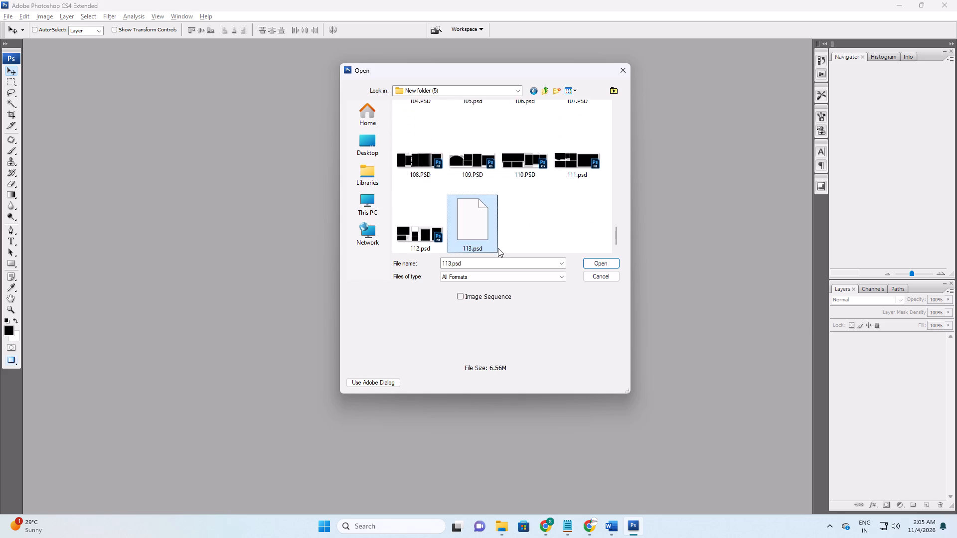
pyautogui.press('Return')
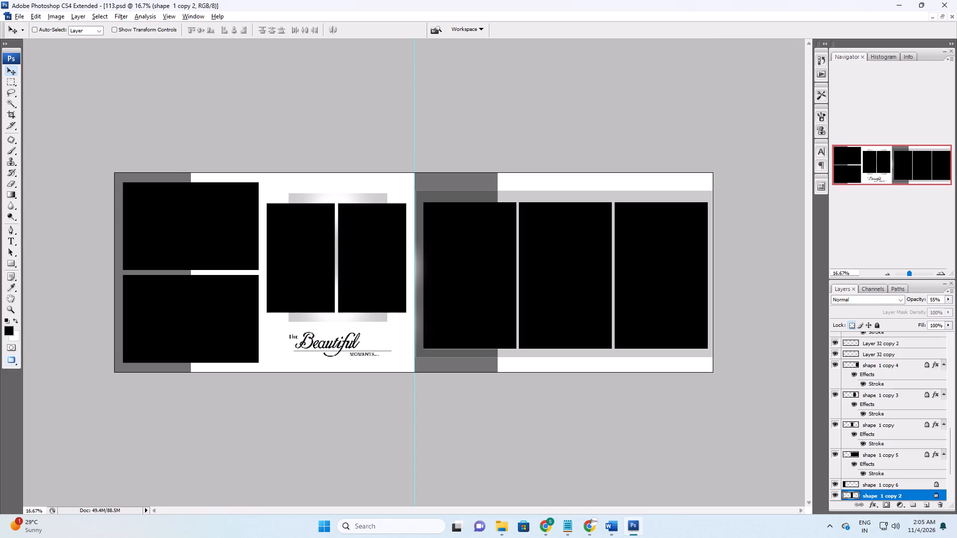
pyautogui.click(498, 255)
pyautogui.hotkey('ctrl', 'w')
# Return to the 03 folder and review the photos 3O7A1039, 3O7A1048, 3O7A1053 and 3O7A1062 for the spread.
pyautogui.hotkey('alt', 'Tab')
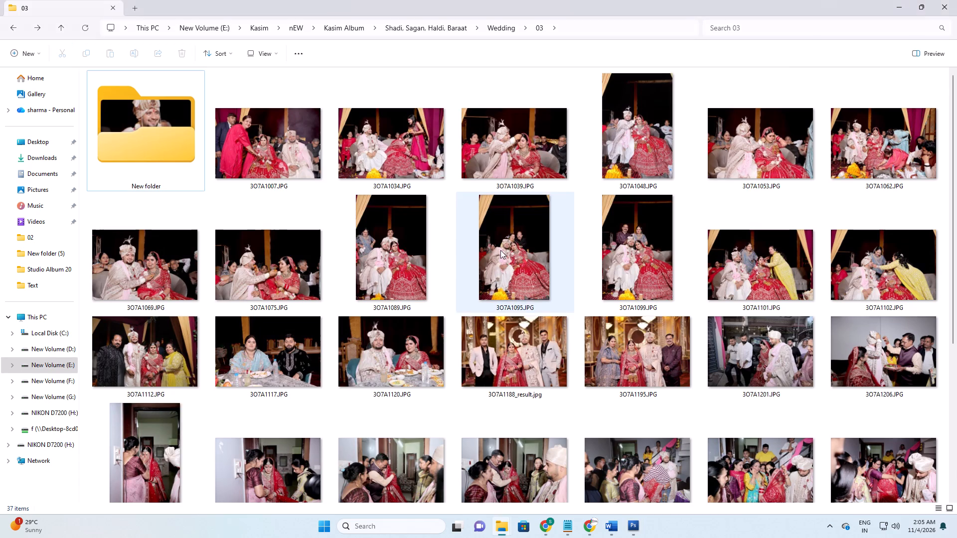
pyautogui.hotkey('alt', 'Tab')
pyautogui.hotkey('alt', 'Tab')
pyautogui.hotkey('alt', 'Tab')
pyautogui.hotkey('alt', 'Tab')
pyautogui.hotkey('alt', 'Tab')
pyautogui.click(511, 151)
pyautogui.click(638, 151)
pyautogui.click(795, 151)
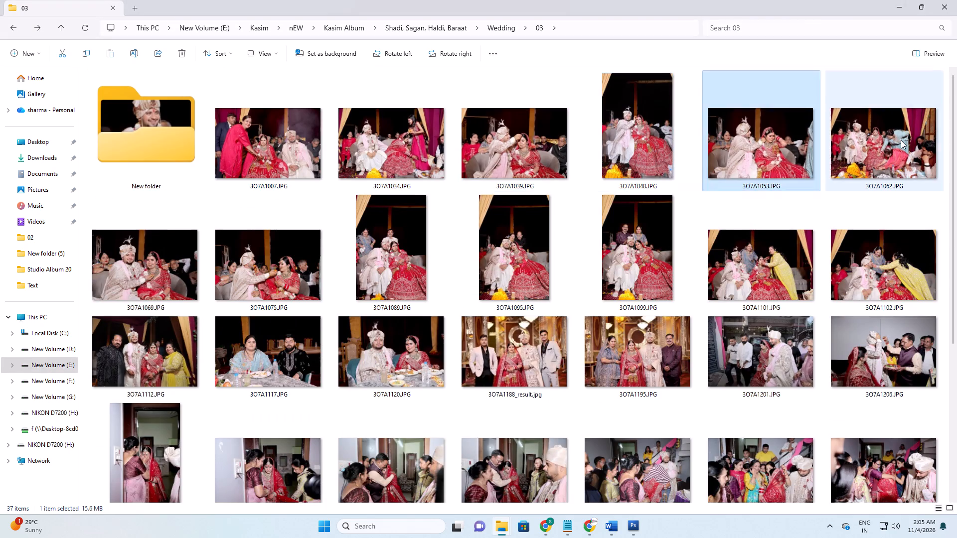
pyautogui.click(901, 140)
# Switch to the 3p1k search results in File Explorer and compare the album sheet templates for a suitable frame layout.
pyautogui.hotkey('alt', 'Tab')
pyautogui.hotkey('alt', 'Tab')
pyautogui.hotkey('alt', 'shift', 'Tab')
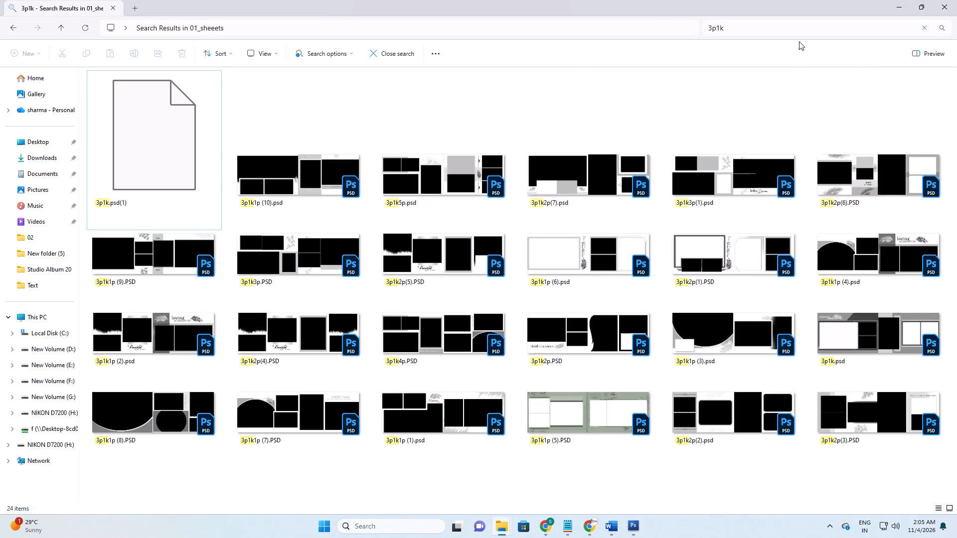
pyautogui.click(310, 185)
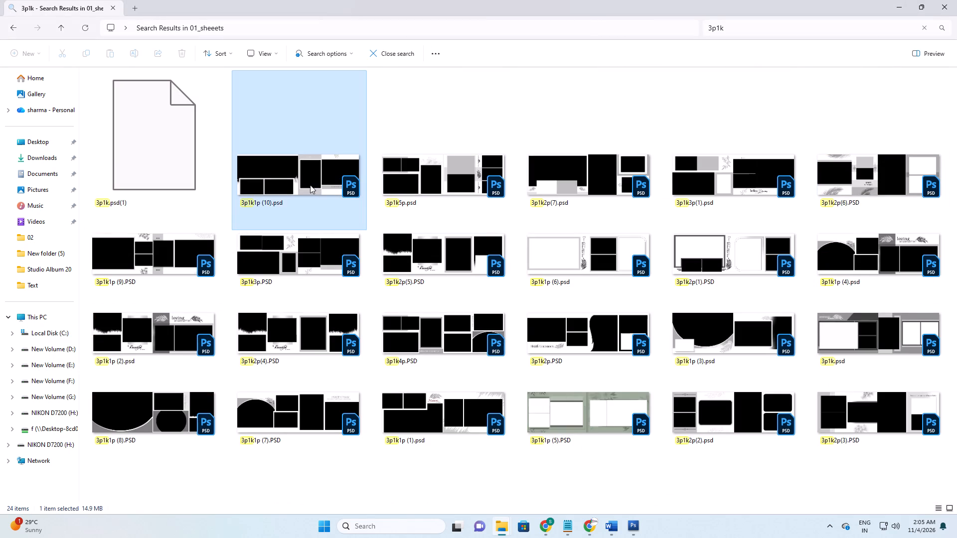
pyautogui.click(450, 180)
pyautogui.click(743, 187)
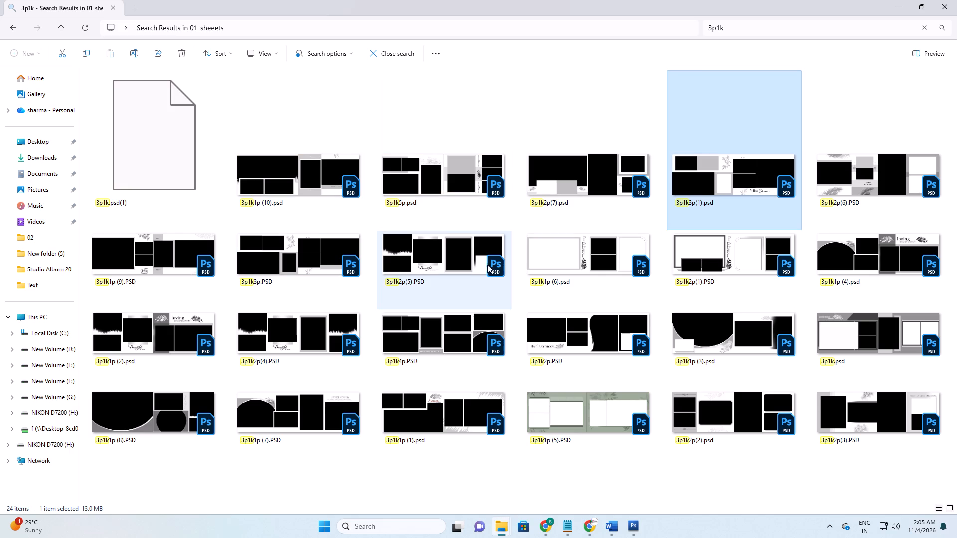
pyautogui.click(742, 263)
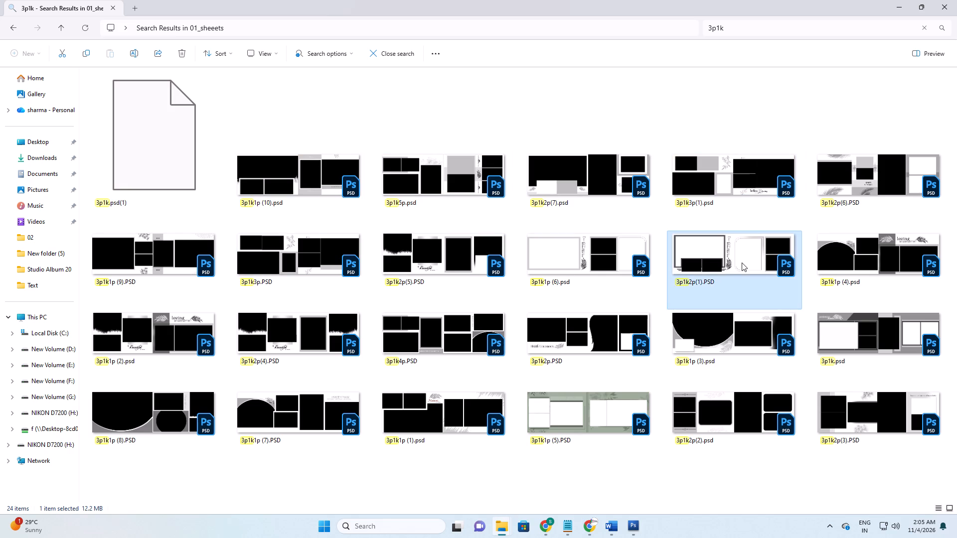
pyautogui.hotkey('alt', 'Tab')
pyautogui.hotkey('alt', 'Tab')
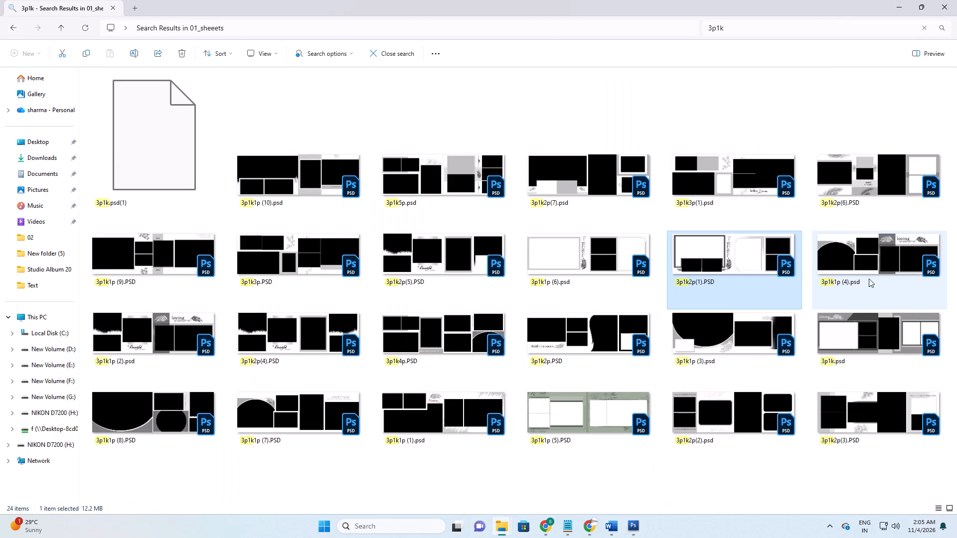
pyautogui.click(878, 266)
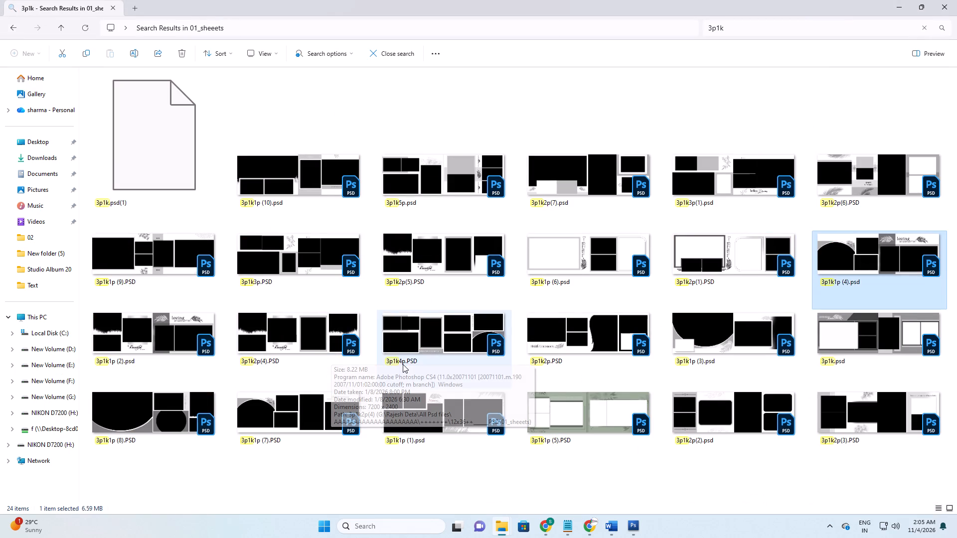
pyautogui.click(305, 344)
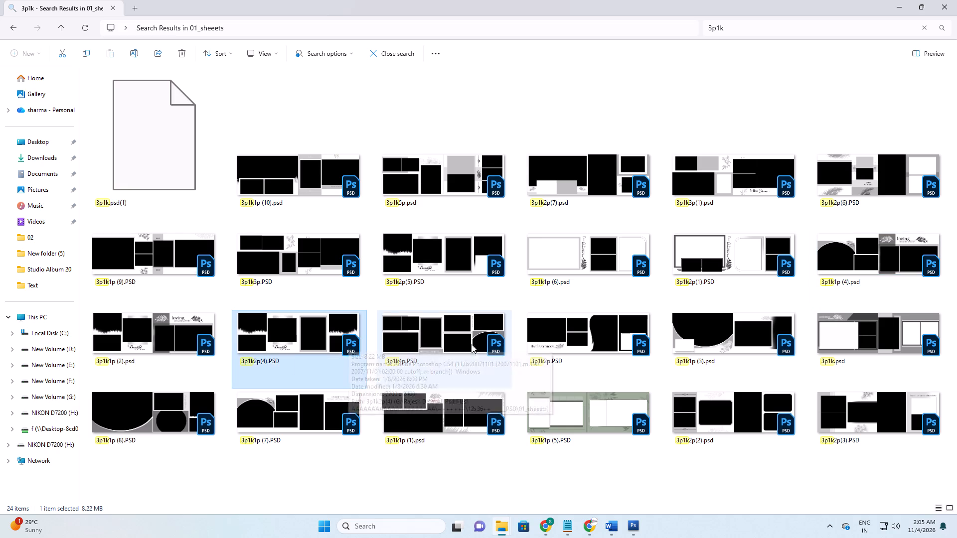
pyautogui.click(621, 342)
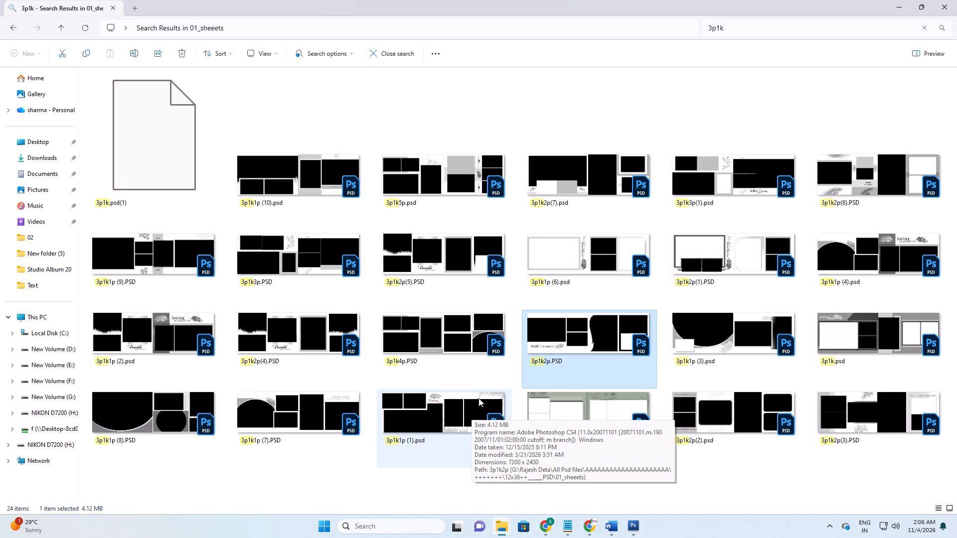
# Open the template 3p1k2p(6).PSD from the search results in Photoshop.
pyautogui.moveTo(863, 179); pyautogui.dragTo(462, 372)
pyautogui.hotkey('alt', 'Tab')
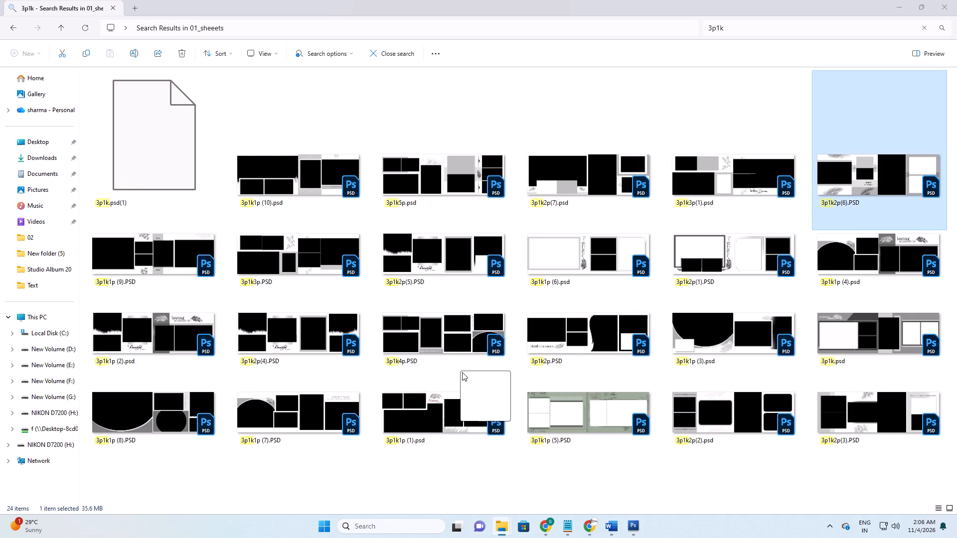
pyautogui.moveTo(462, 372); pyautogui.dragTo(470, 353)
pyautogui.hotkey('alt', 'Tab')
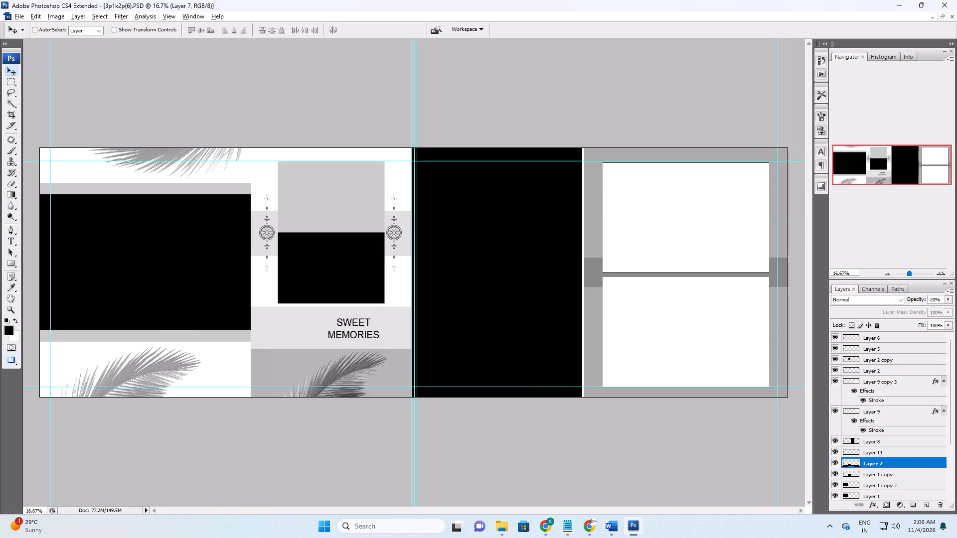
# Hide the panels and the guides around the album layout.
pyautogui.press('Tab')
pyautogui.hotkey('ctrl', 'h')
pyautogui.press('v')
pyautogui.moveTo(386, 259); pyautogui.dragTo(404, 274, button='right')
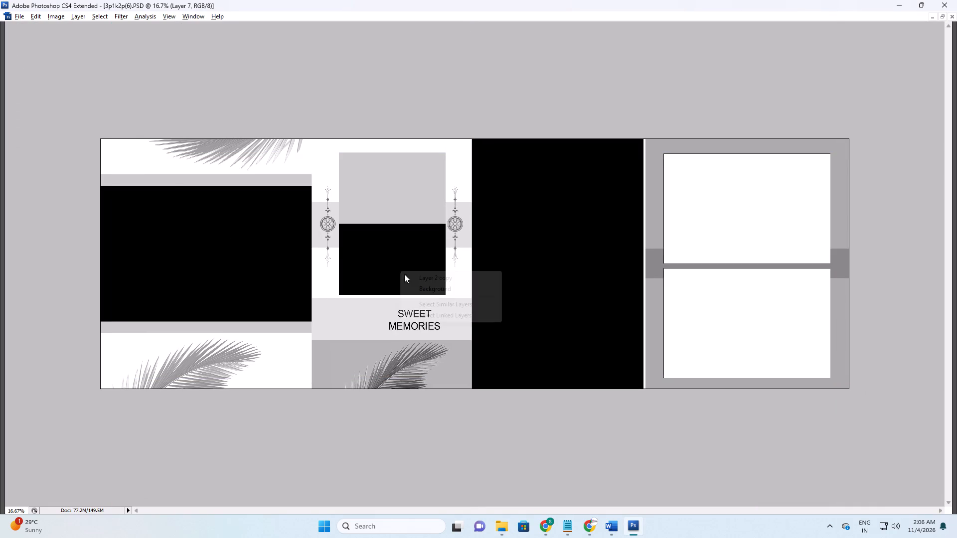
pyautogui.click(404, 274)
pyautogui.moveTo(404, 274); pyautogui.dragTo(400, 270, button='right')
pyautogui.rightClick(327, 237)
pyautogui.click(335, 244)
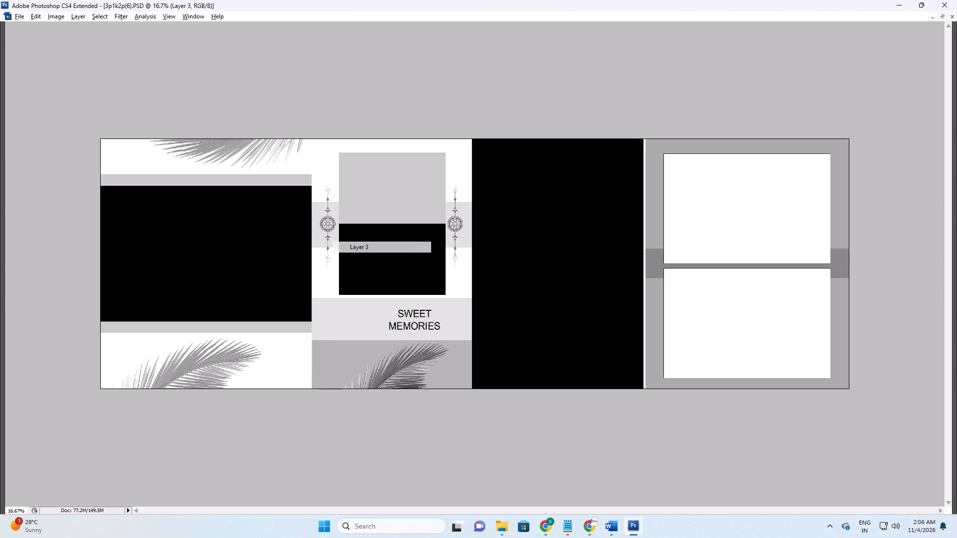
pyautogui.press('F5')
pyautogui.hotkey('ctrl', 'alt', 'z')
# Flip the large black frame, its gray backing and the small stacked frames horizontally, then shift them so the large frame meets the tall black frame.
pyautogui.press('v')
pyautogui.moveTo(233, 237); pyautogui.dragTo(238, 238, button='right')
pyautogui.click(244, 243)
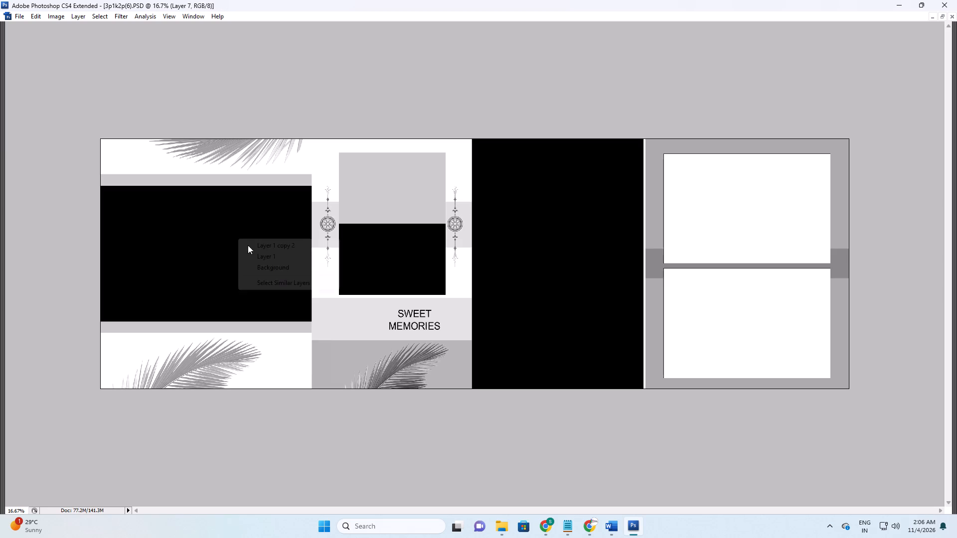
pyautogui.keyDown('shift'); pyautogui.moveTo(238, 228); pyautogui.dragTo(243, 233, button='right'); pyautogui.keyUp('shift')
pyautogui.keyDown('shift'); pyautogui.moveTo(256, 246); pyautogui.dragTo(260, 252); pyautogui.keyUp('shift')
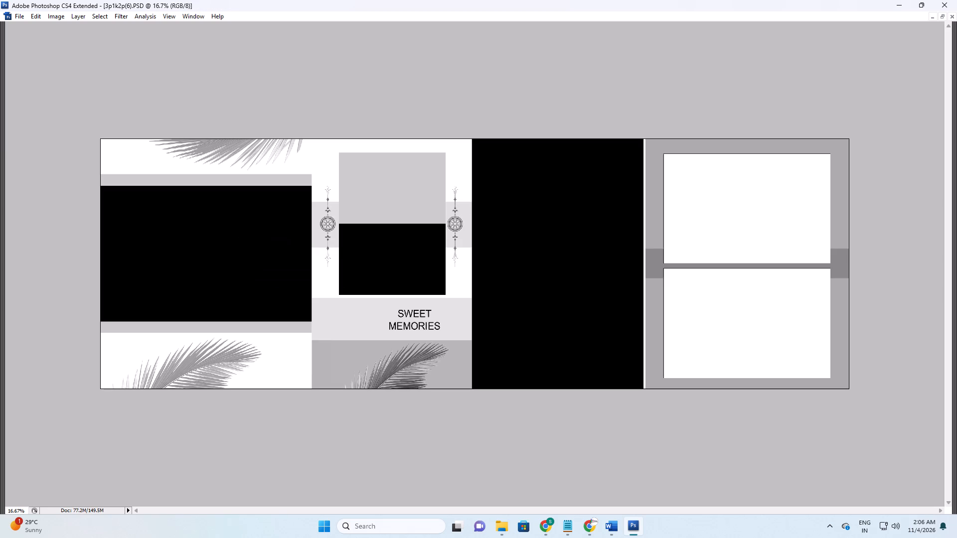
pyautogui.keyDown('shift'); pyautogui.moveTo(384, 243); pyautogui.dragTo(391, 247, button='right'); pyautogui.keyUp('shift')
pyautogui.keyDown('shift'); pyautogui.click(392, 249); pyautogui.keyUp('shift')
pyautogui.keyDown('shift'); pyautogui.rightClick(396, 201); pyautogui.keyUp('shift')
pyautogui.keyDown('shift'); pyautogui.click(403, 205); pyautogui.keyUp('shift')
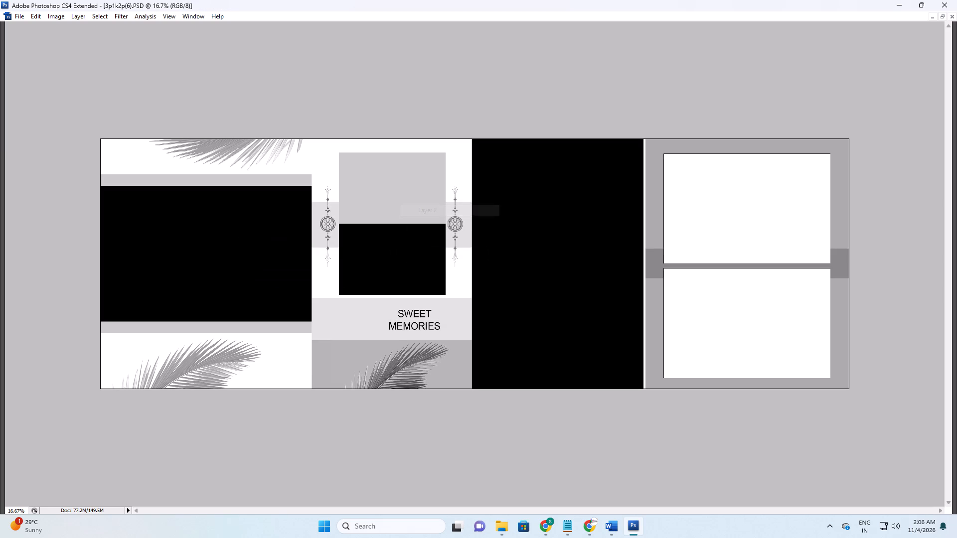
pyautogui.keyDown('shift'); pyautogui.rightClick(334, 232); pyautogui.keyUp('shift')
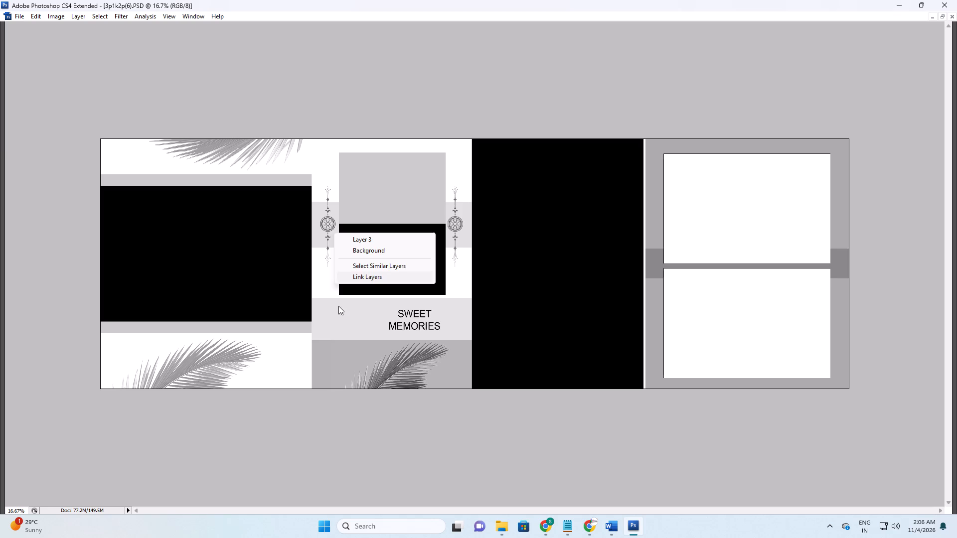
pyautogui.keyDown('shift'); pyautogui.click(338, 306); pyautogui.keyUp('shift')
pyautogui.hotkey('ctrl', 't')
pyautogui.rightClick(384, 240)
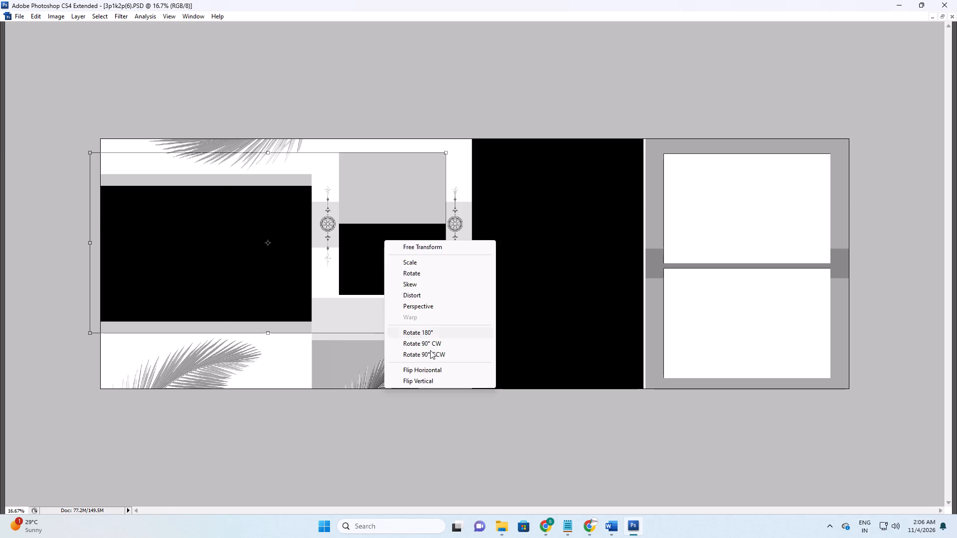
pyautogui.click(436, 368)
pyautogui.moveTo(365, 282); pyautogui.dragTo(379, 297)
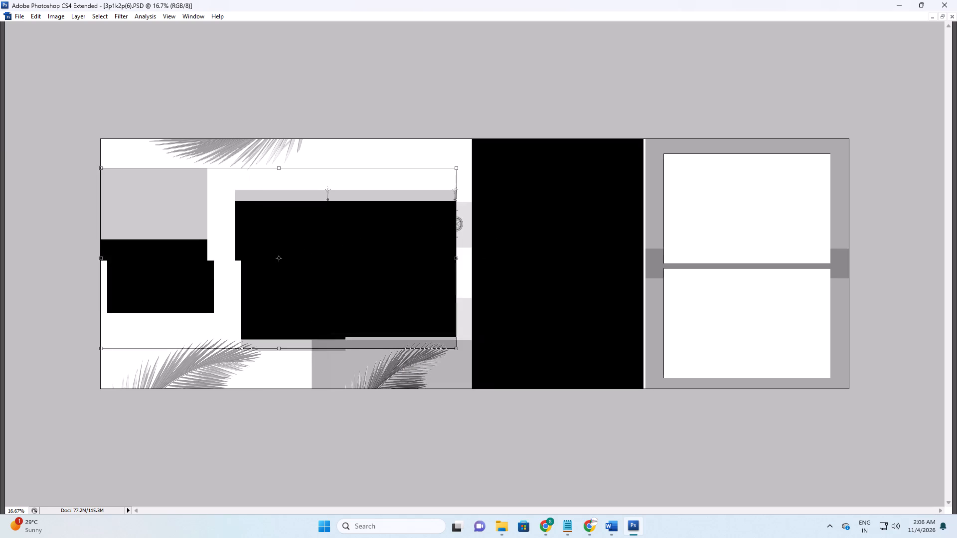
pyautogui.moveTo(379, 297); pyautogui.dragTo(390, 288)
pyautogui.press('Return')
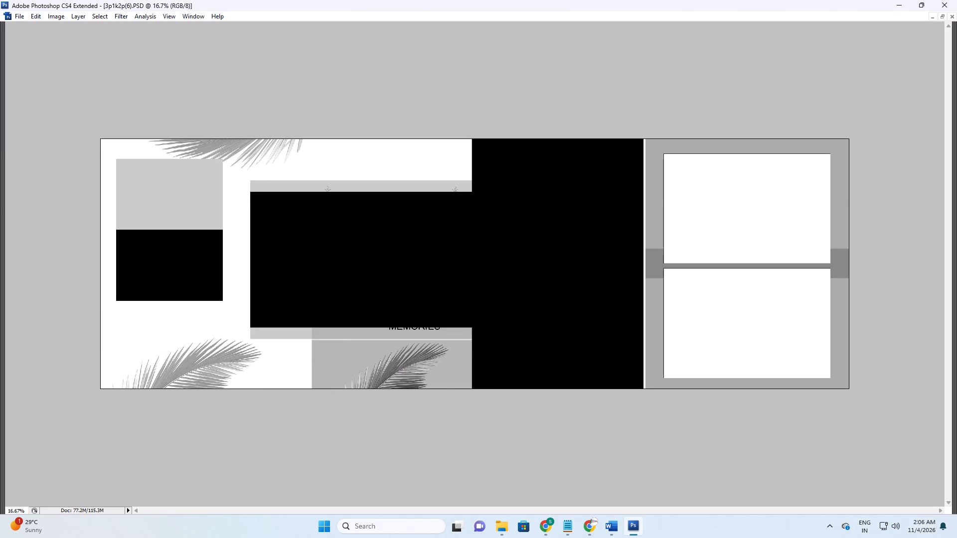
# Move the small stacked gray and black frames together, enlarge them, and align them flush with the spread's left edge.
pyautogui.rightClick(181, 262)
pyautogui.click(200, 271)
pyautogui.keyDown('shift'); pyautogui.moveTo(187, 201); pyautogui.dragTo(193, 204, button='right'); pyautogui.keyUp('shift')
pyautogui.keyDown('shift'); pyautogui.click(198, 207); pyautogui.keyUp('shift')
pyautogui.moveTo(199, 212); pyautogui.dragTo(205, 253)
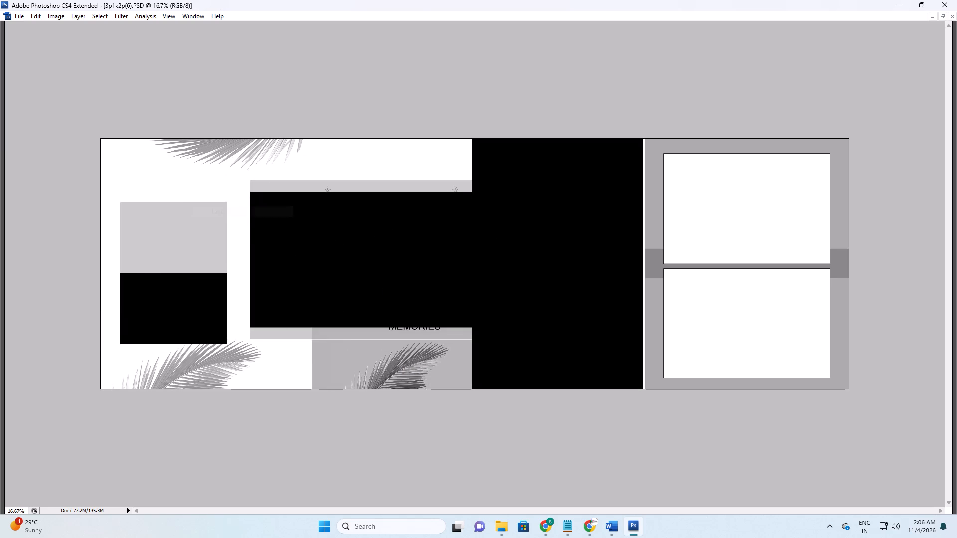
pyautogui.moveTo(205, 253); pyautogui.dragTo(209, 241)
pyautogui.hotkey('ctrl', 't')
pyautogui.keyDown('alt'); pyautogui.keyDown('shift'); pyautogui.moveTo(237, 186); pyautogui.dragTo(266, 171); pyautogui.keyUp('shift'); pyautogui.keyUp('alt')
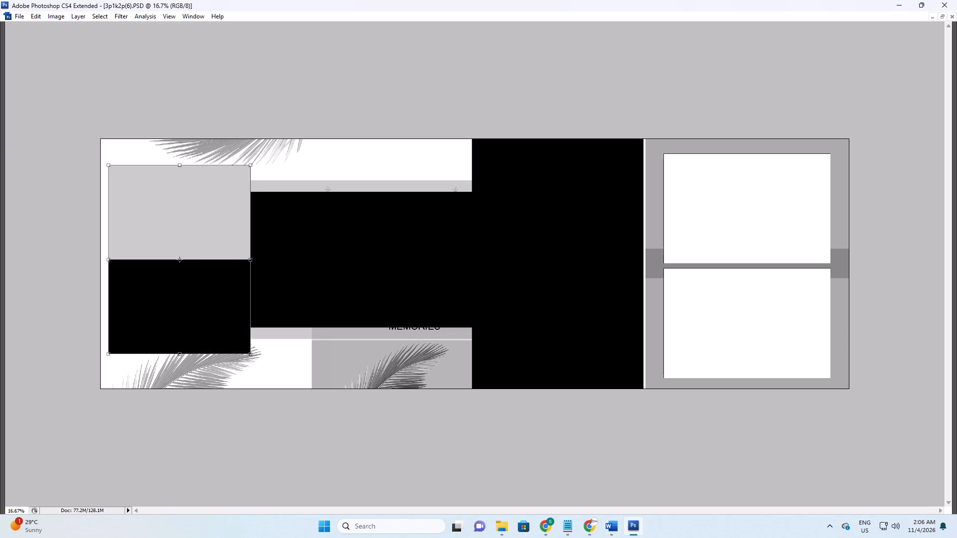
pyautogui.moveTo(232, 200); pyautogui.dragTo(227, 203)
pyautogui.click(219, 197)
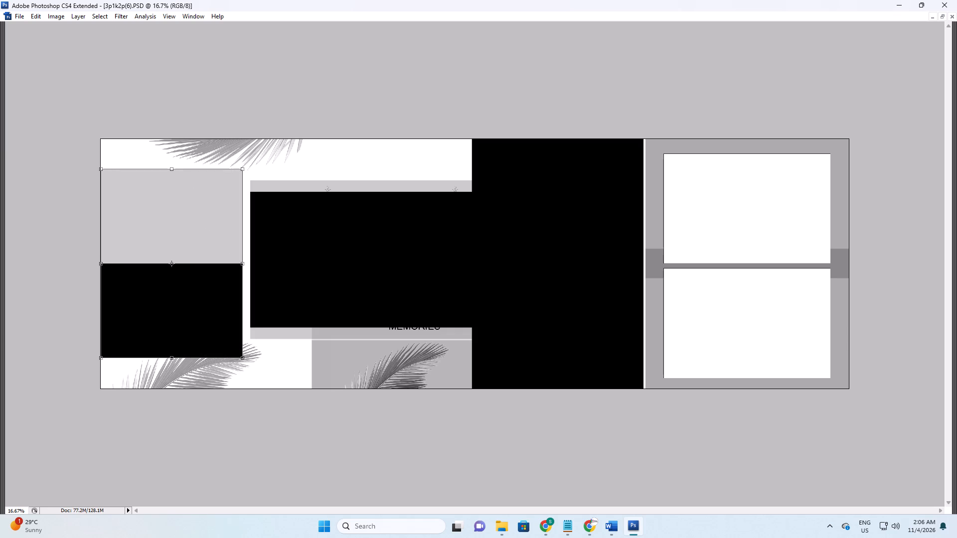
pyautogui.hotkey('shift', 'Up')
pyautogui.hotkey('shift', 'Up')
pyautogui.hotkey('shift', 'Up')
pyautogui.press('Return')
# Move the lower palm leaf into the spread's bottom-left corner below the stacked frames and set its opacity to 20%.
pyautogui.press('v')
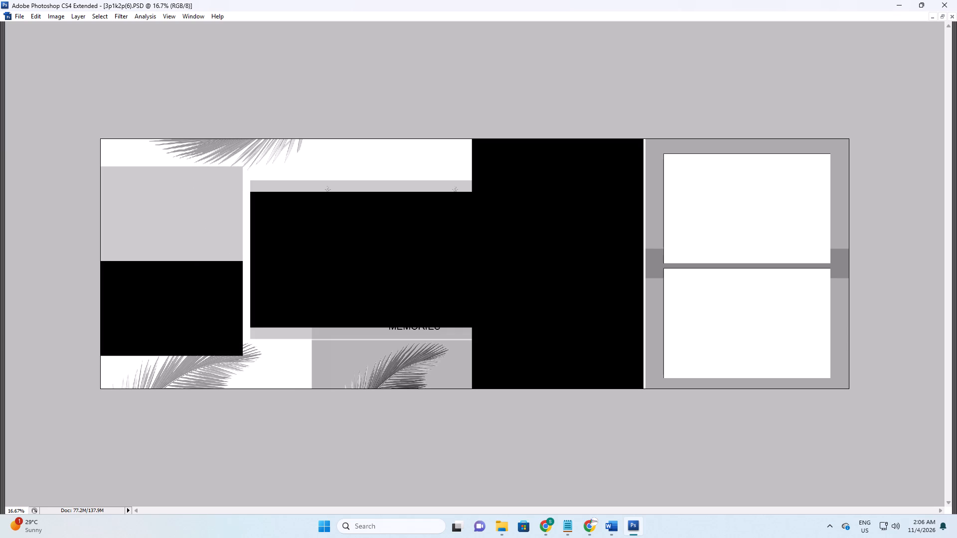
pyautogui.moveTo(187, 374); pyautogui.dragTo(197, 377, button='right')
pyautogui.click(207, 384)
pyautogui.moveTo(204, 376); pyautogui.dragTo(156, 399)
pyautogui.press('2')
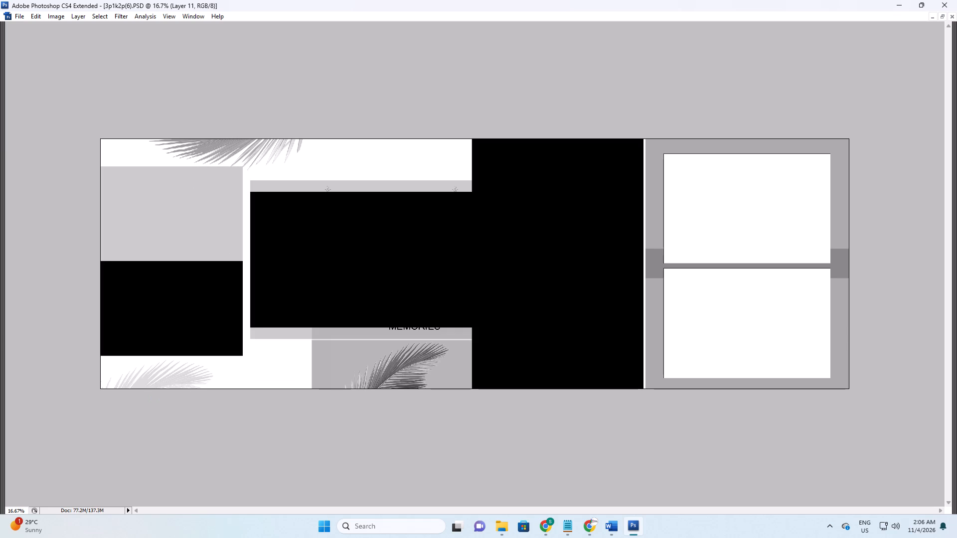
# Move the upper palm leaf rightward so it sits above the large black frame.
pyautogui.scroll(1, 167, 390)
pyautogui.rightClick(215, 145)
pyautogui.click(225, 151)
pyautogui.moveTo(233, 153); pyautogui.dragTo(324, 159)
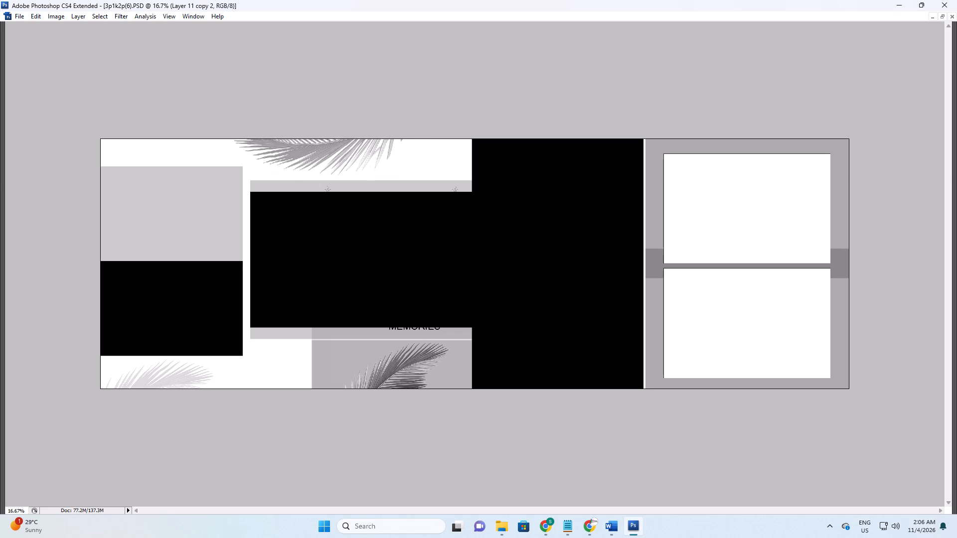
pyautogui.moveTo(324, 159); pyautogui.dragTo(345, 159)
# Delete the SWEET MEMORIES text that shows beneath the large frame.
pyautogui.rightClick(397, 367)
pyautogui.click(406, 371)
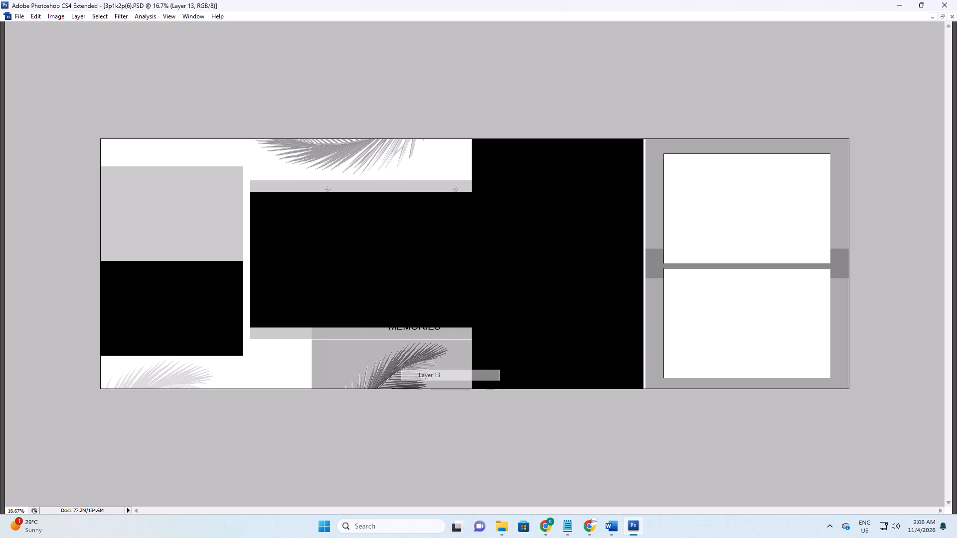
pyautogui.hotkey('ctrl', 'space')
pyautogui.keyDown('ctrl'); pyautogui.moveTo(392, 288); pyautogui.dragTo(417, 350); pyautogui.keyUp('ctrl')
pyautogui.rightClick(424, 342)
pyautogui.click(430, 347)
pyautogui.press('F5')
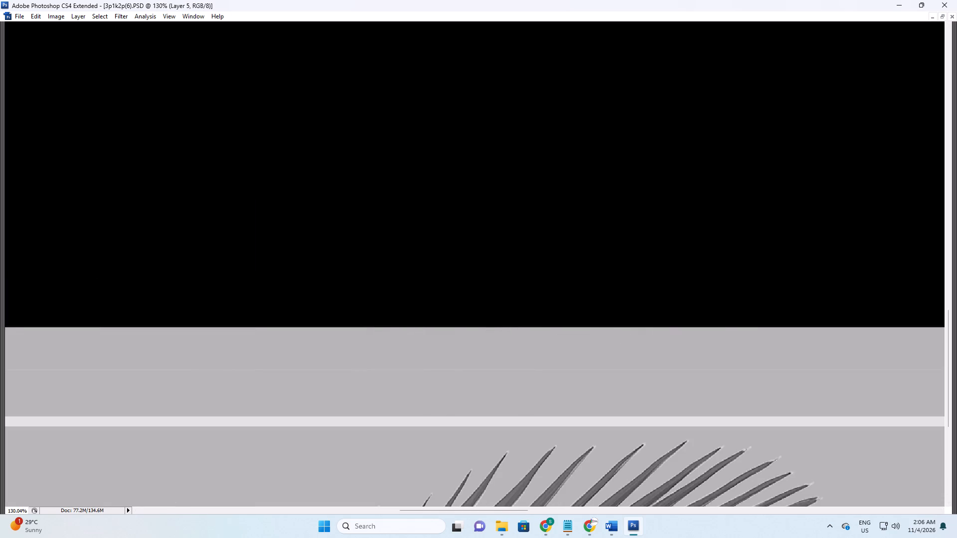
# Invert the large middle frame to white and bring it to the front, over the ornaments and the pale band.
pyautogui.press('space')
pyautogui.moveTo(494, 245); pyautogui.dragTo(523, 258, button='right')
pyautogui.moveTo(528, 262); pyautogui.dragTo(535, 266)
pyautogui.moveTo(420, 232); pyautogui.dragTo(436, 243, button='right')
pyautogui.click(443, 248)
pyautogui.hotkey('ctrl', 'i')
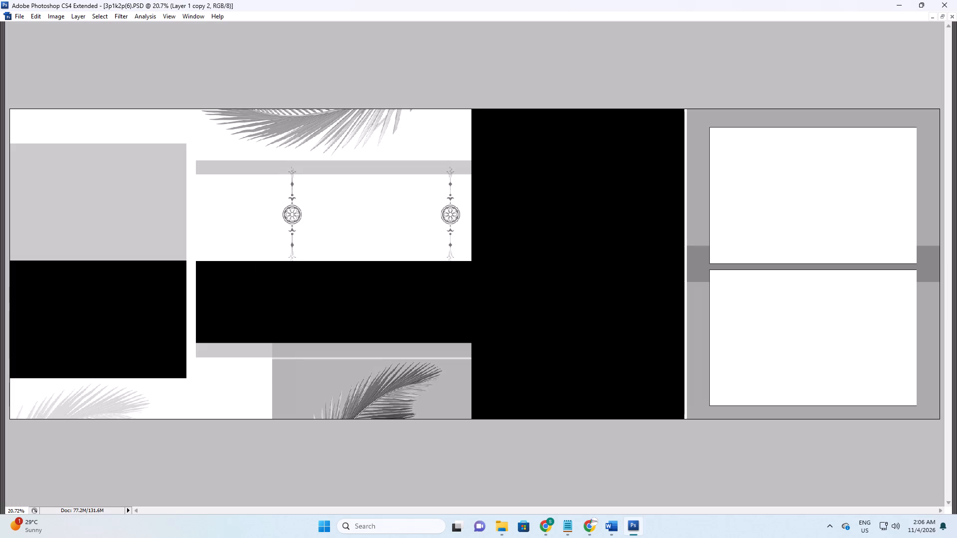
pyautogui.moveTo(397, 248); pyautogui.dragTo(417, 259, button='right')
pyautogui.click(426, 265)
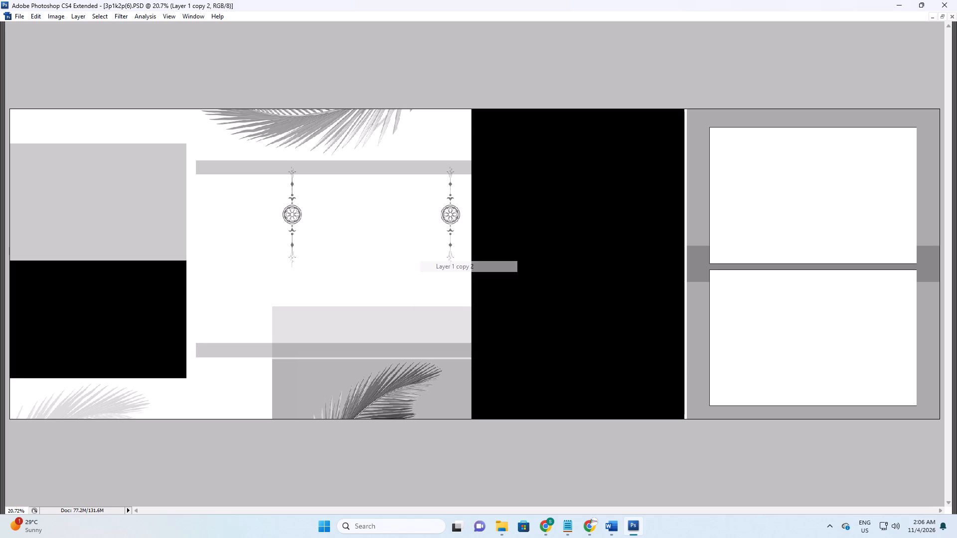
pyautogui.moveTo(424, 270); pyautogui.dragTo(420, 264)
pyautogui.hotkey('ctrl', 'alt', 'z')
pyautogui.moveTo(395, 253); pyautogui.dragTo(407, 259, button='right')
pyautogui.click(414, 264)
pyautogui.hotkey('ctrl', 'shift', ']')
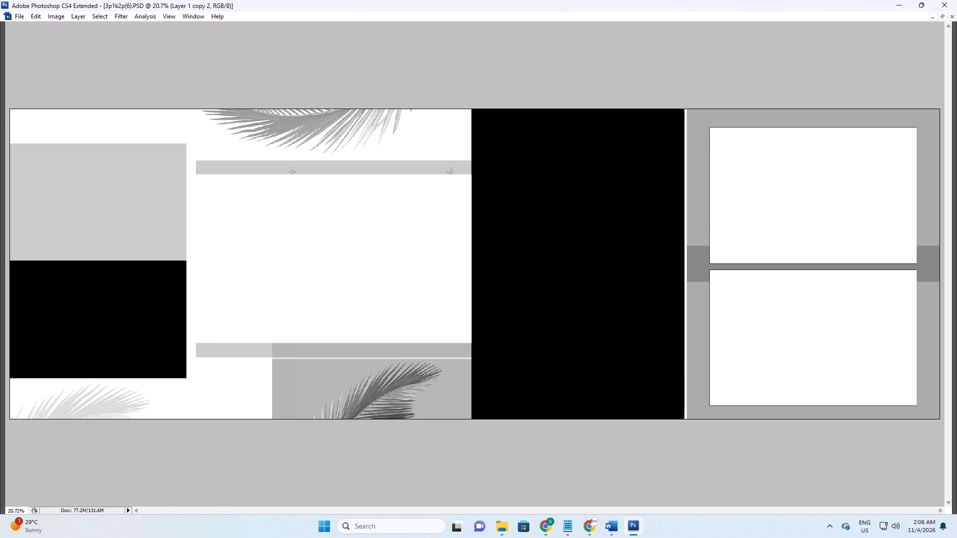
# Delete the hanging ornaments whose tips stick out over the gray band above the white frame.
pyautogui.hotkey('ctrl', 'space')
pyautogui.keyDown('ctrl'); pyautogui.moveTo(299, 166); pyautogui.dragTo(321, 204); pyautogui.keyUp('ctrl')
pyautogui.press('v')
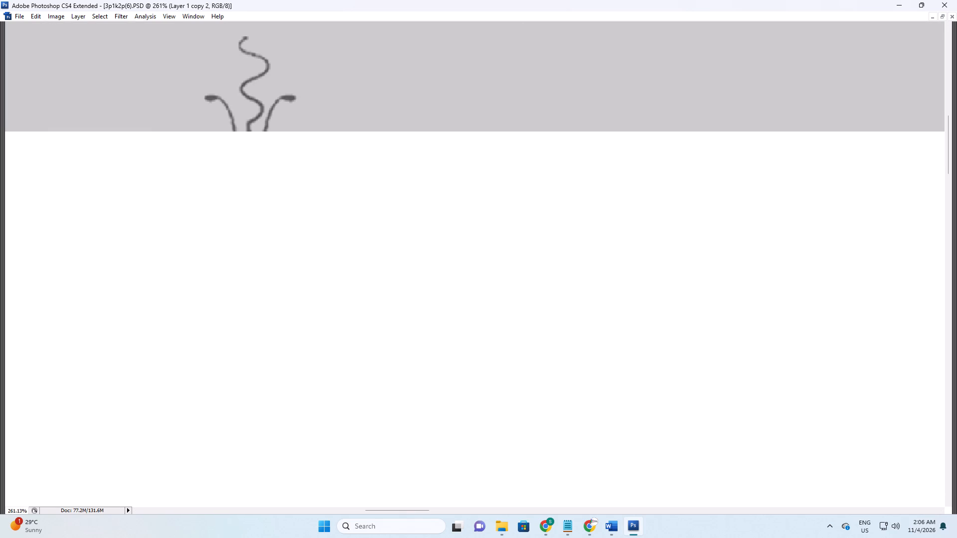
pyautogui.moveTo(270, 111); pyautogui.dragTo(279, 116, button='right')
pyautogui.click(284, 118)
pyautogui.press('F5')
pyautogui.press('space')
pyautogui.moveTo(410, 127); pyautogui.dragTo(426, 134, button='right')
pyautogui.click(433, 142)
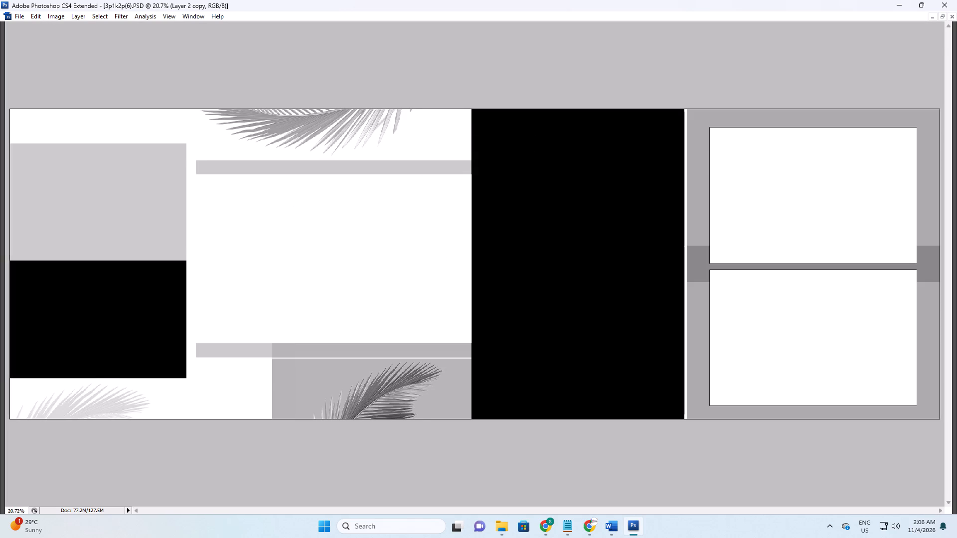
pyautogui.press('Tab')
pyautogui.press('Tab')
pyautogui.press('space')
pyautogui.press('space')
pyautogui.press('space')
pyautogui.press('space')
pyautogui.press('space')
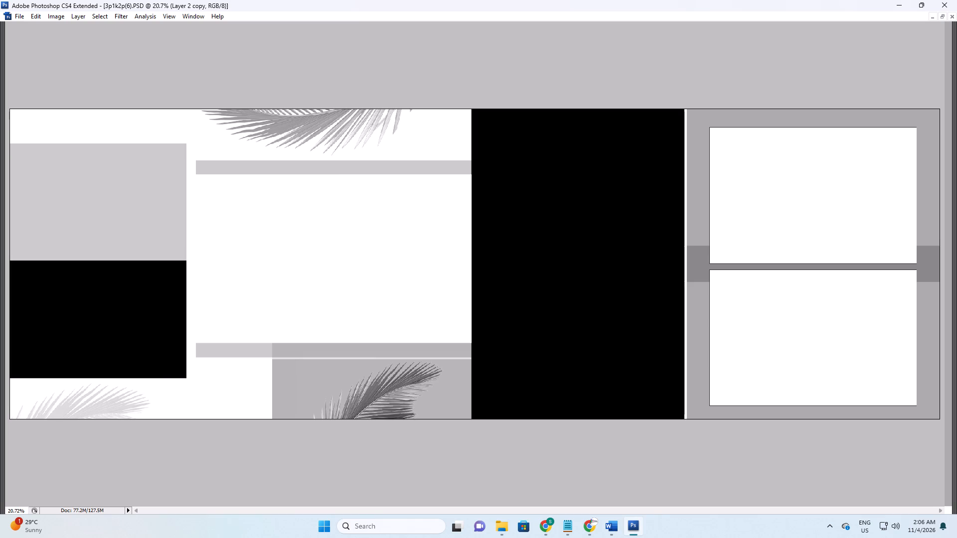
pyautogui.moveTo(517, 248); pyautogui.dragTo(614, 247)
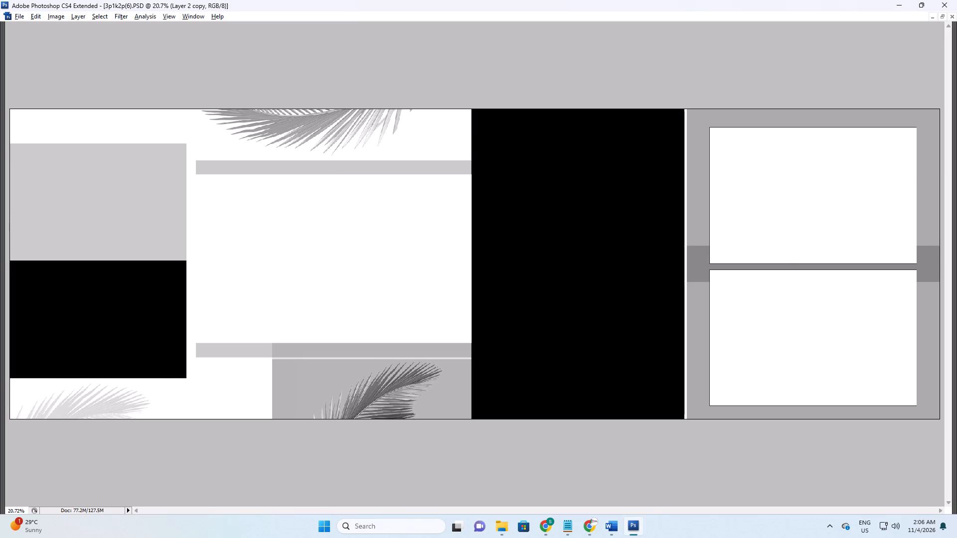
# Switch to the 03 folder and rename 3O7A1062.JPG by adding a row of sixteen plus signs after its number.
pyautogui.hotkey('alt', 'Tab')
pyautogui.hotkey('alt', 'Tab')
pyautogui.hotkey('alt', 'Tab')
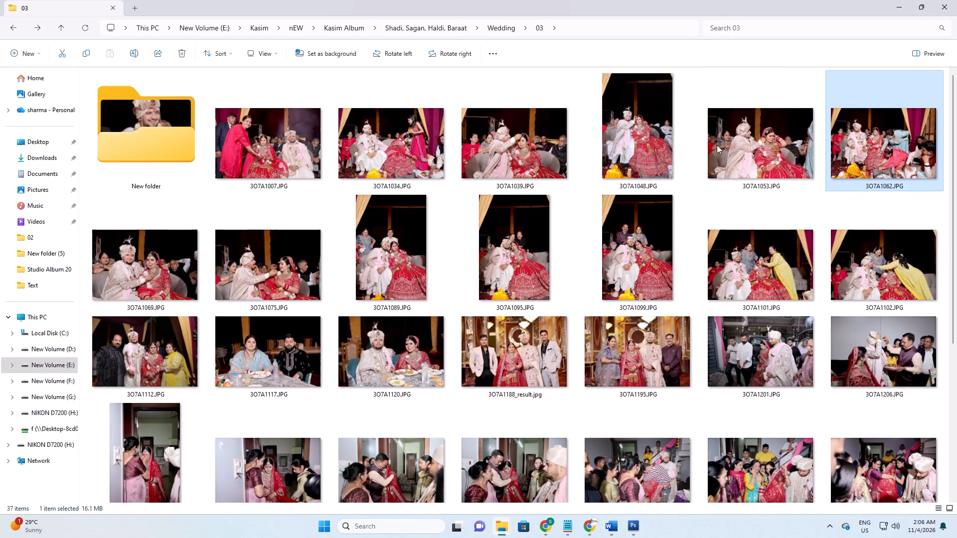
pyautogui.click(876, 143)
pyautogui.press('F2')
pyautogui.press('Right')
pyautogui.hotkey('shift', '+')
pyautogui.hotkey('shift', '+')
pyautogui.hotkey('shift', '+')
pyautogui.hotkey('shift', '+')
pyautogui.hotkey('shift', '+')
pyautogui.hotkey('shift', '+')
pyautogui.hotkey('shift', '+')
pyautogui.hotkey('shift', '+')
pyautogui.hotkey('shift', '+')
pyautogui.hotkey('shift', '+')
pyautogui.hotkey('shift', '+')
pyautogui.hotkey('shift', '+')
pyautogui.hotkey('shift', '+')
pyautogui.hotkey('shift', '+')
pyautogui.hotkey('shift', '+')
pyautogui.hotkey('shift', '+')
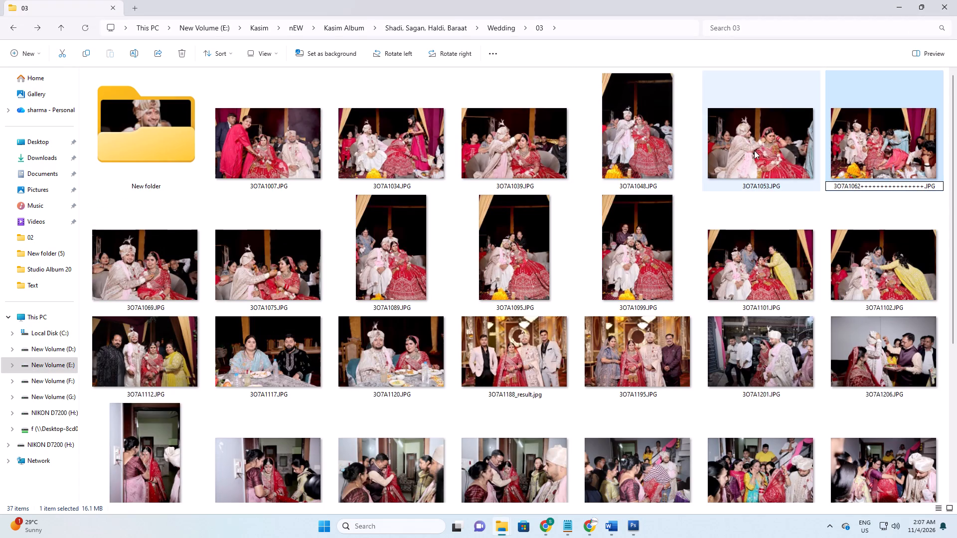
pyautogui.click(862, 146)
# Move the six photos from 3O7A1007 through the renamed 3O7A1062 into New folder.
pyautogui.keyDown('ctrl'); pyautogui.keyDown('shift'); pyautogui.click(282, 118); pyautogui.keyUp('shift'); pyautogui.keyUp('ctrl')
pyautogui.moveTo(277, 125); pyautogui.dragTo(172, 134)
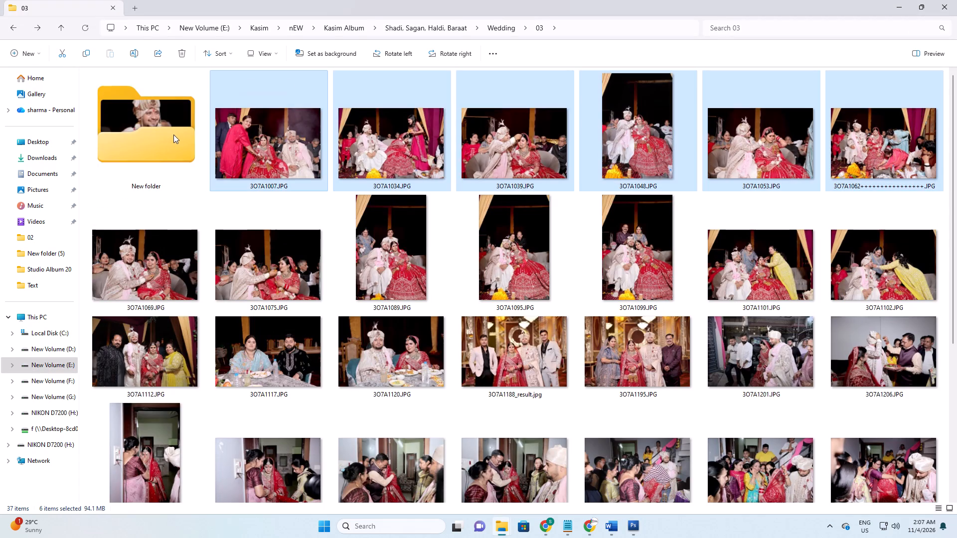
# Switch to Photoshop and save a layered copy of the adapted template as 114 in Kasim's New folder (5) on drive E.
pyautogui.hotkey('alt', 'Tab')
pyautogui.hotkey('alt', 'Tab')
pyautogui.hotkey('alt', 'Tab')
pyautogui.hotkey('ctrl', 'alt', 's')
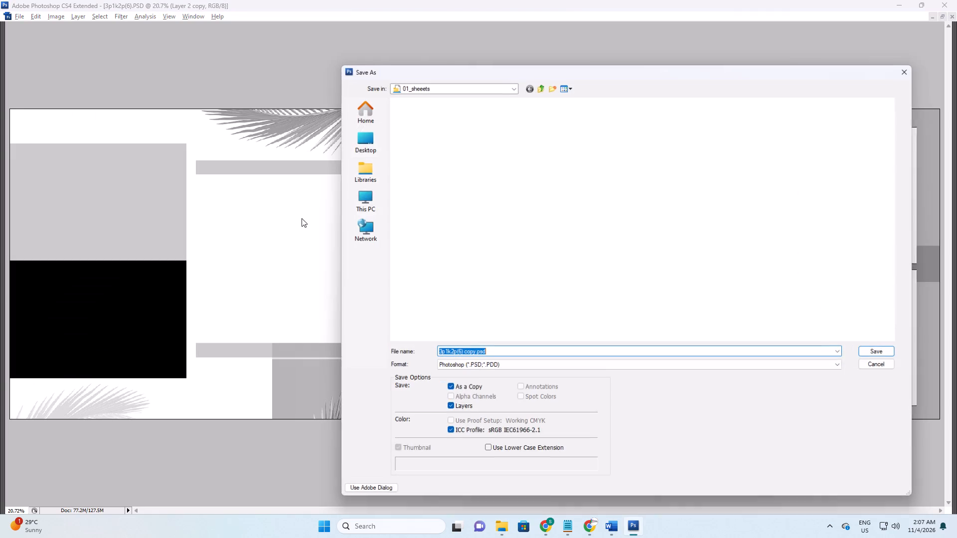
pyautogui.click(369, 204)
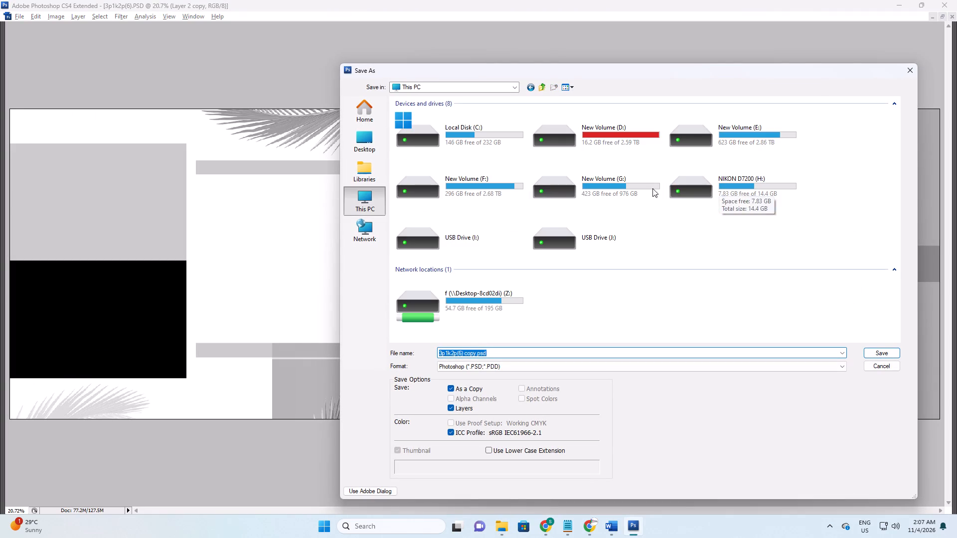
pyautogui.doubleClick(746, 138)
pyautogui.press('k')
pyautogui.press('Return')
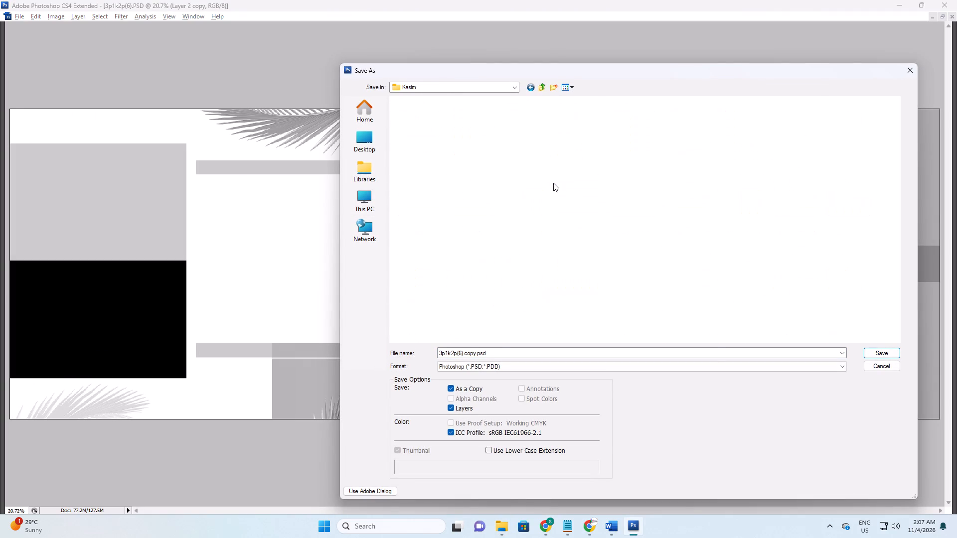
pyautogui.doubleClick(430, 163)
pyautogui.scroll(-20, 539, 246)
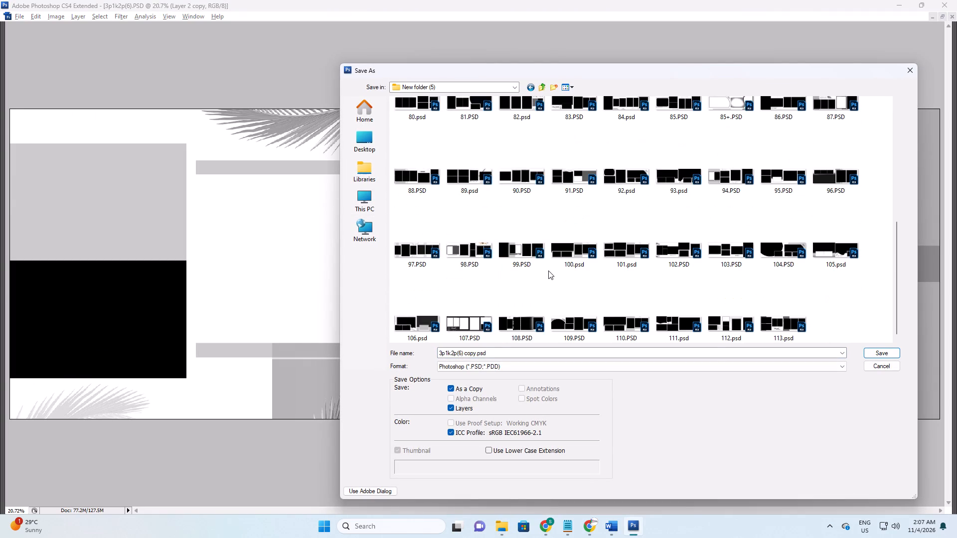
pyautogui.press('Tab')
pyautogui.write('114')
pyautogui.press('Return')
pyautogui.press('Return')
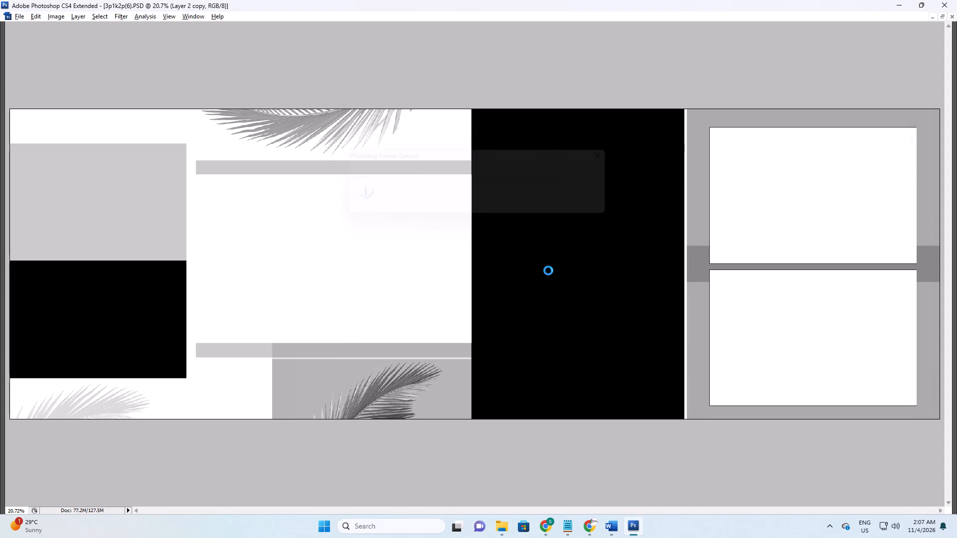
# Close the original 3p1k2p(6).PSD template without saving its changes.
pyautogui.hotkey('ctrl', 'w')
pyautogui.press('Right')
pyautogui.press('Return')
# Examine the 3p1k template results and the first unused photos in folder 03 to choose the next spread's layout.
pyautogui.hotkey('alt', 'Tab')
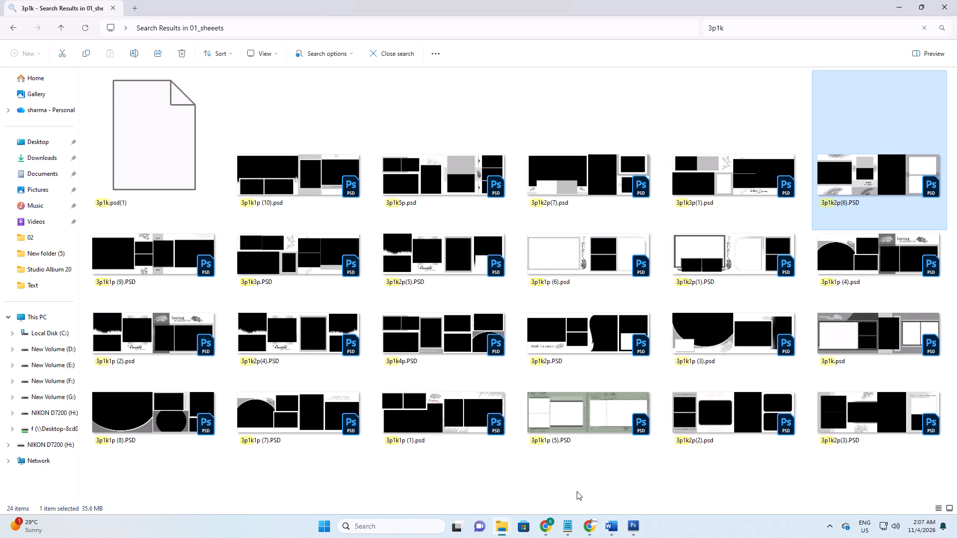
pyautogui.moveTo(579, 489); pyautogui.dragTo(589, 479, button='right')
pyautogui.click(628, 431)
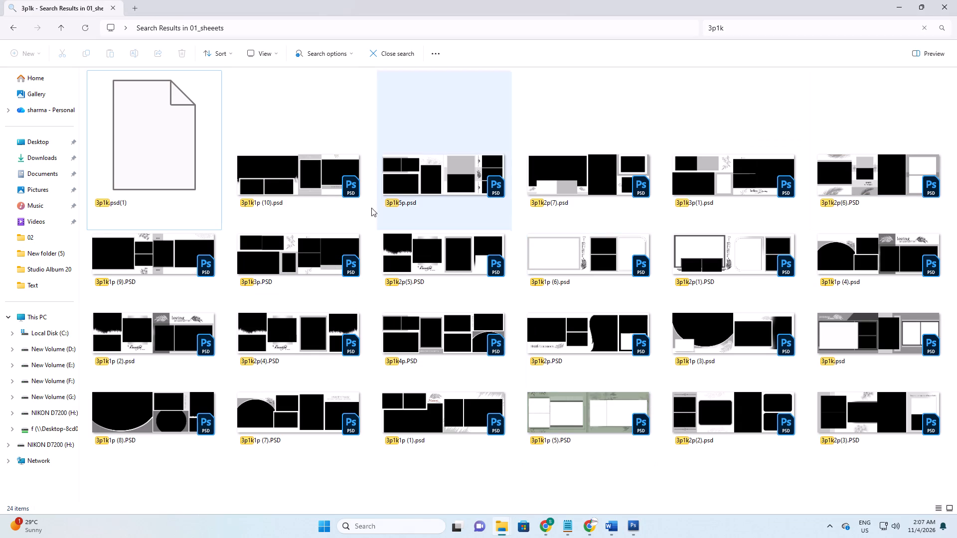
pyautogui.click(297, 171)
pyautogui.hotkey('alt', 'Tab')
pyautogui.hotkey('alt', 'Tab')
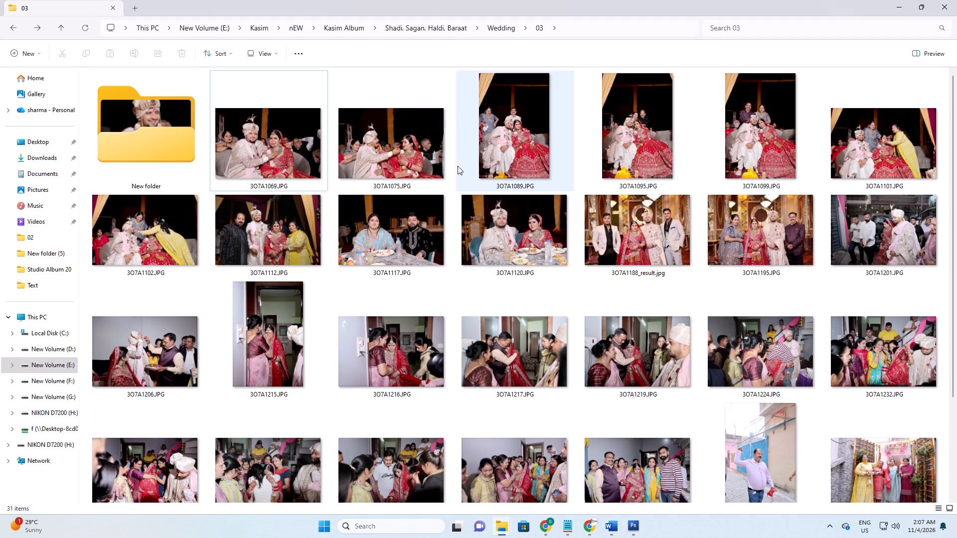
pyautogui.click(308, 151)
pyautogui.keyDown('ctrl'); pyautogui.click(380, 153); pyautogui.keyUp('ctrl')
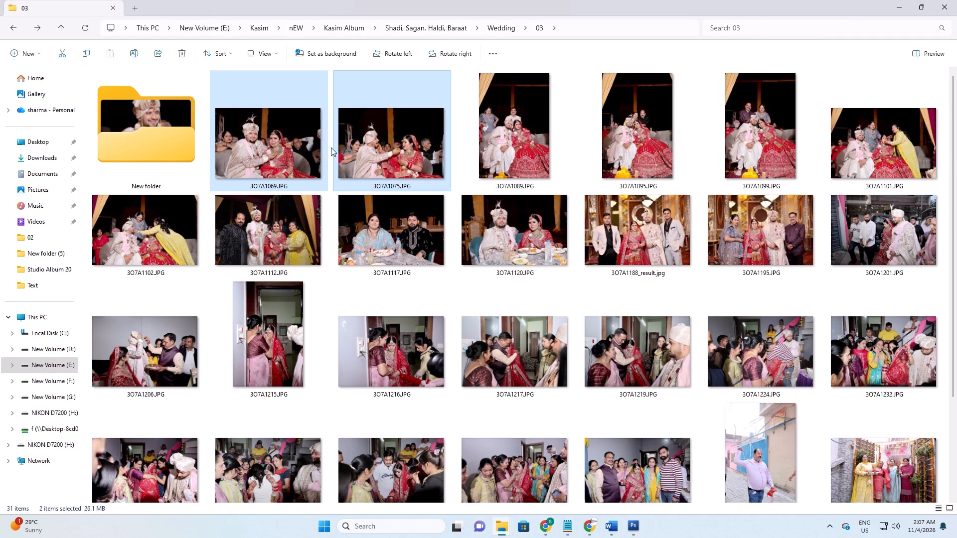
pyautogui.click(516, 151)
pyautogui.keyDown('ctrl'); pyautogui.keyDown('shift'); pyautogui.click(753, 153); pyautogui.keyUp('shift'); pyautogui.keyUp('ctrl')
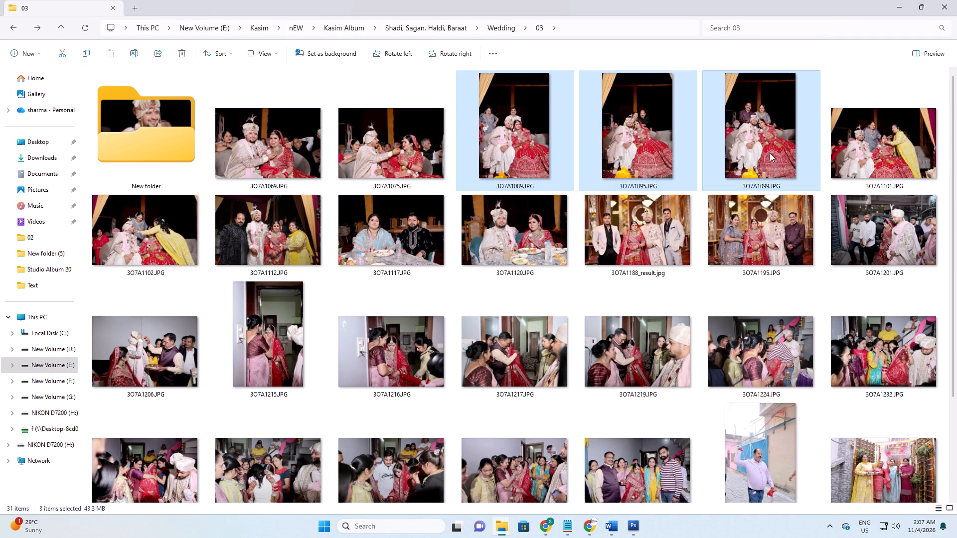
# Return to the 01_sheeets search results and search the templates for 2p3k.
pyautogui.hotkey('alt', 'Tab')
pyautogui.hotkey('alt', 'Tab')
pyautogui.hotkey('alt', 'shift', 'Tab')
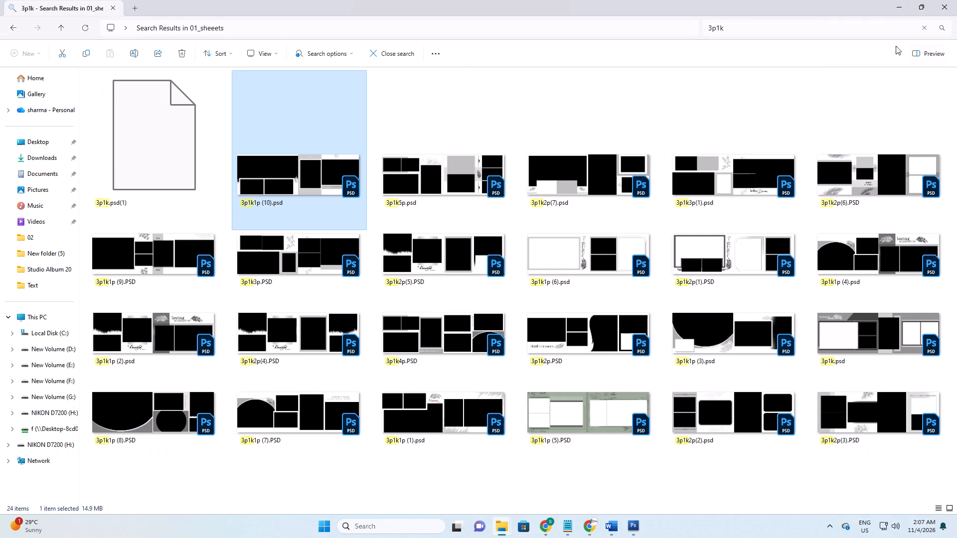
pyautogui.moveTo(826, 34); pyautogui.dragTo(833, 34)
pyautogui.hotkey('ctrl', 'a')
pyautogui.write('2p3k')
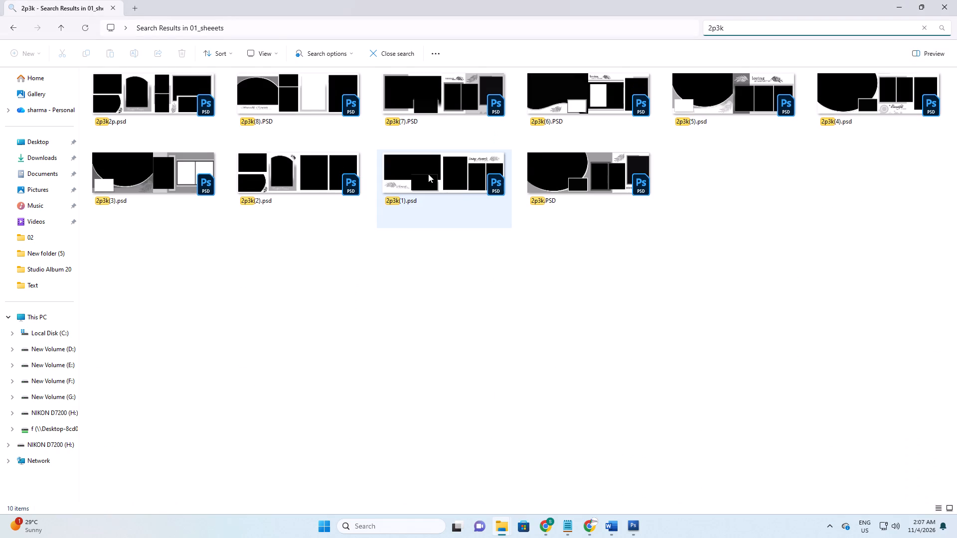
# Open the 2p3k2p.psd template in Photoshop, with the whole sheet in view and the panels hidden.
pyautogui.click(168, 88)
pyautogui.hotkey('alt', 'Tab')
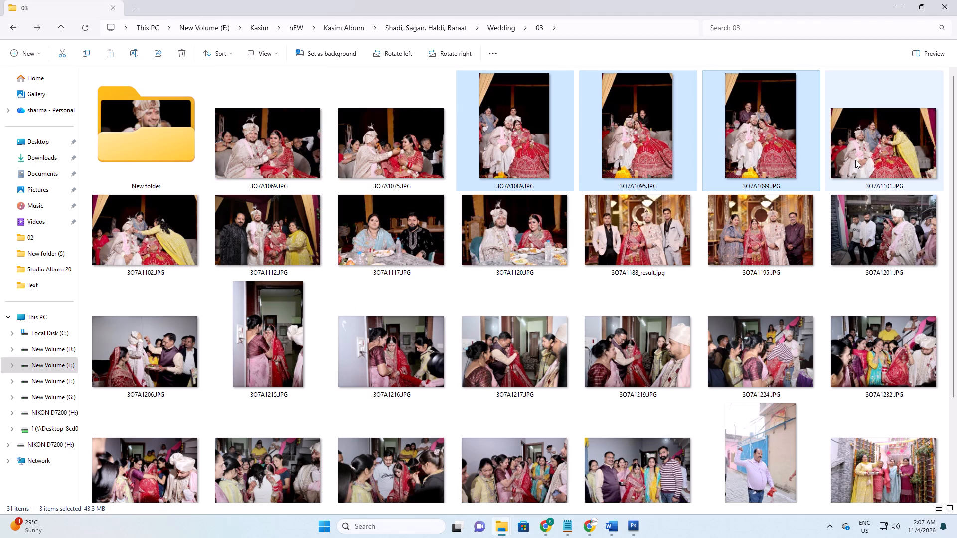
pyautogui.hotkey('alt', 'Tab')
pyautogui.moveTo(192, 92); pyautogui.dragTo(565, 203)
pyautogui.hotkey('alt', 'Tab')
pyautogui.hotkey('alt', 'Tab')
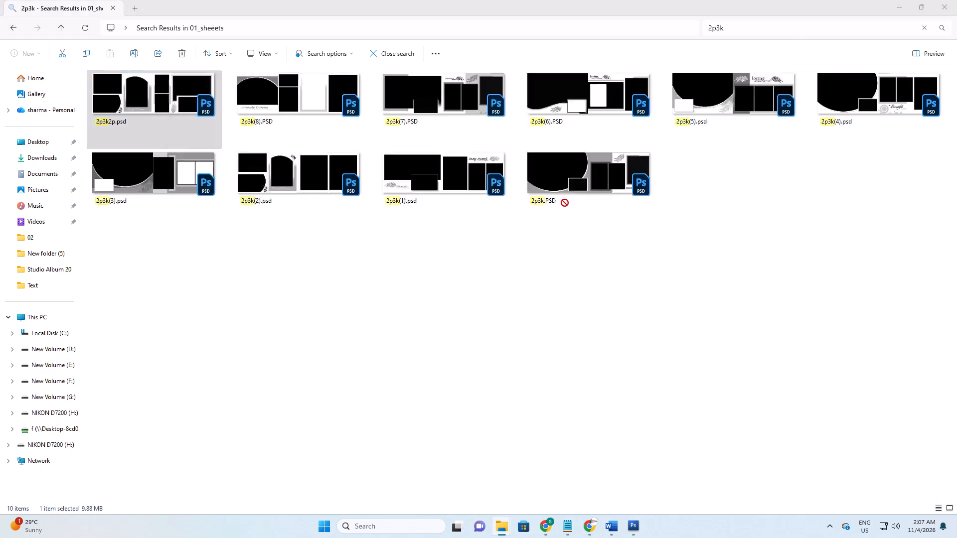
pyautogui.moveTo(565, 203); pyautogui.dragTo(608, 284)
pyautogui.press('space')
pyautogui.press('Tab')
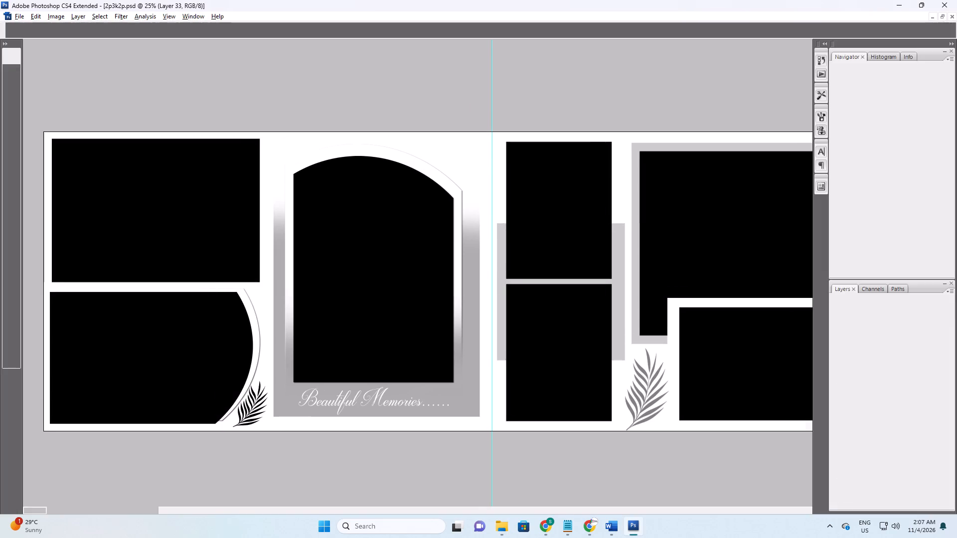
pyautogui.press('Tab')
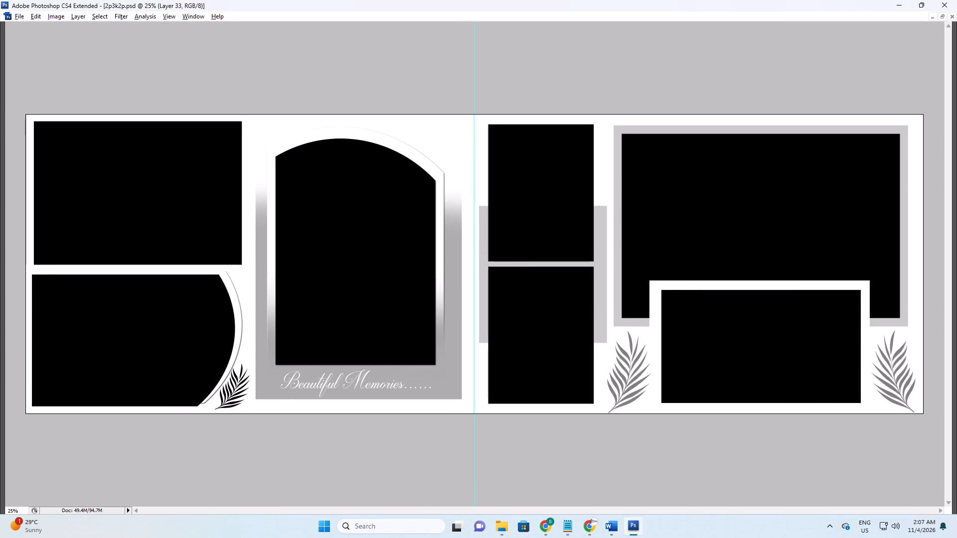
# Switch to the 03 folder and rename 3O7A1102.JPG by adding a row of sixteen plus signs after its number.
pyautogui.hotkey('alt', 'Tab')
pyautogui.hotkey('alt', 'Tab')
pyautogui.hotkey('alt', 'Tab')
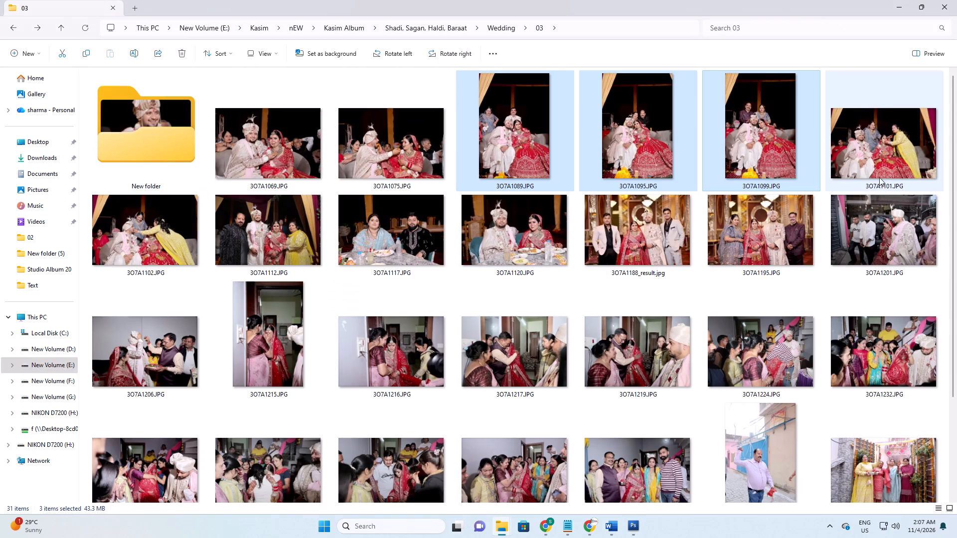
pyautogui.click(136, 236)
pyautogui.press('F2')
pyautogui.press('Right')
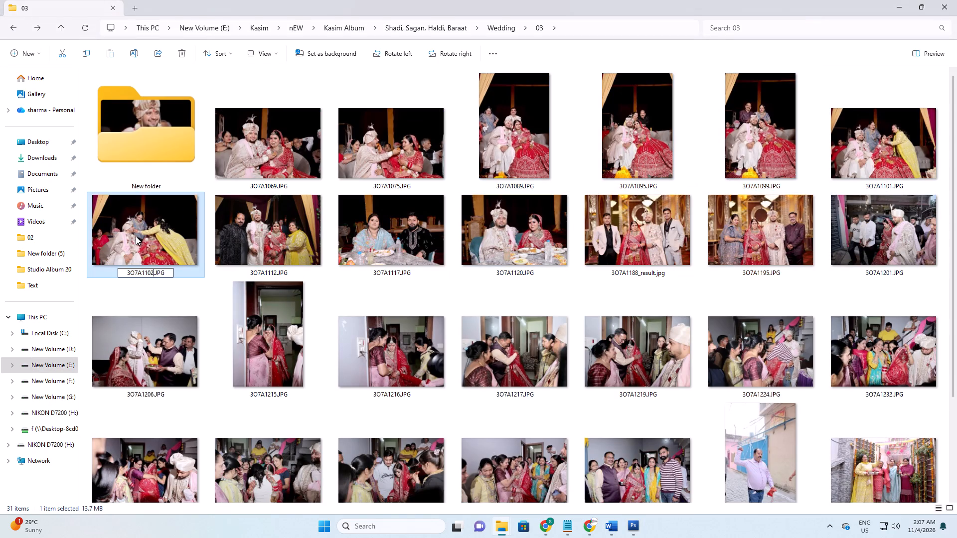
pyautogui.hotkey('shift', '+')
pyautogui.hotkey('shift', '+')
pyautogui.hotkey('shift', '+')
pyautogui.hotkey('shift', '+')
pyautogui.hotkey('shift', '+')
pyautogui.hotkey('shift', '+')
pyautogui.hotkey('shift', '+')
pyautogui.hotkey('shift', '+')
pyautogui.hotkey('shift', '+')
pyautogui.hotkey('shift', '+')
pyautogui.hotkey('shift', '+')
pyautogui.hotkey('shift', '+')
pyautogui.hotkey('shift', '+')
pyautogui.hotkey('shift', '+')
pyautogui.hotkey('shift', '+')
pyautogui.hotkey('shift', '+')
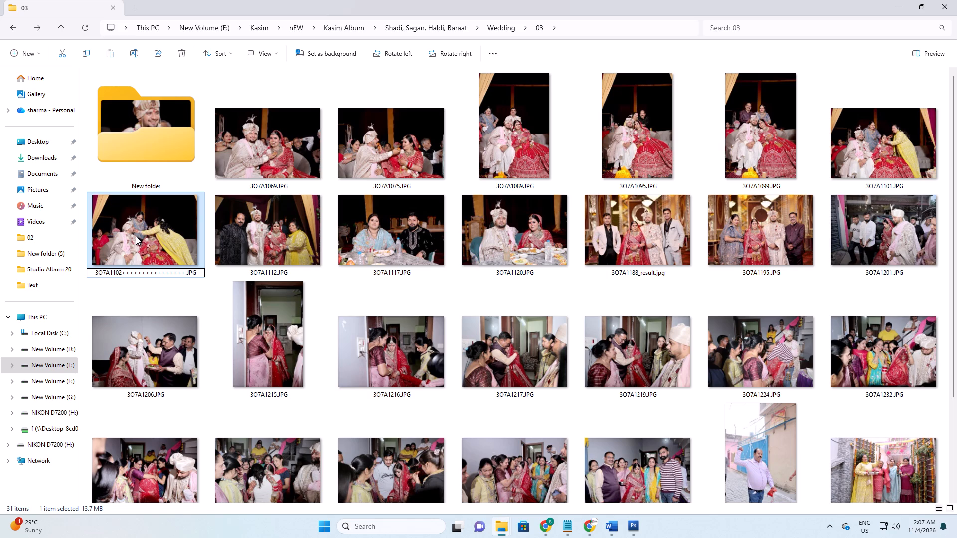
pyautogui.press('Return')
# Move the seven photos from 3O7A1069 through the renamed 3O7A1102 into New folder.
pyautogui.keyDown('ctrl'); pyautogui.keyDown('shift'); pyautogui.click(260, 131); pyautogui.keyUp('shift'); pyautogui.keyUp('ctrl')
pyautogui.moveTo(261, 131); pyautogui.dragTo(214, 138)
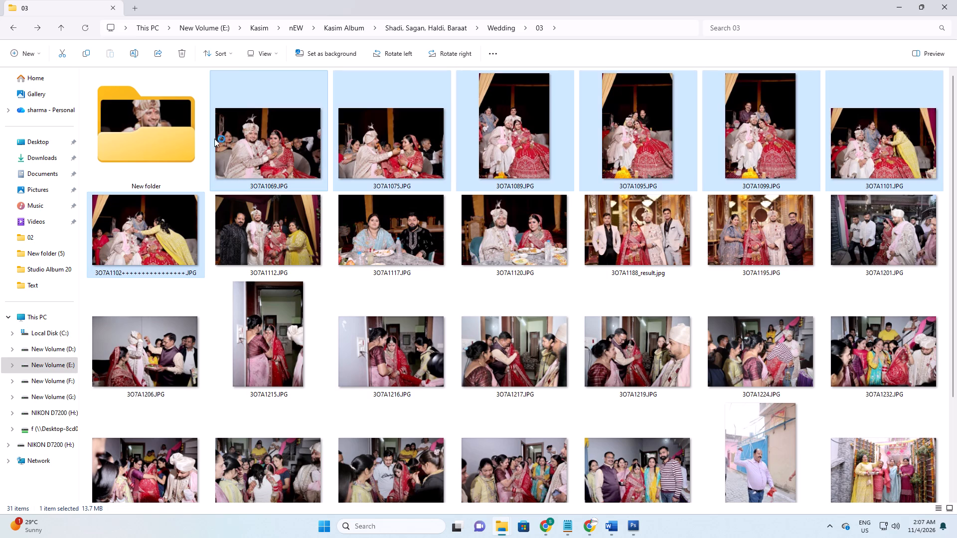
pyautogui.moveTo(214, 138); pyautogui.dragTo(170, 136)
pyautogui.press('Escape')
pyautogui.moveTo(279, 128); pyautogui.dragTo(276, 157)
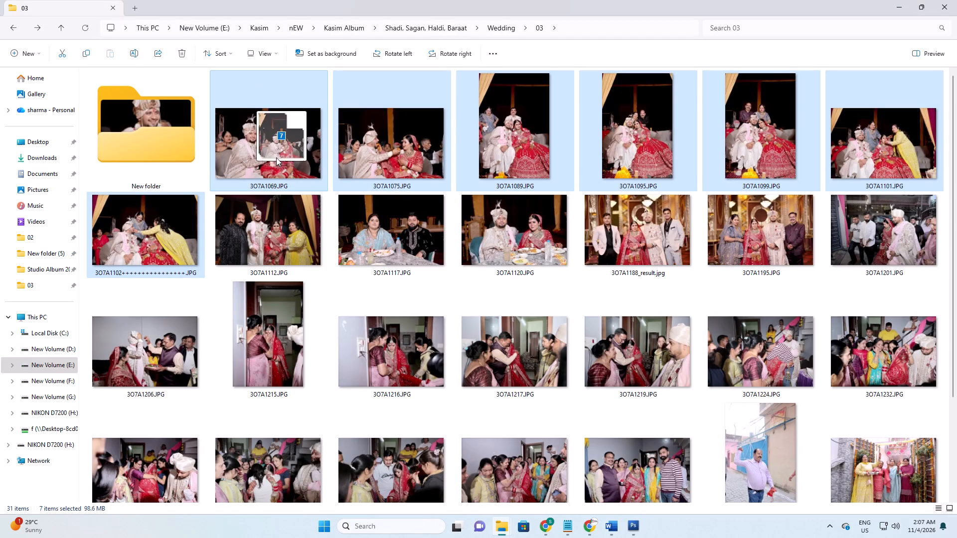
pyautogui.moveTo(276, 157); pyautogui.dragTo(151, 157)
# Examine the remaining photos in folder 03, starting from 3O7A1112, to decide which belong on the following spread.
pyautogui.click(292, 146)
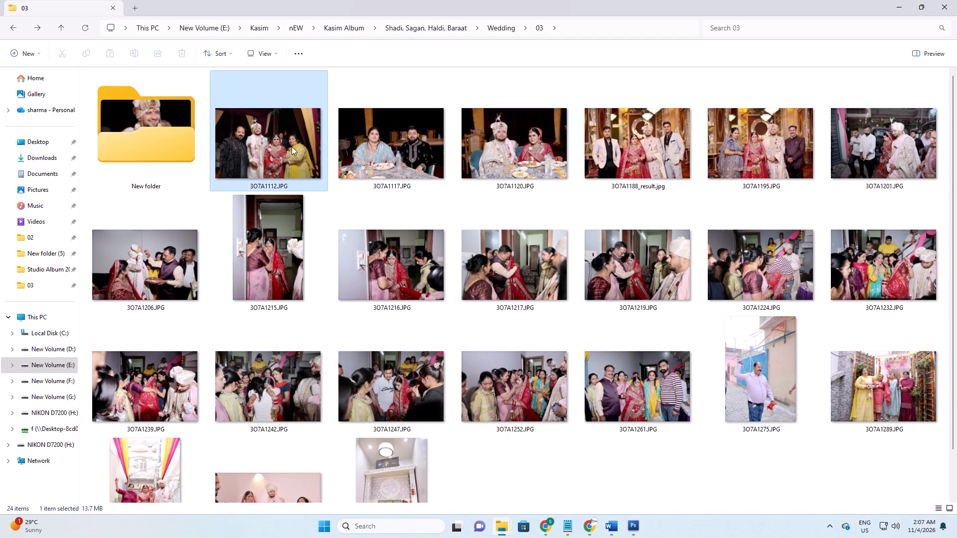
pyautogui.scroll(-4, 409, 418)
pyautogui.keyDown('ctrl'); pyautogui.keyDown('shift'); pyautogui.click(422, 433); pyautogui.keyUp('shift'); pyautogui.keyUp('ctrl')
pyautogui.scroll(5, 422, 430)
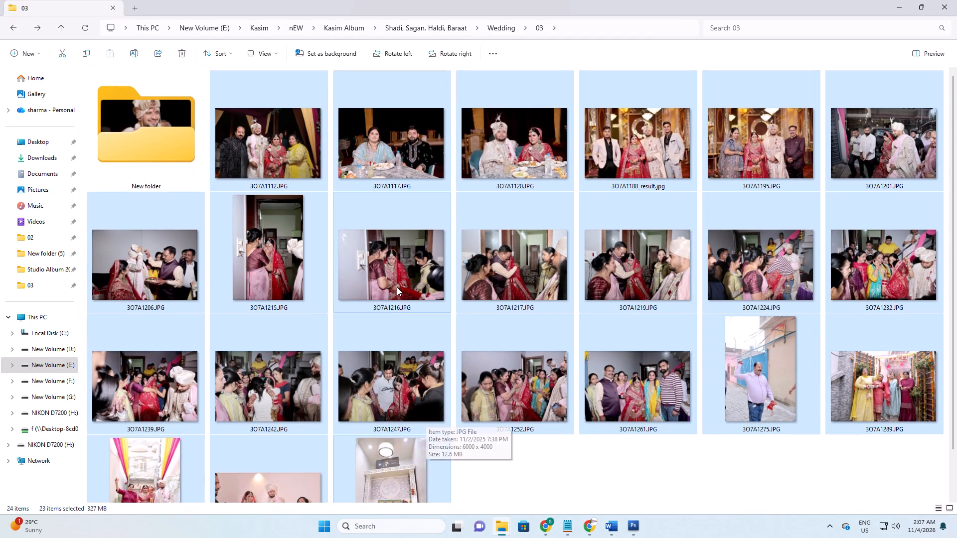
pyautogui.click(278, 140)
pyautogui.keyDown('ctrl'); pyautogui.keyDown('shift'); pyautogui.click(915, 142); pyautogui.keyUp('shift'); pyautogui.keyUp('ctrl')
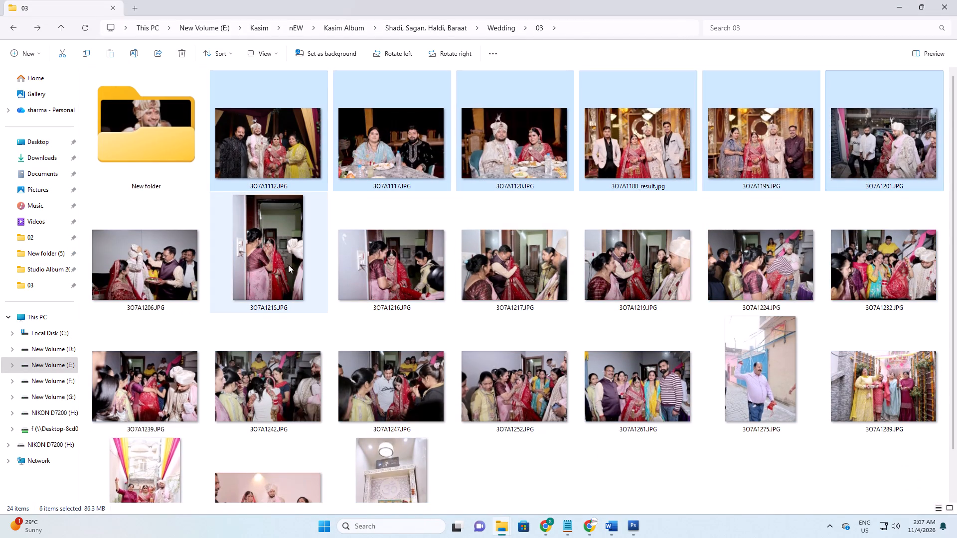
pyautogui.keyDown('ctrl'); pyautogui.keyDown('shift'); pyautogui.click(179, 267); pyautogui.keyUp('shift'); pyautogui.keyUp('ctrl')
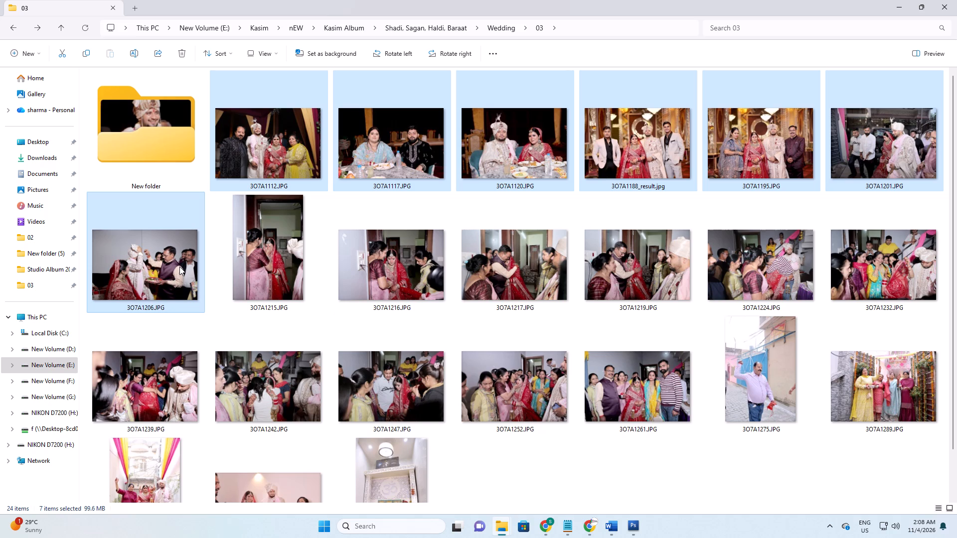
# Rename 3O7A1216.JPG as 3O7A1207 so it sorts directly after 3O7A1206, and refresh the folder.
pyautogui.click(149, 268)
pyautogui.press('F2')
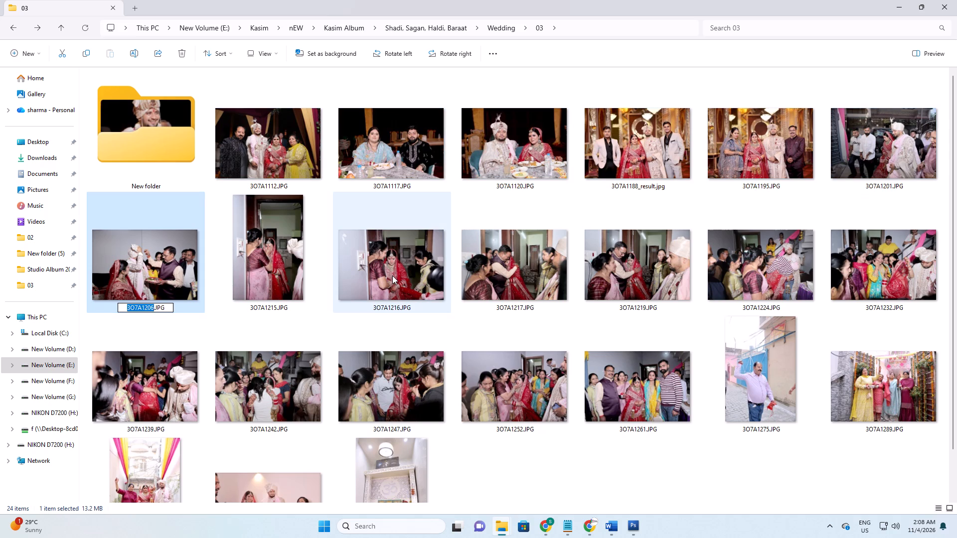
pyautogui.hotkey('ctrl', 'c')
pyautogui.click(404, 267)
pyautogui.press('F2')
pyautogui.hotkey('ctrl', 'v')
pyautogui.press('BackSpace')
pyautogui.press('7')
pyautogui.press('Return')
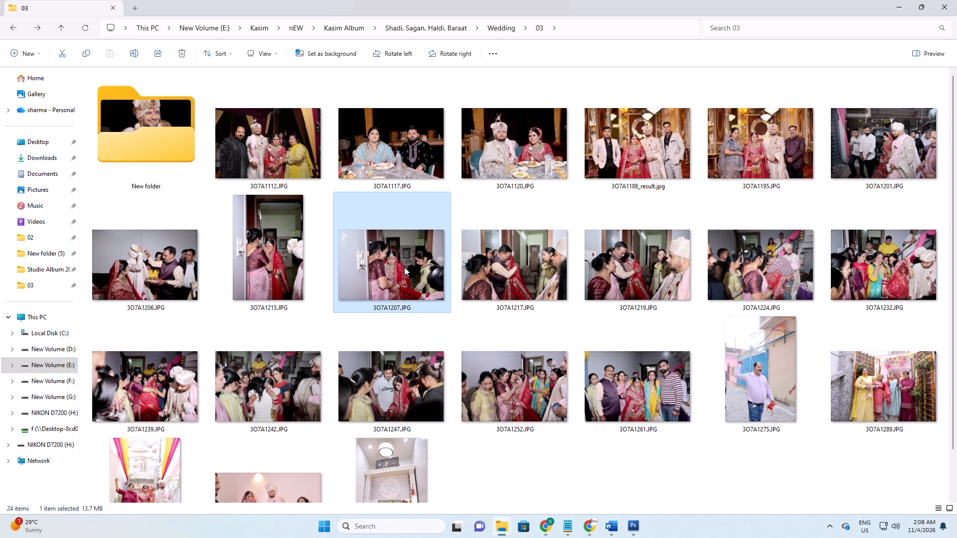
pyautogui.moveTo(642, 489); pyautogui.dragTo(646, 464, button='right')
pyautogui.click(673, 360)
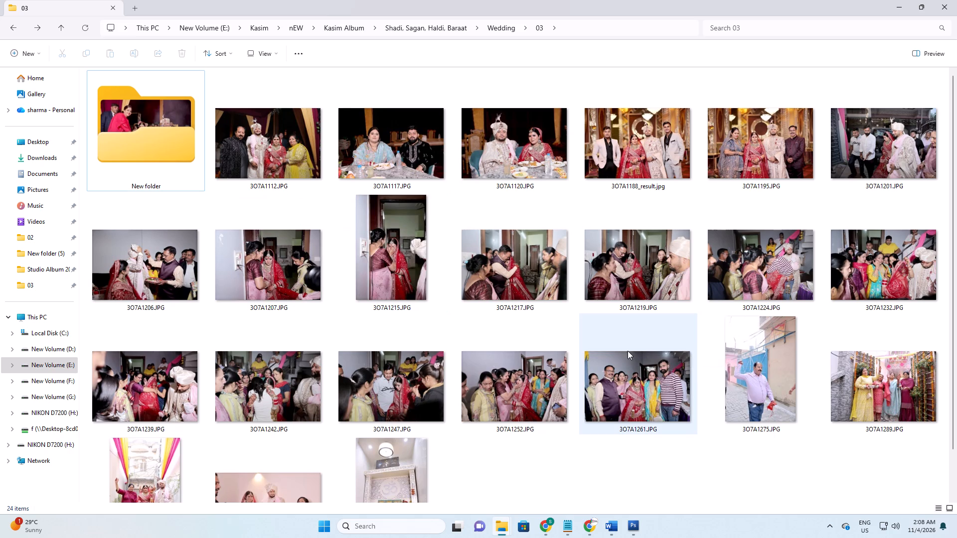
# Switch to the 01_sheeets search results and search the templates for 8p.
pyautogui.hotkey('alt', 'Tab')
pyautogui.click(778, 28)
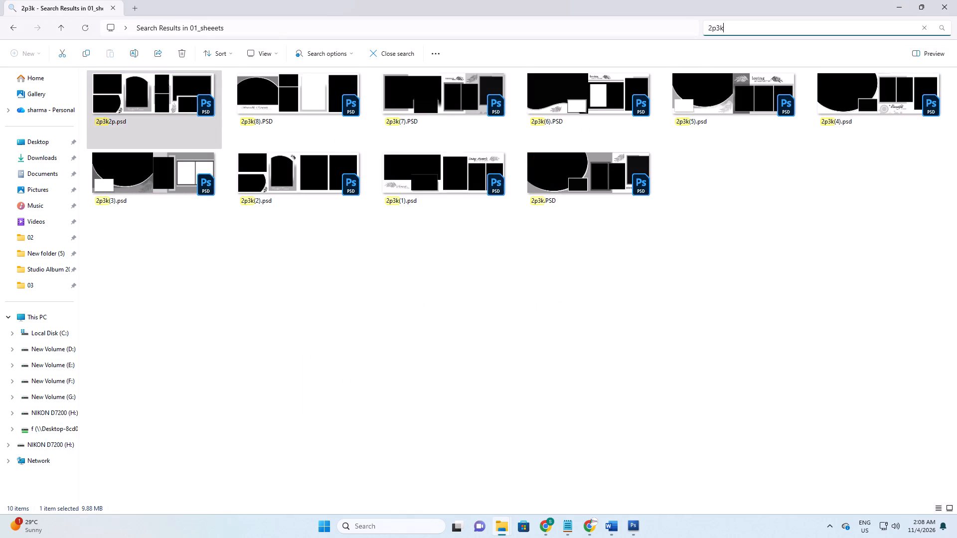
pyautogui.hotkey('ctrl', 'a')
pyautogui.write('8p')
pyautogui.scroll(1, 778, 28)
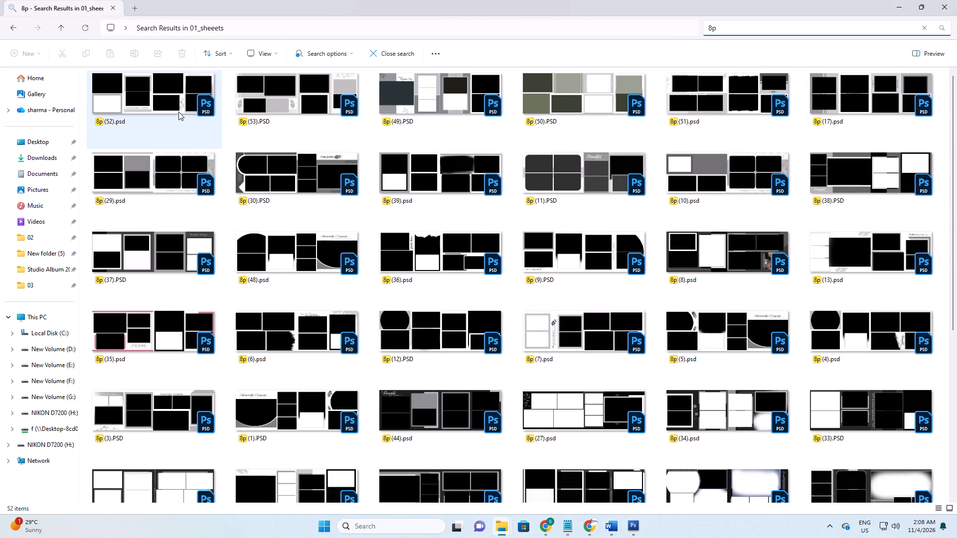
# Preview the 8p (52) and 8p (17) templates, and open 8p (17).psd in Photoshop.
pyautogui.doubleClick(172, 92)
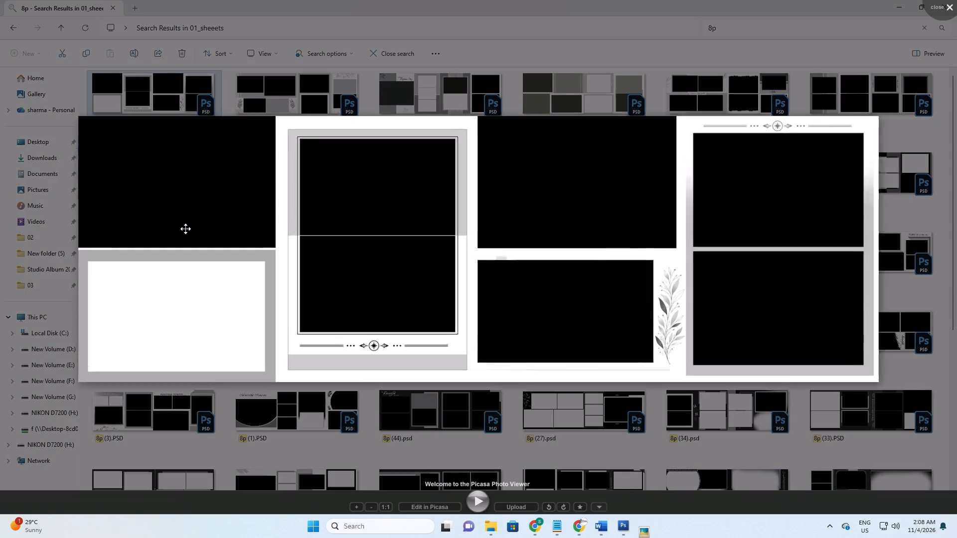
pyautogui.click(956, 0)
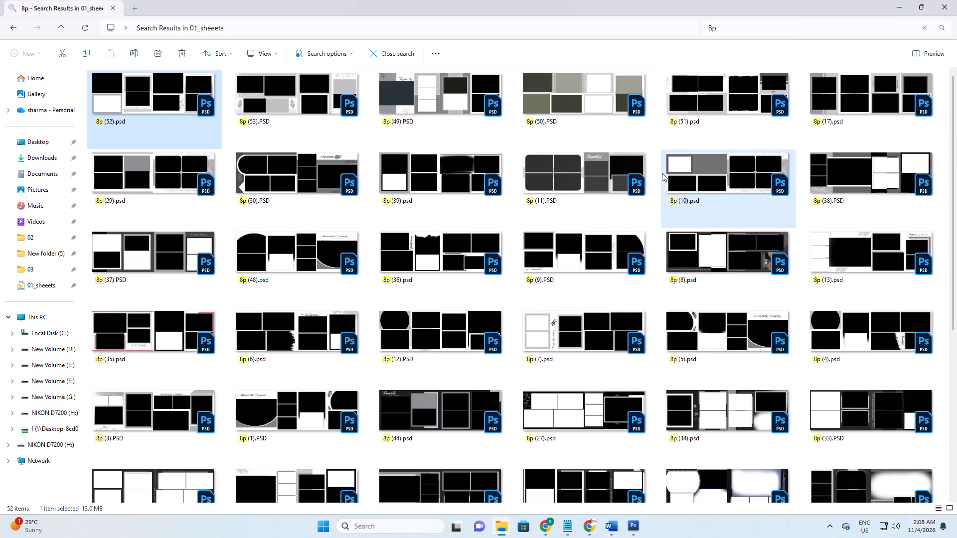
pyautogui.doubleClick(884, 102)
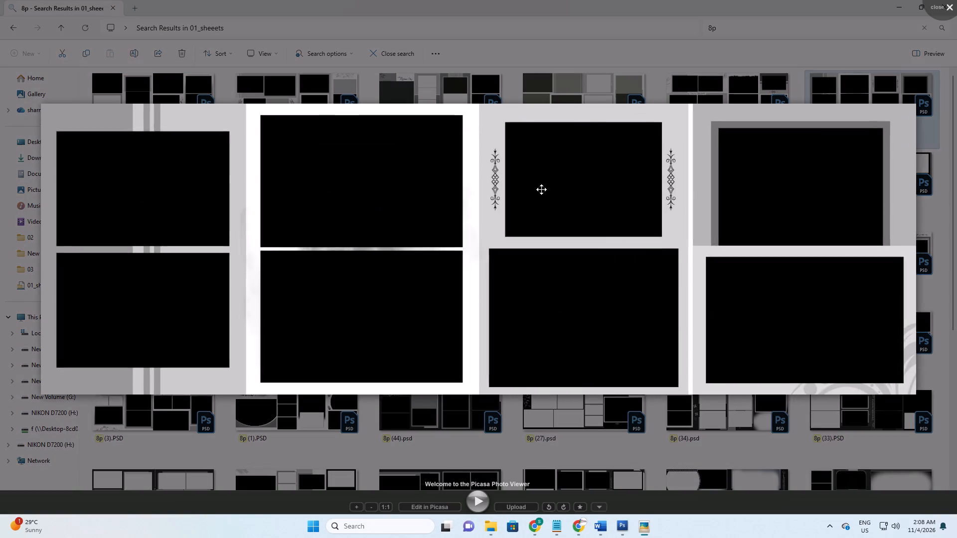
pyautogui.click(956, 0)
pyautogui.moveTo(865, 94); pyautogui.dragTo(472, 265)
pyautogui.hotkey('alt', 'Tab')
pyautogui.hotkey('alt', 'Tab')
pyautogui.hotkey('alt', 'Tab')
# Return to the 2p3k2p.psd sheet and check which numbered sheet was saved last in New folder (5).
pyautogui.hotkey('ctrl', 'Tab')
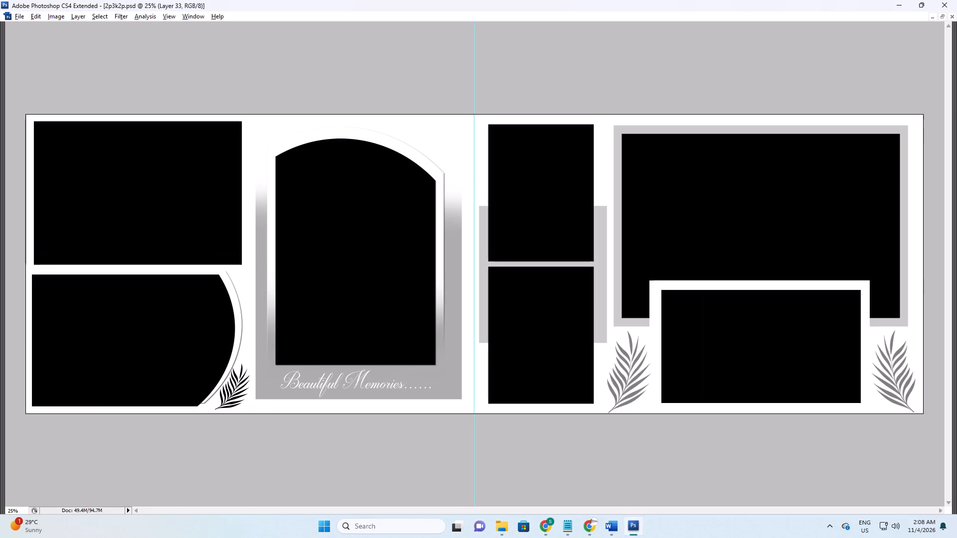
pyautogui.hotkey('ctrl', 'alt', 's')
pyautogui.press('Escape')
pyautogui.hotkey('ctrl', 'o')
pyautogui.scroll(-6, 470, 239)
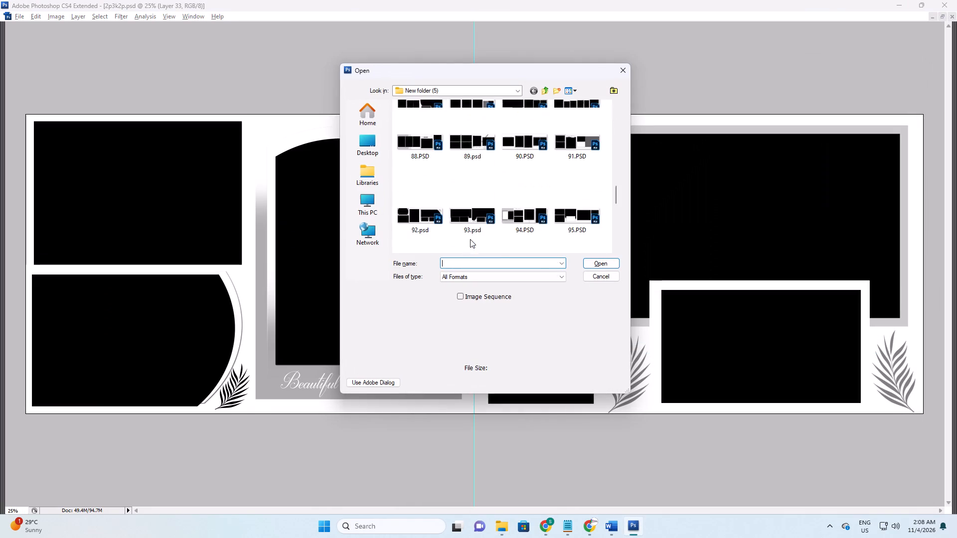
pyautogui.scroll(-10, 474, 210)
pyautogui.click(585, 217)
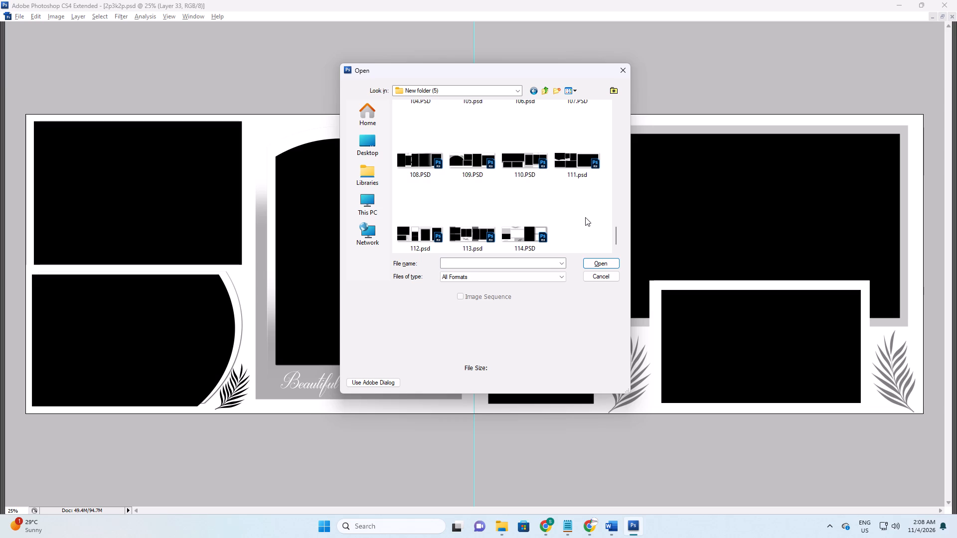
pyautogui.press('Escape')
# Save a copy of the 2p3k2p.psd sheet as 115 in New folder (5) on drive E and close the sheet.
pyautogui.hotkey('ctrl', 'alt', 's')
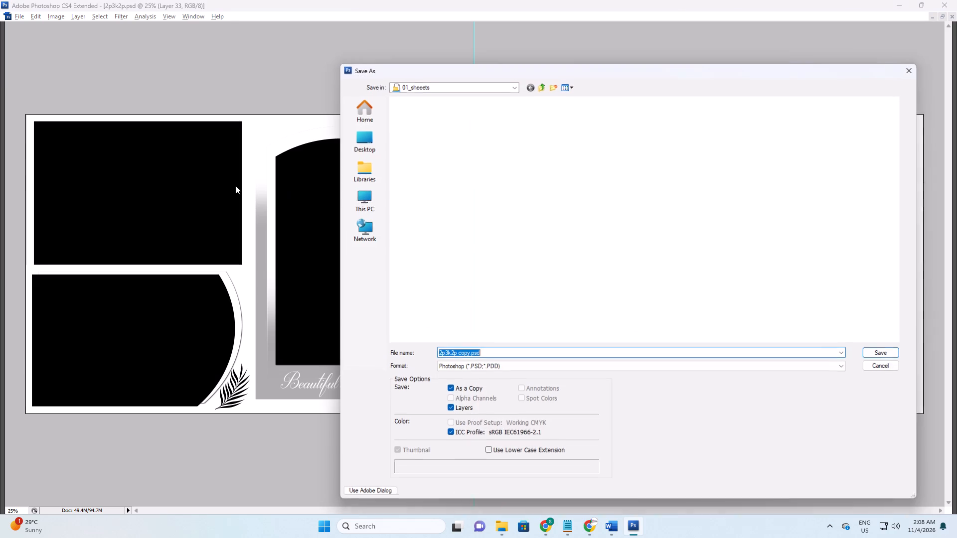
pyautogui.click(362, 199)
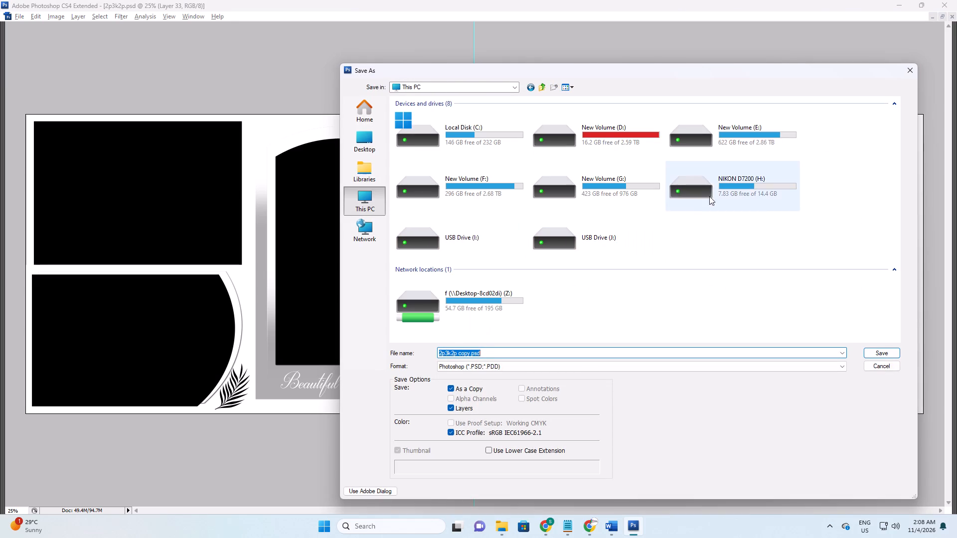
pyautogui.doubleClick(742, 140)
pyautogui.press('k')
pyautogui.press('Return')
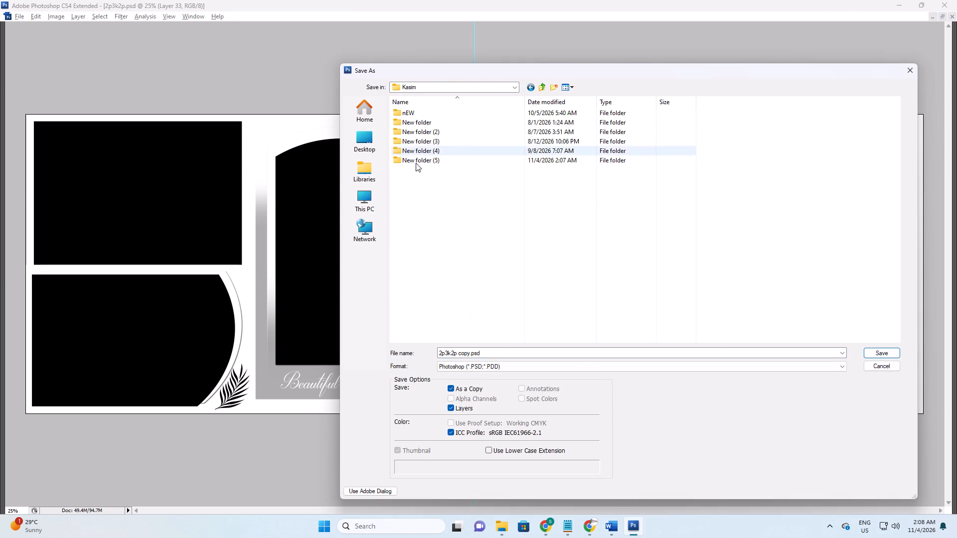
pyautogui.doubleClick(427, 165)
pyautogui.tripleClick(426, 161)
pyautogui.scroll(-9, 466, 191)
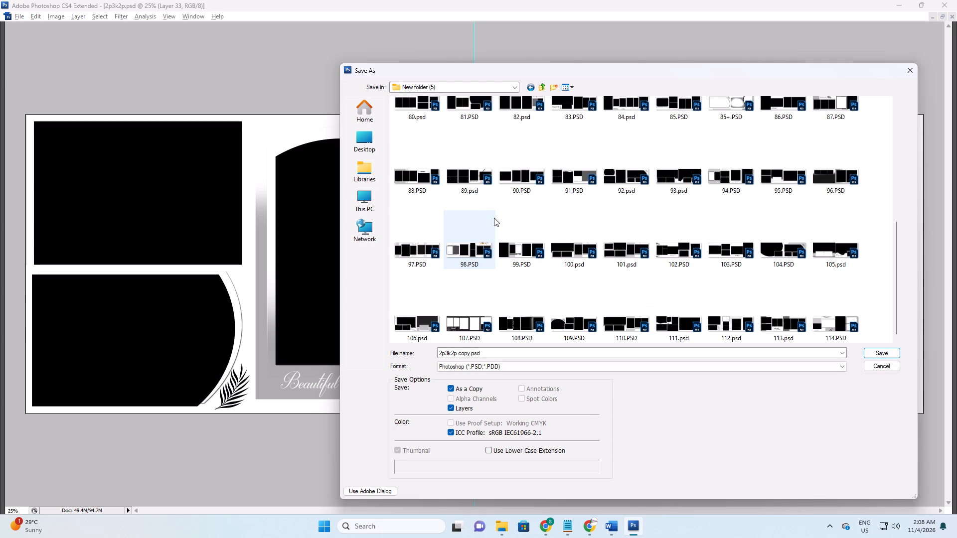
pyautogui.scroll(-2, 494, 218)
pyautogui.press('Tab')
pyautogui.write('115')
pyautogui.press('Return')
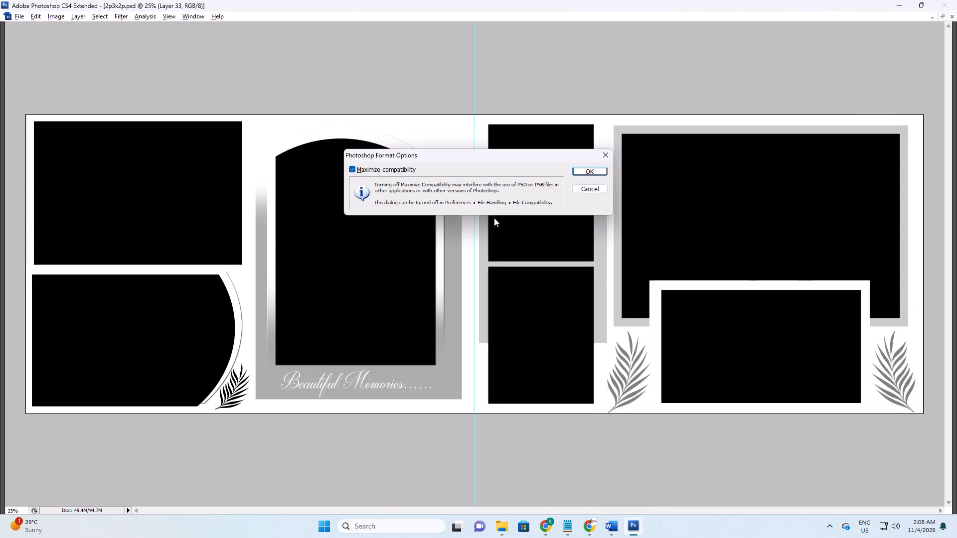
pyautogui.press('Return')
pyautogui.hotkey('ctrl', 'w')
# Save a copy of the 8p (17).psd sheet as 116 in New folder (5) on drive E and close the sheet.
pyautogui.hotkey('ctrl', 'alt', 's')
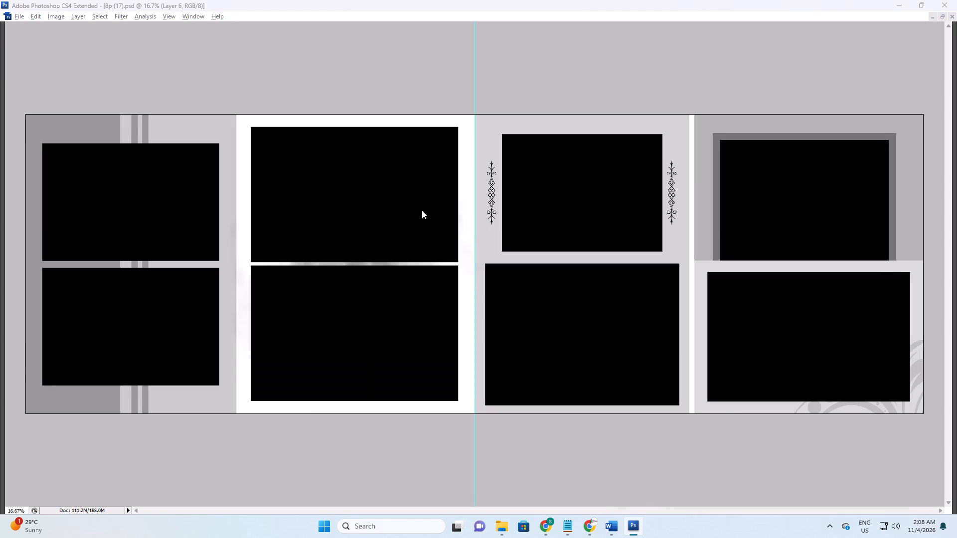
pyautogui.click(383, 200)
pyautogui.doubleClick(742, 139)
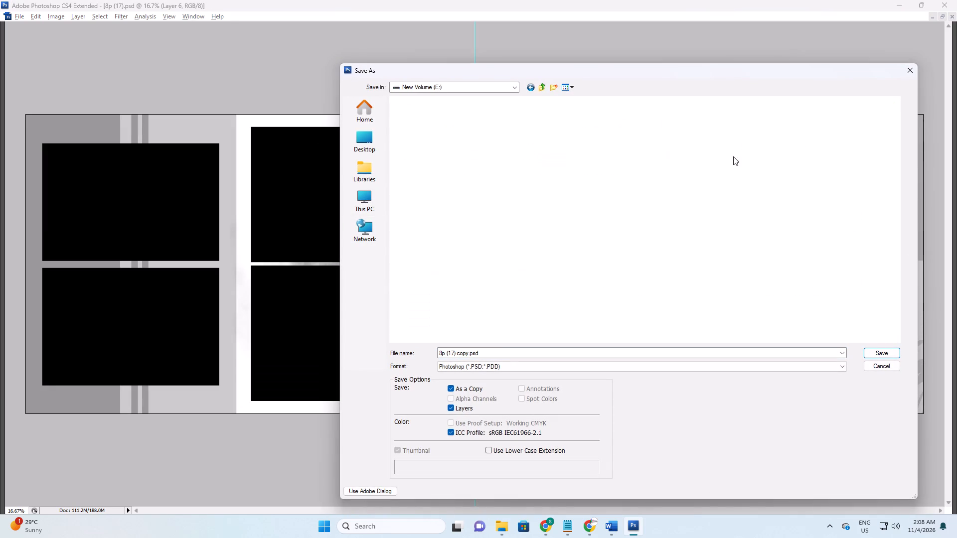
pyautogui.press('k')
pyautogui.press('Return')
pyautogui.doubleClick(435, 161)
pyautogui.scroll(-11, 496, 210)
pyautogui.press('Tab')
pyautogui.write('116')
pyautogui.press('Return')
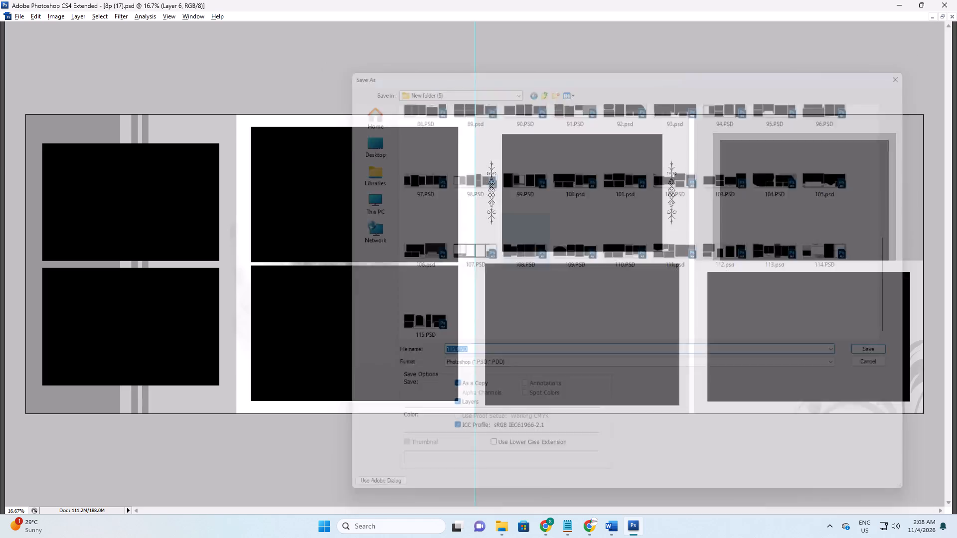
pyautogui.press('Return')
pyautogui.hotkey('ctrl', 'w')
# Switch to folder 03 and mark photo 3O7A1207.JPG as the spread's last one by appending a row of plus signs to its name.
pyautogui.hotkey('alt', 'Tab')
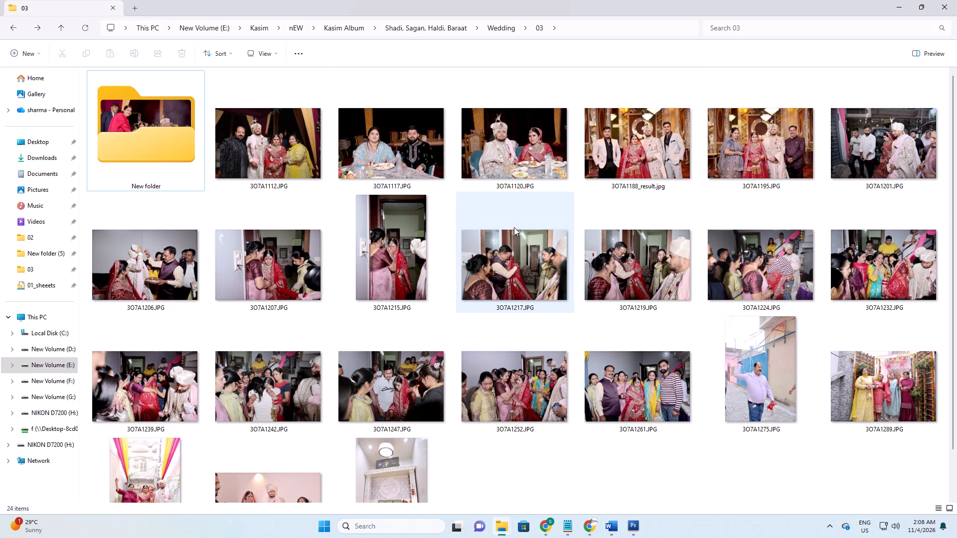
pyautogui.click(288, 149)
pyautogui.keyDown('ctrl'); pyautogui.keyDown('shift'); pyautogui.click(164, 270); pyautogui.keyUp('shift'); pyautogui.keyUp('ctrl')
pyautogui.keyDown('ctrl'); pyautogui.keyDown('shift'); pyautogui.click(253, 272); pyautogui.keyUp('shift'); pyautogui.keyUp('ctrl')
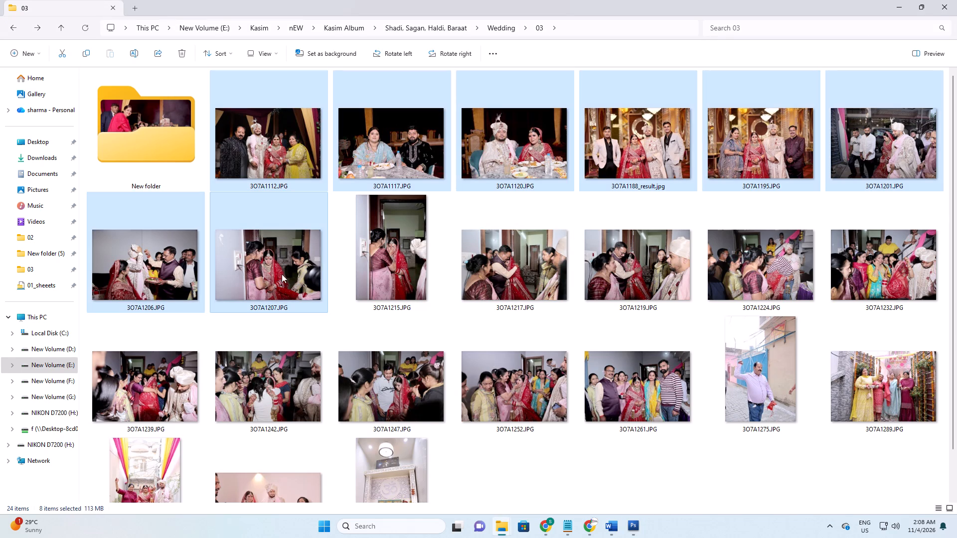
pyautogui.click(291, 273)
pyautogui.press('F2')
pyautogui.press('Right')
pyautogui.hotkey('shift', '+')
pyautogui.hotkey('shift', '+')
pyautogui.hotkey('shift', '+')
pyautogui.hotkey('shift', '+')
pyautogui.hotkey('shift', '+')
pyautogui.hotkey('shift', '+')
pyautogui.hotkey('shift', '+')
pyautogui.hotkey('shift', '+')
pyautogui.hotkey('shift', '+')
pyautogui.hotkey('shift', '+')
pyautogui.hotkey('shift', '+')
pyautogui.hotkey('shift', '+')
pyautogui.hotkey('shift', '+')
pyautogui.hotkey('shift', '+')
pyautogui.hotkey('shift', '+')
pyautogui.hotkey('shift', '+')
pyautogui.hotkey('shift', '+')
pyautogui.hotkey('shift', '+')
pyautogui.hotkey('shift', '+')
pyautogui.hotkey('shift', '+')
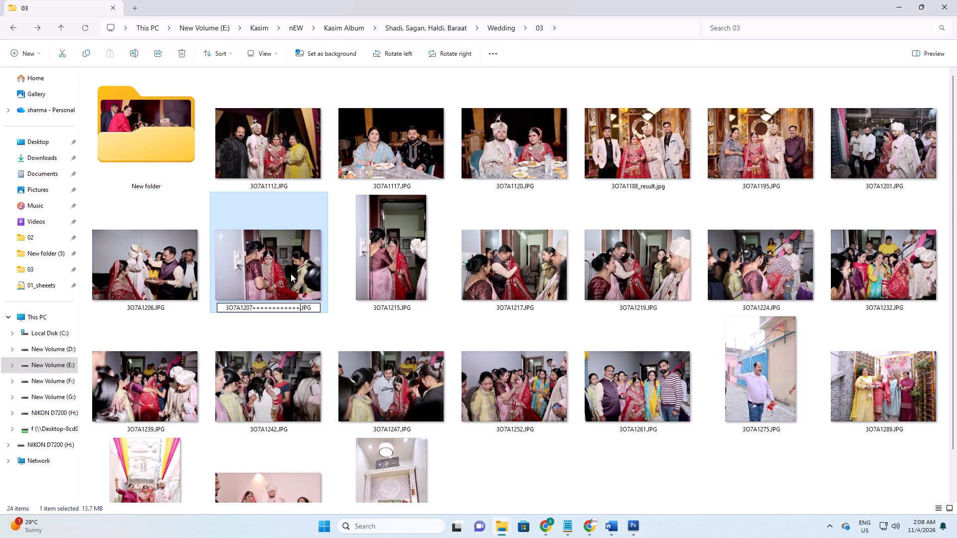
pyautogui.press('Return')
# Move the eight used photos, from 3O7A1112 through the plus-marked 3O7A1207, into New folder inside folder 03.
pyautogui.keyDown('ctrl'); pyautogui.keyDown('shift'); pyautogui.click(277, 148); pyautogui.keyUp('shift'); pyautogui.keyUp('ctrl')
pyautogui.moveTo(285, 138); pyautogui.dragTo(186, 133)
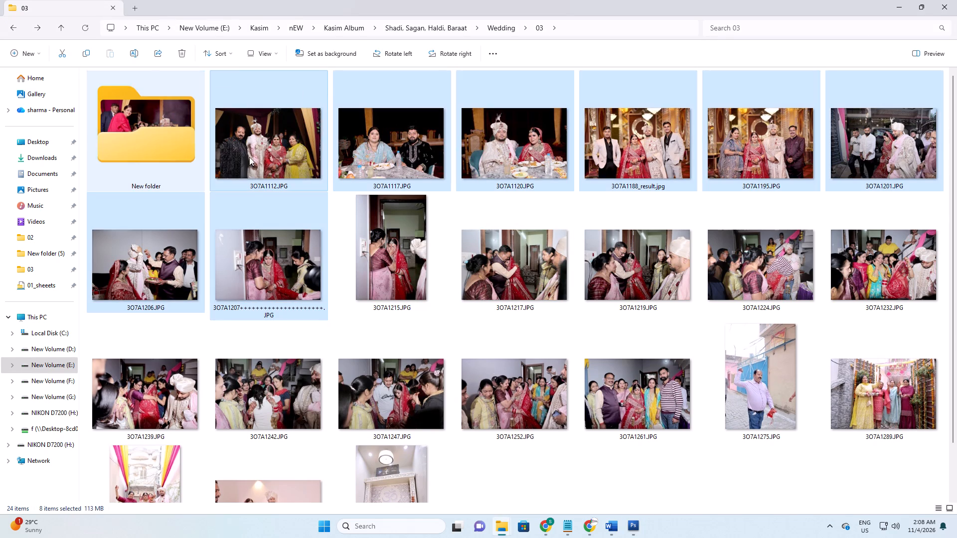
# Select the photos 3O7A1215 through 3O7A1247 in folder 03 to check the set for the next spread.
pyautogui.click(321, 137)
pyautogui.keyDown('ctrl'); pyautogui.keyDown('shift'); pyautogui.click(947, 134); pyautogui.keyUp('shift'); pyautogui.keyUp('ctrl')
pyautogui.keyDown('ctrl'); pyautogui.keyDown('shift'); pyautogui.click(124, 255); pyautogui.keyUp('shift'); pyautogui.keyUp('ctrl')
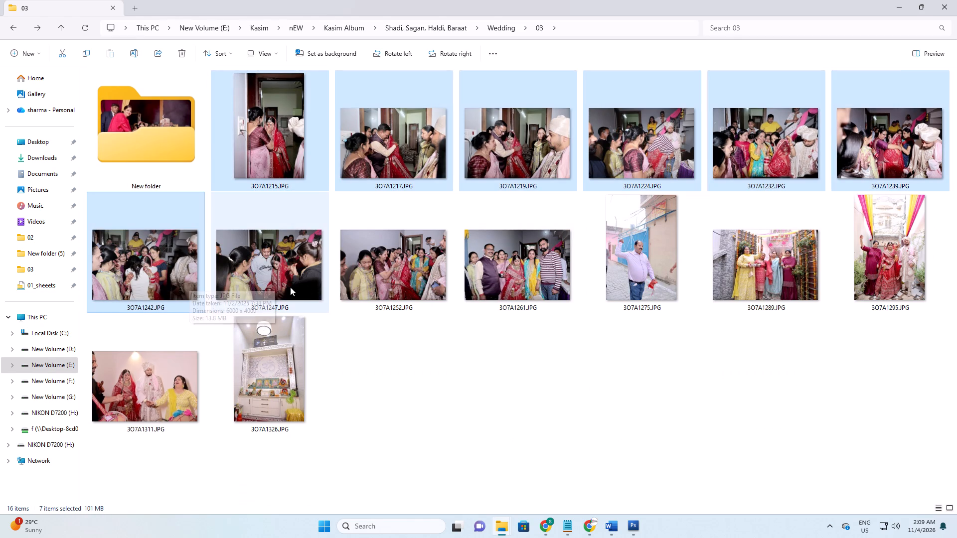
pyautogui.keyDown('ctrl'); pyautogui.keyDown('shift'); pyautogui.click(286, 261); pyautogui.keyUp('shift'); pyautogui.keyUp('ctrl')
# Search the 01_sheeets templates for 1k7p and open 1k7p(1).psd in Photoshop.
pyautogui.hotkey('alt', 'Tab')
pyautogui.hotkey('alt', 'Tab')
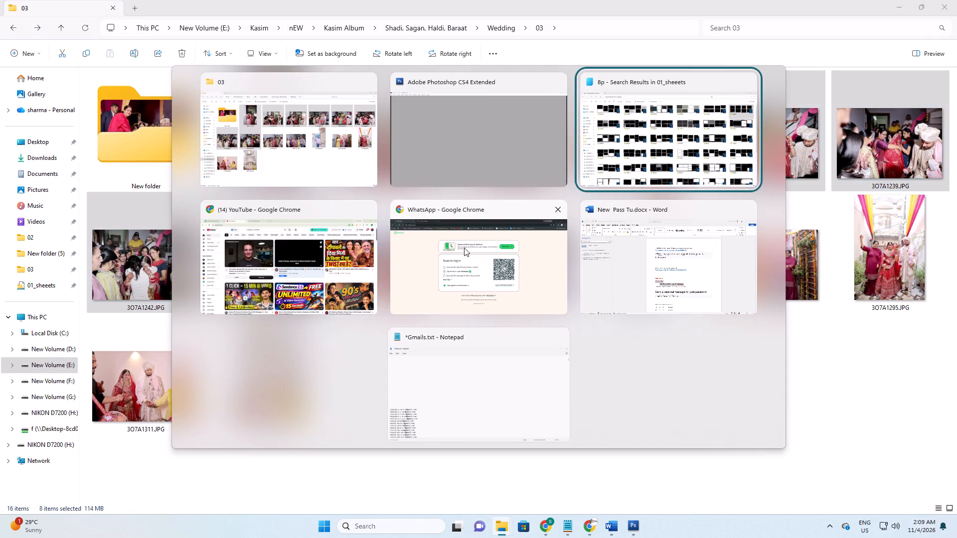
pyautogui.click(765, 30)
pyautogui.hotkey('ctrl', 'a')
pyautogui.write('1k')
pyautogui.write('7p')
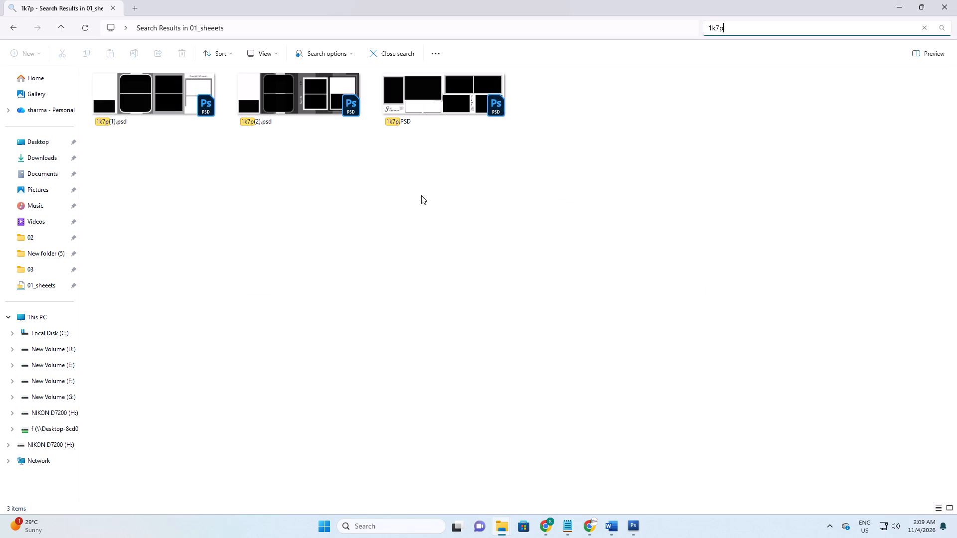
pyautogui.click(233, 182)
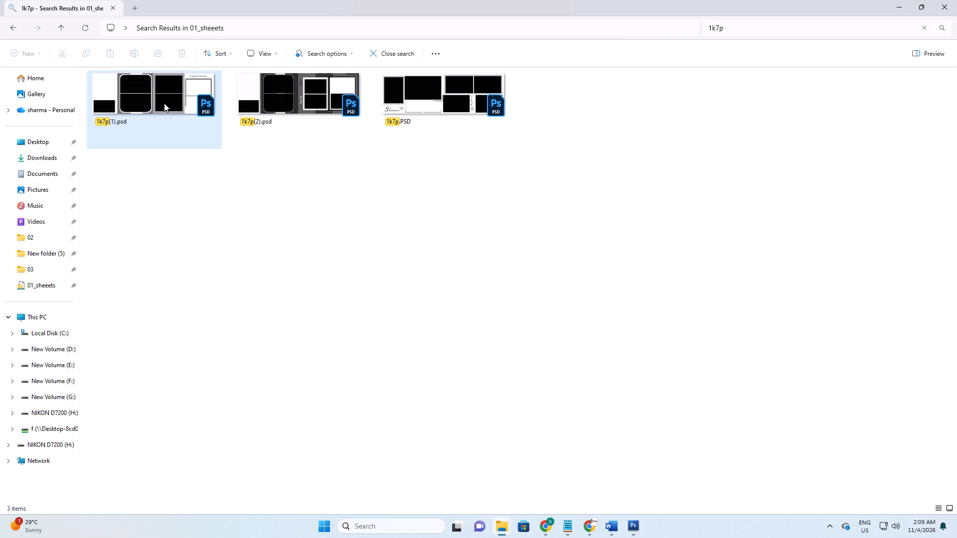
pyautogui.click(164, 103)
pyautogui.moveTo(155, 108); pyautogui.dragTo(446, 235)
pyautogui.hotkey('alt', 'Tab')
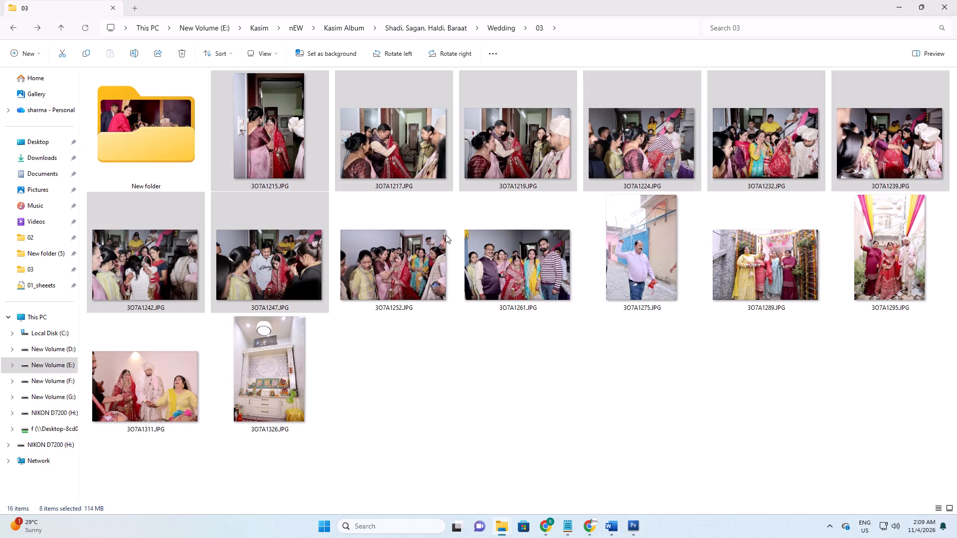
pyautogui.moveTo(446, 235); pyautogui.dragTo(560, 285)
pyautogui.hotkey('alt', 'Tab')
pyautogui.hotkey('alt', 'Tab')
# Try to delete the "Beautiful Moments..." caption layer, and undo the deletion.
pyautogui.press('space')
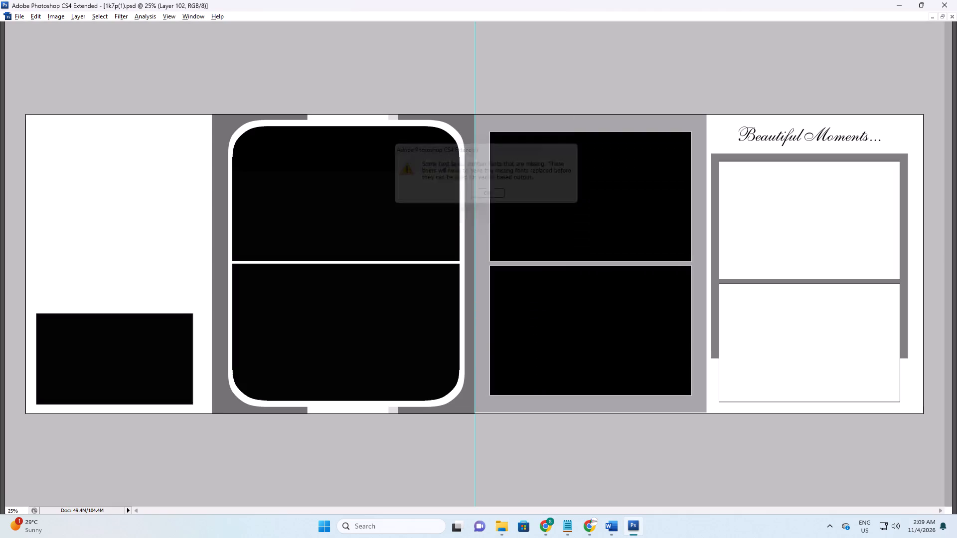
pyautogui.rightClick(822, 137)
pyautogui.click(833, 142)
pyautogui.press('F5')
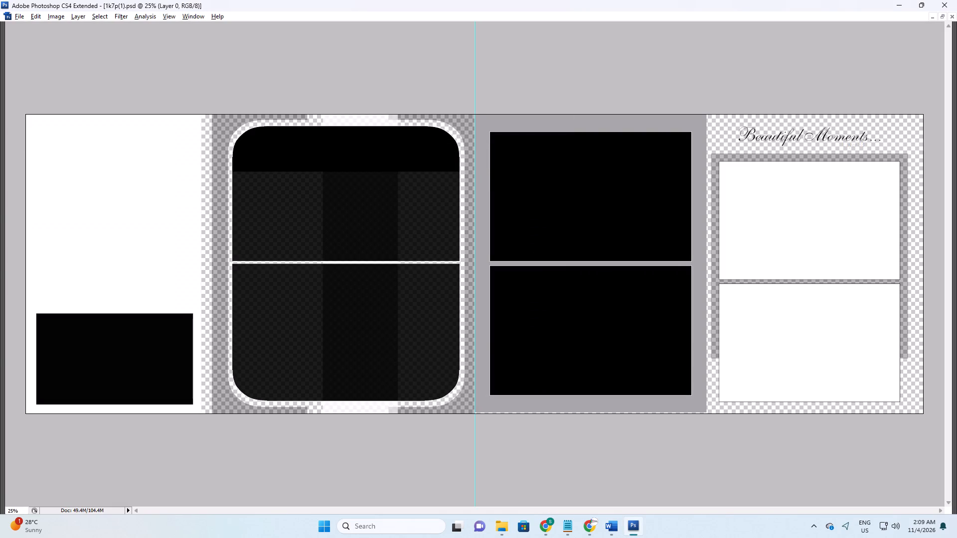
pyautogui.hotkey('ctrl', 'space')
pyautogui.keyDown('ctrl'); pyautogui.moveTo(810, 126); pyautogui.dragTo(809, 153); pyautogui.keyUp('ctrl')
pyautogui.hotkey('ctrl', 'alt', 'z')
# Delete the "Beautiful Moments..." caption above the two white photo boxes.
pyautogui.moveTo(628, 195); pyautogui.dragTo(632, 197, button='right')
pyautogui.click(642, 203)
pyautogui.press('F5')
pyautogui.press('space')
pyautogui.moveTo(640, 194); pyautogui.dragTo(647, 195, button='right')
pyautogui.moveTo(650, 197); pyautogui.dragTo(656, 200)
pyautogui.press('v')
# In full-screen view, select the two white photo boxes with their grey frame and shift them slightly right within the white panel.
pyautogui.press('space')
pyautogui.moveTo(748, 278); pyautogui.dragTo(557, 282)
pyautogui.press('f')
pyautogui.press('space')
pyautogui.moveTo(809, 266); pyautogui.dragTo(528, 266)
pyautogui.rightClick(550, 312)
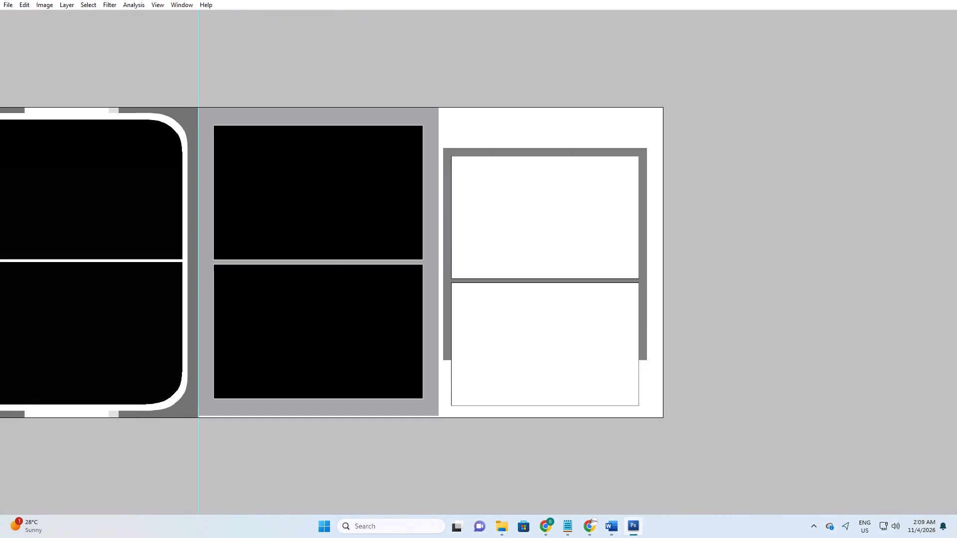
pyautogui.click(562, 316)
pyautogui.keyDown('shift'); pyautogui.rightClick(573, 225); pyautogui.keyUp('shift')
pyautogui.keyDown('shift'); pyautogui.moveTo(582, 231); pyautogui.dragTo(589, 236); pyautogui.keyUp('shift')
pyautogui.keyDown('shift'); pyautogui.rightClick(643, 166); pyautogui.keyUp('shift')
pyautogui.keyDown('shift'); pyautogui.click(649, 168); pyautogui.keyUp('shift')
pyautogui.moveTo(641, 177); pyautogui.dragTo(642, 174)
pyautogui.moveTo(642, 174); pyautogui.dragTo(646, 166)
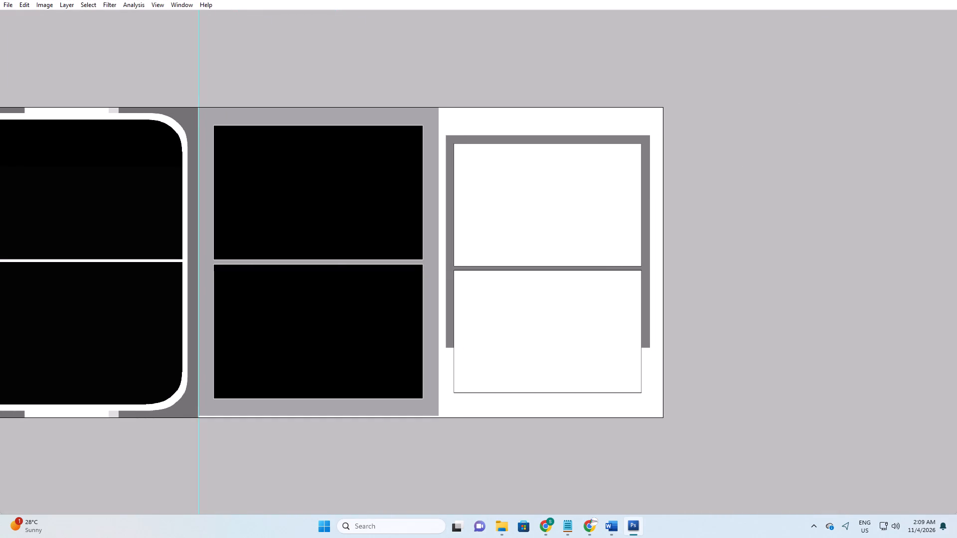
pyautogui.moveTo(646, 166); pyautogui.dragTo(651, 176)
# Stretch the white photo boxes and grey frame upward into the empty caption space and nudge them to the centre of the white panel.
pyautogui.hotkey('ctrl', 't')
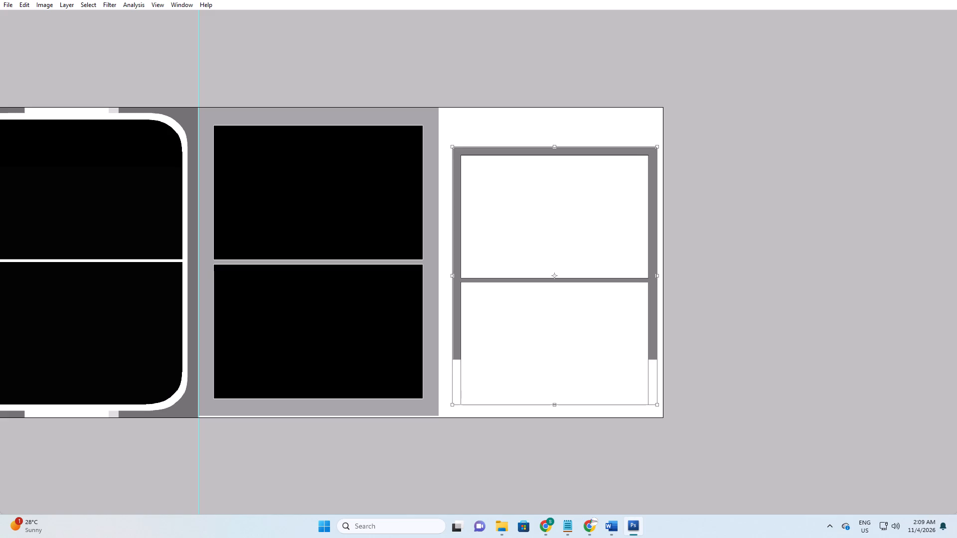
pyautogui.keyDown('shift'); pyautogui.moveTo(572, 144); pyautogui.dragTo(572, 120); pyautogui.keyUp('shift')
pyautogui.press('Return')
pyautogui.hotkey('shift', 'Left')
pyautogui.hotkey('shift', 'Down')
pyautogui.hotkey('shift', 'Left')
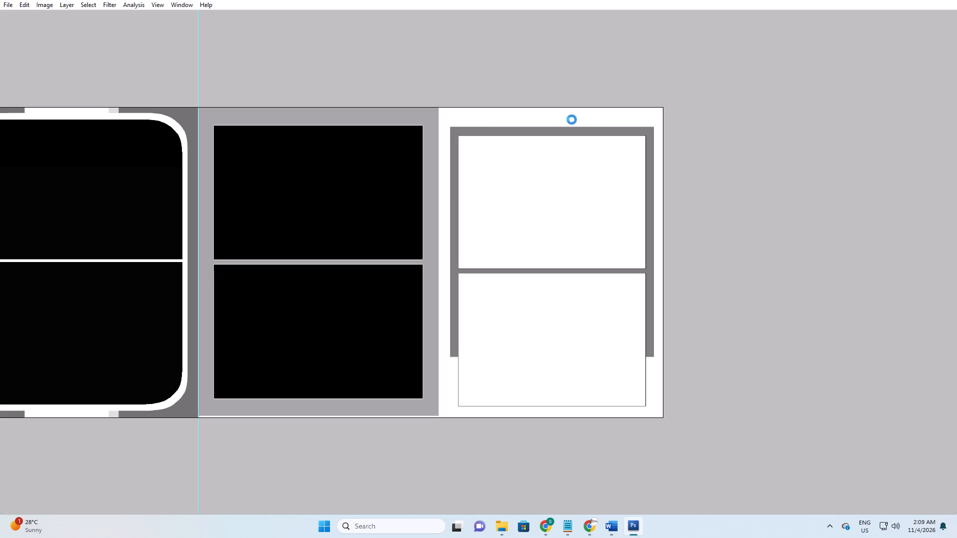
pyautogui.hotkey('shift', 'Up')
# Make the small black photo box at the sheet's left end slightly taller and nudge it a little right and up.
pyautogui.press('space')
pyautogui.press('space')
pyautogui.press('space')
pyautogui.press('space')
pyautogui.press('space')
pyautogui.press('space')
pyautogui.press('space')
pyautogui.press('space')
pyautogui.press('space')
pyautogui.press('space')
pyautogui.press('space')
pyautogui.press('space')
pyautogui.press('space')
pyautogui.press('space')
pyautogui.press('space')
pyautogui.press('space')
pyautogui.moveTo(295, 249); pyautogui.dragTo(603, 216)
pyautogui.moveTo(527, 237); pyautogui.dragTo(521, 251)
pyautogui.moveTo(176, 322); pyautogui.dragTo(182, 325, button='right')
pyautogui.moveTo(188, 327); pyautogui.dragTo(197, 332)
pyautogui.hotkey('ctrl', 't')
pyautogui.keyDown('shift'); pyautogui.moveTo(189, 294); pyautogui.dragTo(189, 287); pyautogui.keyUp('shift')
pyautogui.click(189, 301)
pyautogui.press('Return')
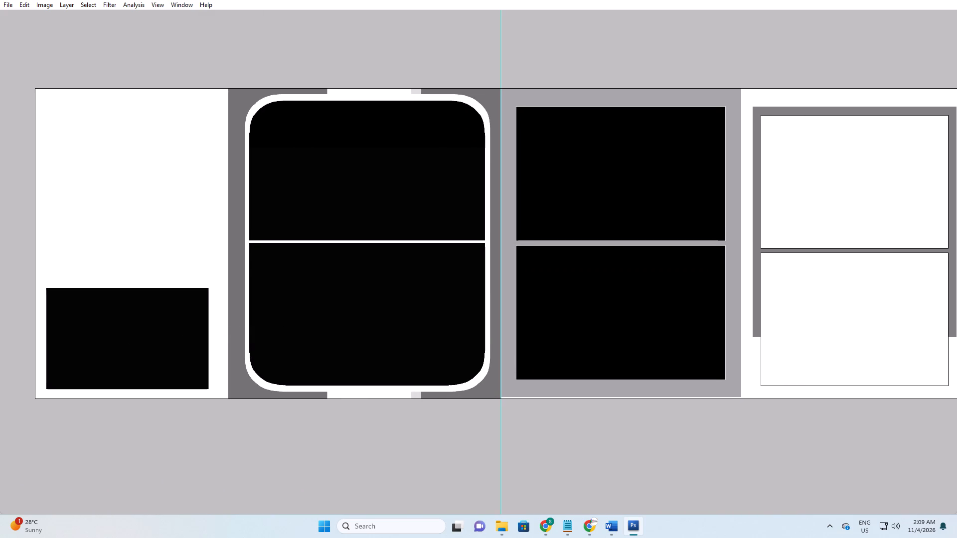
pyautogui.press('Right')
pyautogui.press('Right')
pyautogui.press('Right')
pyautogui.press('Right')
pyautogui.hotkey('shift', 'Up')
pyautogui.press('Up')
pyautogui.press('Up')
# Glance back at folder 03, and nudge the light grey panel behind the square-cornered black photo pair down to the sheet's bottom edge.
pyautogui.hotkey('alt', 'Tab')
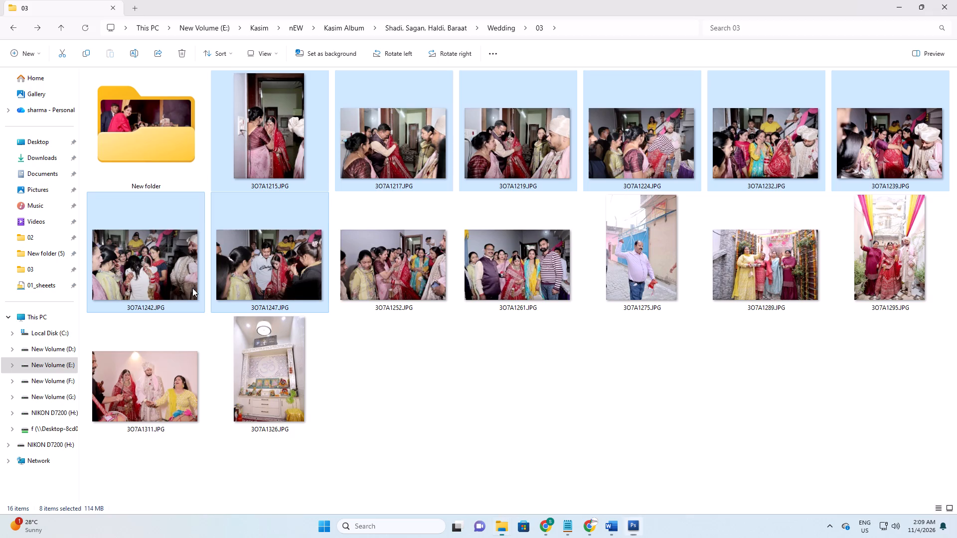
pyautogui.hotkey('alt', 'Tab')
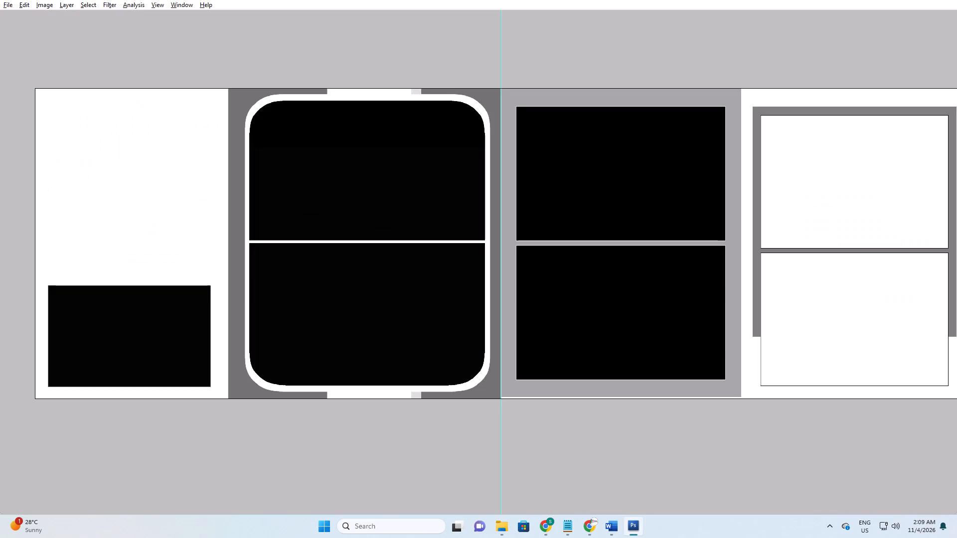
pyautogui.rightClick(664, 386)
pyautogui.moveTo(672, 389); pyautogui.dragTo(678, 393)
pyautogui.press('Down')
pyautogui.press('Down')
pyautogui.press('Down')
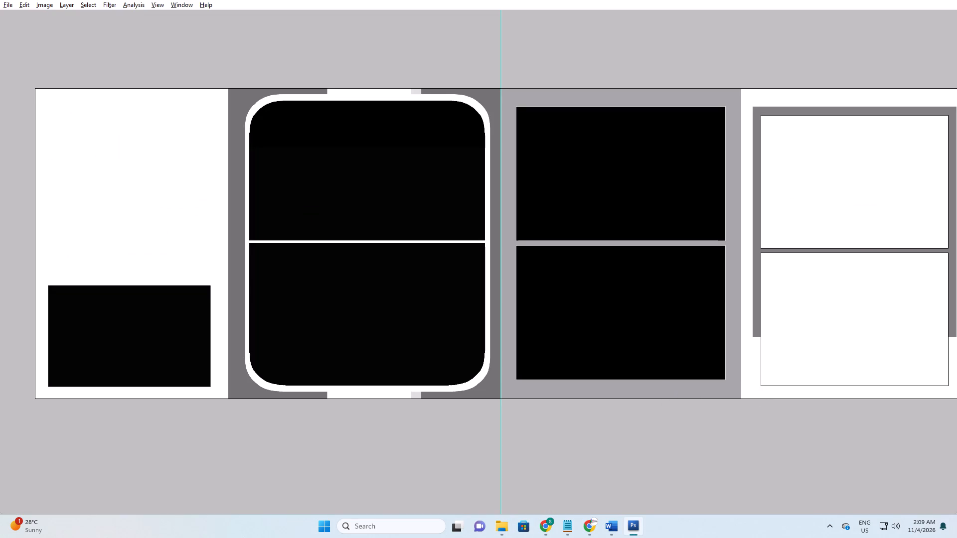
# Save the layout changes to the 1k7p(1).psd template.
pyautogui.hotkey('ctrl', 'alt', 's')
pyautogui.press('Escape')
pyautogui.hotkey('ctrl', 's')
# Save the adjusted sheet as a PSD named 117 in New folder (5) on drive E: with maximized compatibility, and close it.
pyautogui.hotkey('ctrl', 'alt', 's')
pyautogui.click(368, 204)
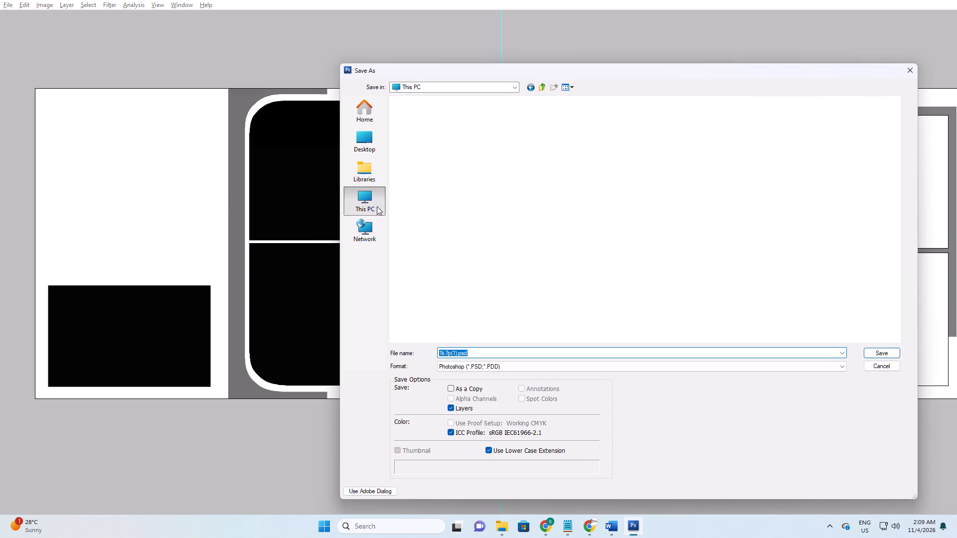
pyautogui.doubleClick(760, 134)
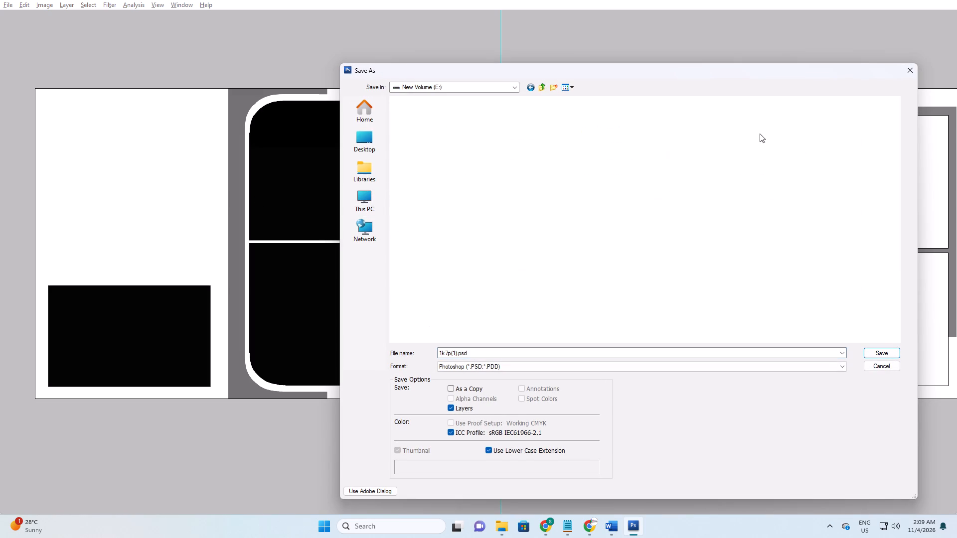
pyautogui.press('k')
pyautogui.press('Return')
pyautogui.doubleClick(444, 162)
pyautogui.scroll(-13, 486, 192)
pyautogui.press('Tab')
pyautogui.write('117')
pyautogui.press('Return')
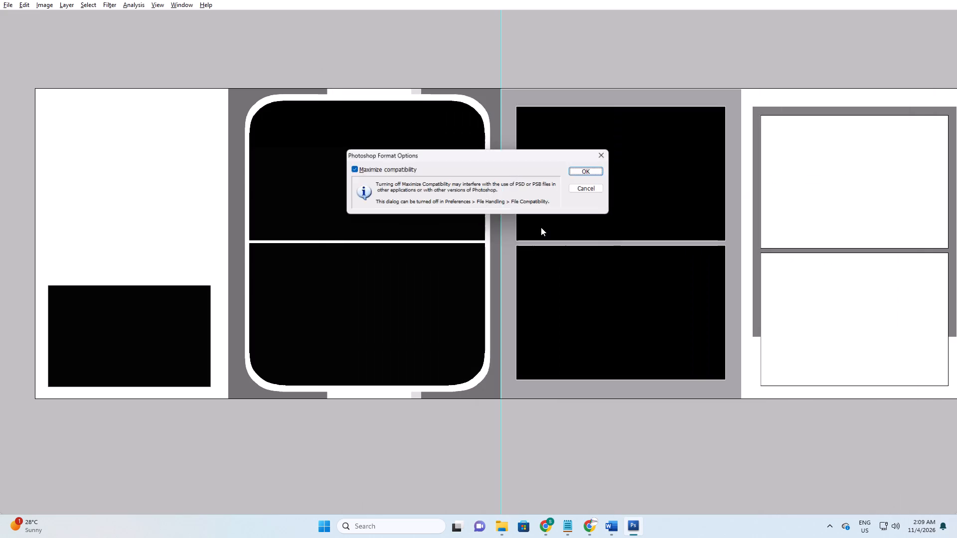
pyautogui.press('Return')
pyautogui.hotkey('ctrl', 'w')
pyautogui.press('Right')
# In folder 03, rename photo 3O7A1247.JPG by adding a run of 19 plus signs at the end of its name.
pyautogui.hotkey('alt', 'Tab')
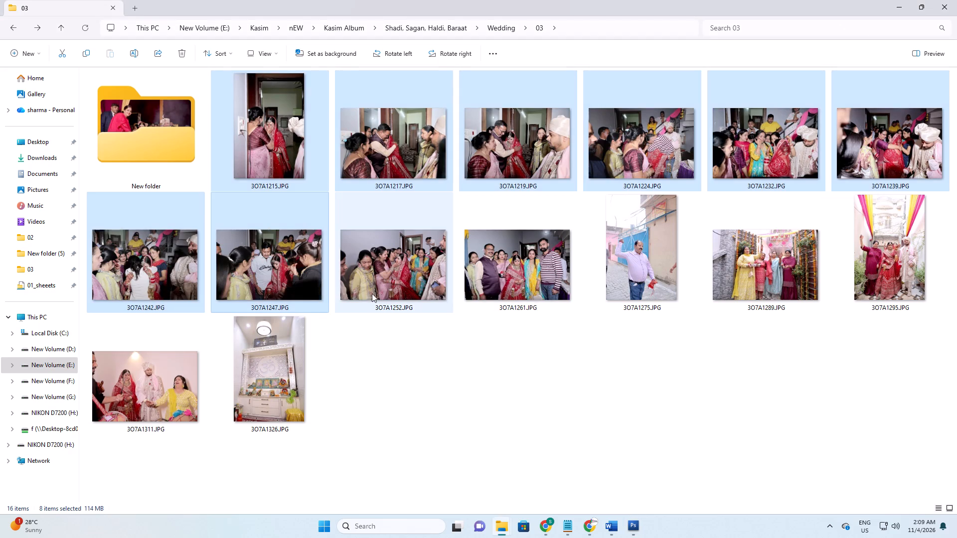
pyautogui.click(288, 250)
pyautogui.press('F2')
pyautogui.press('Right')
pyautogui.hotkey('shift', '+')
pyautogui.hotkey('shift', '+')
pyautogui.hotkey('shift', '+')
pyautogui.hotkey('shift', '+')
pyautogui.hotkey('shift', '+')
pyautogui.hotkey('shift', '+')
pyautogui.hotkey('shift', '+')
pyautogui.hotkey('shift', '+')
pyautogui.hotkey('shift', '+')
pyautogui.hotkey('shift', '+')
pyautogui.hotkey('shift', '+')
pyautogui.hotkey('shift', '+')
pyautogui.hotkey('shift', '+')
pyautogui.hotkey('shift', '+')
pyautogui.hotkey('shift', '+')
pyautogui.hotkey('shift', '+')
pyautogui.hotkey('shift', '+')
pyautogui.hotkey('shift', '+')
pyautogui.hotkey('shift', '+')
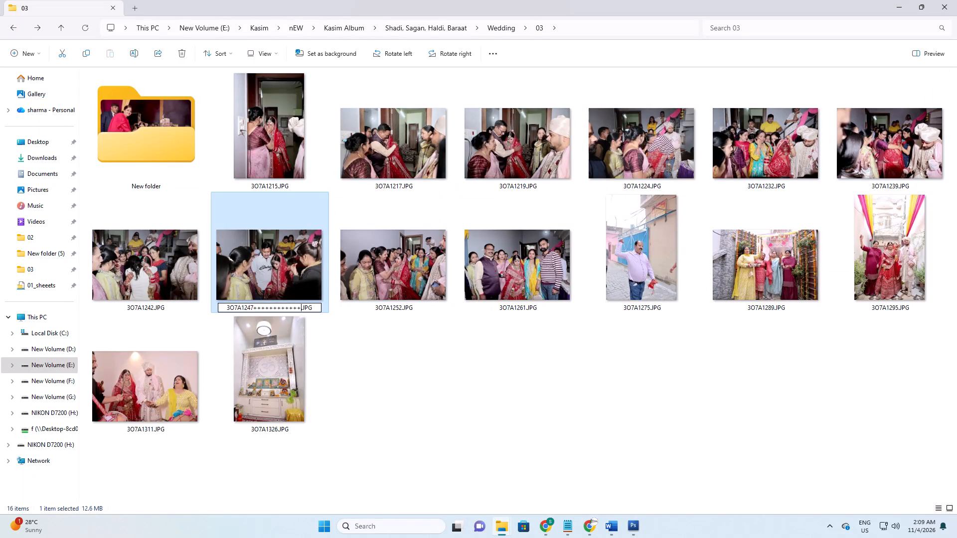
pyautogui.press('Return')
# Move the eight used photos, 3O7A1215 through the renamed 3O7A1247, into folder 03's New folder.
pyautogui.keyDown('ctrl'); pyautogui.keyDown('shift'); pyautogui.click(285, 156); pyautogui.keyUp('shift'); pyautogui.keyUp('ctrl')
pyautogui.moveTo(290, 128); pyautogui.dragTo(175, 129)
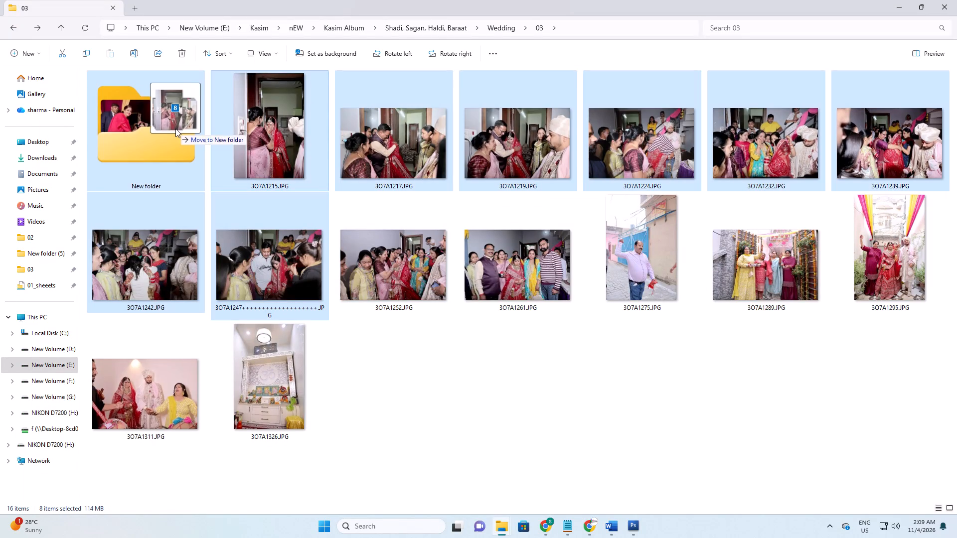
pyautogui.moveTo(175, 129); pyautogui.dragTo(158, 129)
# Check the orientation of folder 03's remaining photos and search the 01_sheeets templates for 2p1k1p.
pyautogui.click(281, 139)
pyautogui.keyDown('ctrl'); pyautogui.keyDown('shift'); pyautogui.click(419, 136); pyautogui.keyUp('shift'); pyautogui.keyUp('ctrl')
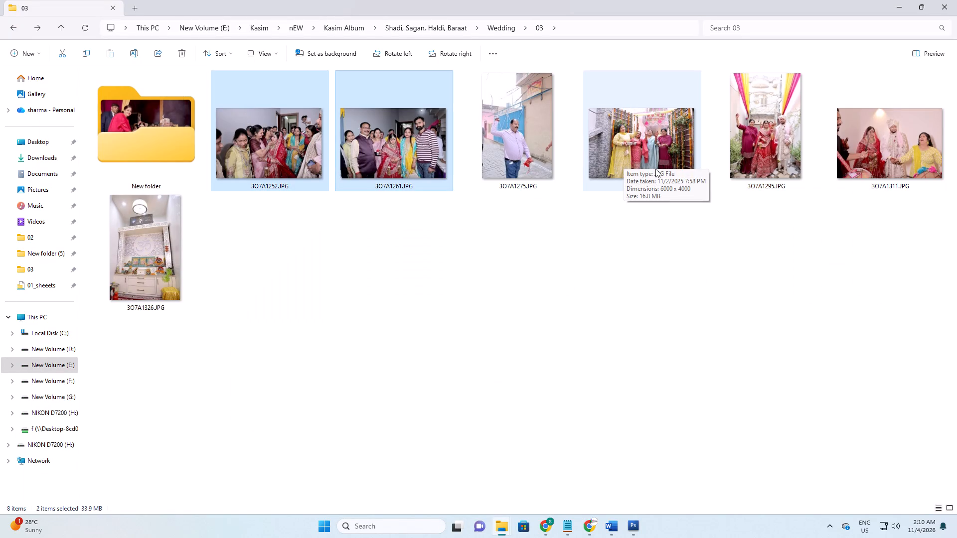
pyautogui.hotkey('alt', 'Tab')
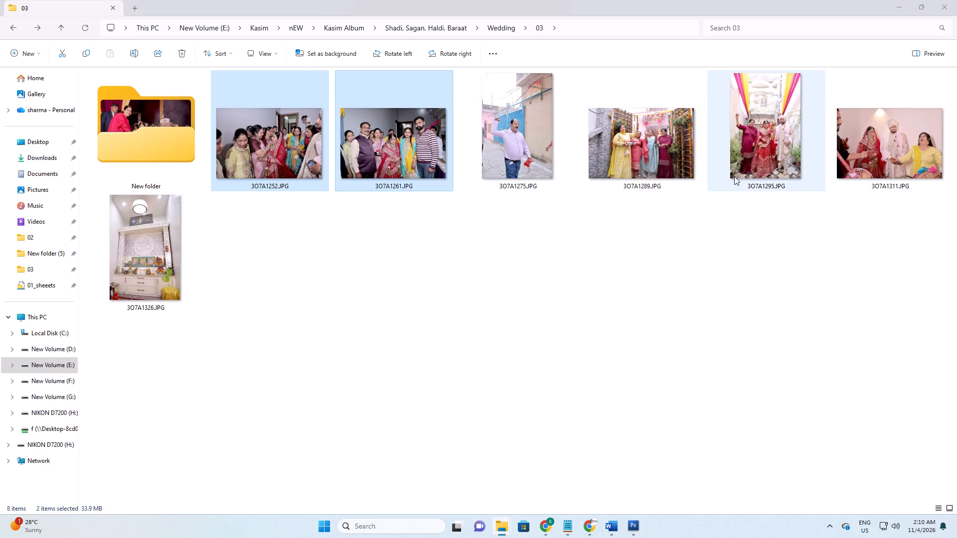
pyautogui.hotkey('alt', 'Tab')
pyautogui.hotkey('alt', 'Tab')
pyautogui.hotkey('alt', 'Tab')
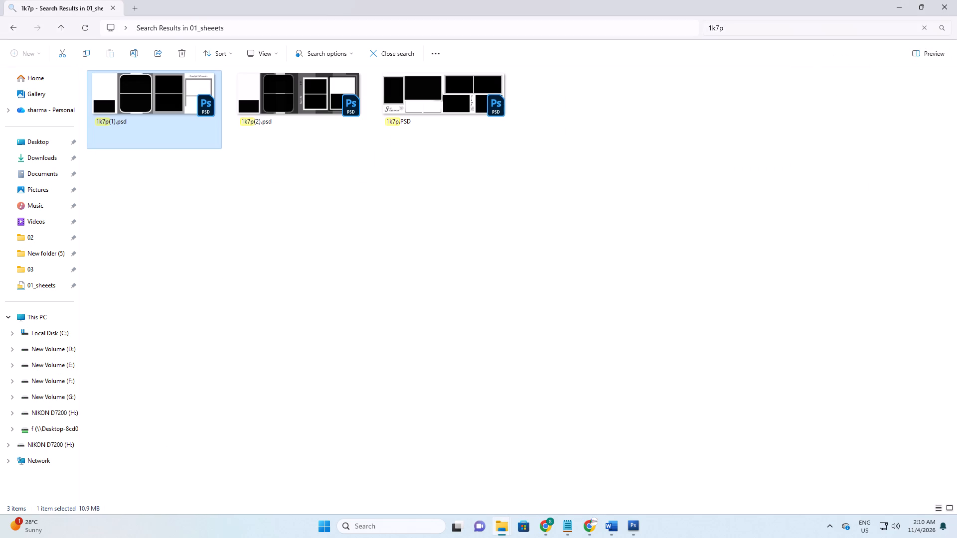
pyautogui.click(818, 25)
pyautogui.hotkey('ctrl', 'a')
pyautogui.press('2')
pyautogui.press('p')
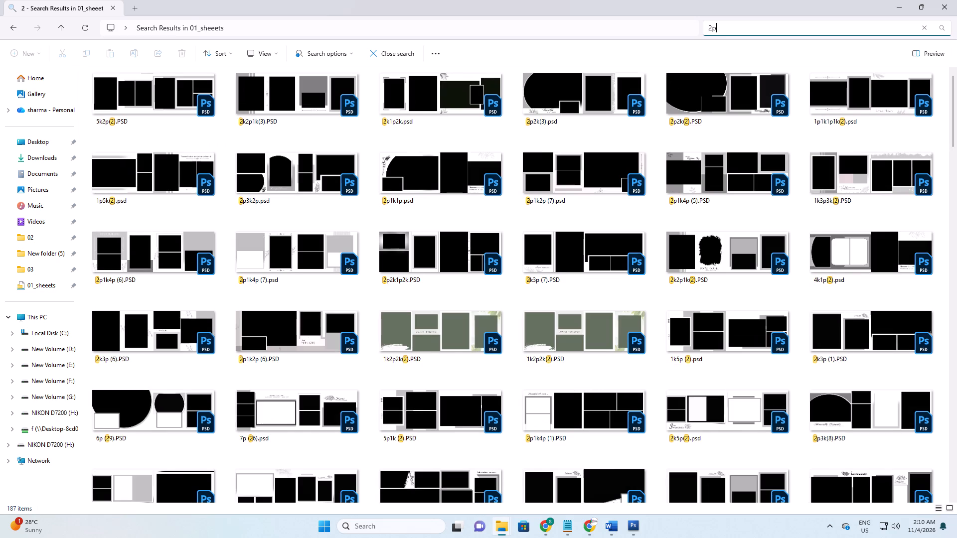
pyautogui.hotkey('alt', 'Tab')
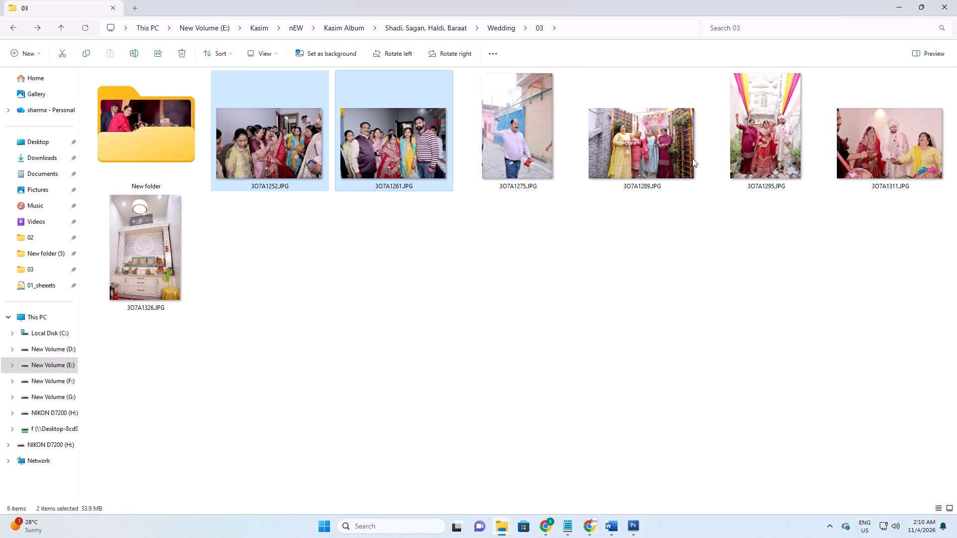
pyautogui.hotkey('alt', 'Tab')
pyautogui.click(728, 28)
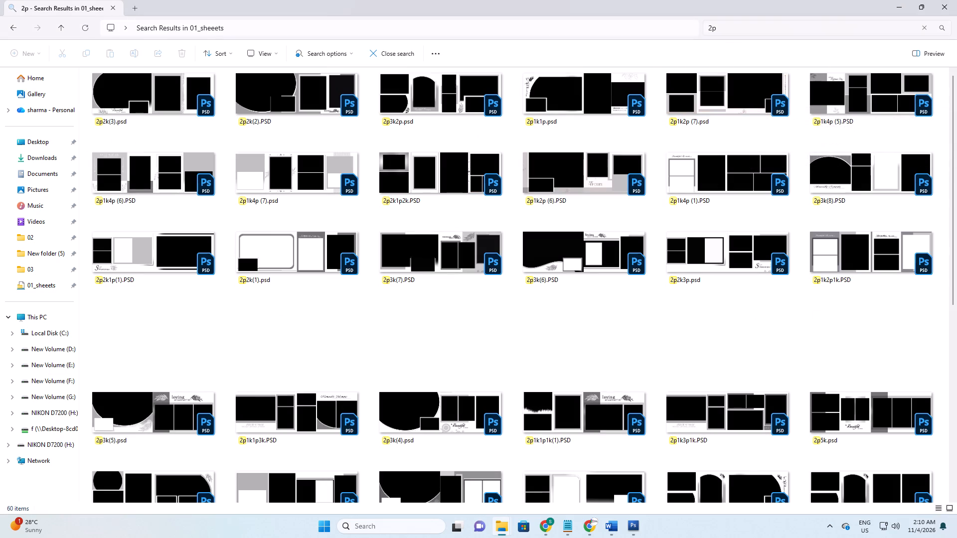
pyautogui.write('1k1')
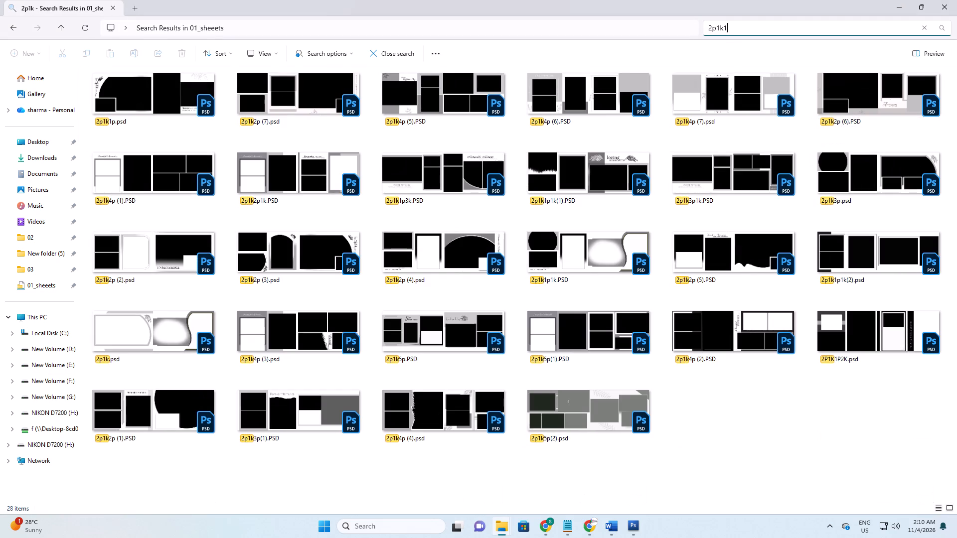
pyautogui.press('p')
# Check photos 3O7A1289 and 3O7A1295 in folder 03 and narrow the template search to 2p1k1p1k.
pyautogui.hotkey('alt', 'Tab')
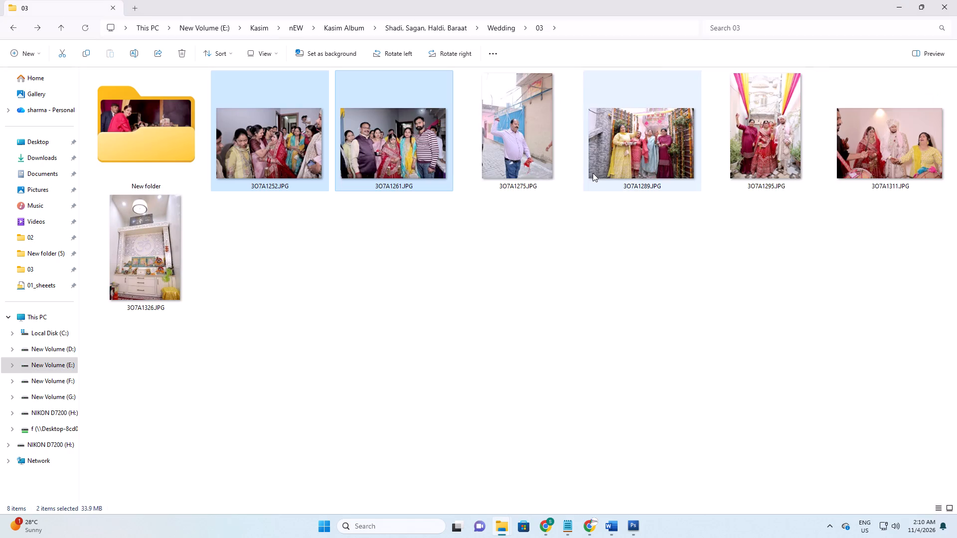
pyautogui.click(691, 162)
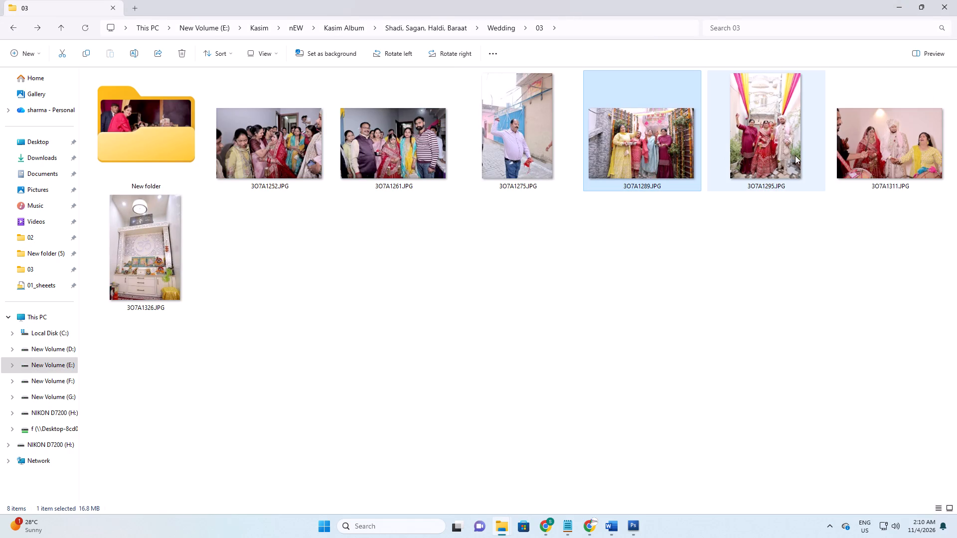
pyautogui.click(795, 155)
pyautogui.hotkey('alt', 'Tab')
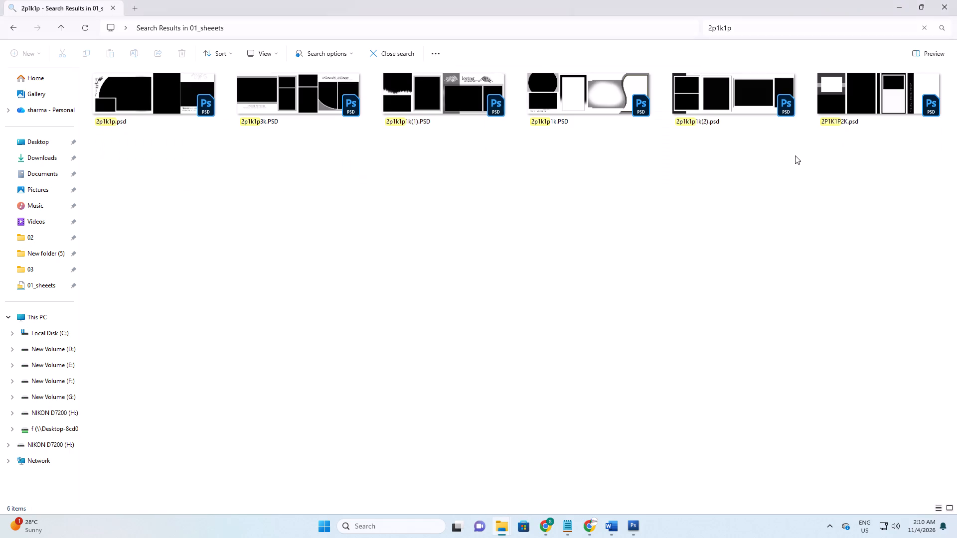
pyautogui.click(743, 25)
pyautogui.press('1')
pyautogui.press('k')
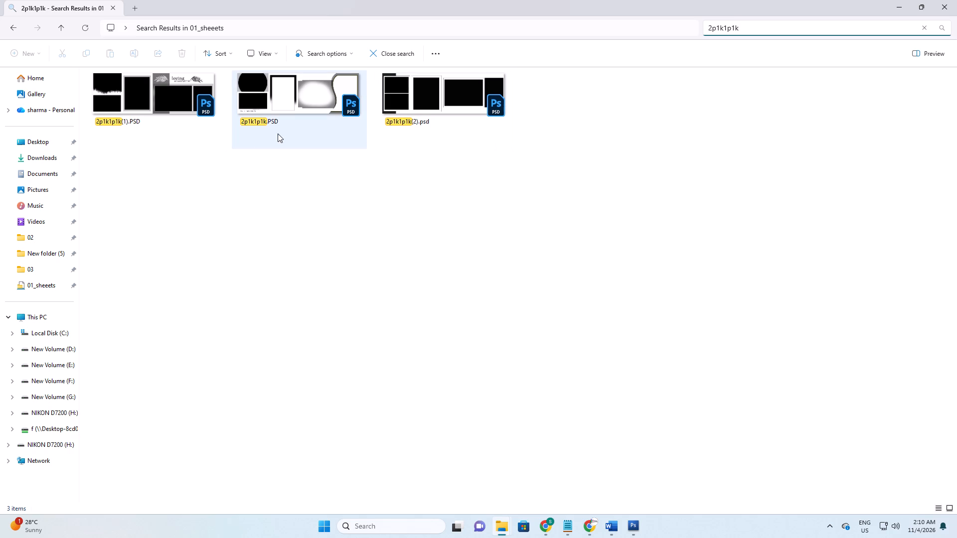
# Compare the 2p1k1p1k.PSD template with folder 03's remaining photos, viewing 3O7A1289.JPG and the photo after it enlarged.
pyautogui.click(298, 99)
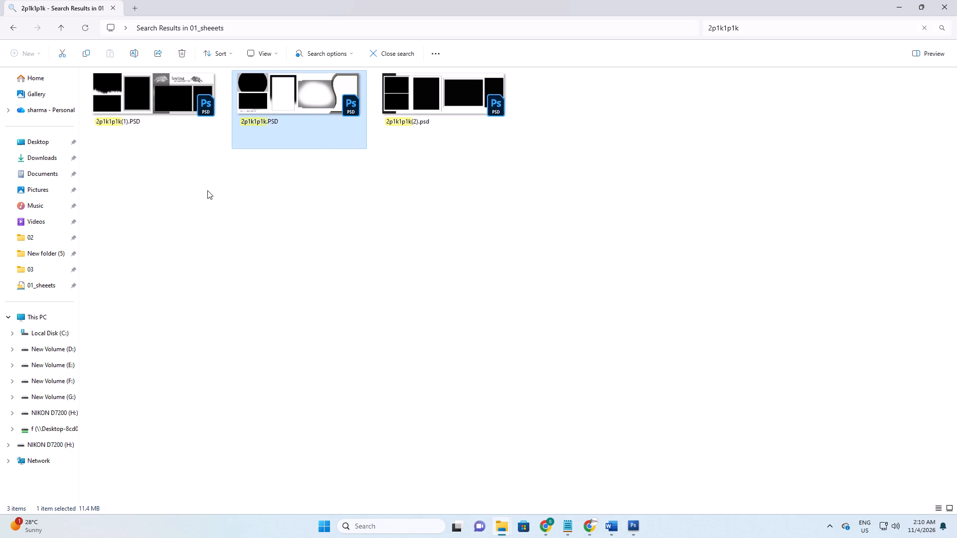
pyautogui.hotkey('alt', 'Tab')
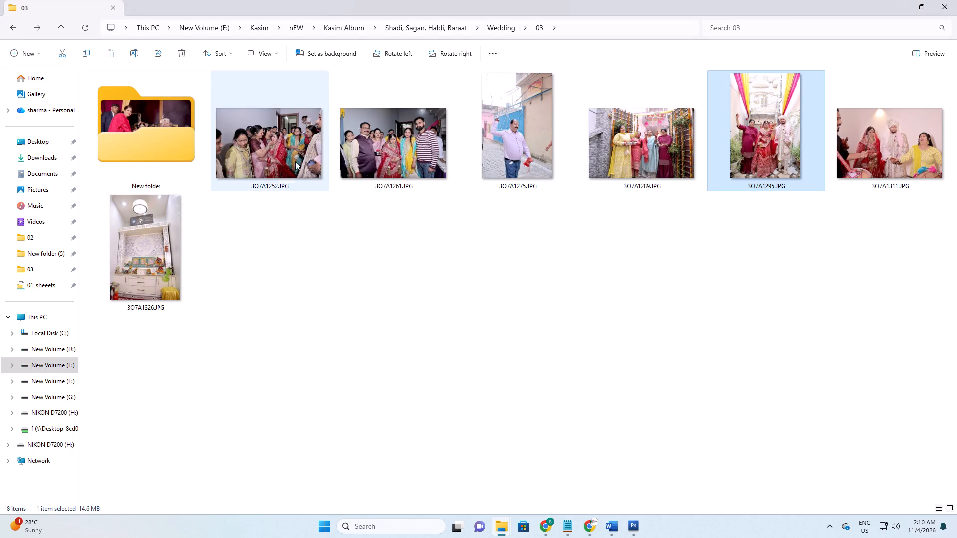
pyautogui.hotkey('alt', 'Tab')
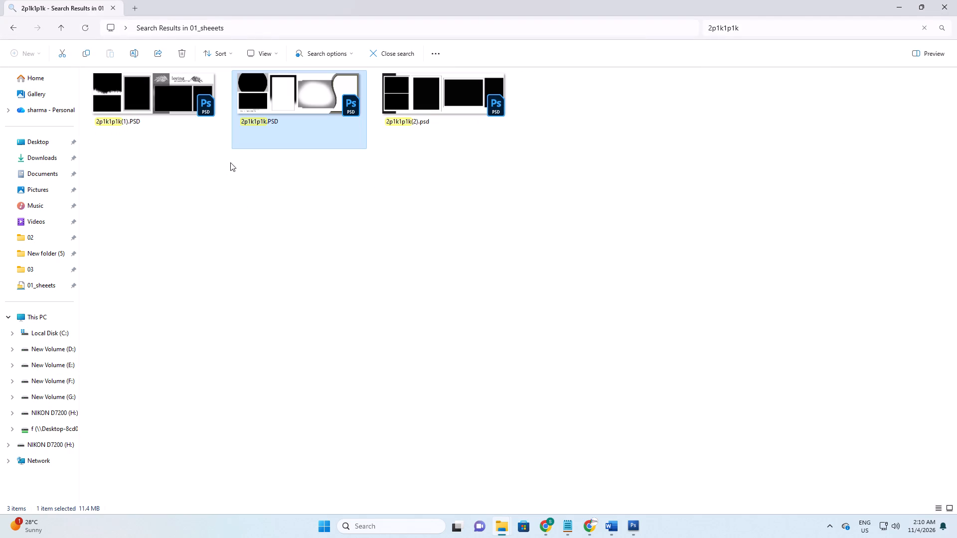
pyautogui.hotkey('alt', 'Tab')
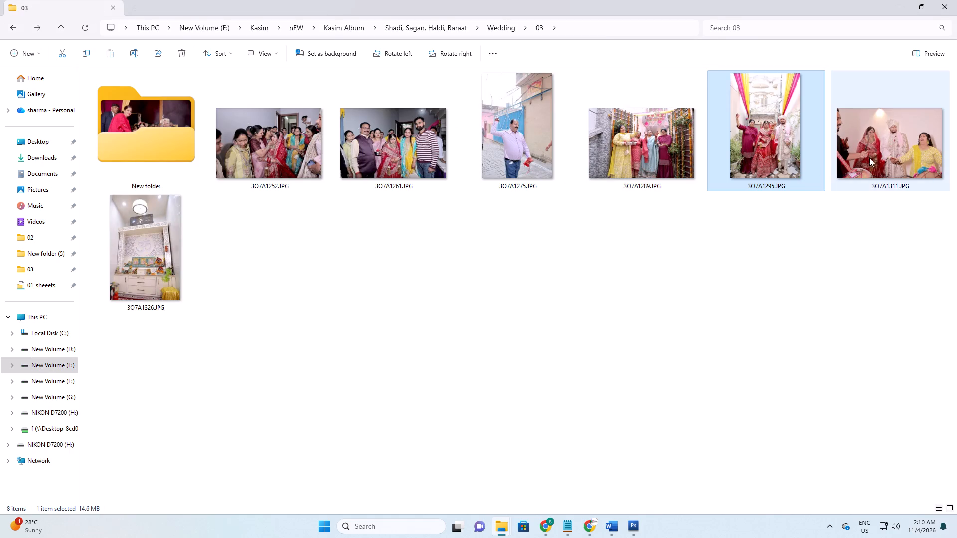
pyautogui.click(885, 156)
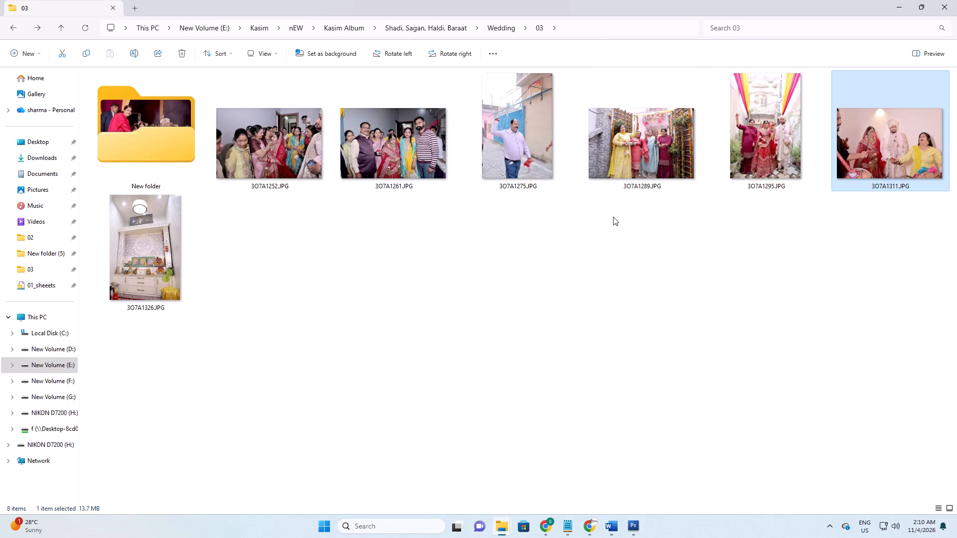
pyautogui.doubleClick(666, 163)
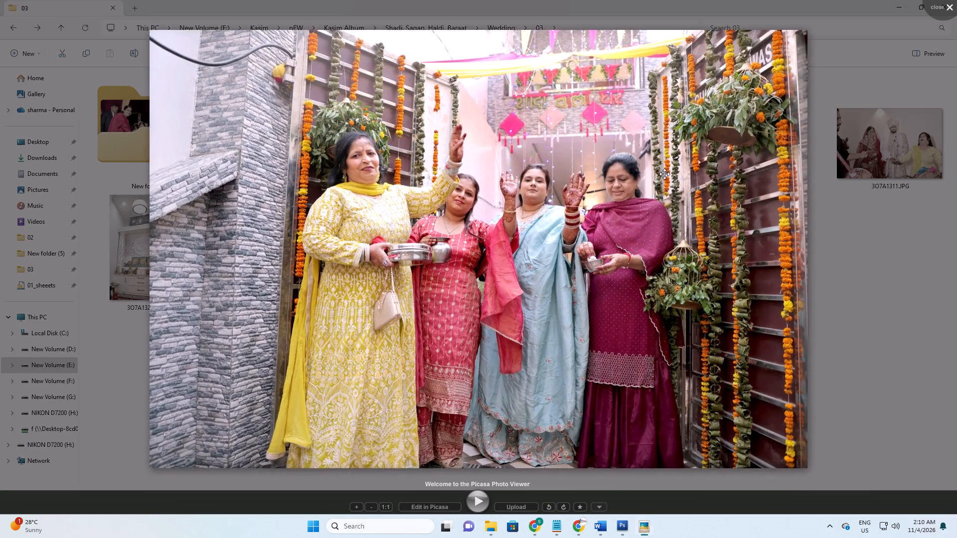
pyautogui.press('Right')
pyautogui.press('Escape')
# Widen the template search to 2p1k, compare 2p1k4p (5).PSD with folder 03's photos, and open its preview.
pyautogui.hotkey('alt', 'Tab')
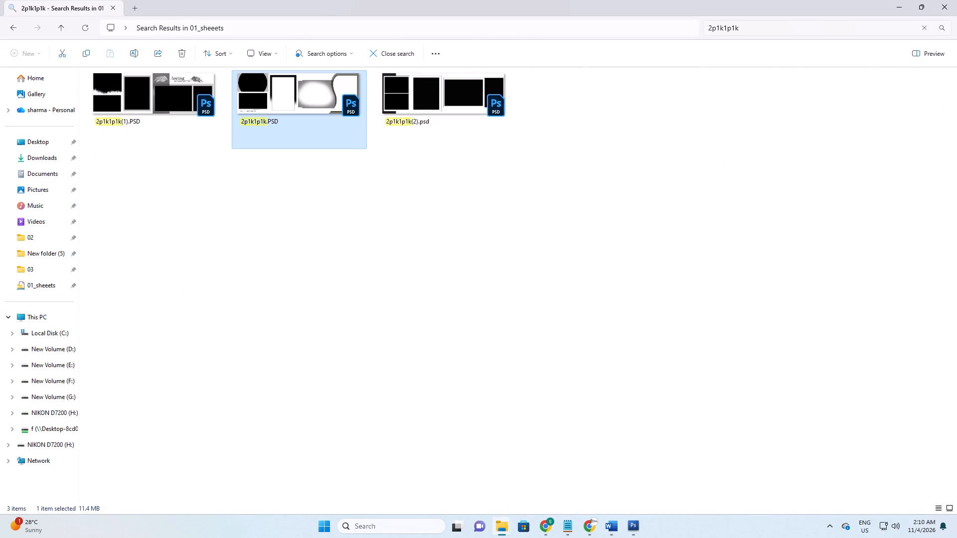
pyautogui.click(787, 26)
pyautogui.press('BackSpace')
pyautogui.press('BackSpace')
pyautogui.press('BackSpace')
pyautogui.press('BackSpace')
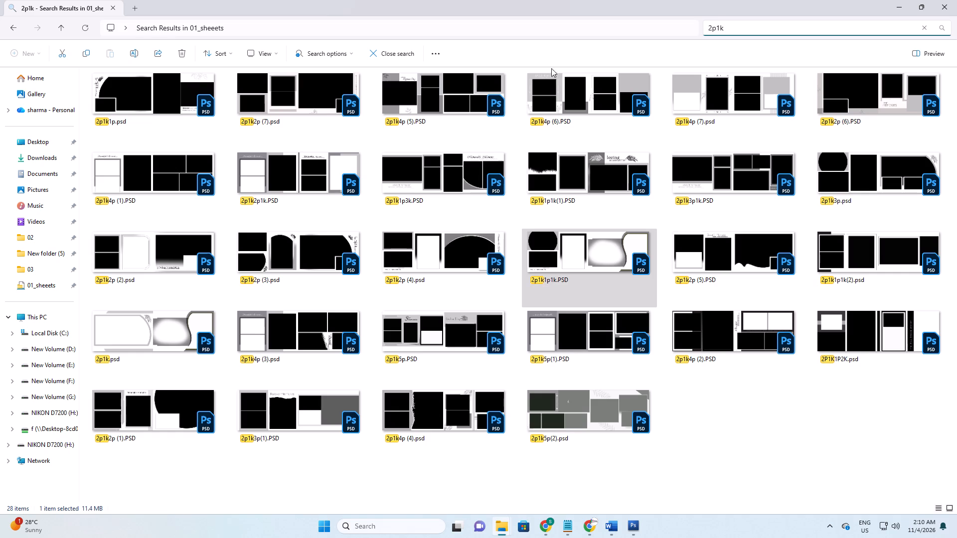
pyautogui.click(412, 99)
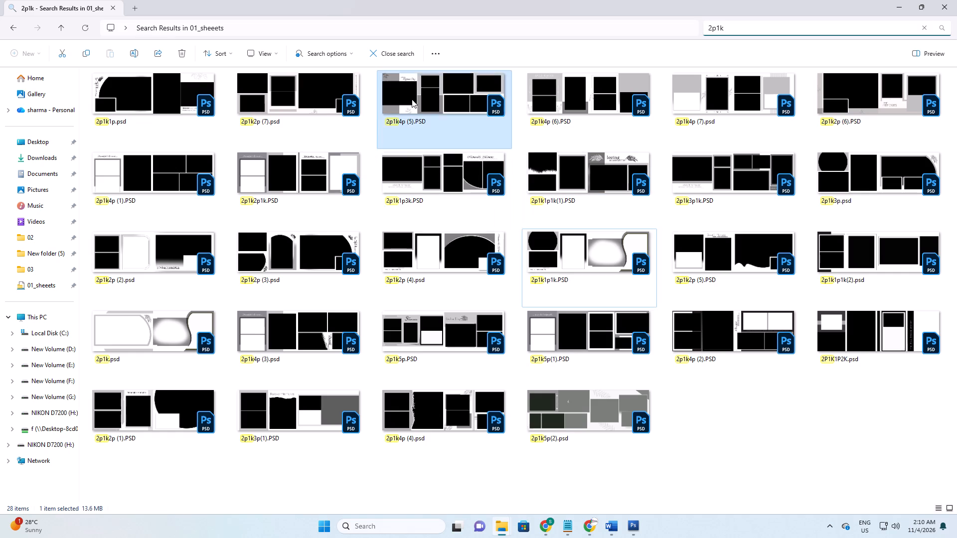
pyautogui.hotkey('alt', 'Tab')
pyautogui.click(579, 154)
pyautogui.click(692, 150)
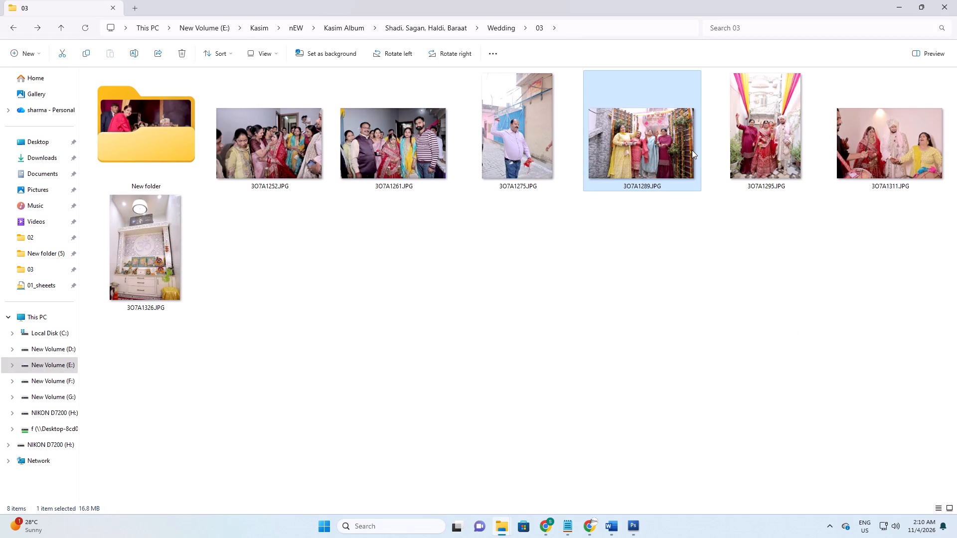
pyautogui.hotkey('alt', 'Tab')
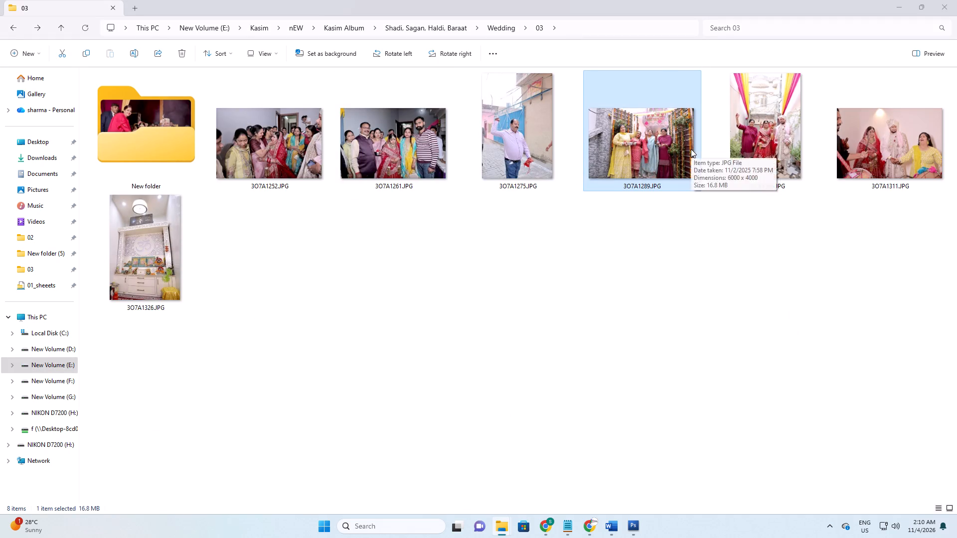
pyautogui.hotkey('alt', 'Tab')
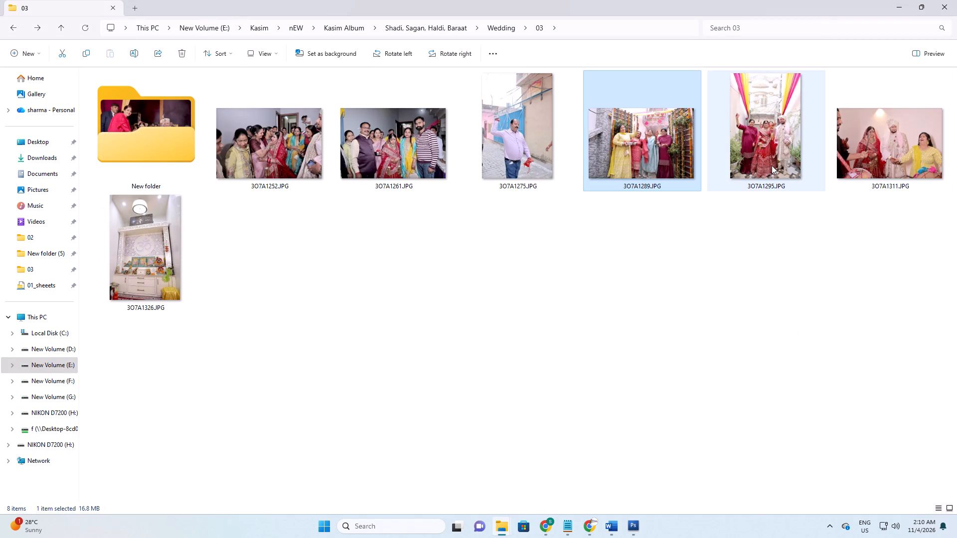
pyautogui.hotkey('alt', 'Tab')
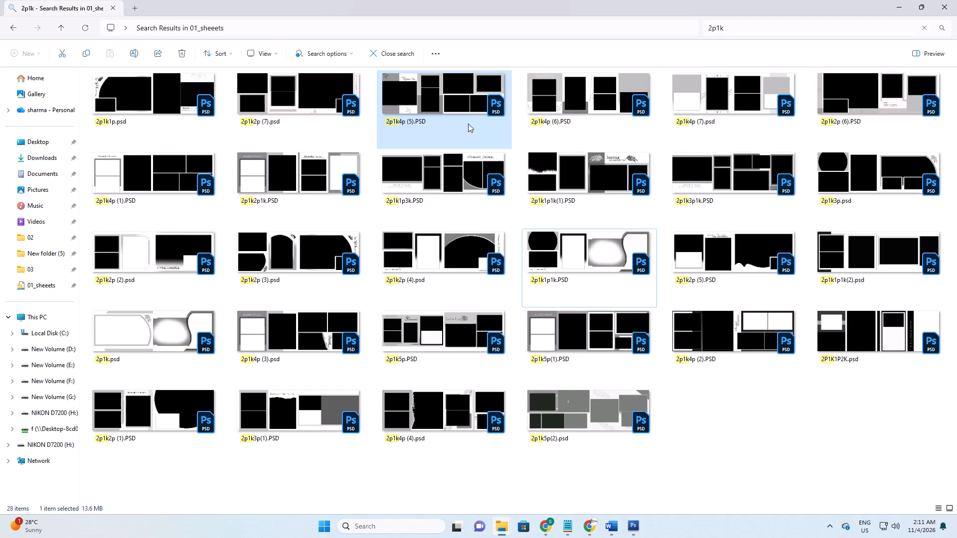
pyautogui.click(480, 107)
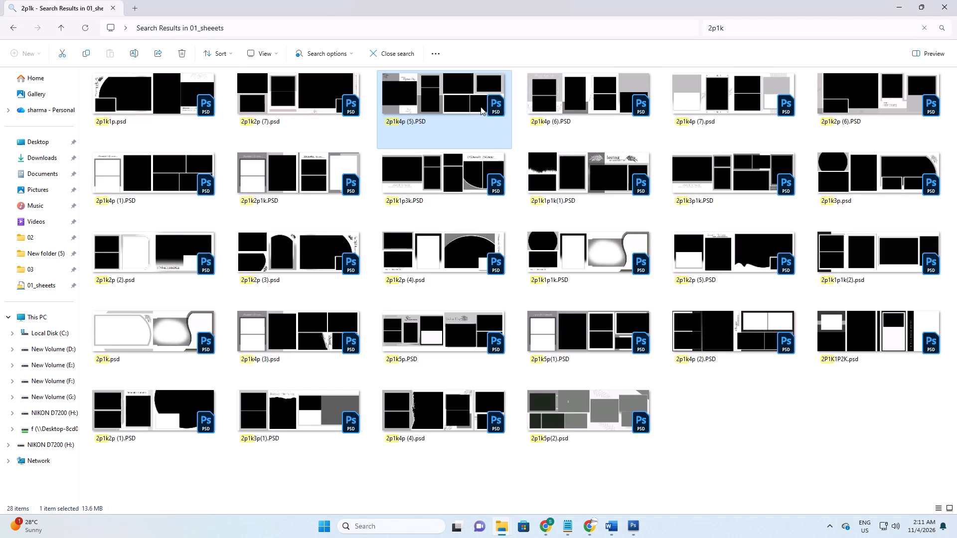
pyautogui.doubleClick(474, 103)
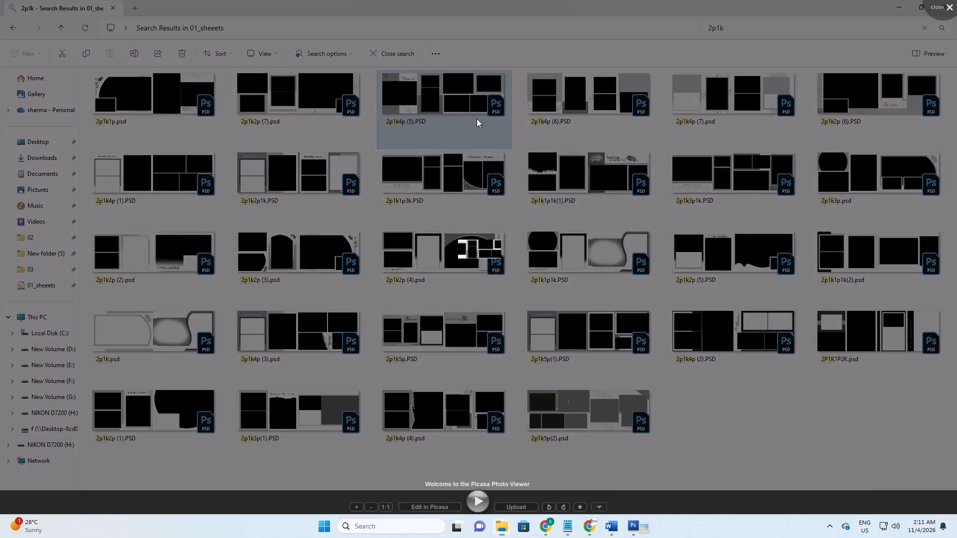
# Close the preview, compare the 2p1k5p.PSD template with folder 03's photos, and open it in Photoshop.
pyautogui.click(956, 0)
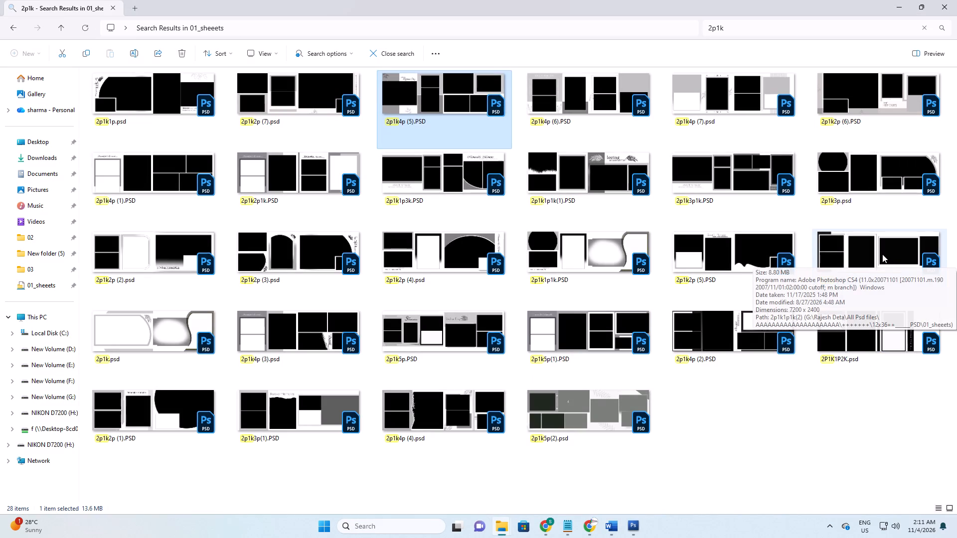
pyautogui.click(433, 331)
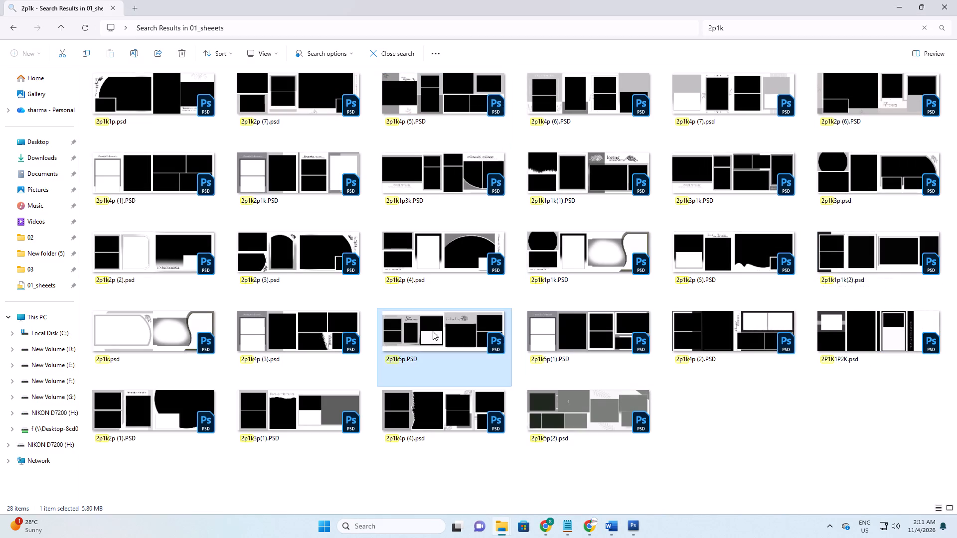
pyautogui.hotkey('alt', 'Tab')
pyautogui.hotkey('alt', 'Tab')
pyautogui.click(439, 342)
pyautogui.hotkey('alt', 'Tab')
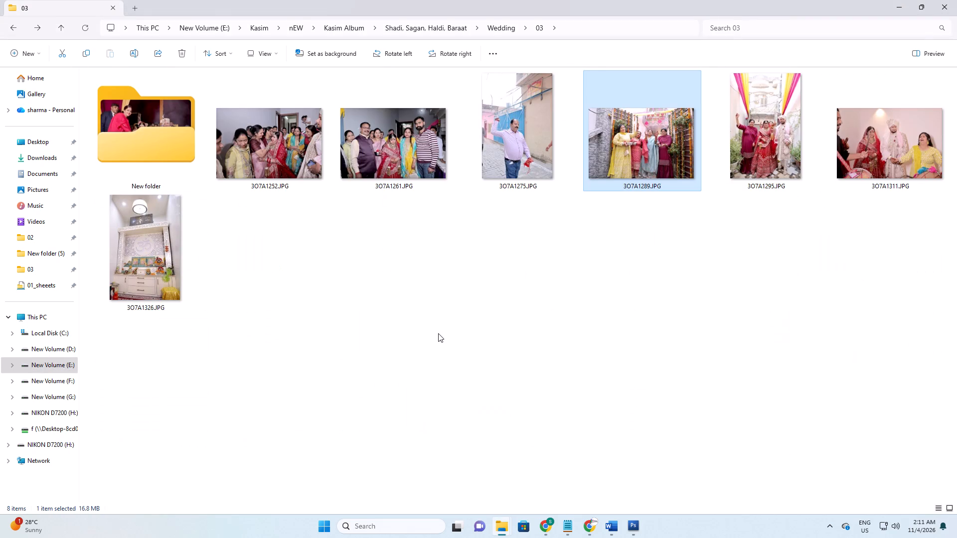
pyautogui.hotkey('alt', 'Tab')
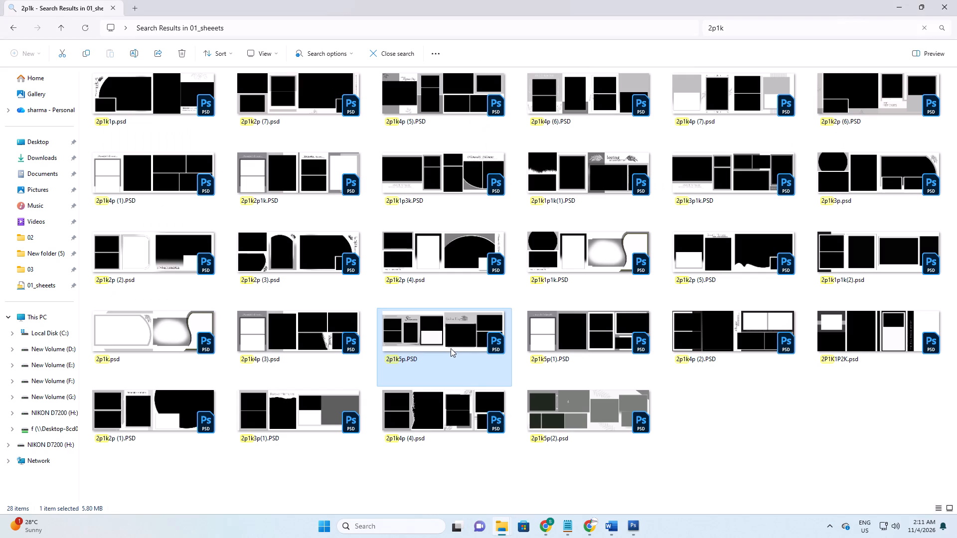
pyautogui.moveTo(450, 339); pyautogui.dragTo(557, 345)
pyautogui.hotkey('alt', 'Tab')
pyautogui.hotkey('alt', 'Tab')
# Delete the "Sweet Momories" heading above the portrait placeholder on the sheet's first page.
pyautogui.press('v')
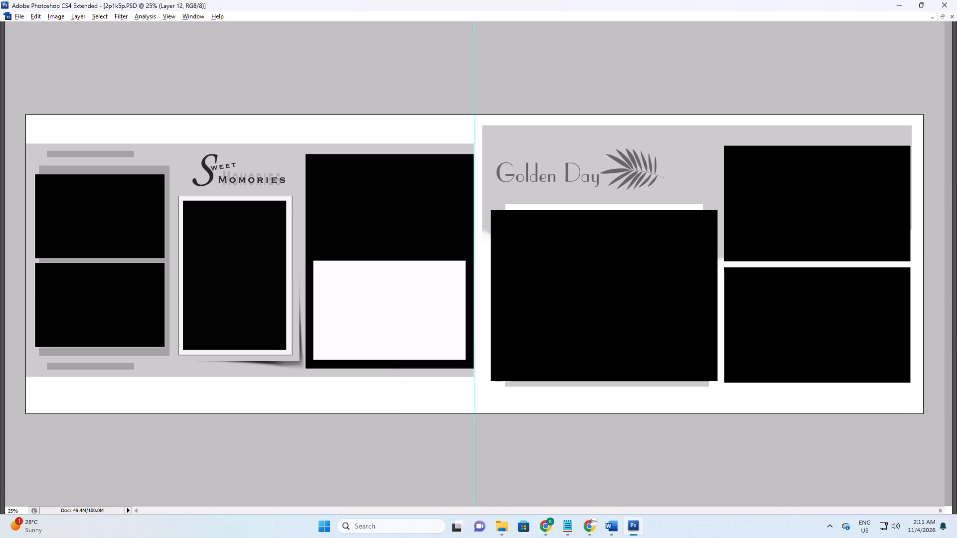
pyautogui.rightClick(244, 181)
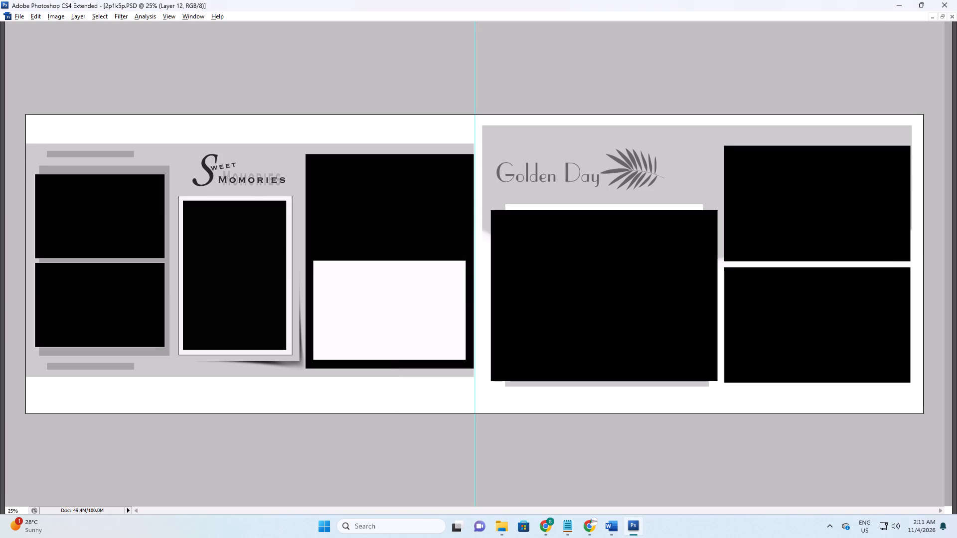
pyautogui.click(250, 184)
pyautogui.press('F5')
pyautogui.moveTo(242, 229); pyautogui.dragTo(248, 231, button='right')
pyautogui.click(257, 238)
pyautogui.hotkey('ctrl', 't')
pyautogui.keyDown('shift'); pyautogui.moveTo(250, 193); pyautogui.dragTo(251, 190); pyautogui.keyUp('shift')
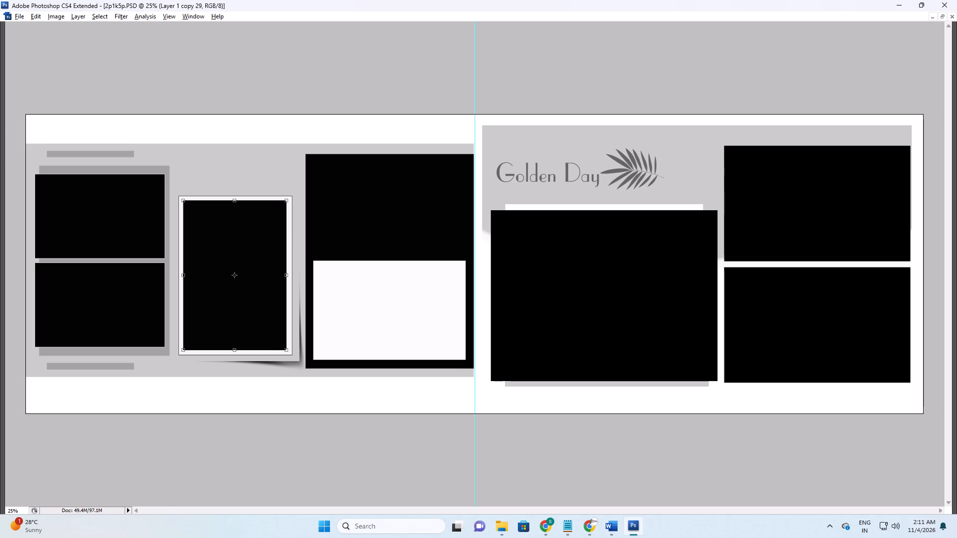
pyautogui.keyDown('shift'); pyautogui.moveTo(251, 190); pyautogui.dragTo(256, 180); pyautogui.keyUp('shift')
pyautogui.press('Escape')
# Stretch the portrait placeholder and its white frame upward together into the space above them.
pyautogui.moveTo(231, 216); pyautogui.dragTo(236, 219, button='right')
pyautogui.click(240, 221)
pyautogui.keyDown('shift'); pyautogui.rightClick(242, 223); pyautogui.keyUp('shift')
pyautogui.keyDown('shift'); pyautogui.moveTo(259, 239); pyautogui.dragTo(264, 244); pyautogui.keyUp('shift')
pyautogui.hotkey('ctrl', 't')
pyautogui.keyDown('shift'); pyautogui.moveTo(258, 193); pyautogui.dragTo(259, 166); pyautogui.keyUp('shift')
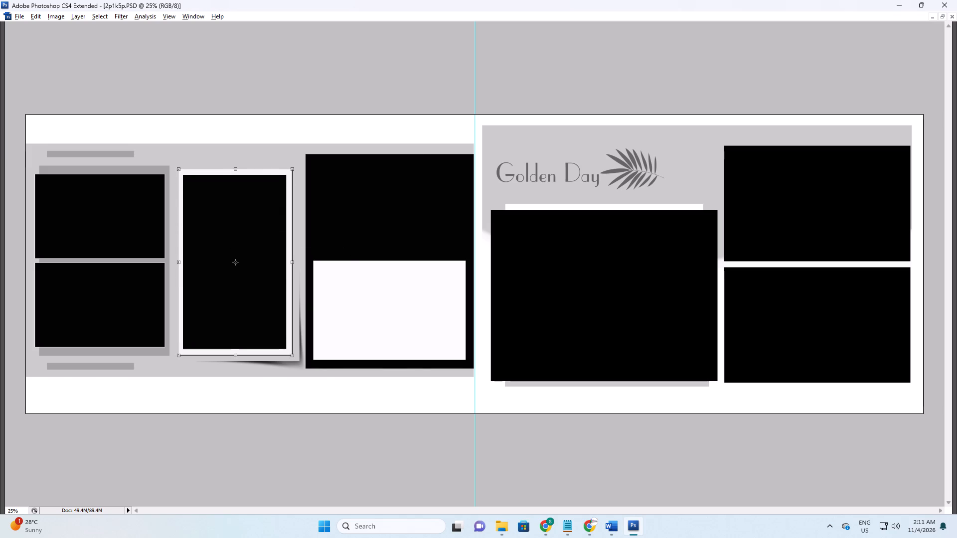
pyautogui.press('Return')
# Check folder 03's photos, then invert the colours of the tall panel beside the centre guide and its inner landscape box.
pyautogui.hotkey('alt', 'Tab')
pyautogui.hotkey('alt', 'Tab')
pyautogui.hotkey('alt', 'Tab')
pyautogui.hotkey('alt', 'Tab')
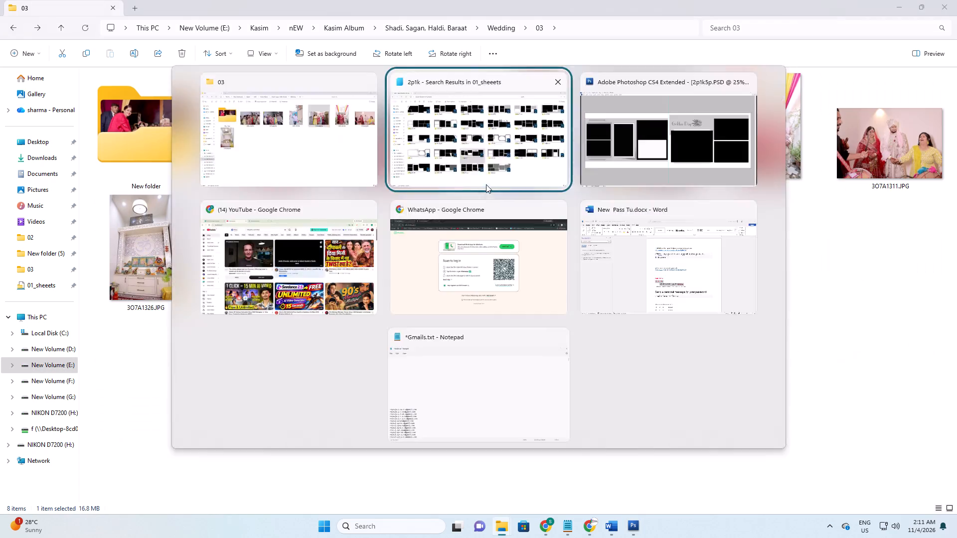
pyautogui.hotkey('alt', 'Tab')
pyautogui.hotkey('alt', 'Tab')
pyautogui.hotkey('alt', 'Tab')
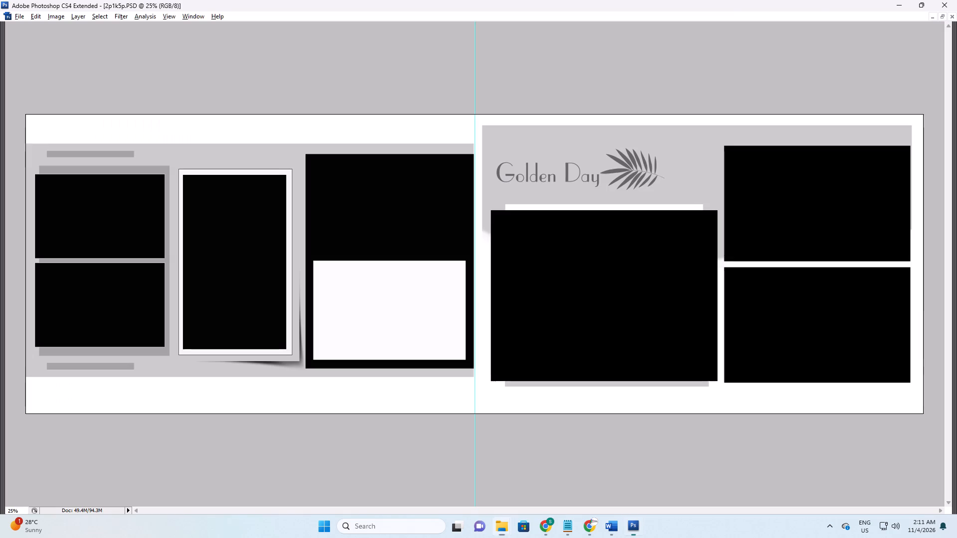
pyautogui.moveTo(405, 215); pyautogui.dragTo(422, 224, button='right')
pyautogui.click(429, 228)
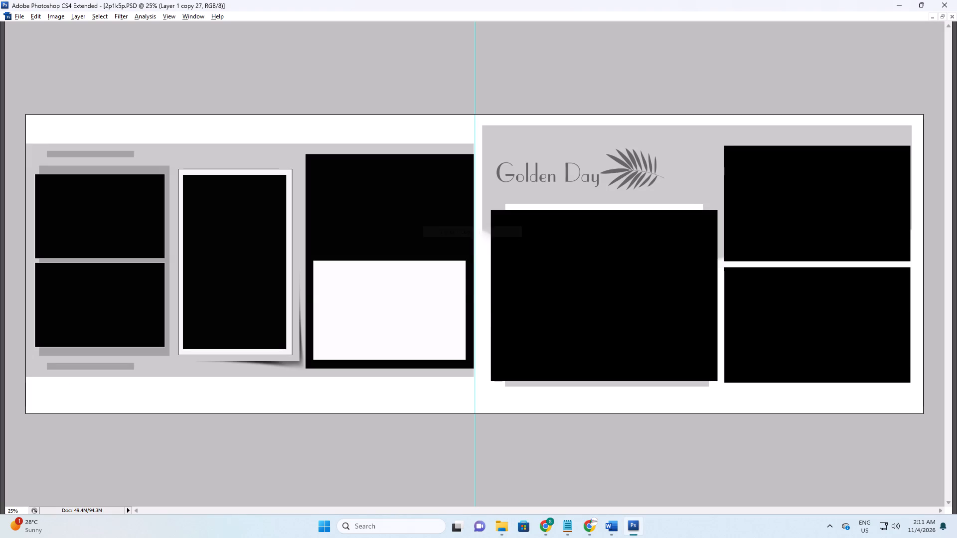
pyautogui.hotkey('ctrl', 'i')
pyautogui.keyDown('ctrl'); pyautogui.moveTo(406, 323); pyautogui.dragTo(412, 327, button='right'); pyautogui.keyUp('ctrl')
pyautogui.keyDown('ctrl'); pyautogui.click(427, 337); pyautogui.keyUp('ctrl')
pyautogui.hotkey('ctrl', 'i')
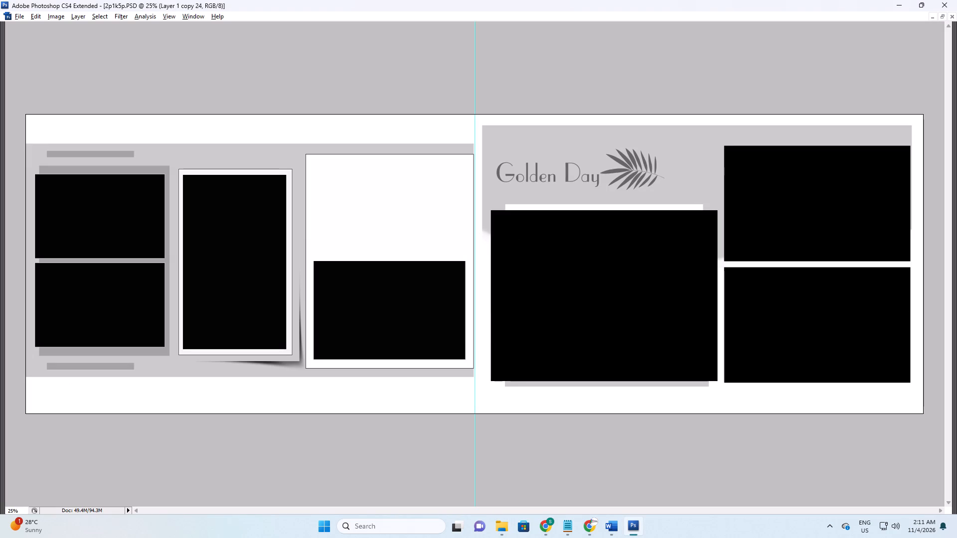
# Check photos 3O7A1295 and 3O7A1311 in folder 03, then delete the lower landscape placeholder at the second page's outer edge.
pyautogui.hotkey('alt', 'Tab')
pyautogui.click(793, 155)
pyautogui.click(878, 152)
pyautogui.hotkey('alt', 'Tab')
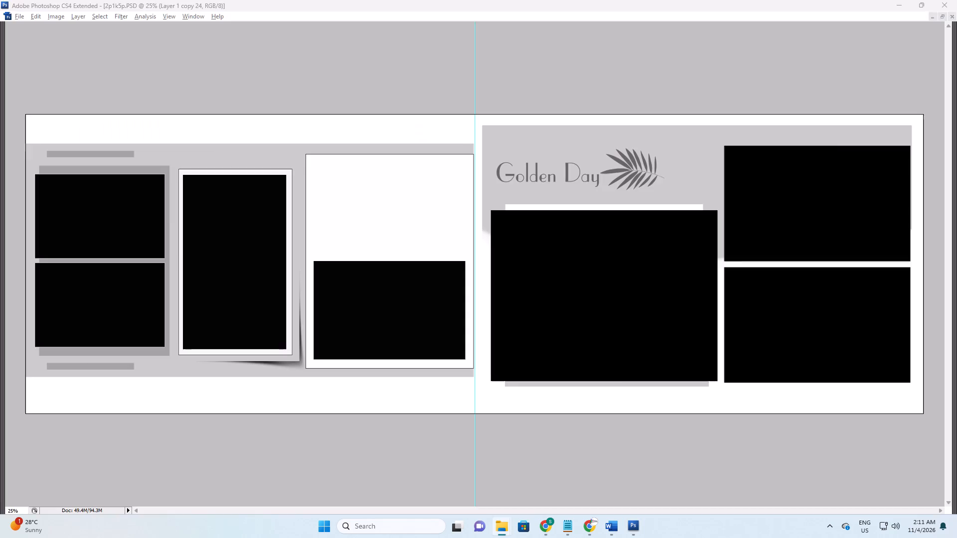
pyautogui.hotkey('alt', 'Tab')
pyautogui.rightClick(818, 307)
pyautogui.click(812, 283)
pyautogui.hotkey('alt', 'Tab')
pyautogui.moveTo(837, 313); pyautogui.dragTo(837, 313, button='right')
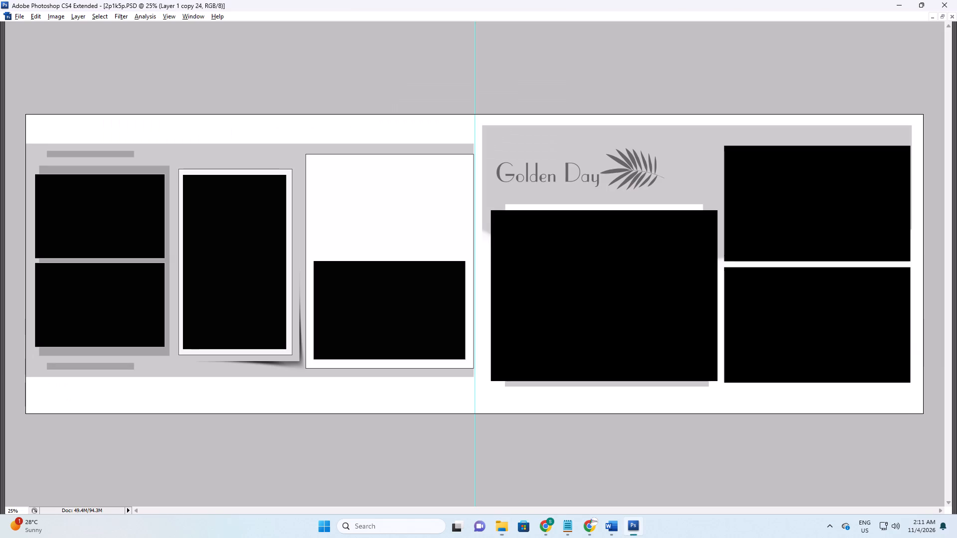
pyautogui.moveTo(837, 313); pyautogui.dragTo(843, 317, button='right')
pyautogui.moveTo(849, 322); pyautogui.dragTo(855, 326)
pyautogui.press('F5')
# Stretch the remaining outer placeholder on the second page downward and slightly upward to form one tall portrait box.
pyautogui.moveTo(794, 181); pyautogui.dragTo(809, 191, button='right')
pyautogui.click(815, 194)
pyautogui.hotkey('ctrl', 't')
pyautogui.keyDown('shift'); pyautogui.moveTo(810, 262); pyautogui.dragTo(825, 361); pyautogui.keyUp('shift')
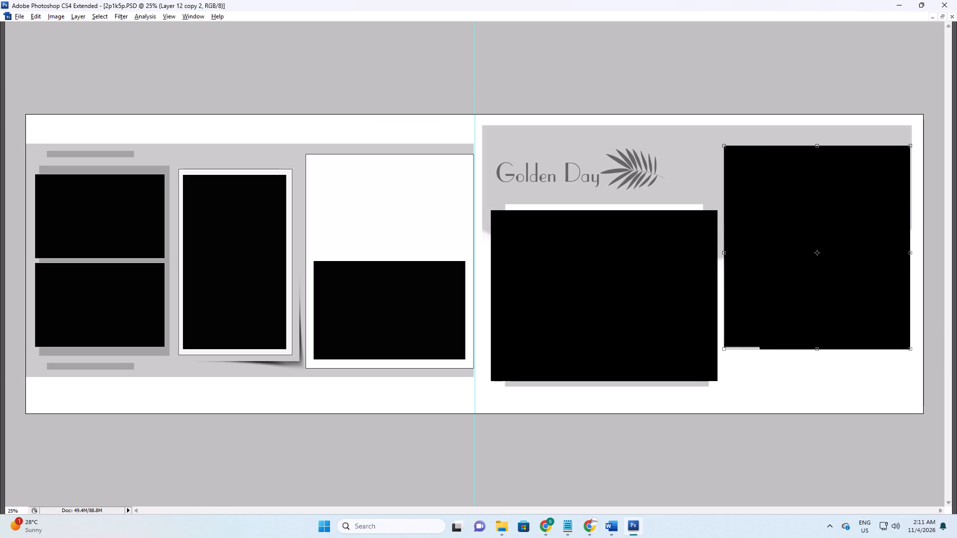
pyautogui.keyDown('shift'); pyautogui.moveTo(825, 361); pyautogui.dragTo(837, 385); pyautogui.keyUp('shift')
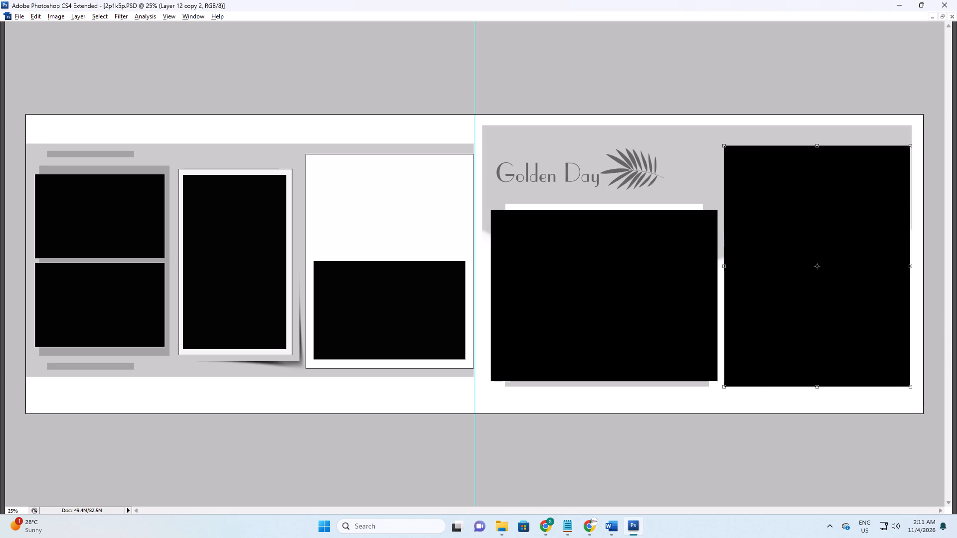
pyautogui.keyDown('shift'); pyautogui.moveTo(820, 141); pyautogui.dragTo(820, 133); pyautogui.keyUp('shift')
pyautogui.press('Return')
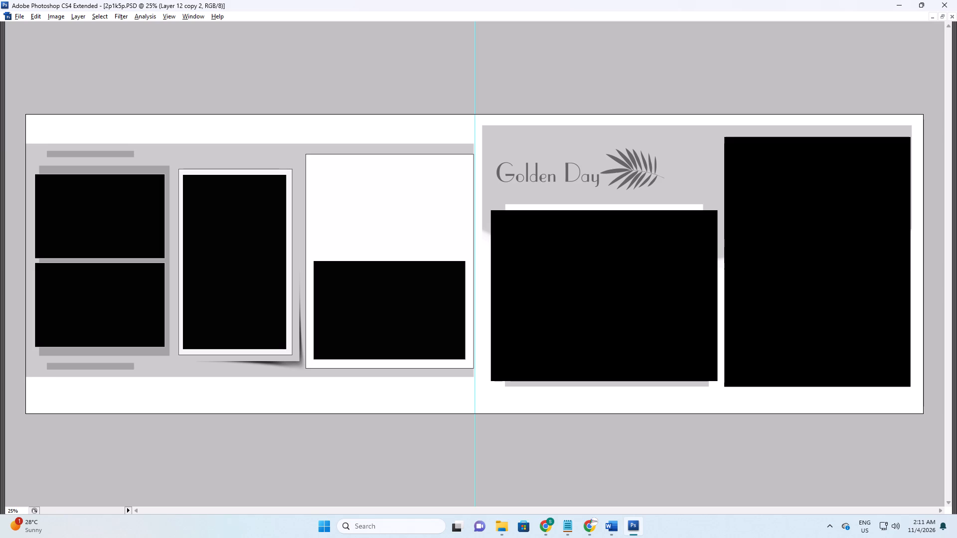
# Compare the sheet with folder 03's photos and open 3O7A1295.JPG in Photoshop.
pyautogui.hotkey('alt', 'Tab')
pyautogui.hotkey('alt', 'Tab')
pyautogui.hotkey('alt', 'Tab')
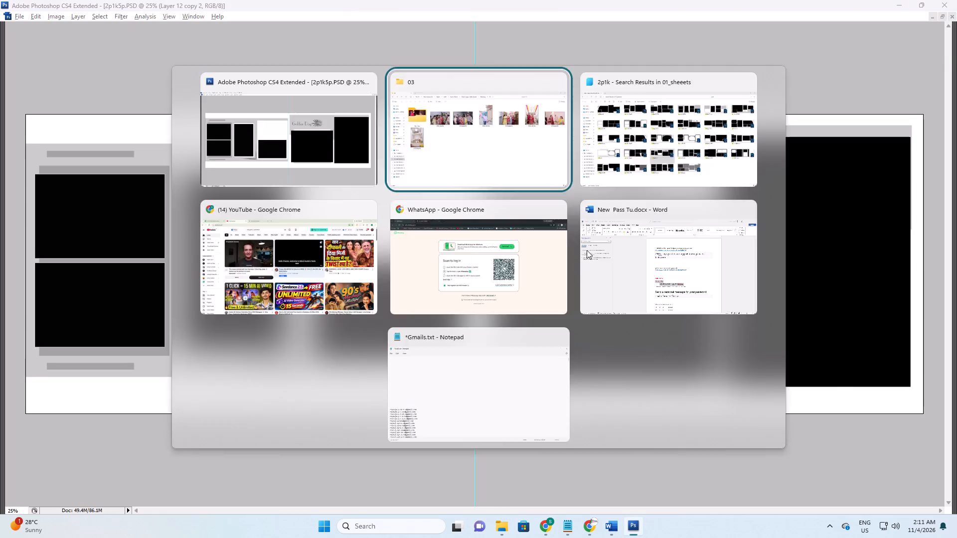
pyautogui.hotkey('alt', 'Tab')
pyautogui.hotkey('alt', 'Tab')
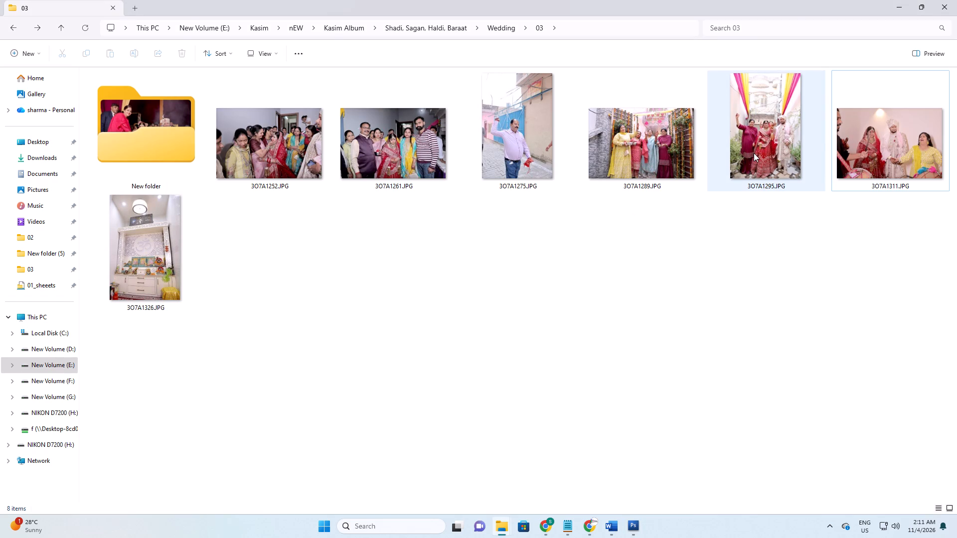
pyautogui.moveTo(772, 139); pyautogui.dragTo(429, 266)
pyautogui.hotkey('alt', 'Tab')
# Crop 3O7A1295.JPG to a 6 × 4 in landscape at 800 pixels/inch, full photo width, framed around the three people.
pyautogui.press('c')
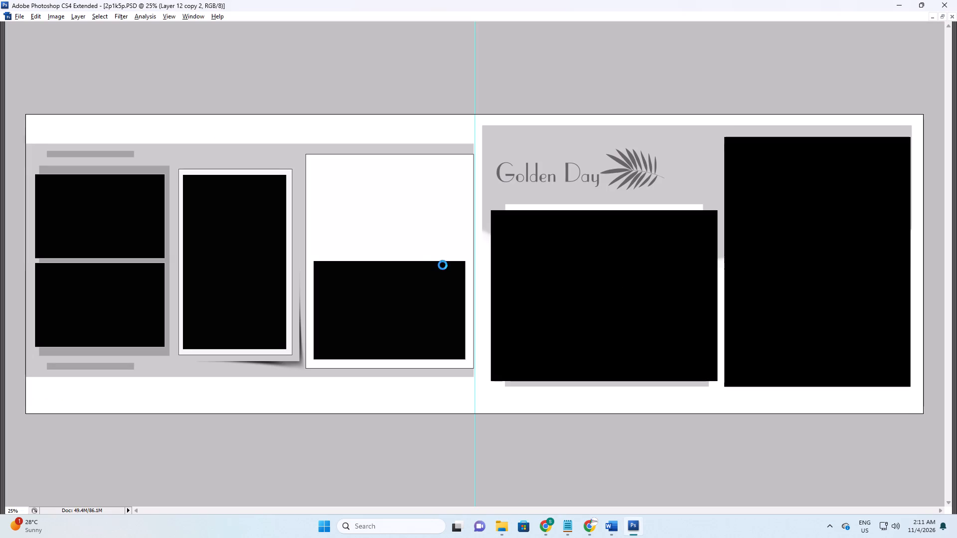
pyautogui.press('Return')
pyautogui.press('Return')
pyautogui.press('6')
pyautogui.press('Tab')
pyautogui.press('4')
pyautogui.press('Return')
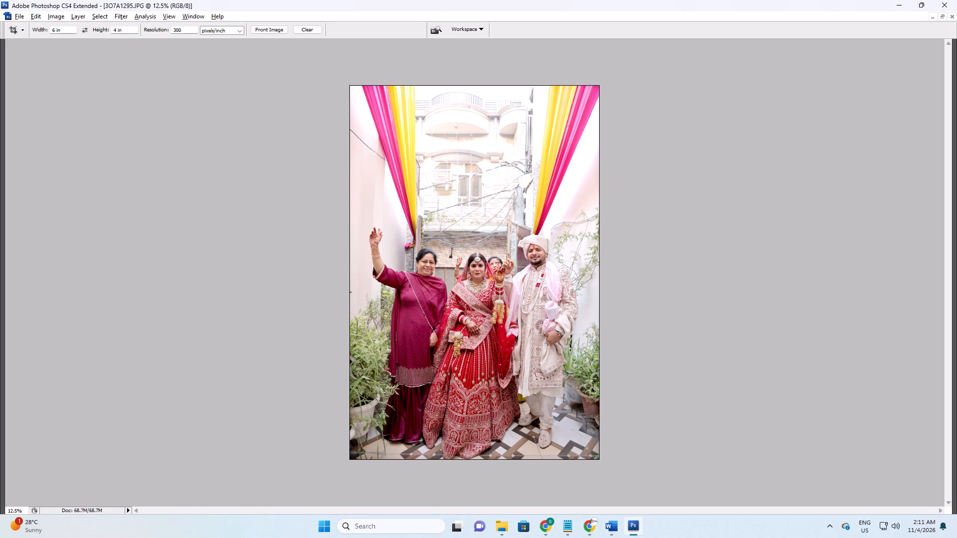
pyautogui.moveTo(324, 206); pyautogui.dragTo(894, 437)
pyautogui.press('Escape')
pyautogui.press('Return')
pyautogui.press('Tab')
pyautogui.press('Tab')
pyautogui.write('800')
pyautogui.moveTo(328, 191); pyautogui.dragTo(956, 417)
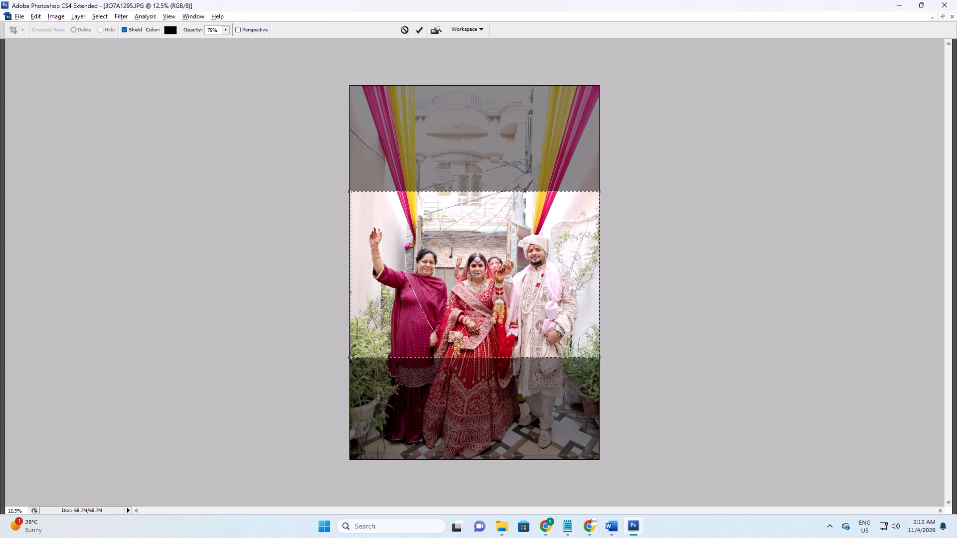
pyautogui.hotkey('shift', 'Down')
pyautogui.hotkey('shift', 'Down')
pyautogui.hotkey('shift', 'Down')
pyautogui.press('Return')
# Save the cropped 3O7A1295.JPG and close it.
pyautogui.hotkey('ctrl', '+')
pyautogui.hotkey('ctrl', 's')
pyautogui.hotkey('ctrl', 'Return')
pyautogui.hotkey('ctrl', 'w')
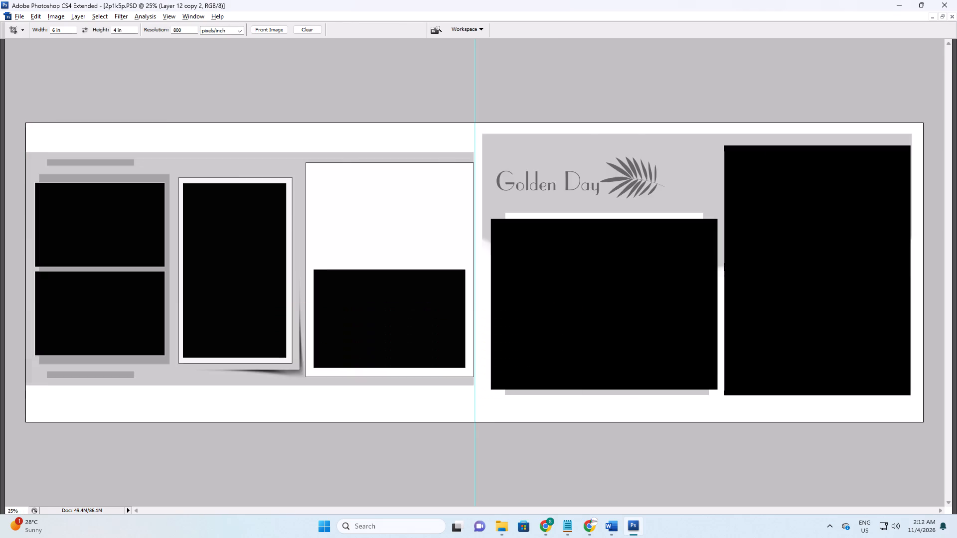
# Refresh folder 03, view 3O7A1311.JPG enlarged, and compare the photos with the sheet layout.
pyautogui.hotkey('alt', 'Tab')
pyautogui.click(908, 133)
pyautogui.hotkey('alt', 'Tab')
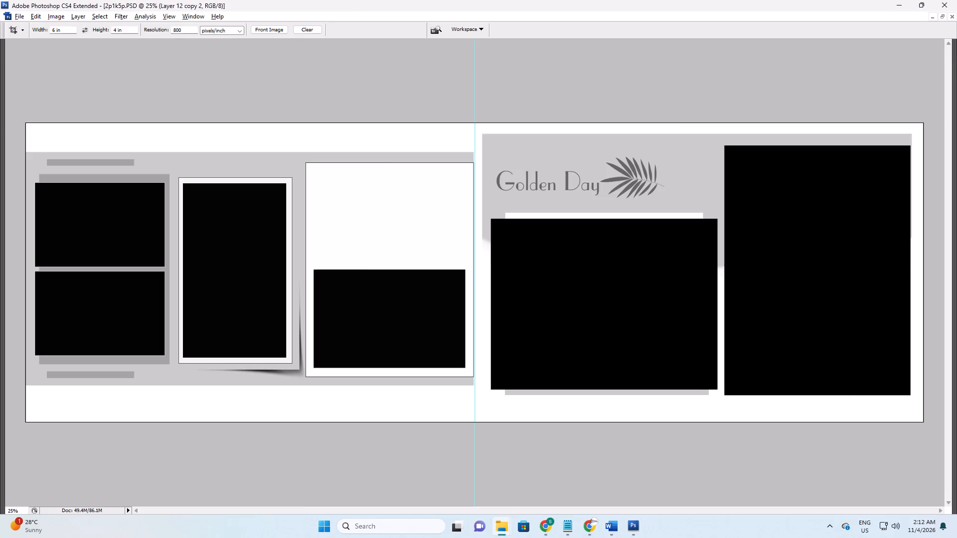
pyautogui.hotkey('alt', 'Tab')
pyautogui.rightClick(758, 238)
pyautogui.moveTo(804, 289); pyautogui.dragTo(810, 280)
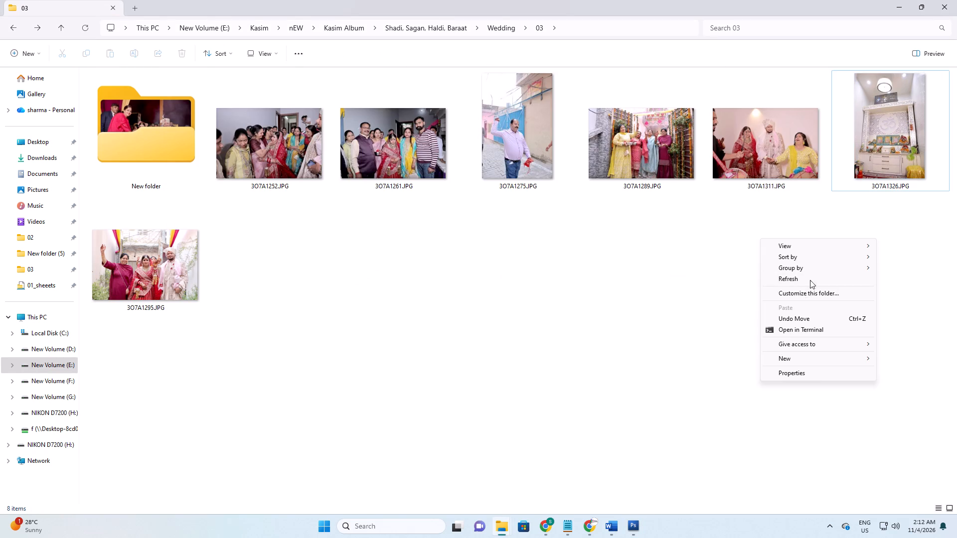
pyautogui.moveTo(810, 280); pyautogui.dragTo(811, 277)
pyautogui.click(881, 176)
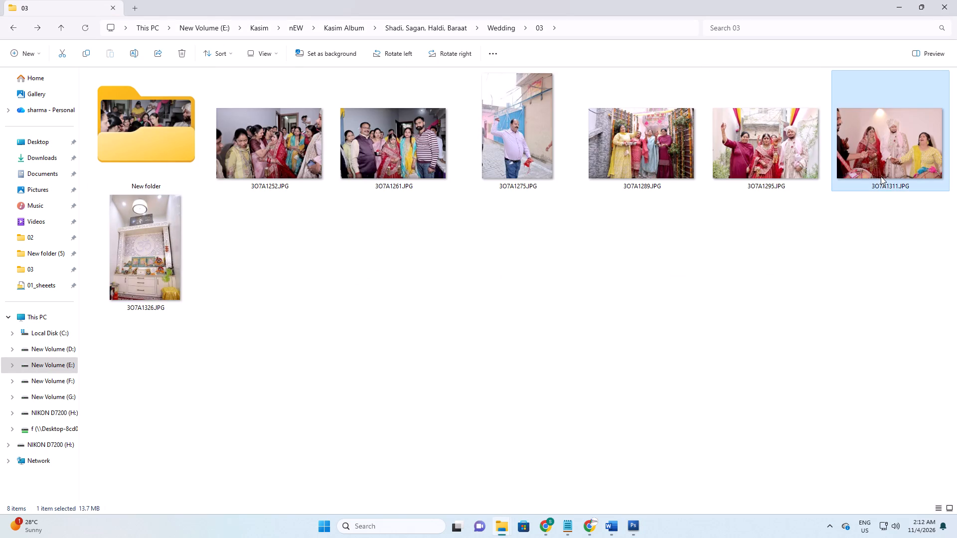
pyautogui.doubleClick(894, 168)
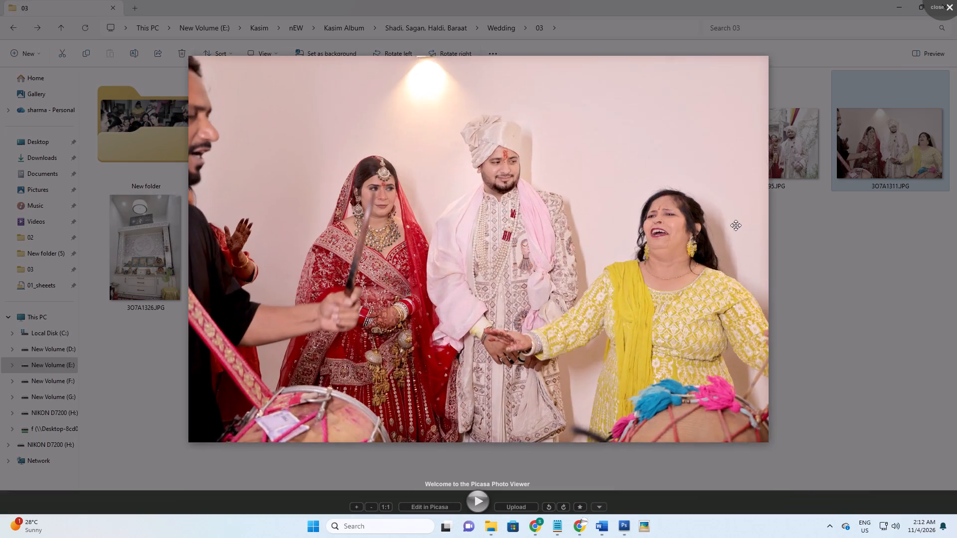
pyautogui.click(956, 0)
pyautogui.hotkey('alt', 'Tab')
pyautogui.hotkey('alt', 'Tab')
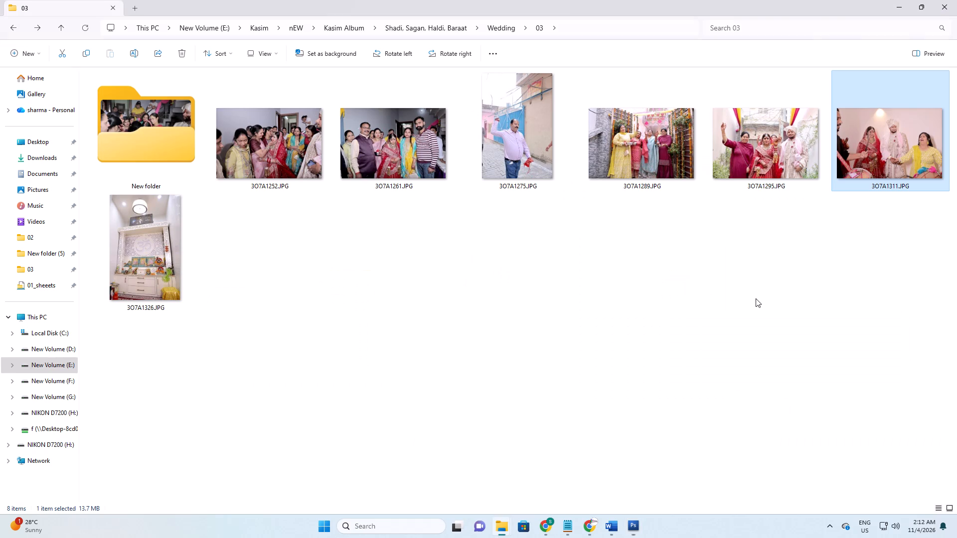
pyautogui.hotkey('alt', 'Tab')
pyautogui.hotkey('alt', 'Tab')
# Move the seven photos from 3O7A1252 to 3O7A1326 into New folder and check them there.
pyautogui.click(155, 258)
pyautogui.keyDown('ctrl'); pyautogui.keyDown('shift'); pyautogui.click(209, 156); pyautogui.keyUp('shift'); pyautogui.keyUp('ctrl')
pyautogui.keyDown('ctrl'); pyautogui.keyDown('shift'); pyautogui.click(271, 149); pyautogui.keyUp('shift'); pyautogui.keyUp('ctrl')
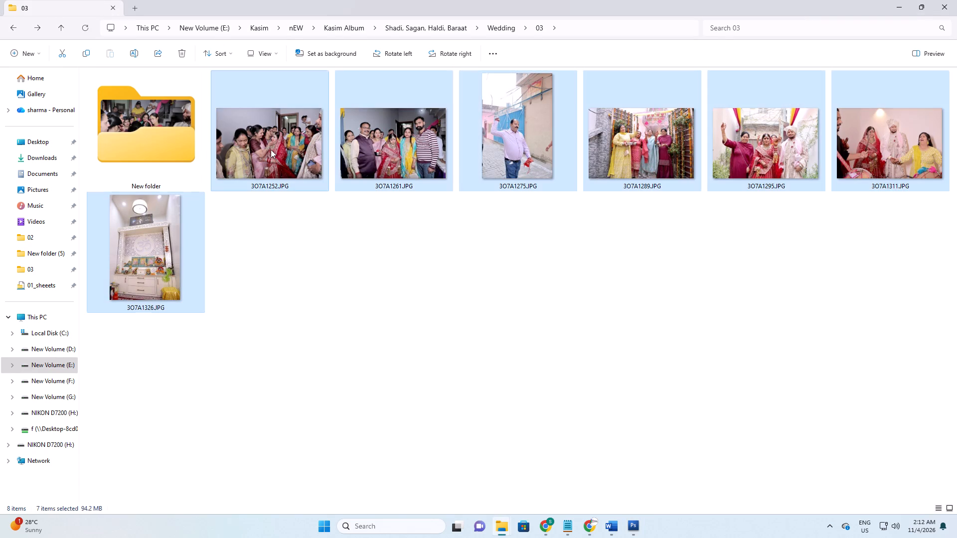
pyautogui.moveTo(273, 130); pyautogui.dragTo(183, 128)
pyautogui.doubleClick(183, 129)
pyautogui.scroll(-5, 366, 266)
pyautogui.moveTo(657, 366); pyautogui.dragTo(287, 326)
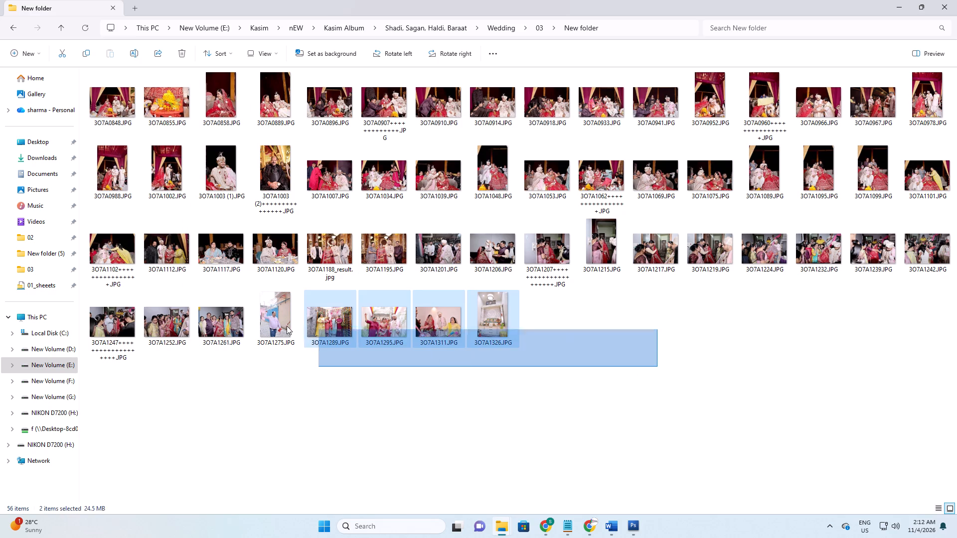
pyautogui.moveTo(287, 326); pyautogui.dragTo(176, 320)
pyautogui.moveTo(182, 314); pyautogui.dragTo(186, 309)
pyautogui.click(454, 307)
# Save a copy of the 2p1k5p.PSD layout as 118 in New folder (5), and close the original without saving it.
pyautogui.hotkey('alt', 'Tab')
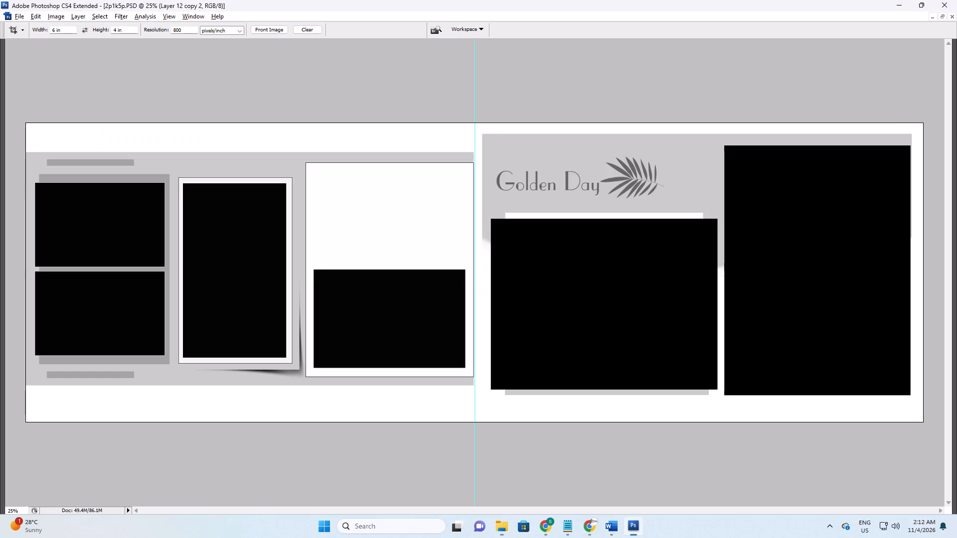
pyautogui.hotkey('ctrl', 'alt', 's')
pyautogui.click(366, 203)
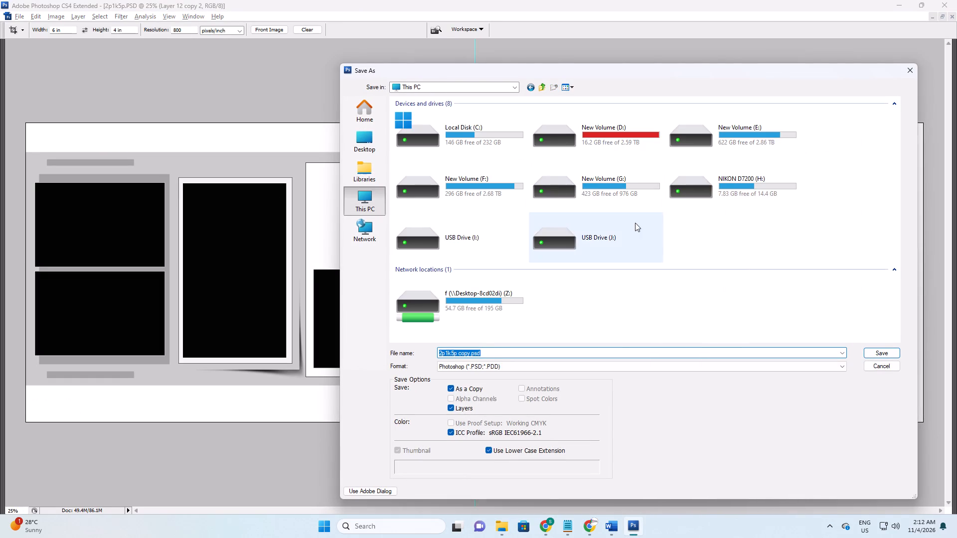
pyautogui.doubleClick(734, 144)
pyautogui.press('k')
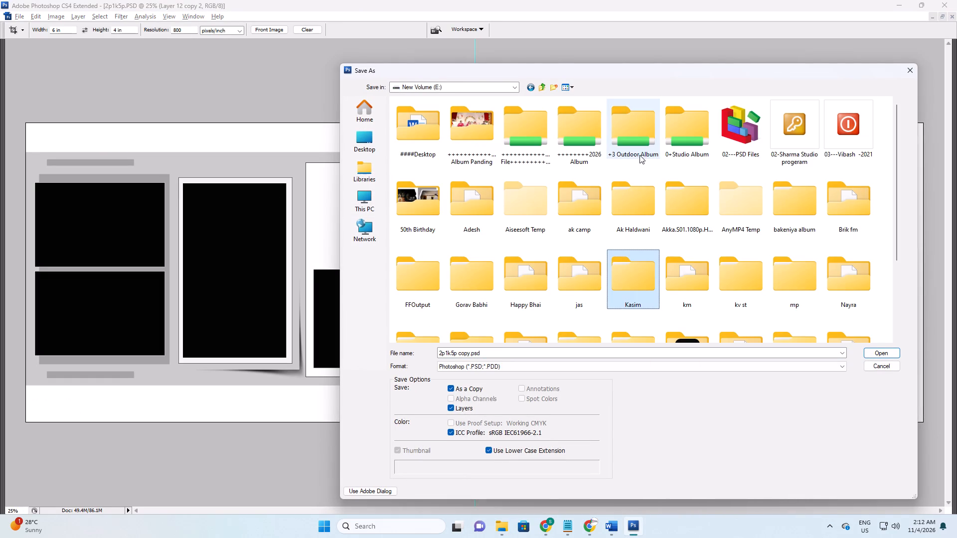
pyautogui.press('Return')
pyautogui.doubleClick(445, 162)
pyautogui.scroll(-7, 481, 208)
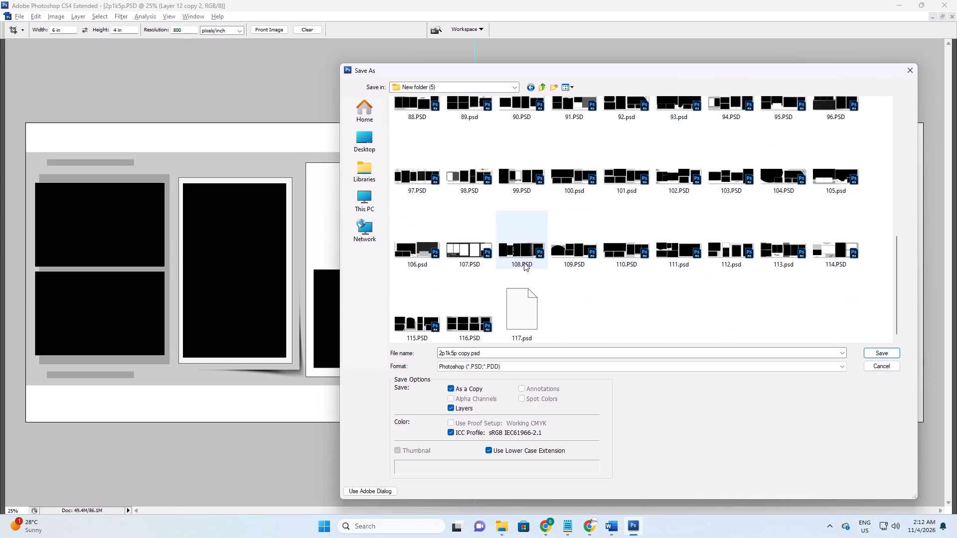
pyautogui.scroll(-3, 524, 263)
pyautogui.press('Tab')
pyautogui.write('118')
pyautogui.press('Return')
pyautogui.press('Return')
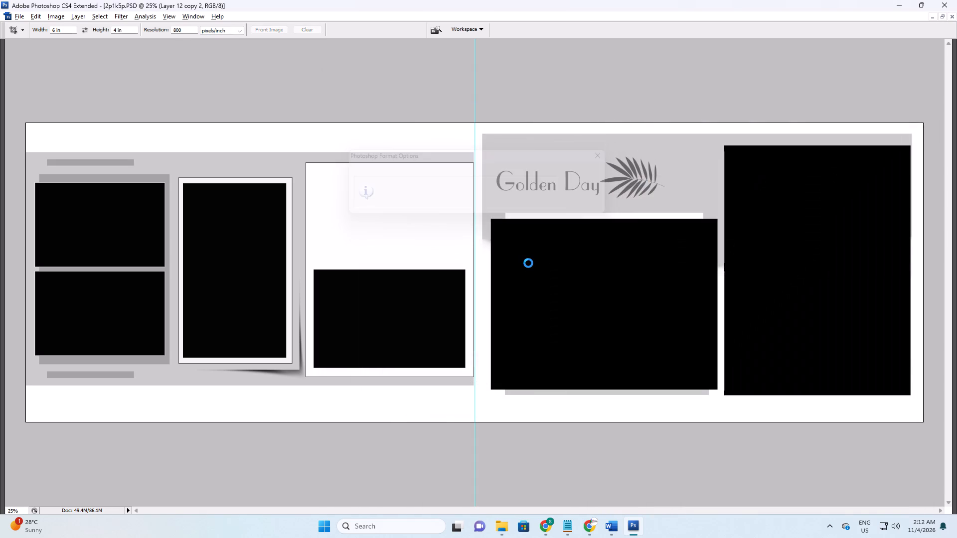
pyautogui.hotkey('ctrl', 'w')
pyautogui.press('Right')
pyautogui.press('Return')
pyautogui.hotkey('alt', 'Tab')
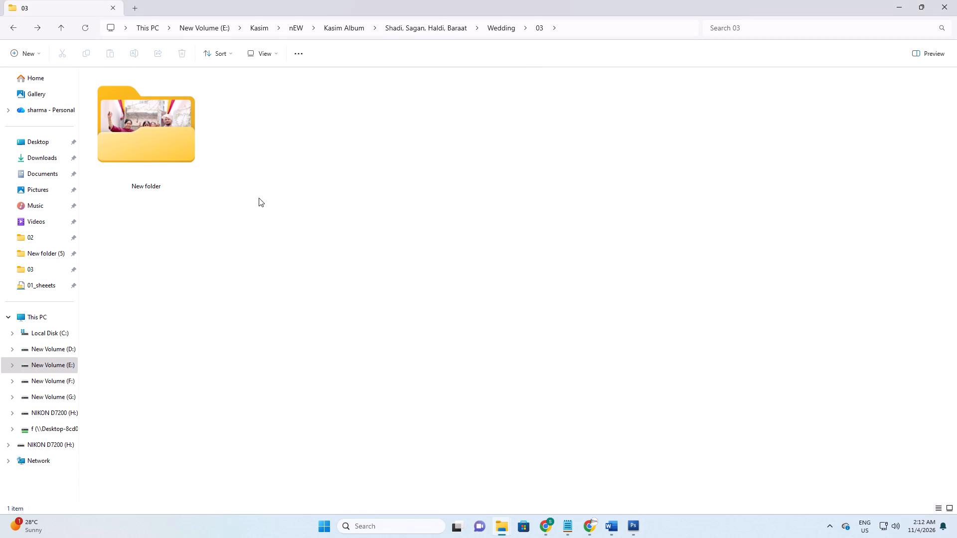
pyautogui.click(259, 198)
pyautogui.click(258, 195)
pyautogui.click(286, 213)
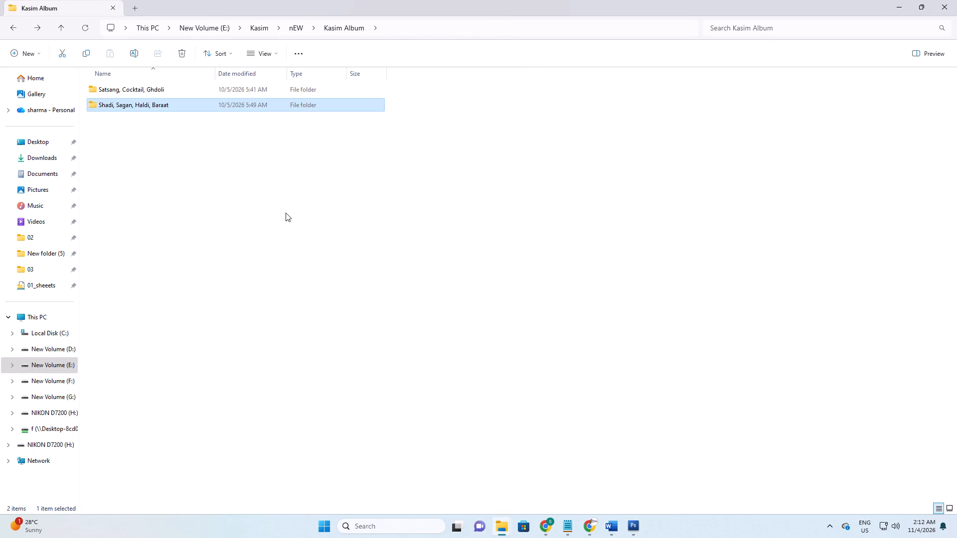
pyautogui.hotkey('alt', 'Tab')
pyautogui.press('super+d')
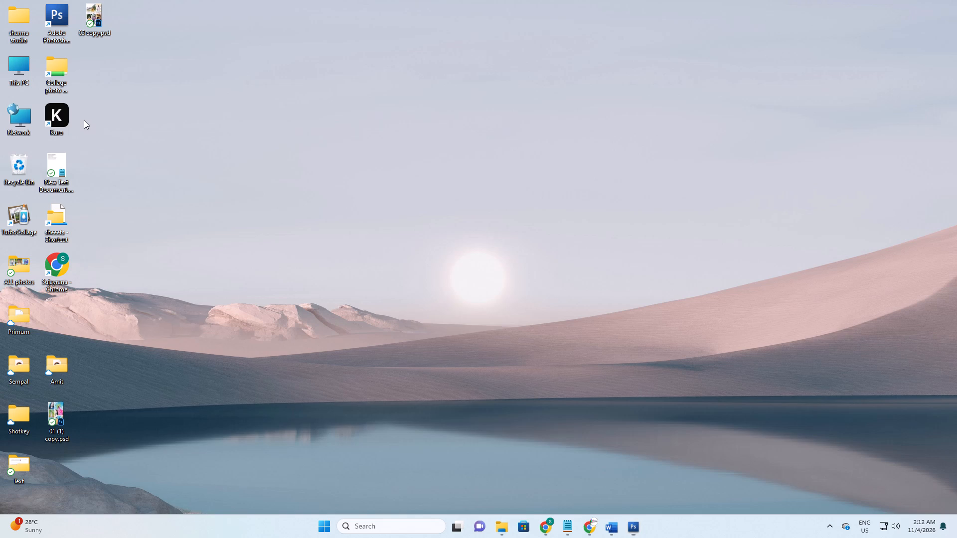
pyautogui.doubleClick(17, 64)
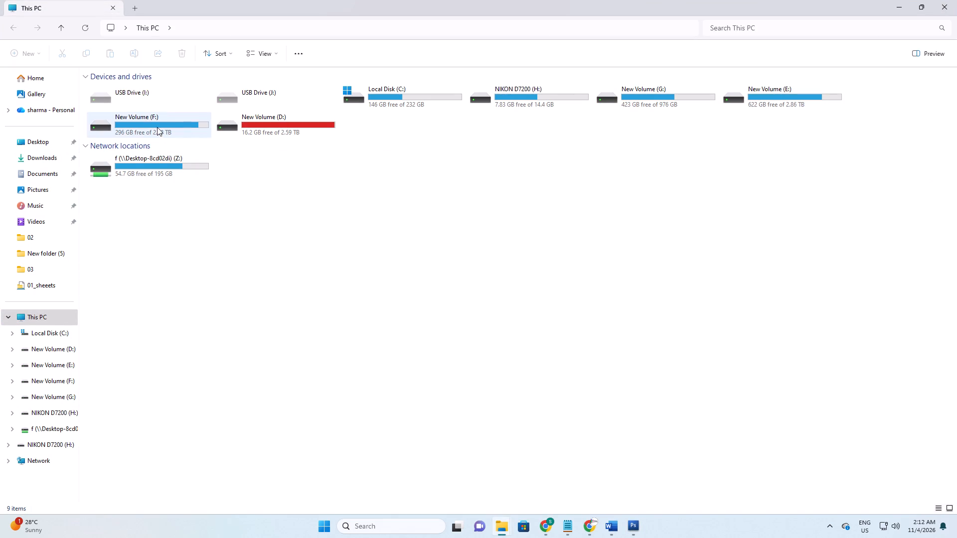
pyautogui.doubleClick(674, 102)
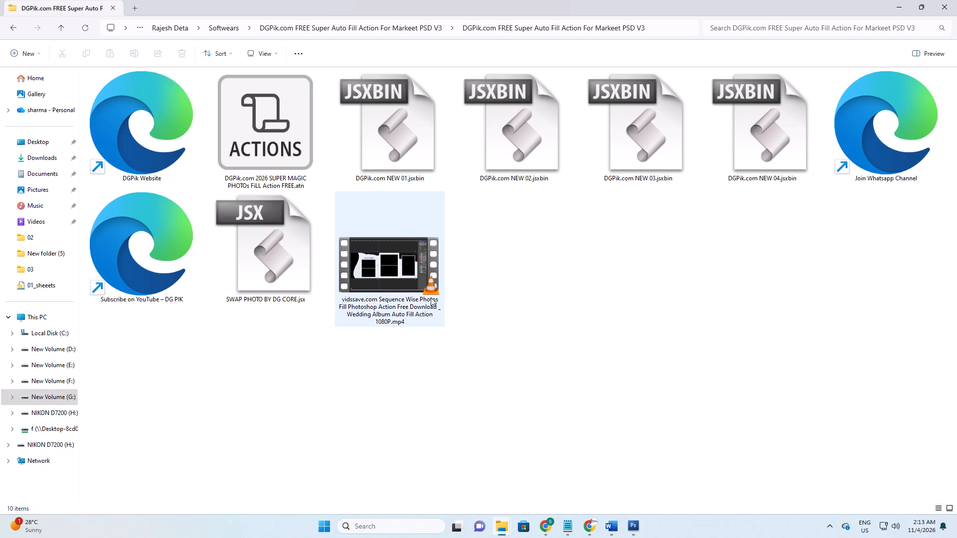
pyautogui.doubleClick(405, 256)
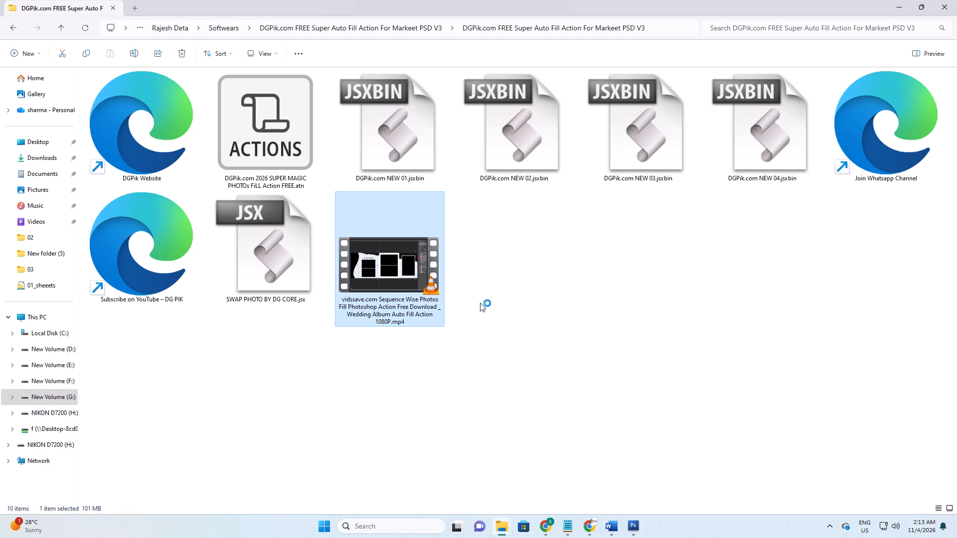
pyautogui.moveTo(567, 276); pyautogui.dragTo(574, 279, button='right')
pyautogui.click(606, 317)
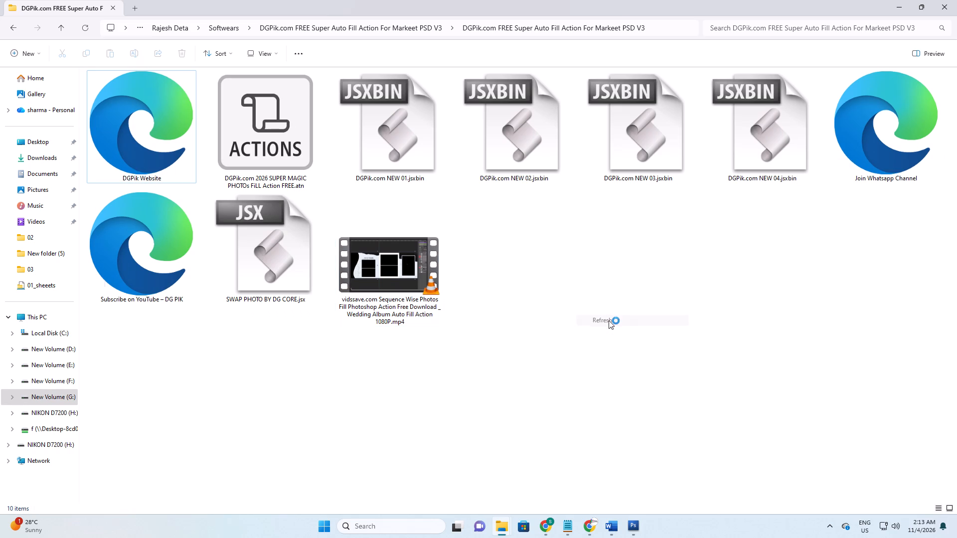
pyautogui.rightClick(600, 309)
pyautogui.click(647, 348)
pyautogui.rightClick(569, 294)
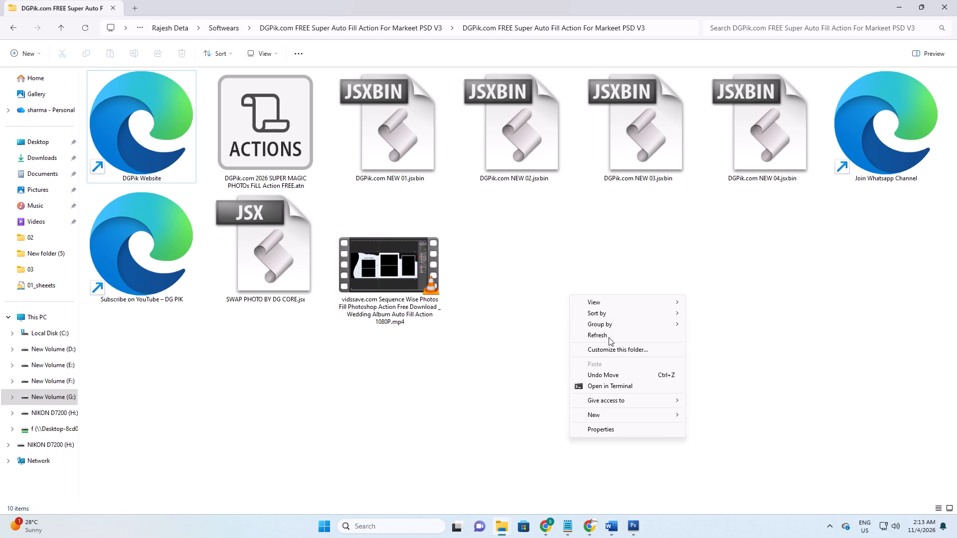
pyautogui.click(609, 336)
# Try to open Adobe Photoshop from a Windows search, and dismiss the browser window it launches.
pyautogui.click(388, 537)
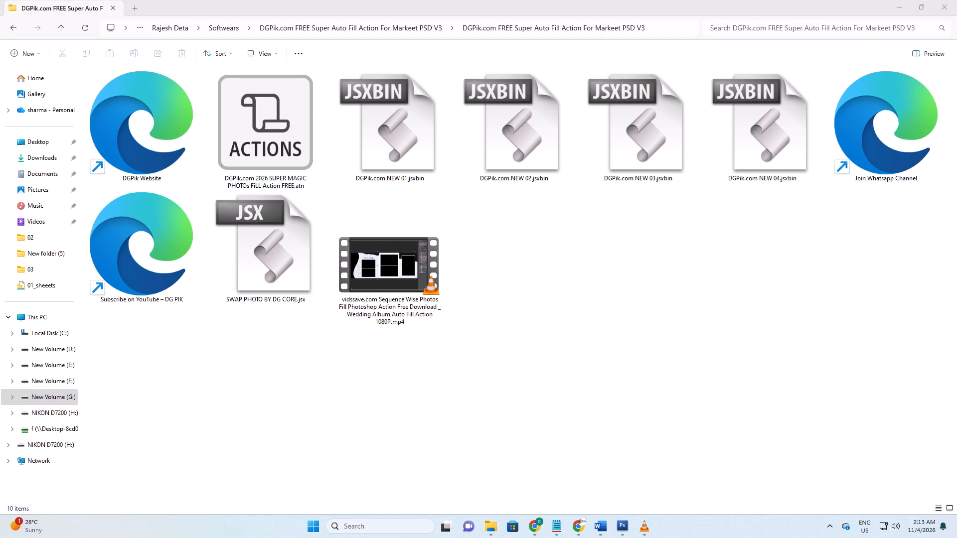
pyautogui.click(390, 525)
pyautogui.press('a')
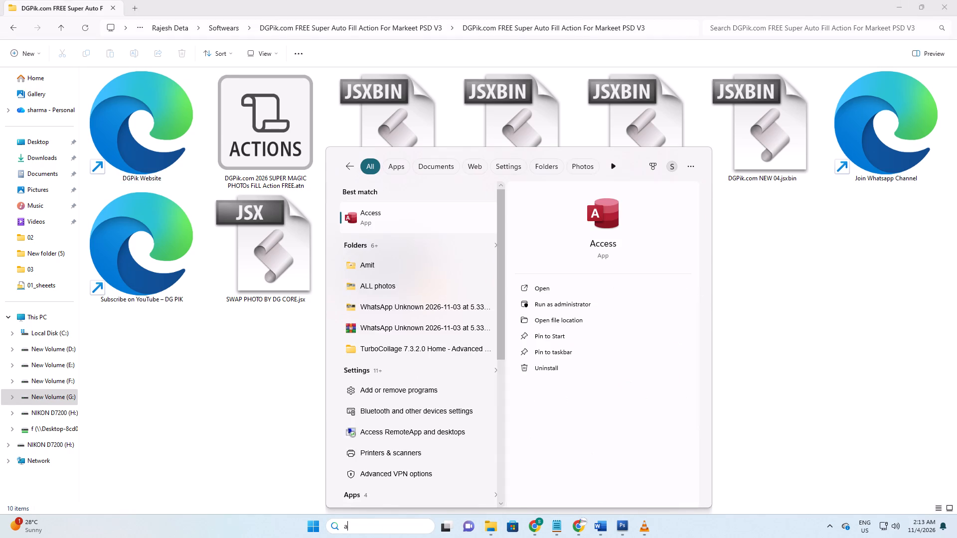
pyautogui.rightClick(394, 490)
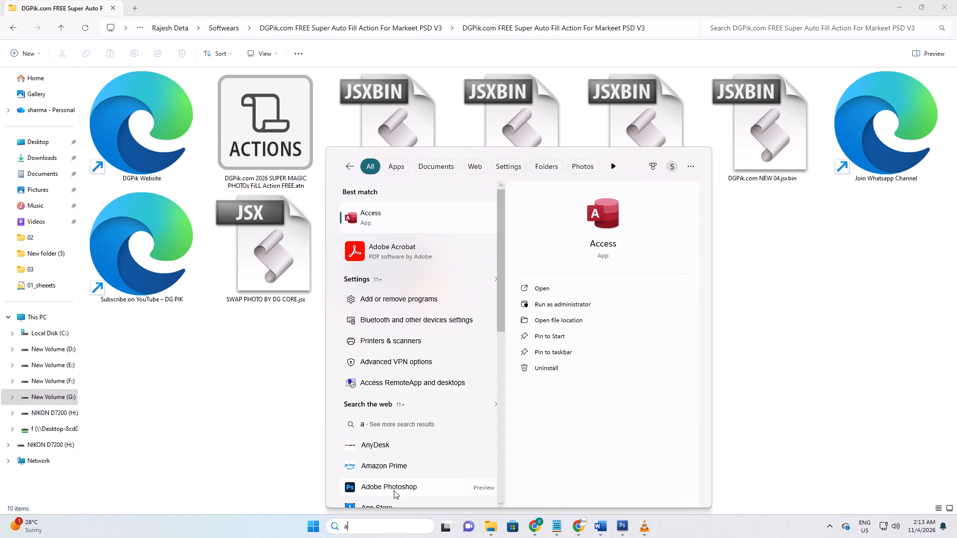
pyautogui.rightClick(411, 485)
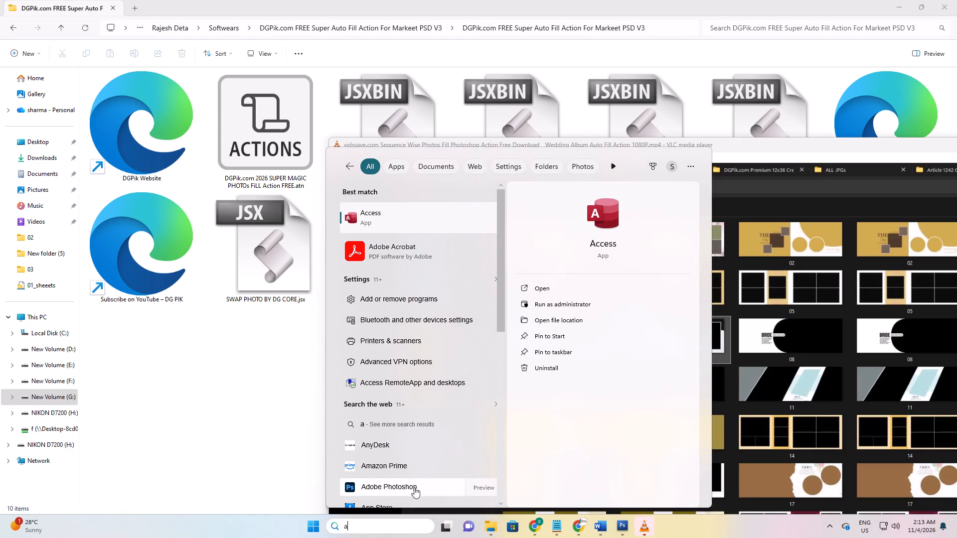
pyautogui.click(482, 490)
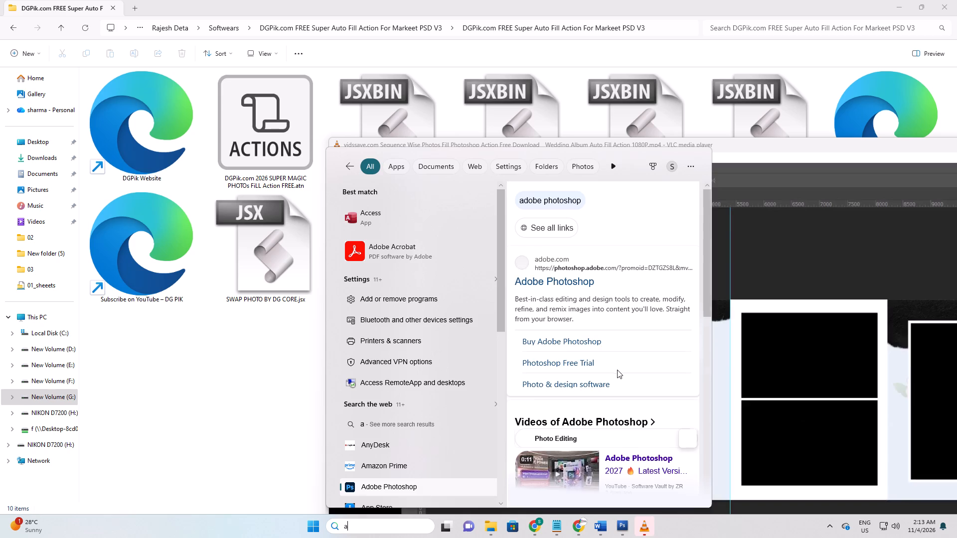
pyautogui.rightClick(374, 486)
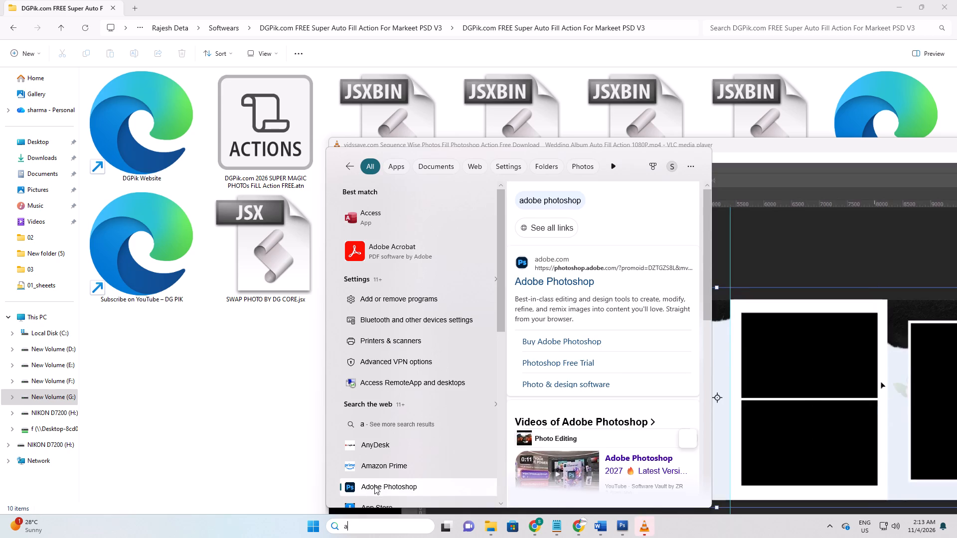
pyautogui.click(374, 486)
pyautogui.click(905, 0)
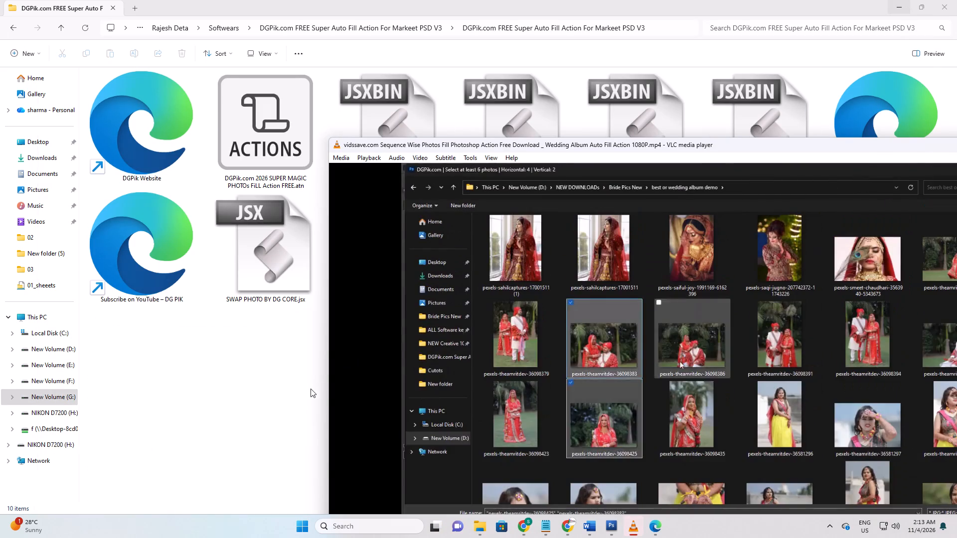
# Show the desktop and switch to the Photoshop CS4 window that is already running.
pyautogui.click(312, 382)
pyautogui.press('super+d')
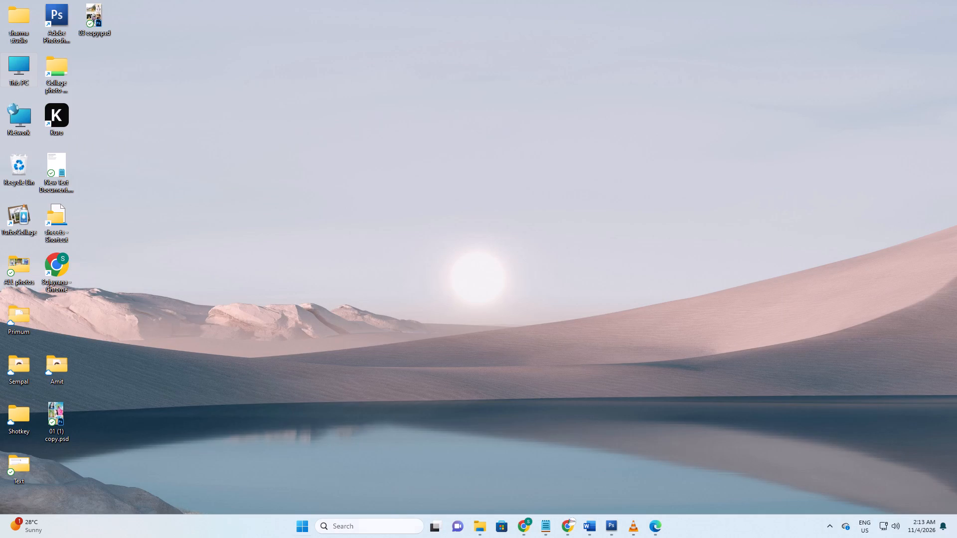
pyautogui.click(404, 536)
pyautogui.click(389, 526)
pyautogui.press('a')
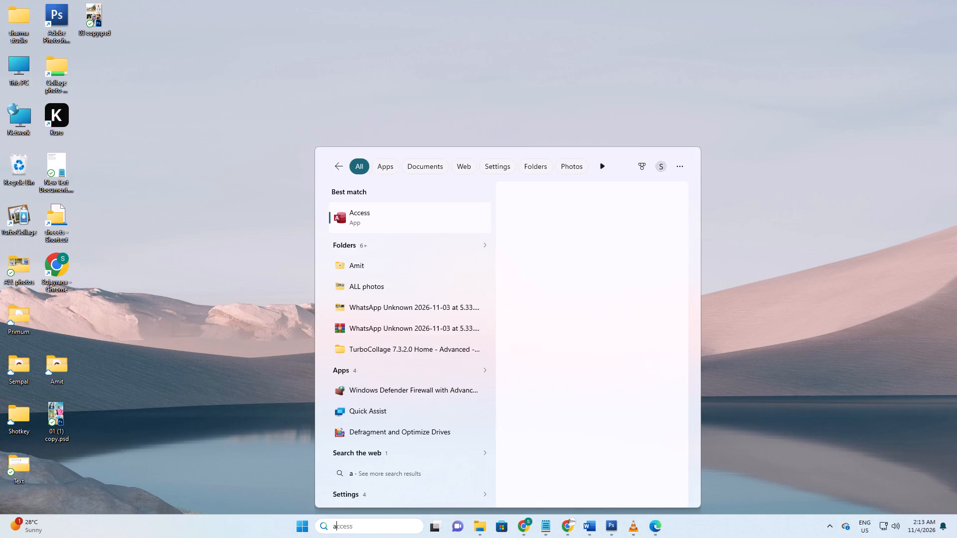
pyautogui.click(610, 530)
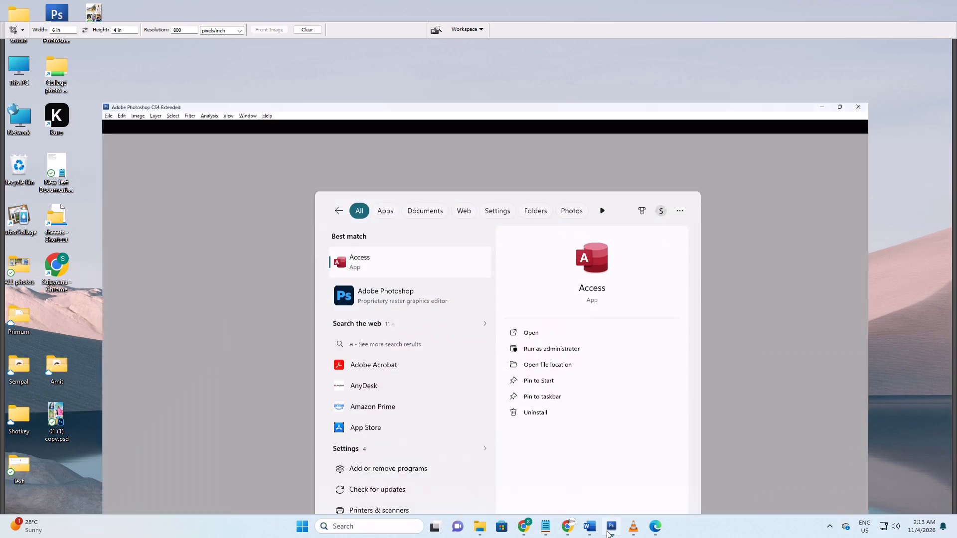
# Quit Photoshop CS4.
pyautogui.hotkey('ctrl', 'q')
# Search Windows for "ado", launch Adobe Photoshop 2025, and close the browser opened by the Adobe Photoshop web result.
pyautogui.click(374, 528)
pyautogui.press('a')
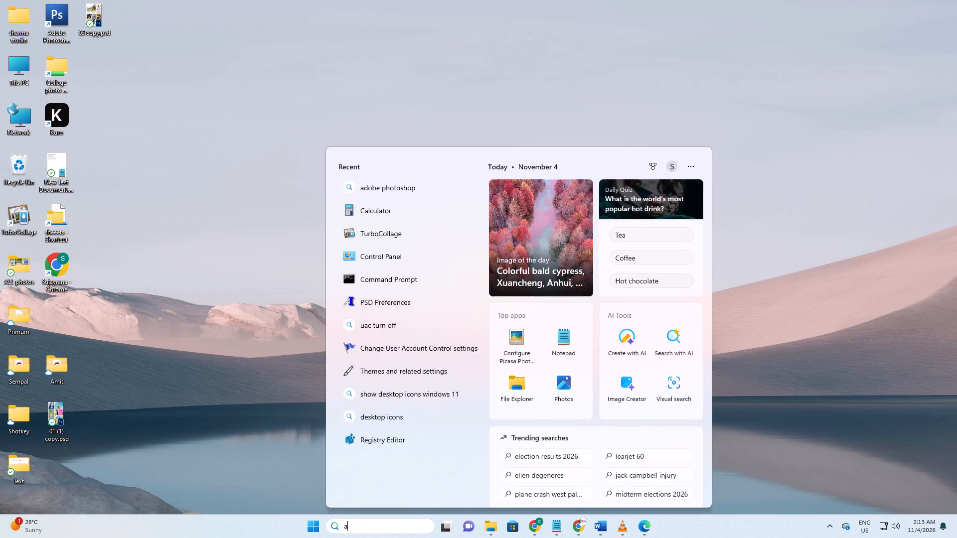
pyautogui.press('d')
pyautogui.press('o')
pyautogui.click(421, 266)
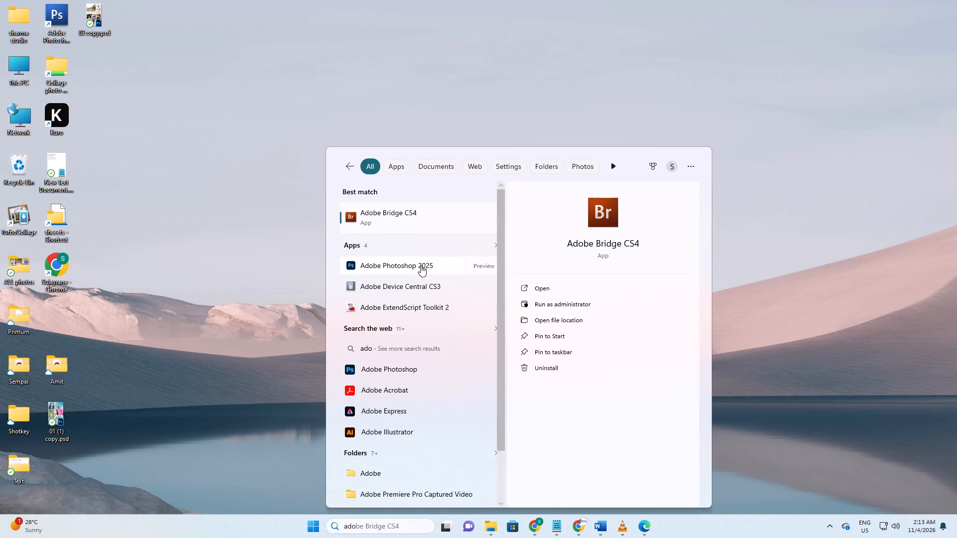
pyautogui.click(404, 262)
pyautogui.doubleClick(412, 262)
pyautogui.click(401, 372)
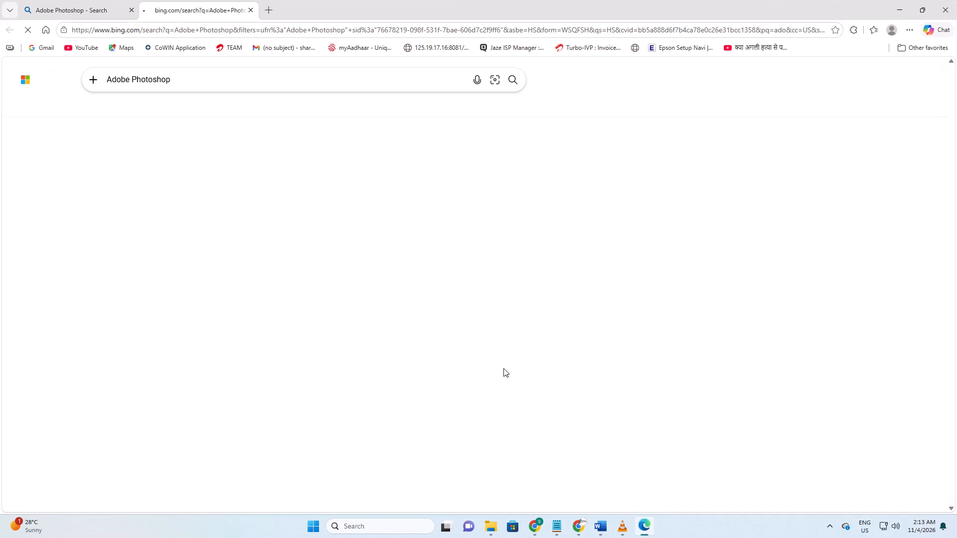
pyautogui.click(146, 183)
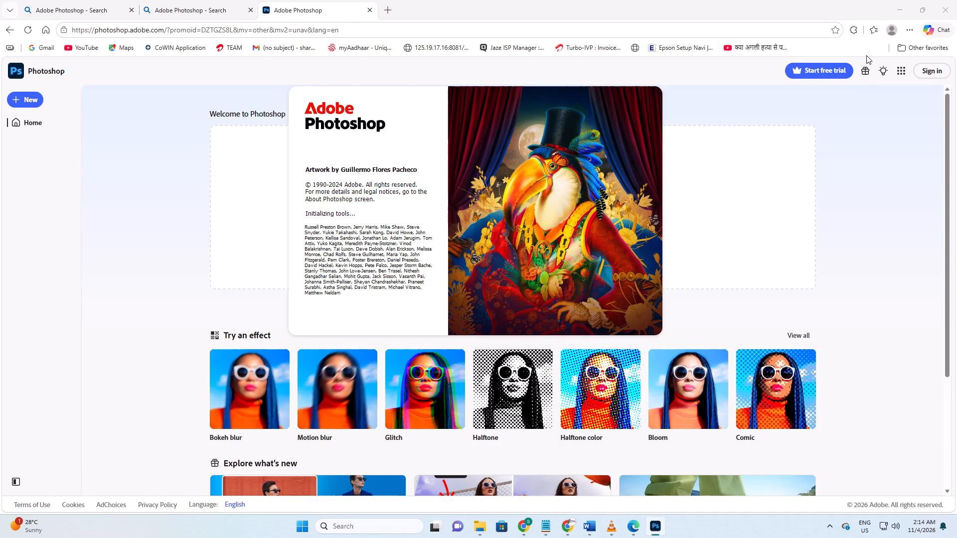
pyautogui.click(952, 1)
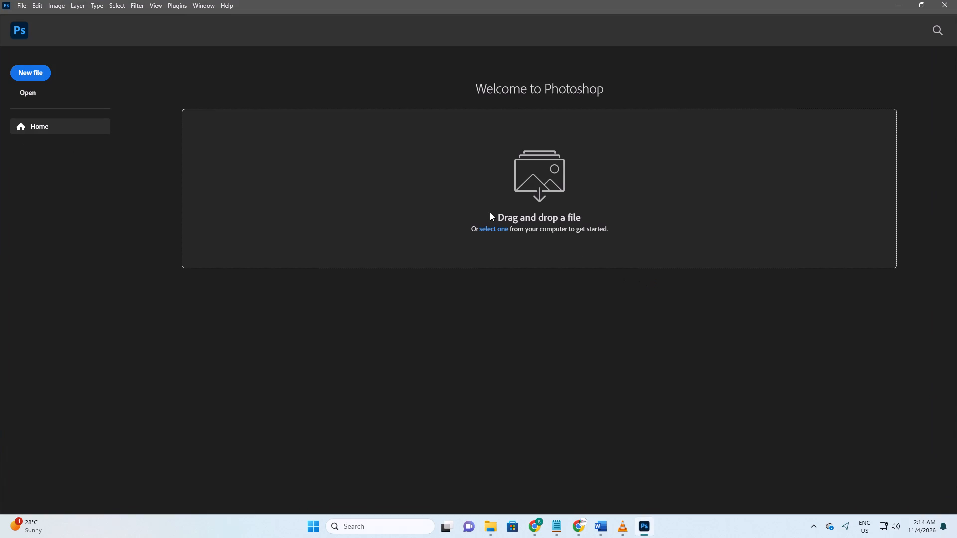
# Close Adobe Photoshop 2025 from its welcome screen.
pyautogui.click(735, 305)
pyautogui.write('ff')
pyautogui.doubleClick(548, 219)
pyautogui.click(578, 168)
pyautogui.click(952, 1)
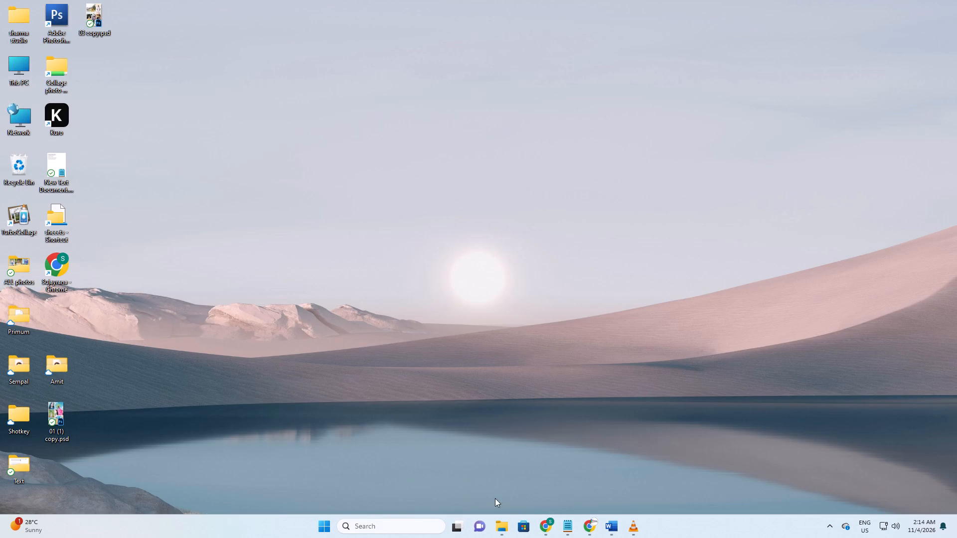
# Search Windows for "adobe" and open the file location of the Adobe Photoshop 2025 shortcut.
pyautogui.click(386, 521)
pyautogui.press('a')
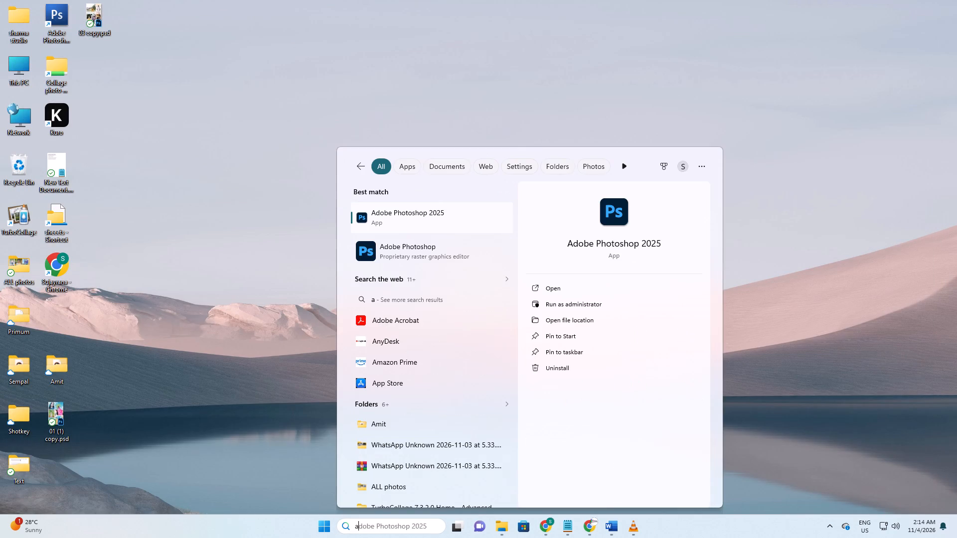
pyautogui.write('do')
pyautogui.press('b')
pyautogui.press('e')
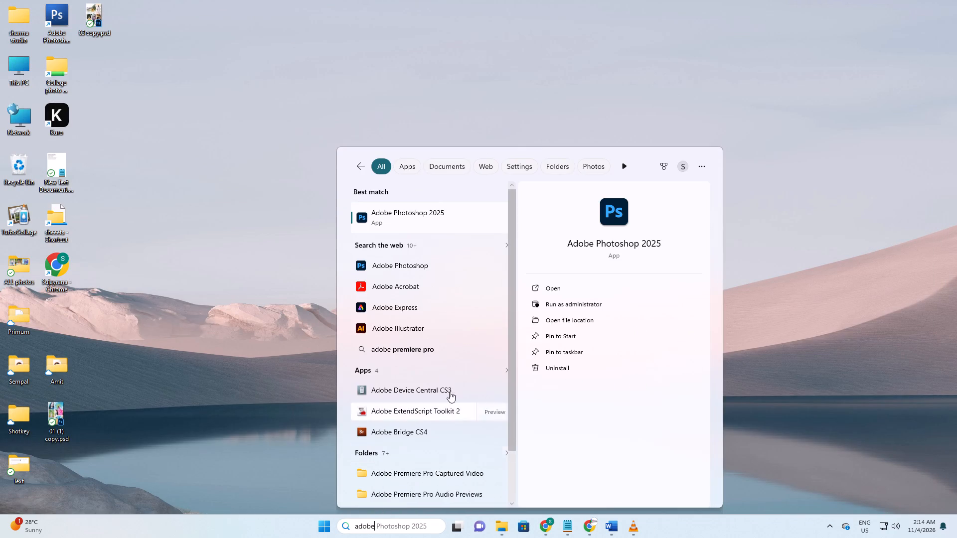
pyautogui.rightClick(379, 222)
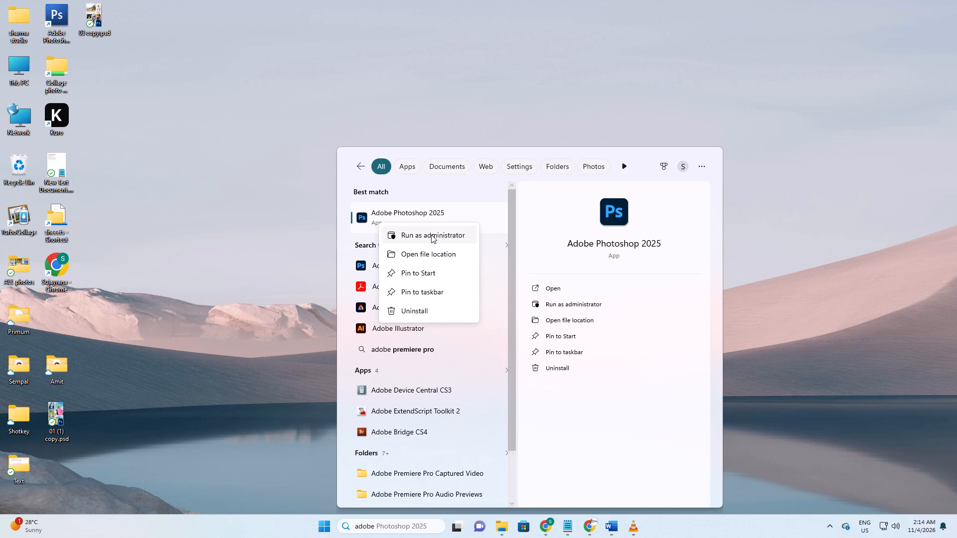
pyautogui.click(436, 256)
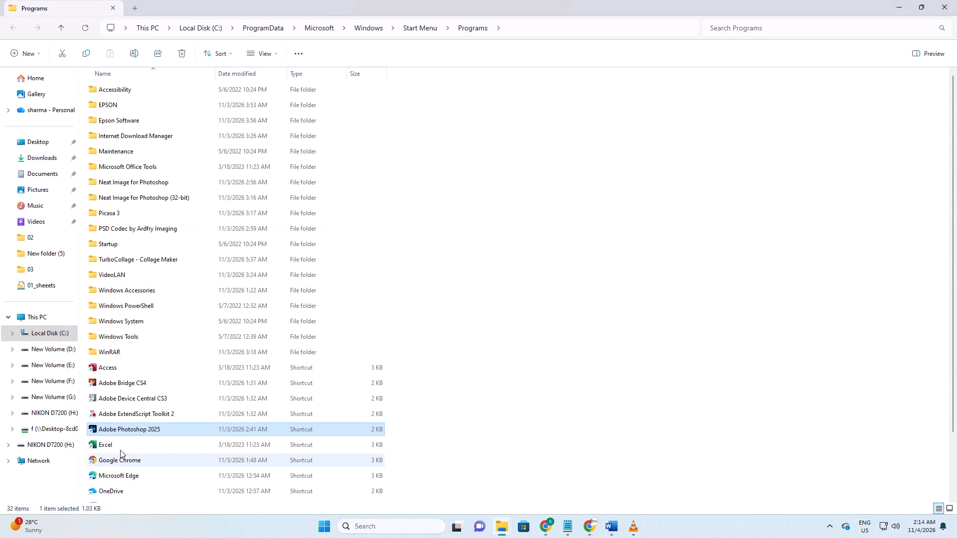
# Move the Adobe Photoshop 2025 shortcut from the Programs folder to the desktop, place it beside the Collage photo folder, and refresh.
pyautogui.moveTo(123, 428); pyautogui.dragTo(218, 273)
pyautogui.press('super+d')
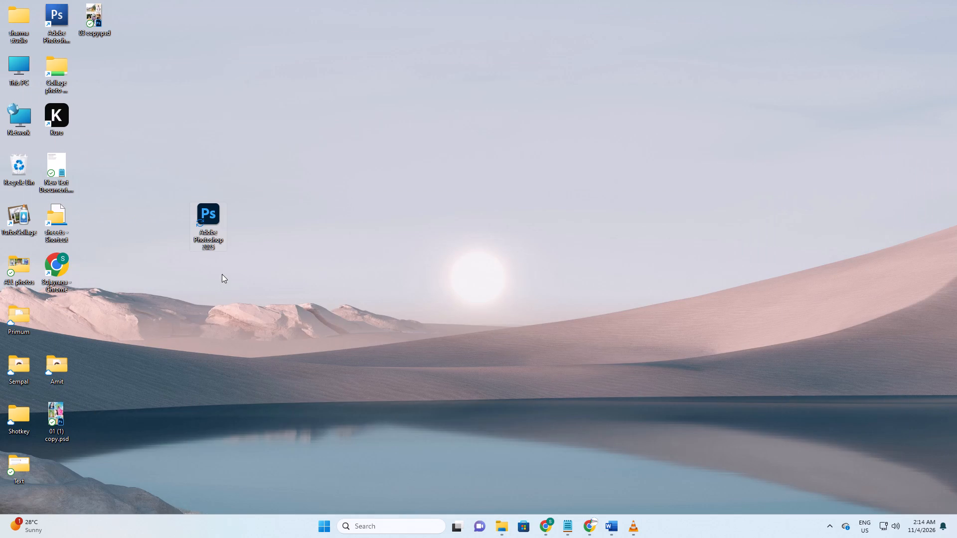
pyautogui.moveTo(254, 227); pyautogui.dragTo(220, 221)
pyautogui.moveTo(210, 218); pyautogui.dragTo(89, 65)
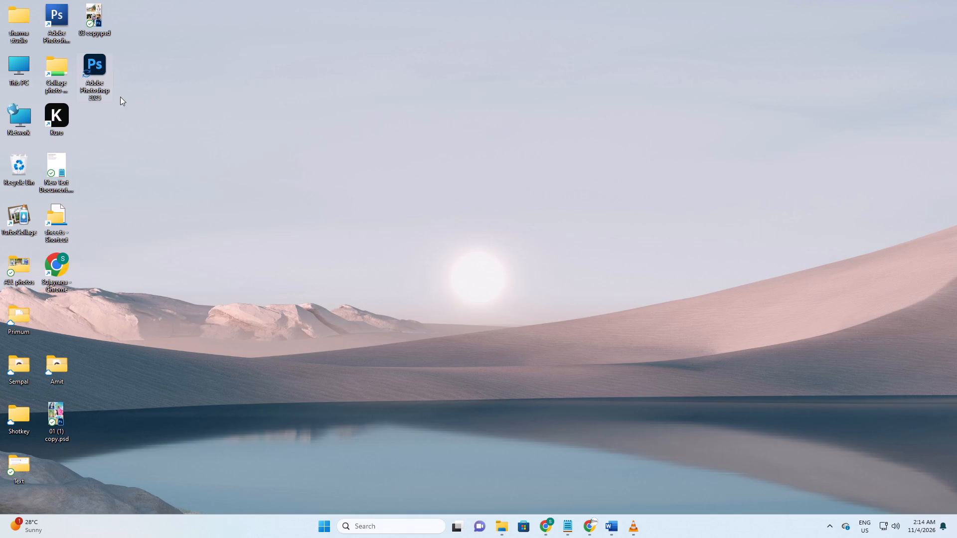
pyautogui.rightClick(182, 168)
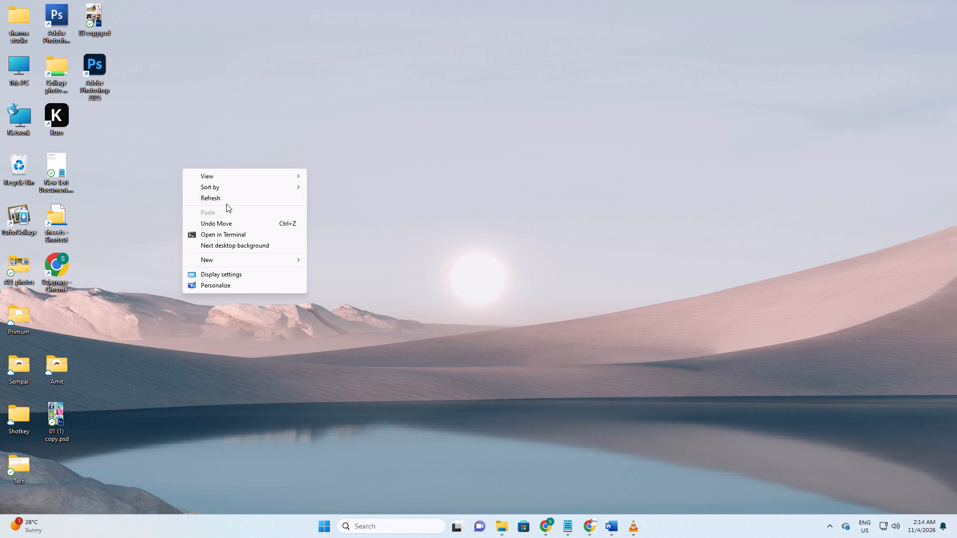
pyautogui.click(226, 203)
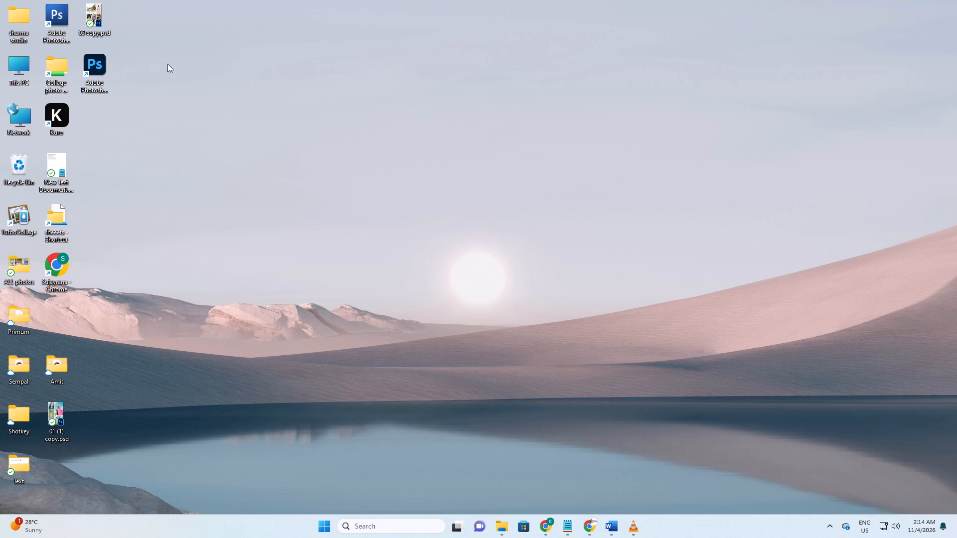
# Skip ahead in the DGPik tutorial video to the part on Photoshop's Presets folders and pause it at the Scripts folder.
pyautogui.hotkey('alt', 'Tab')
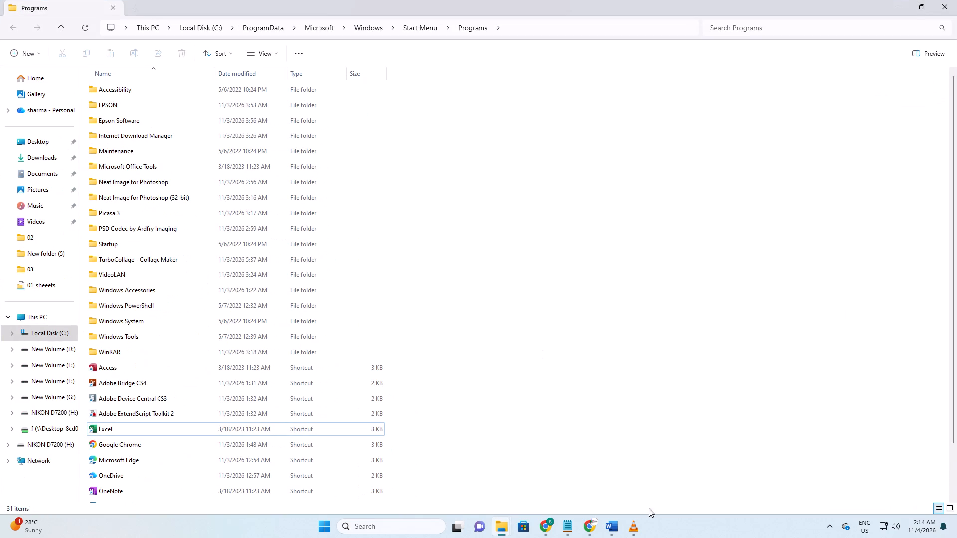
pyautogui.click(644, 537)
pyautogui.doubleClick(588, 423)
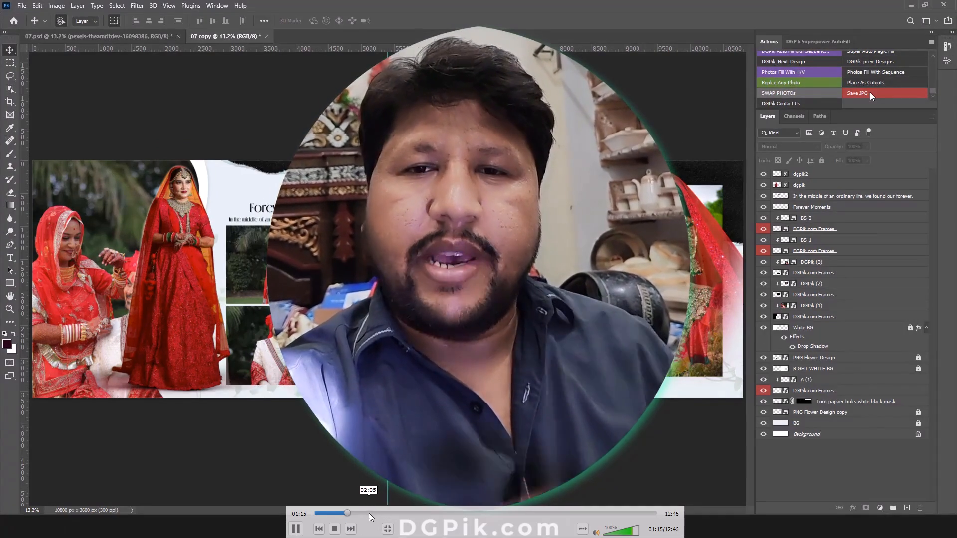
pyautogui.click(369, 513)
pyautogui.moveTo(411, 514); pyautogui.dragTo(424, 514)
pyautogui.moveTo(450, 514); pyautogui.dragTo(455, 514)
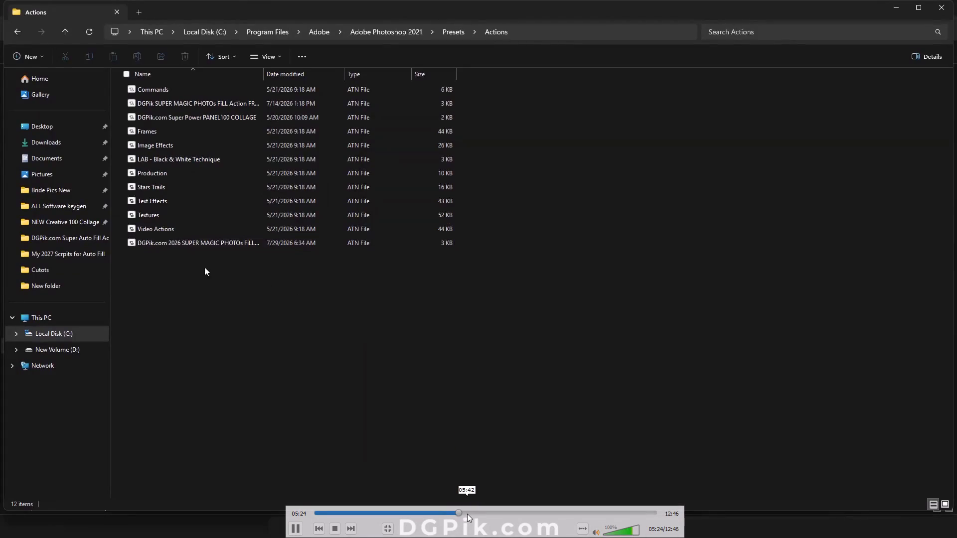
pyautogui.click(441, 512)
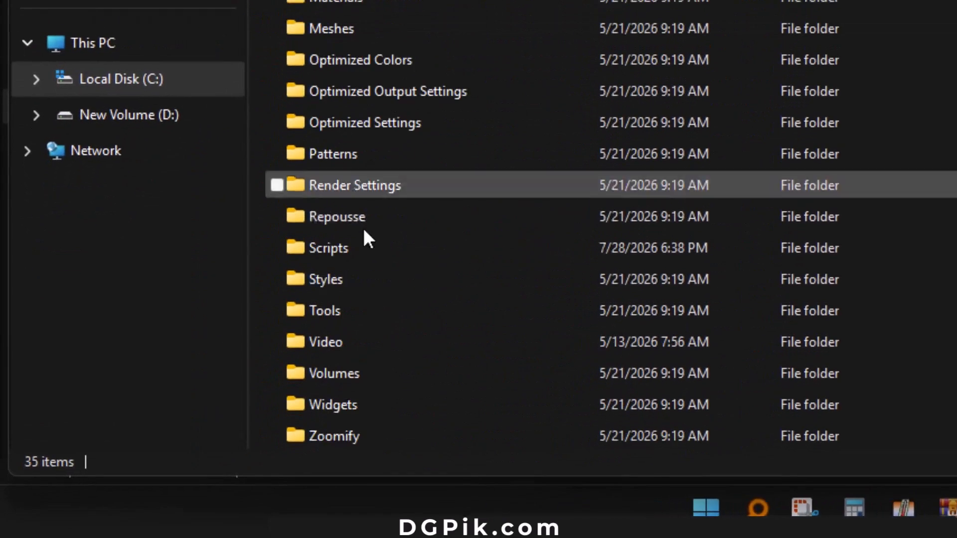
pyautogui.press('space')
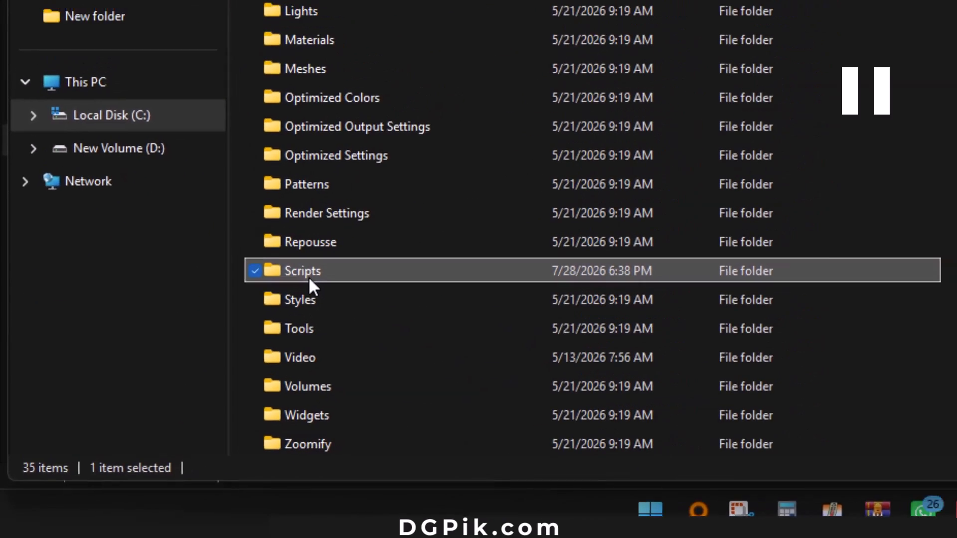
# Copy DGPik.com NEW 01 to 04.jsxbin and SWAP PHOTO BY DG CORE.jsx from the inner Super Auto Fill Action folder.
pyautogui.hotkey('alt', 'Tab')
pyautogui.hotkey('alt', 'Tab')
pyautogui.hotkey('alt', 'Tab')
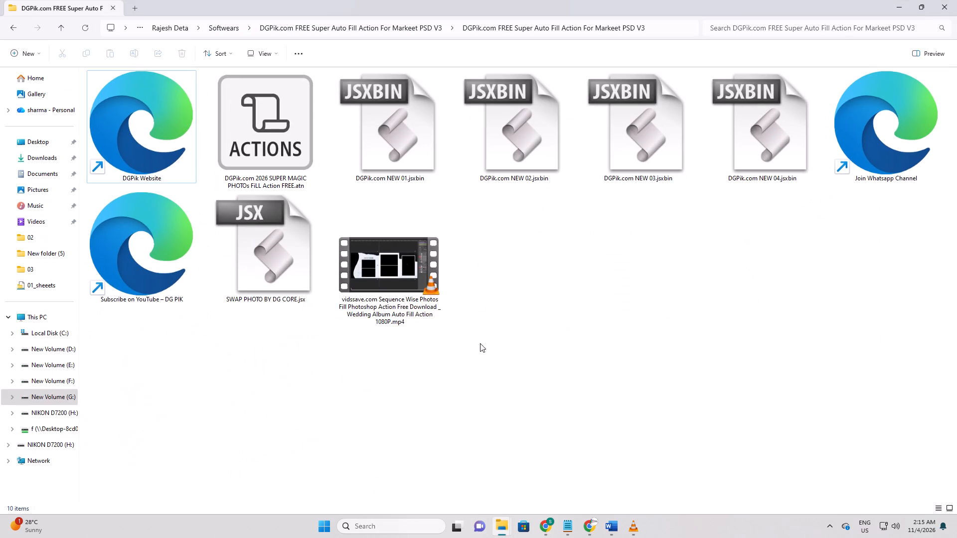
pyautogui.click(385, 148)
pyautogui.keyDown('ctrl'); pyautogui.keyDown('shift'); pyautogui.click(703, 148); pyautogui.keyUp('shift'); pyautogui.keyUp('ctrl')
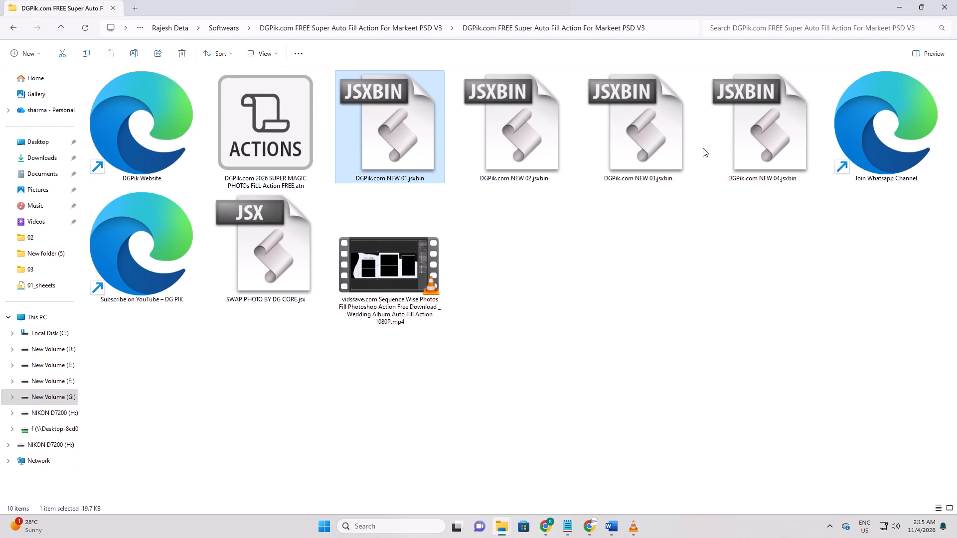
pyautogui.keyDown('ctrl'); pyautogui.keyDown('shift'); pyautogui.click(732, 144); pyautogui.keyUp('shift'); pyautogui.keyUp('ctrl')
pyautogui.keyDown('ctrl'); pyautogui.click(288, 247); pyautogui.keyUp('ctrl')
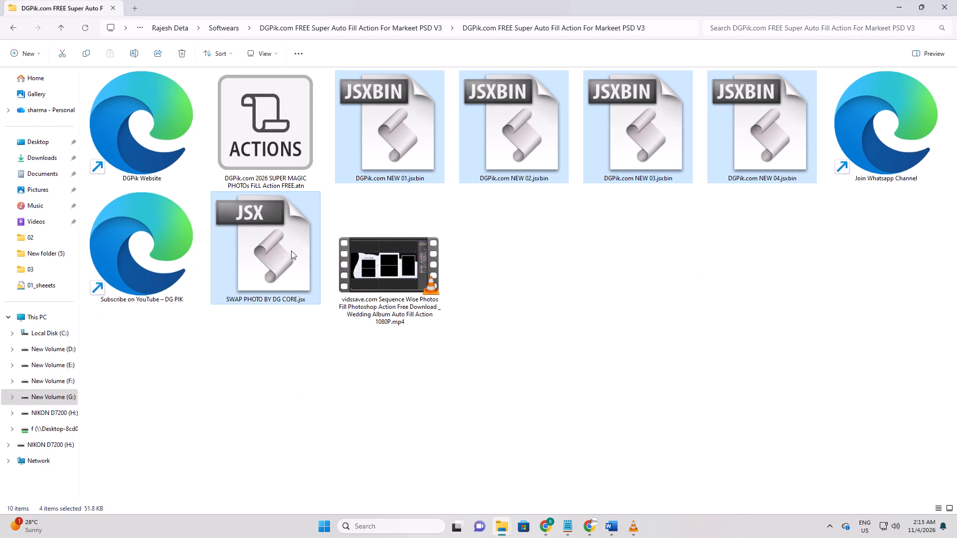
pyautogui.hotkey('ctrl', 'c')
# Open the Adobe Photoshop 2025 installation folder through the properties of its desktop shortcut.
pyautogui.hotkey('alt', 'Tab')
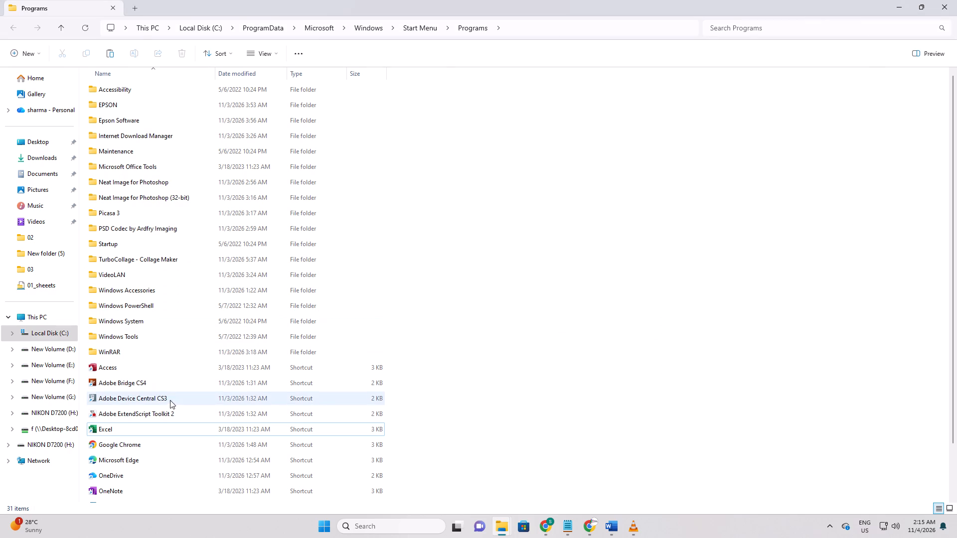
pyautogui.scroll(5, 185, 402)
pyautogui.click(872, 0)
pyautogui.press('super+d')
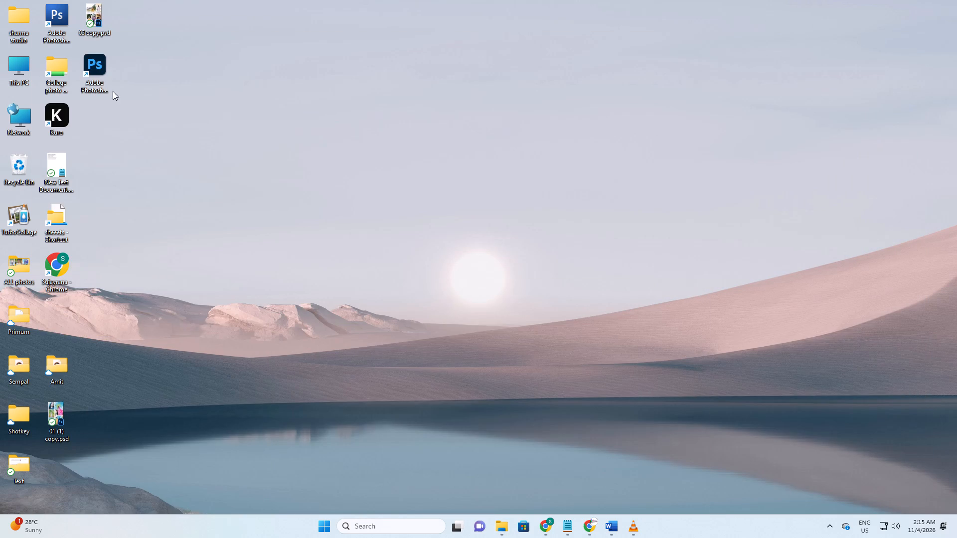
pyautogui.rightClick(100, 78)
pyautogui.rightClick(93, 71)
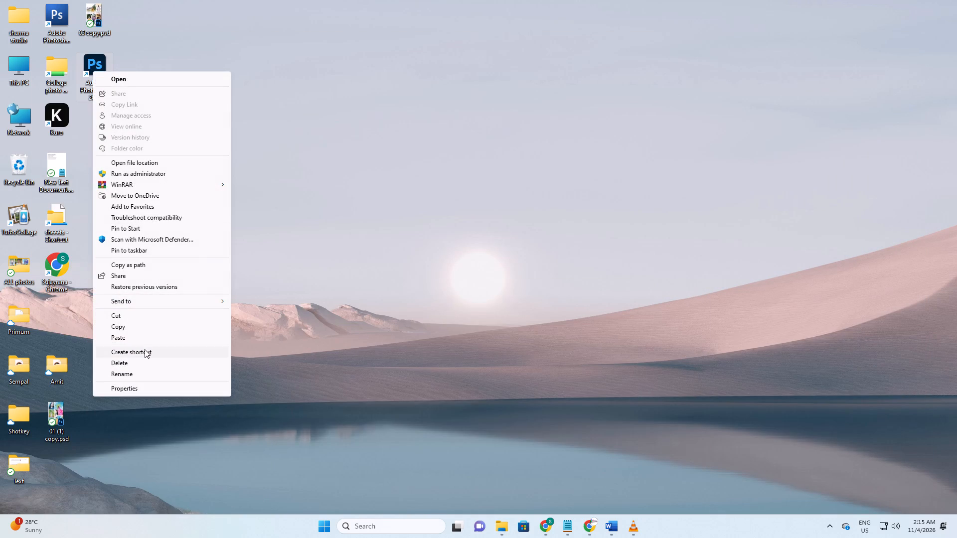
pyautogui.click(137, 392)
pyautogui.click(149, 255)
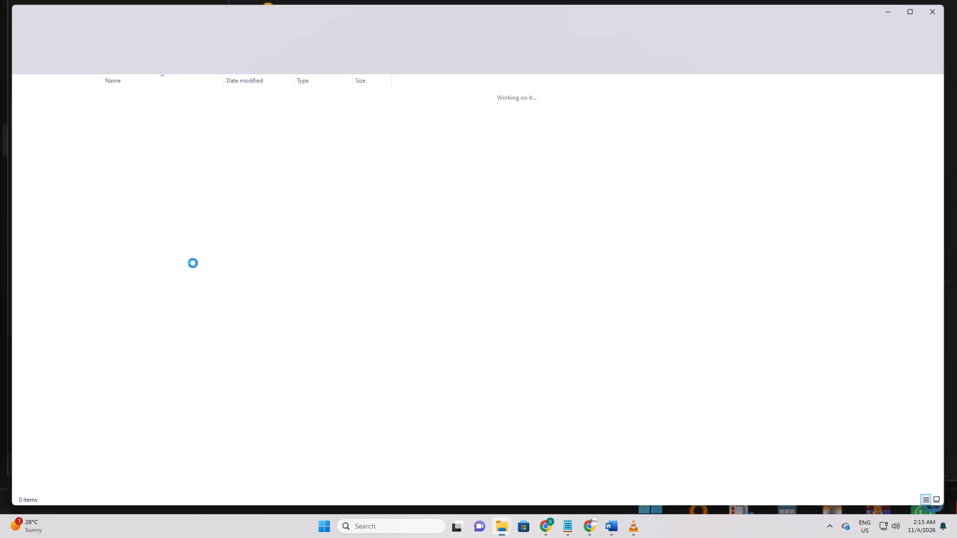
# Paste the copied DGPik script files into the Presets > Scripts folder of Adobe Photoshop 2025.
pyautogui.scroll(11, 395, 338)
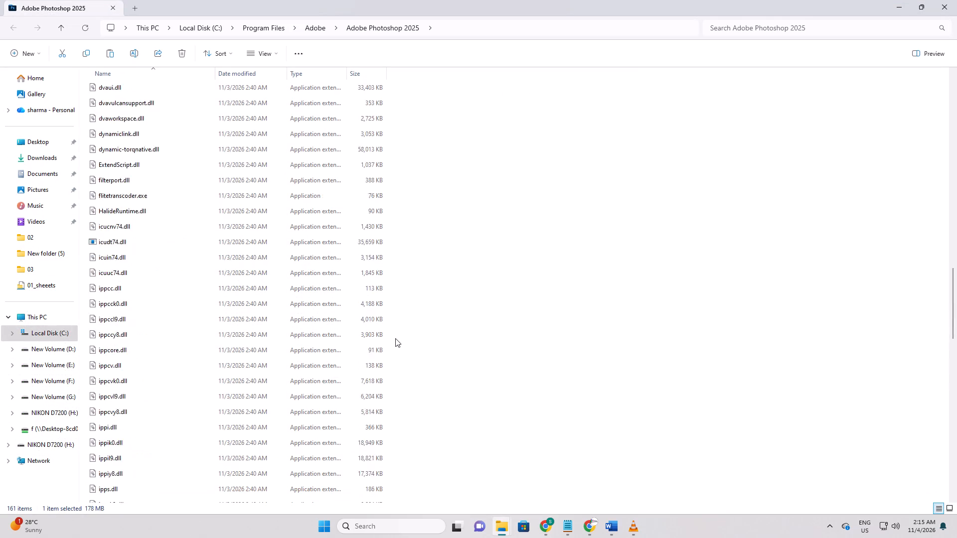
pyautogui.scroll(20, 395, 338)
pyautogui.scroll(1, 395, 338)
pyautogui.scroll(10, 952, 171)
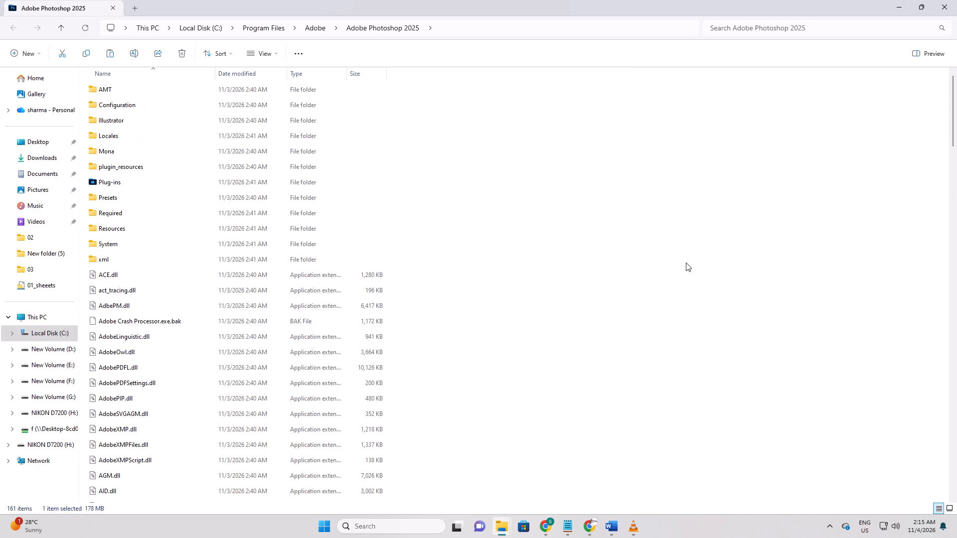
pyautogui.doubleClick(139, 201)
pyautogui.press('s')
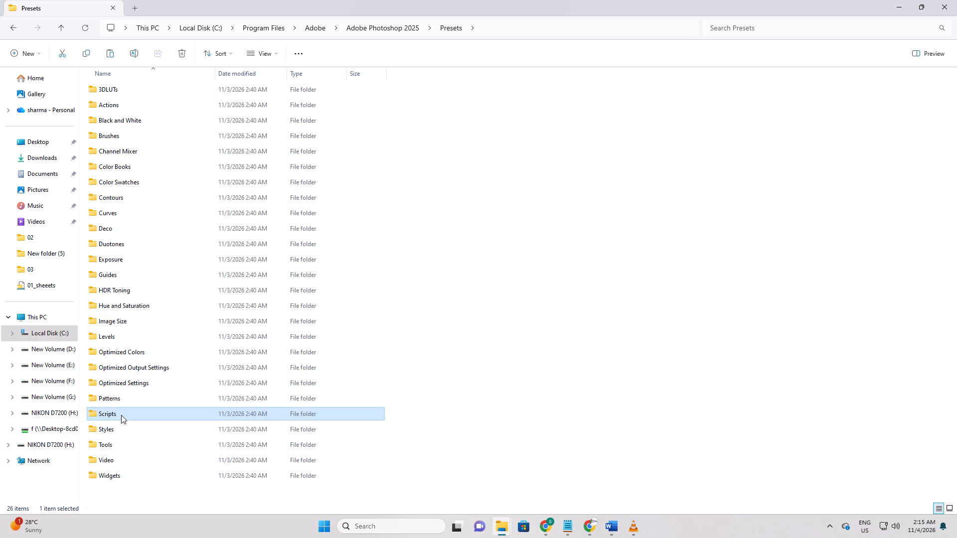
pyautogui.doubleClick(121, 415)
pyautogui.click(667, 228)
pyautogui.hotkey('ctrl', 'v')
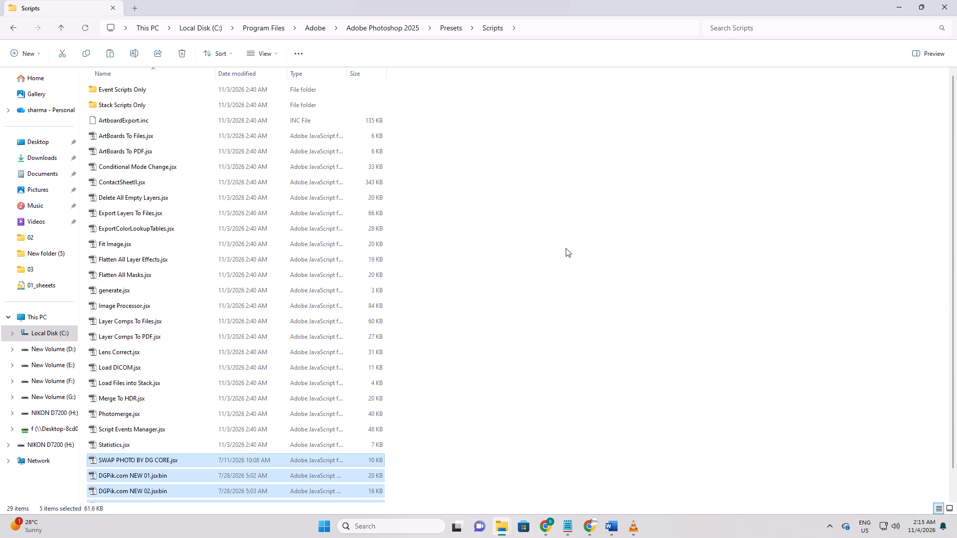
pyautogui.click(566, 248)
pyautogui.hotkey('alt', 'Tab')
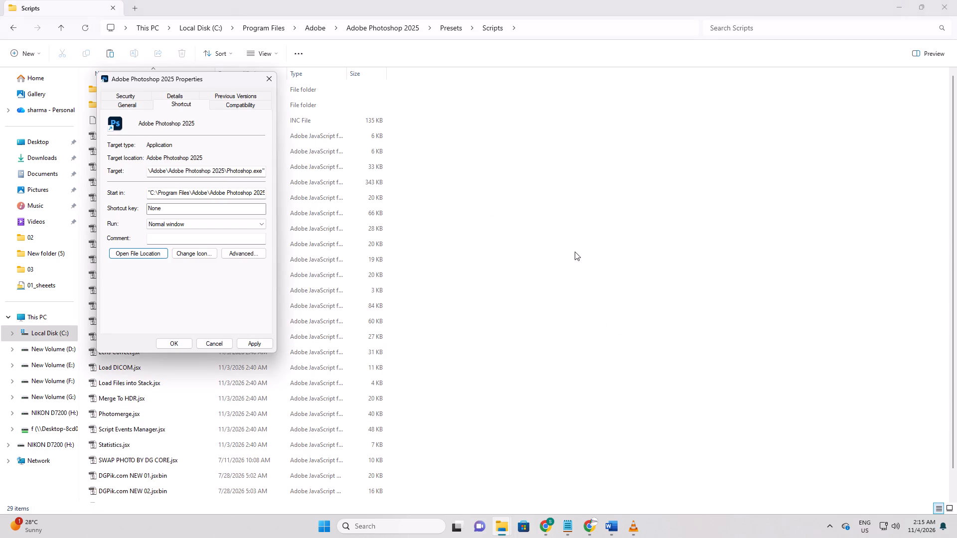
# Copy DGPik.com 2026 SUPER MAGIC PHOTOs FiLL Action FREE.atn into the Presets > Actions folder of Adobe Photoshop 2025.
pyautogui.hotkey('alt', 'Tab')
pyautogui.hotkey('alt', 'Tab')
pyautogui.hotkey('alt', 'Tab')
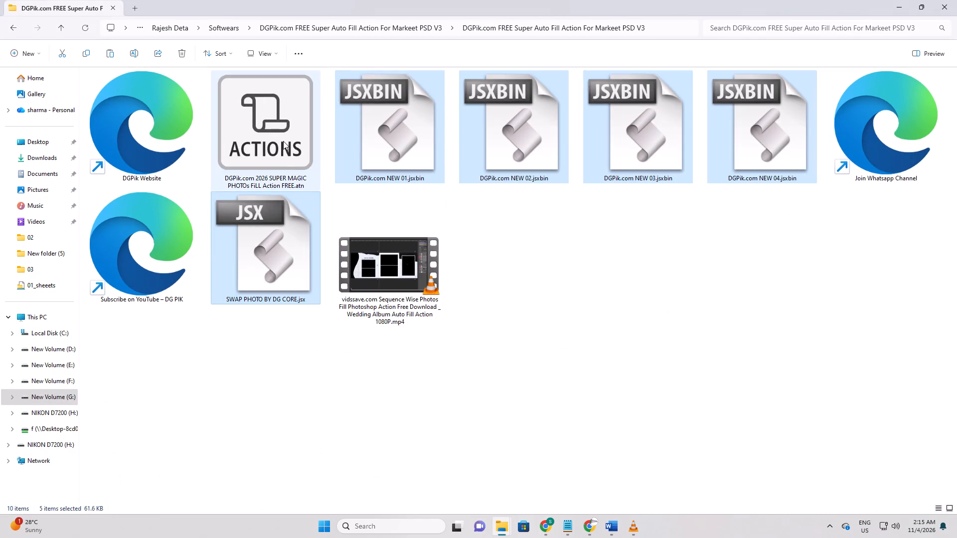
pyautogui.click(283, 139)
pyautogui.hotkey('ctrl', 'c')
pyautogui.hotkey('alt', 'Tab')
pyautogui.hotkey('alt', 'Tab')
pyautogui.hotkey('alt', 'Tab')
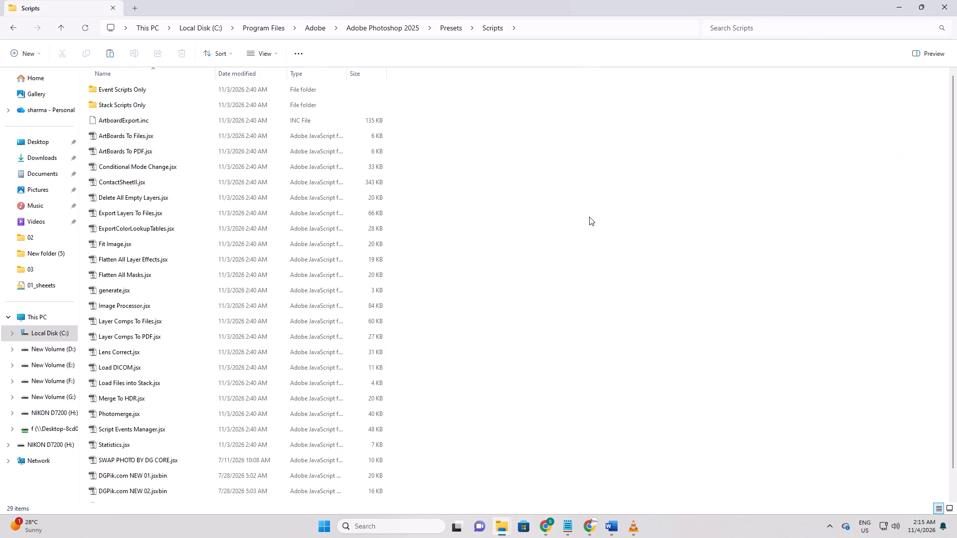
pyautogui.click(589, 217)
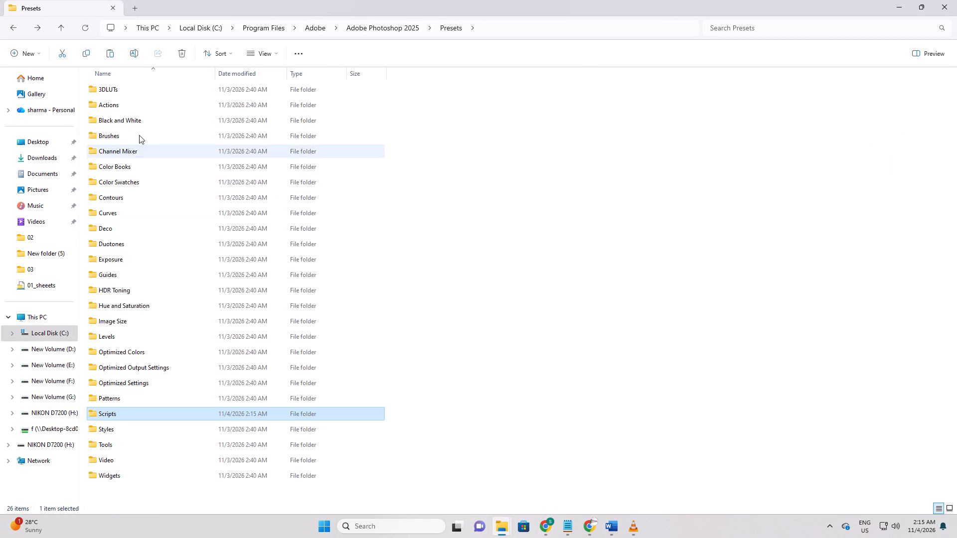
pyautogui.doubleClick(123, 103)
pyautogui.hotkey('ctrl', 'v')
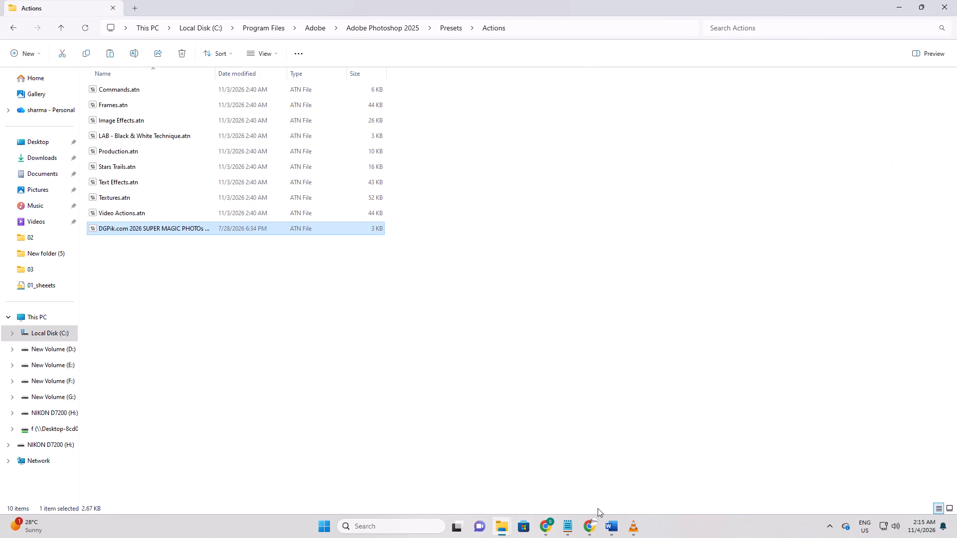
# Resume the DGPik tutorial video, skip ahead to the album sheet demonstration in Photoshop at 07:00, and pause it.
pyautogui.click(623, 536)
pyautogui.click(548, 420)
pyautogui.press('space')
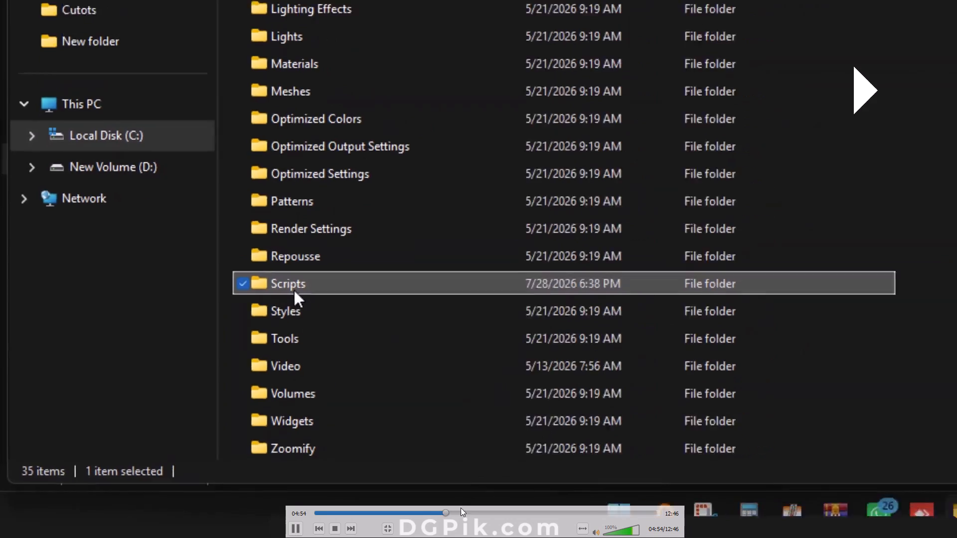
pyautogui.click(455, 513)
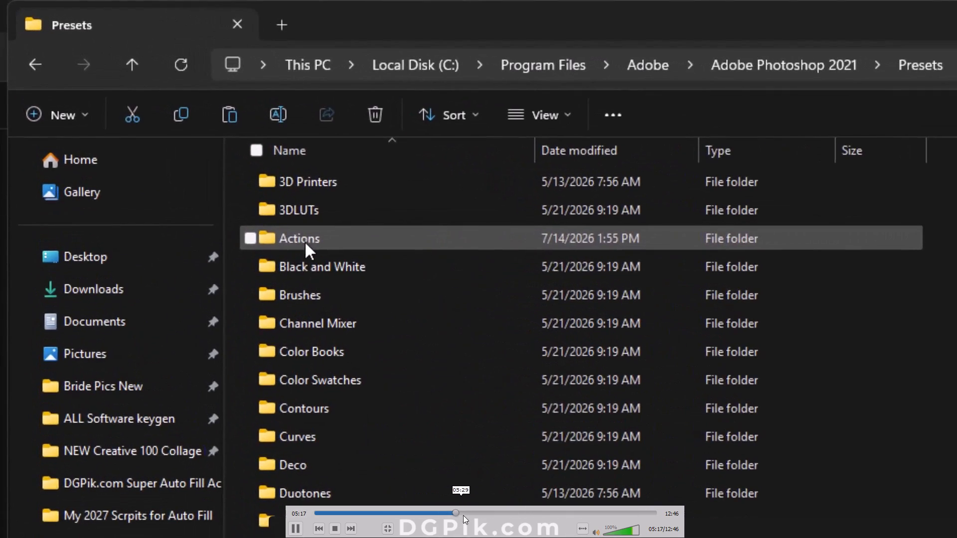
pyautogui.moveTo(465, 515); pyautogui.dragTo(470, 515)
pyautogui.click(500, 513)
pyautogui.press('space')
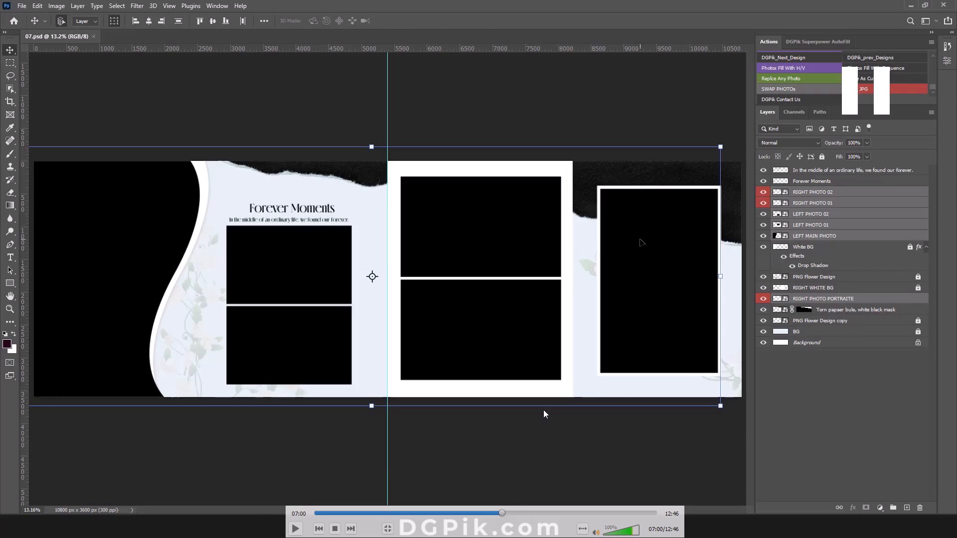
# Launch Adobe Photoshop 2025 from its desktop shortcut.
pyautogui.hotkey('alt', 'Tab')
pyautogui.press('super+d')
pyautogui.press('super+d')
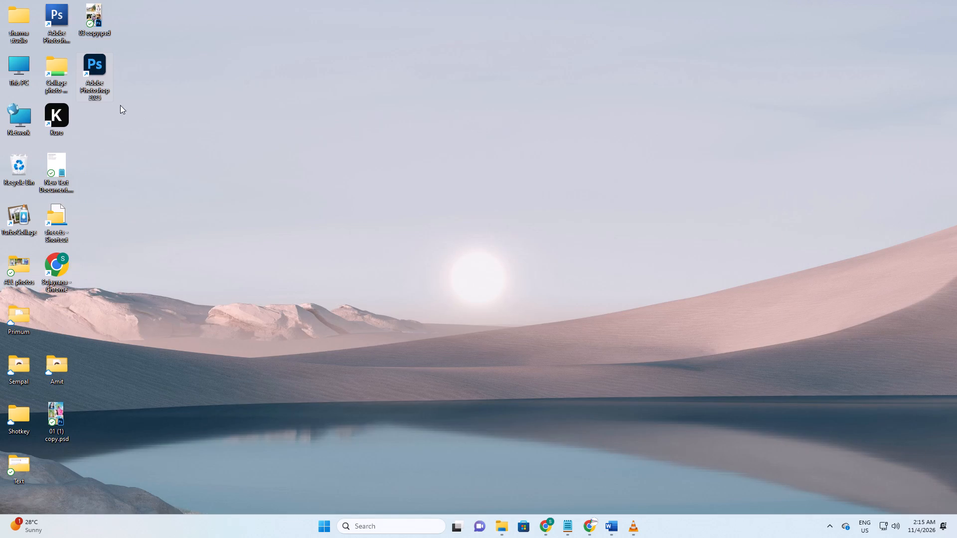
pyautogui.doubleClick(93, 69)
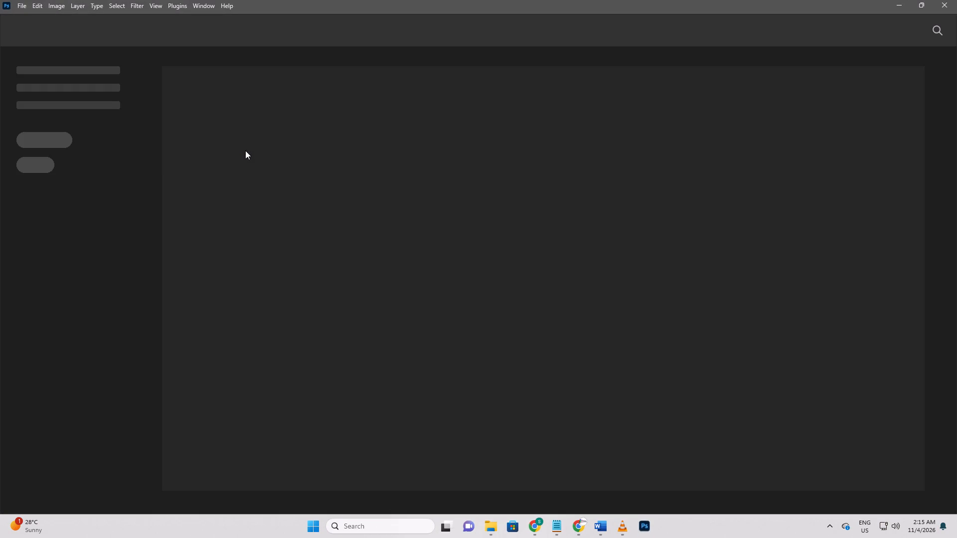
pyautogui.click(22, 3)
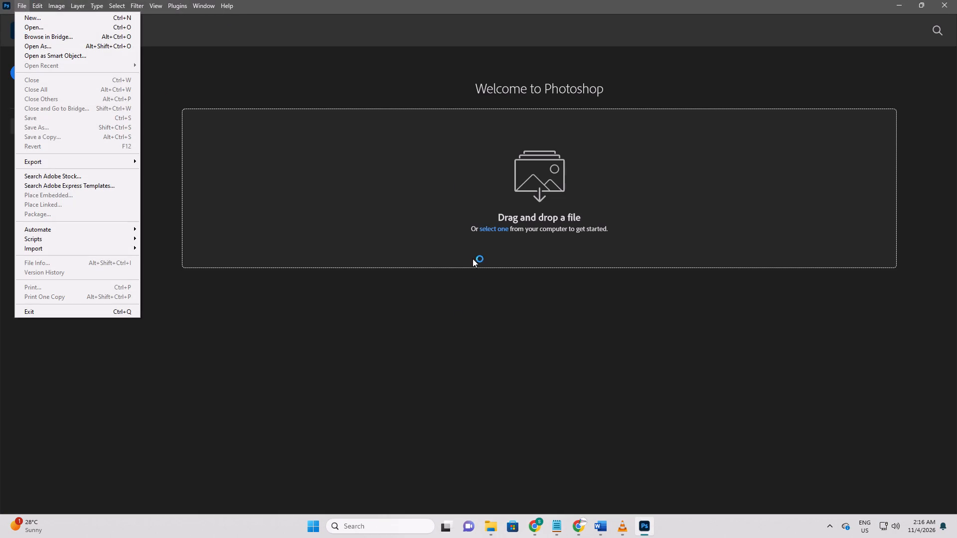
pyautogui.click(440, 349)
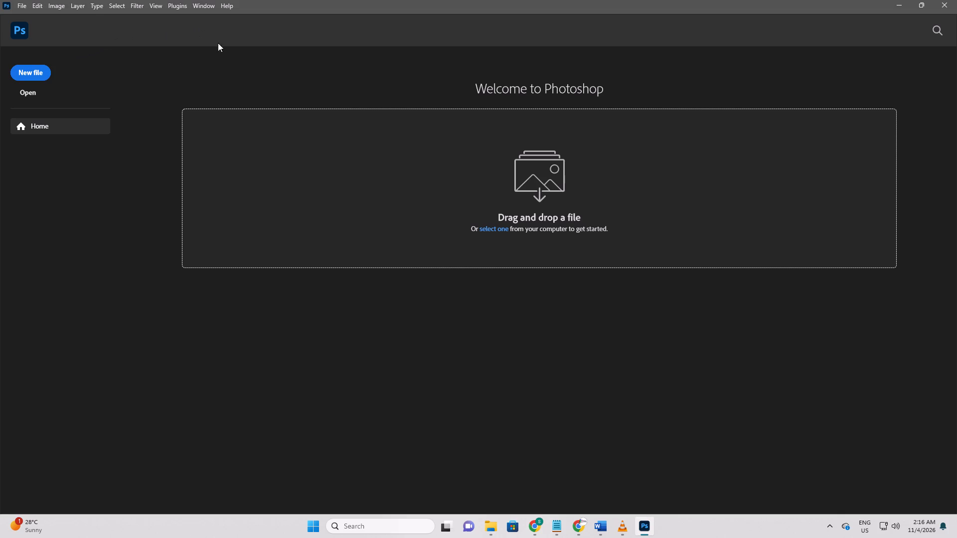
# Look through the open folder windows and drives D:, E:, F: and G: for the Kasim album folder.
pyautogui.hotkey('alt', 'Tab')
pyautogui.hotkey('alt', 'Tab')
pyautogui.hotkey('alt', 'Tab')
pyautogui.hotkey('alt', 'Tab')
pyautogui.hotkey('alt', 'Tab')
pyautogui.hotkey('alt', 'Tab')
pyautogui.hotkey('alt', 'Tab')
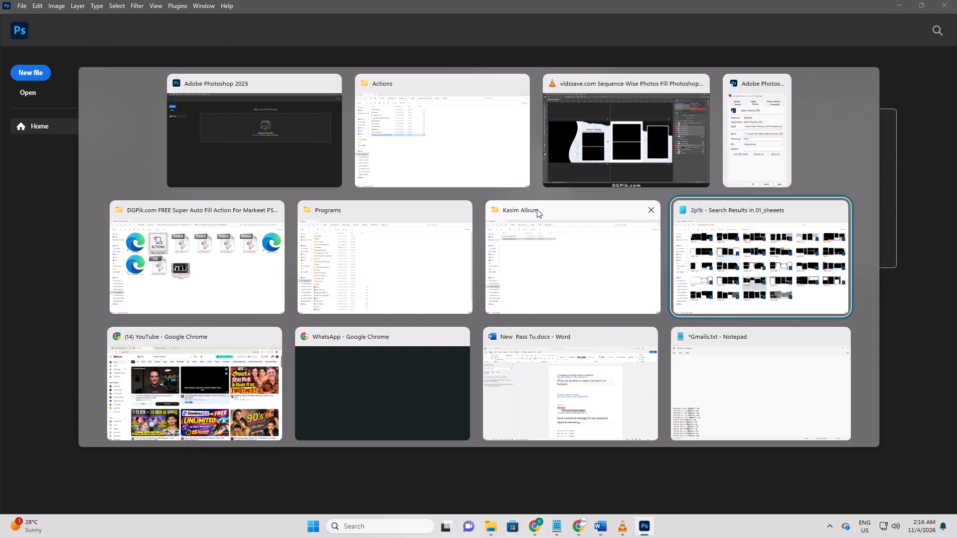
pyautogui.hotkey('alt', 'shift', 'Tab')
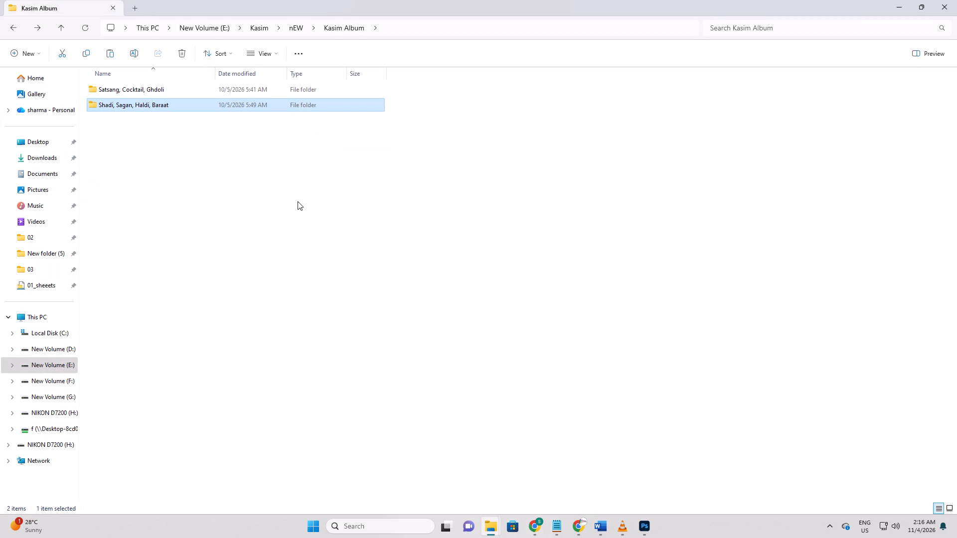
pyautogui.hotkey('alt', 'Tab')
pyautogui.hotkey('alt', 'Tab')
pyautogui.hotkey('alt', 'Tab')
pyautogui.hotkey('alt', 'Tab')
pyautogui.hotkey('alt', 'Tab')
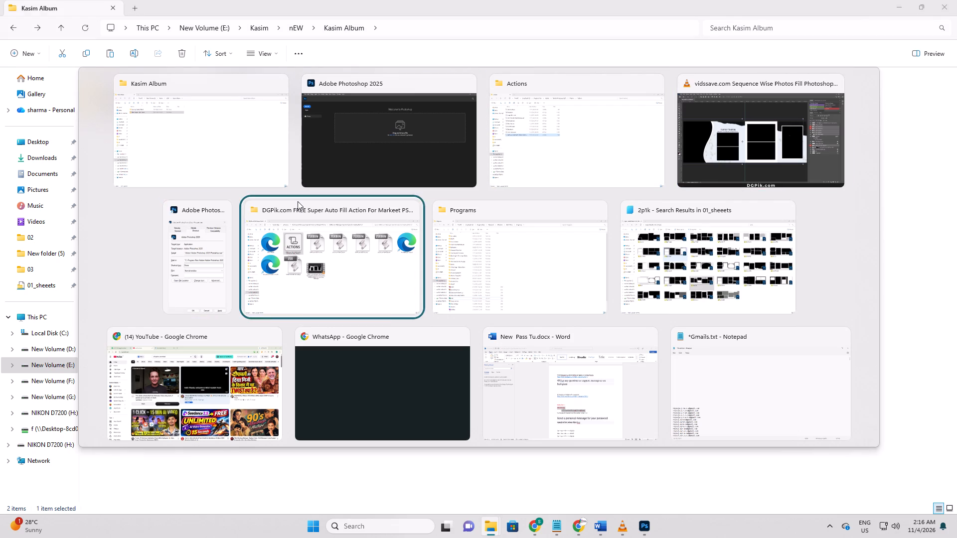
pyautogui.click(298, 201)
pyautogui.click(62, 383)
pyautogui.click(65, 362)
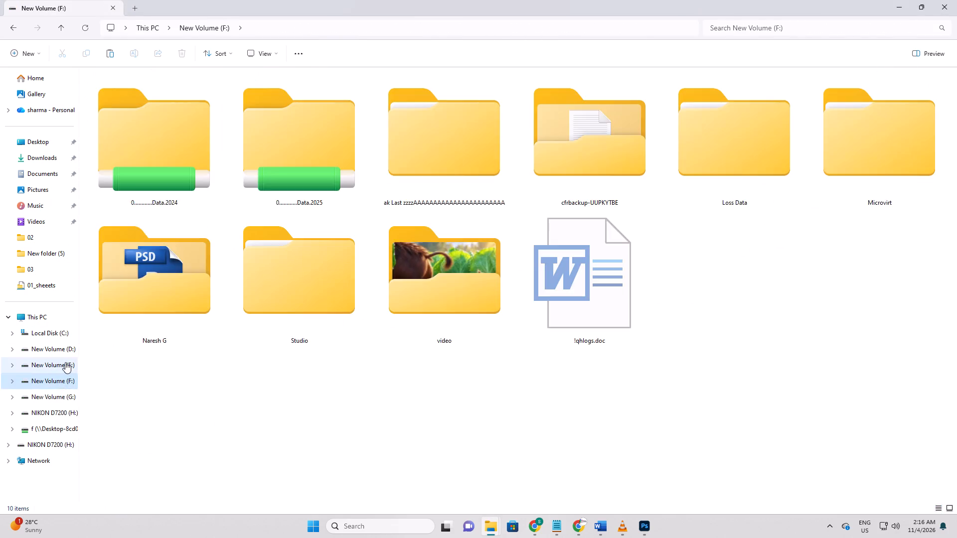
pyautogui.click(70, 348)
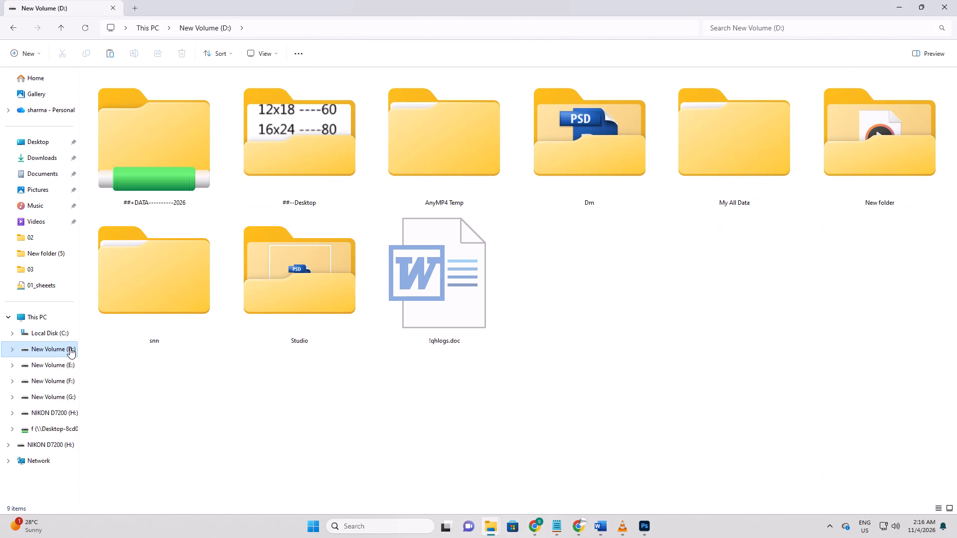
pyautogui.click(60, 380)
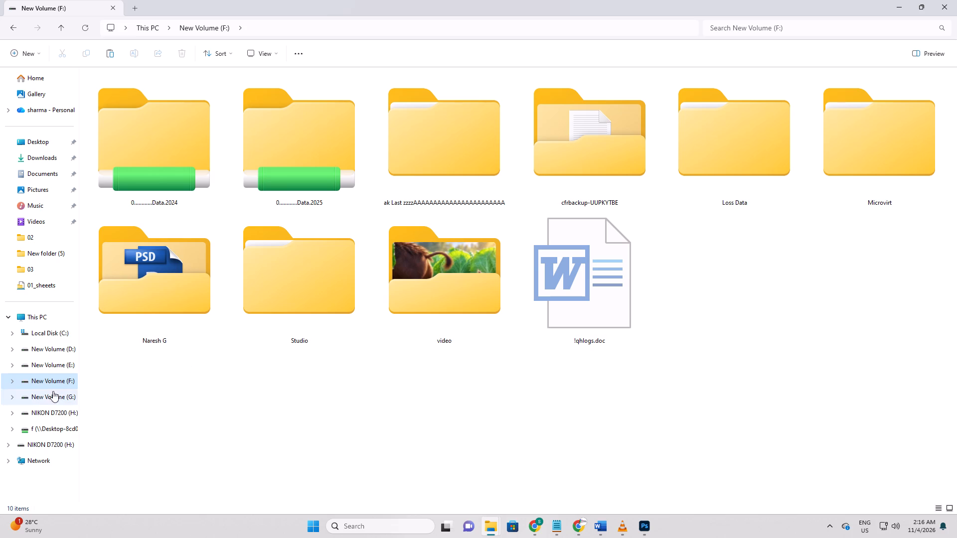
pyautogui.click(60, 398)
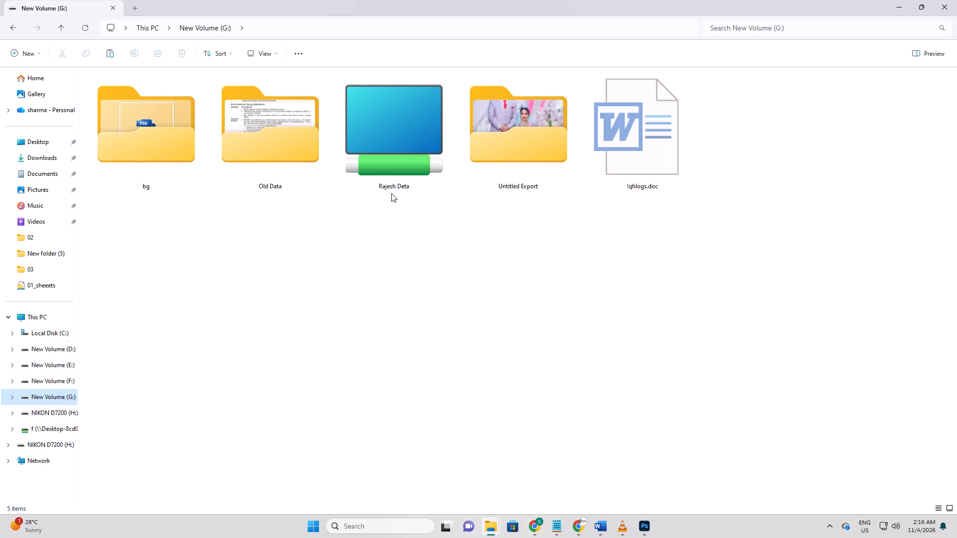
pyautogui.click(71, 354)
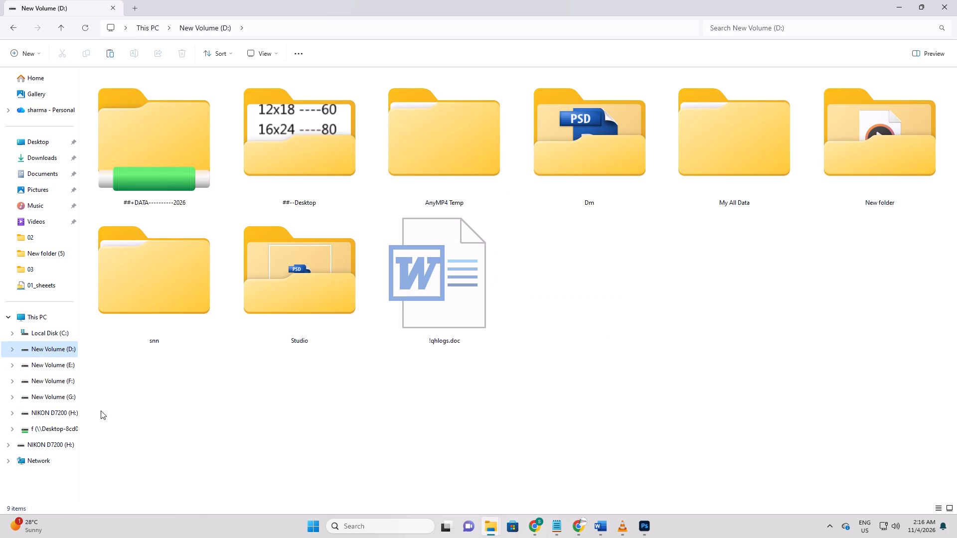
pyautogui.click(59, 367)
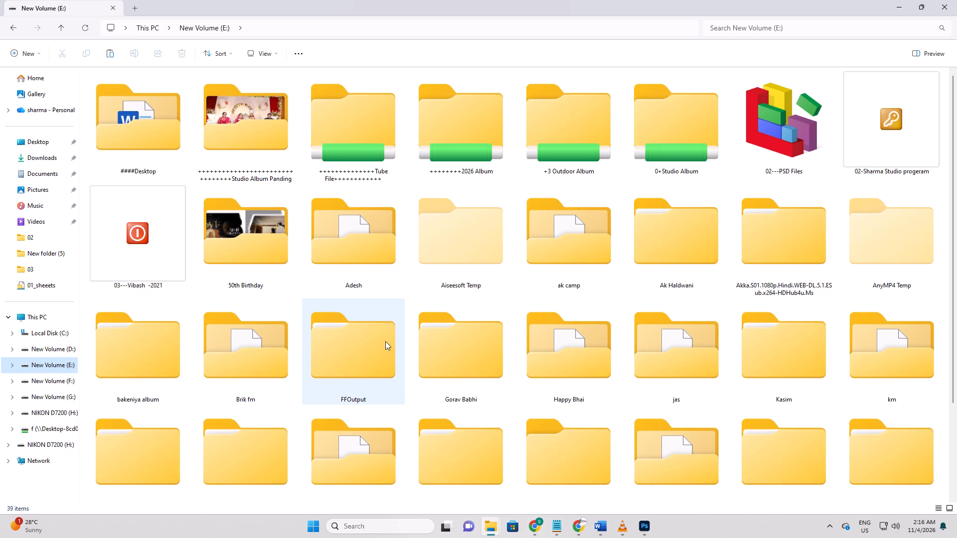
pyautogui.press('k')
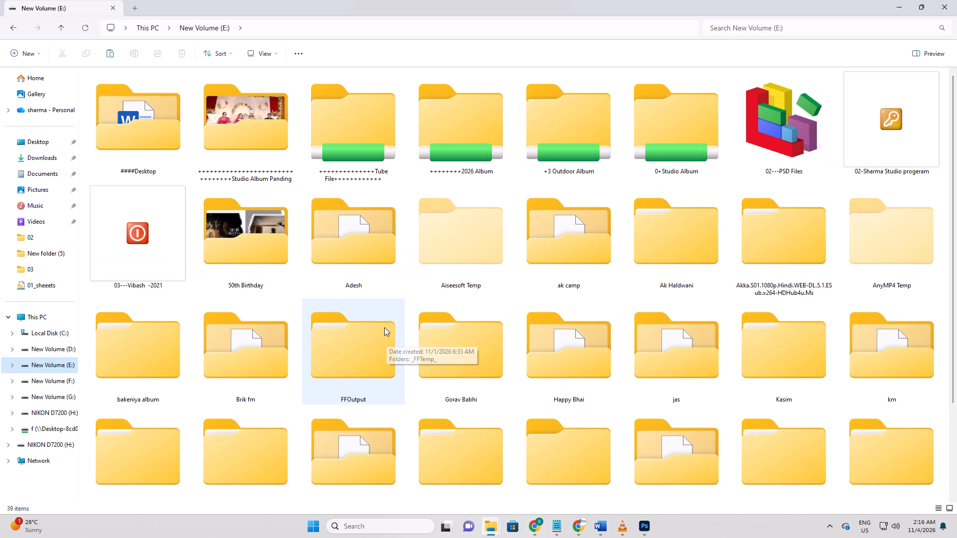
pyautogui.click(68, 398)
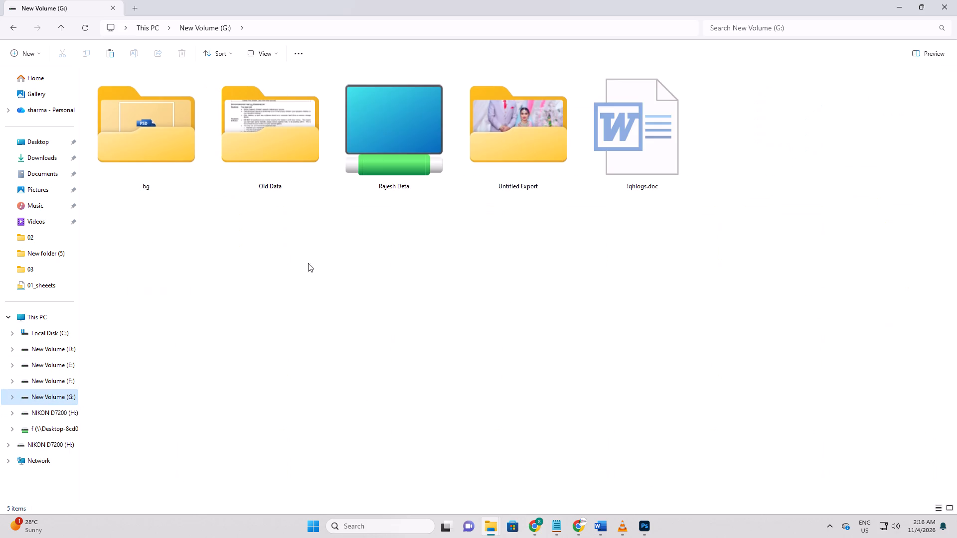
pyautogui.click(48, 350)
pyautogui.click(357, 340)
pyautogui.press('k')
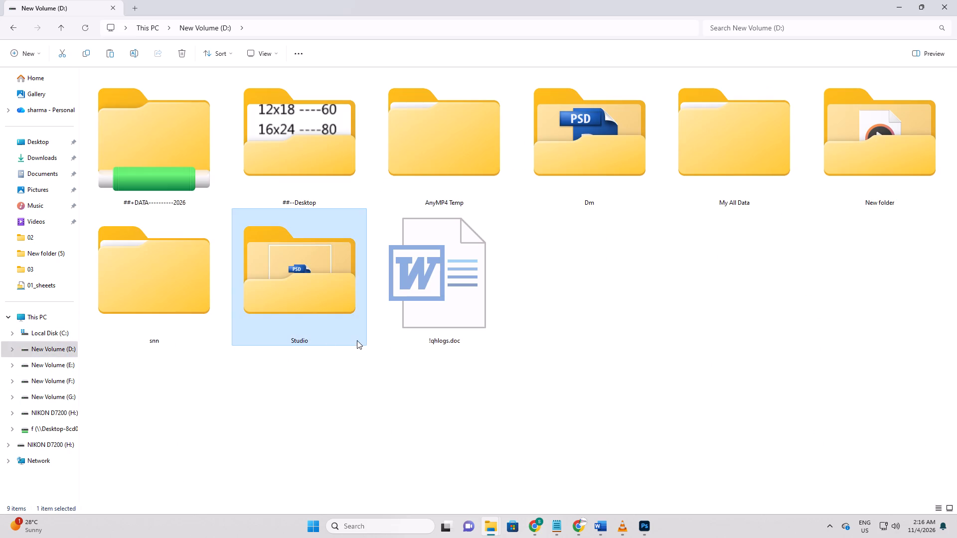
# Open the sheet template folder Kasim > New folder (5) > 01 on New Volume (E:).
pyautogui.click(65, 366)
pyautogui.press('k')
pyautogui.click(597, 346)
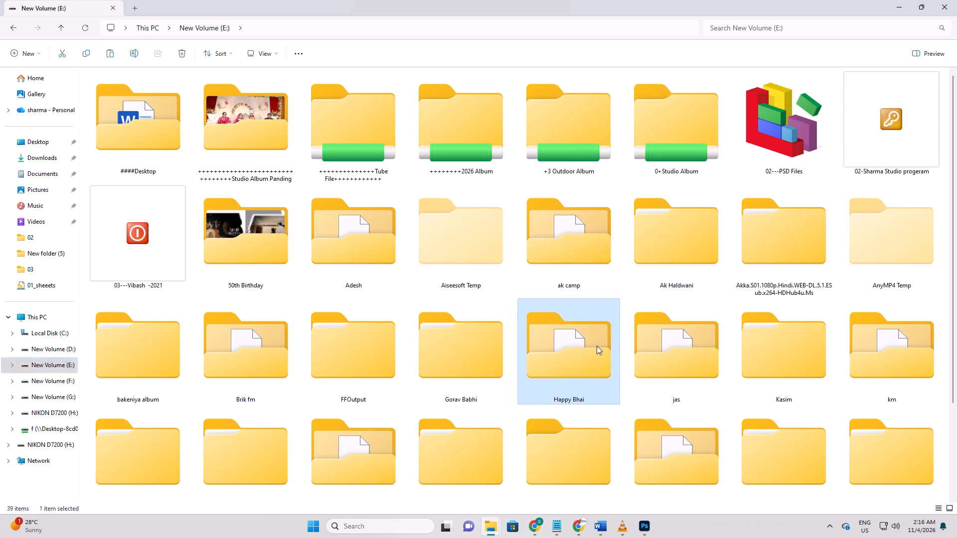
pyautogui.press('k')
pyautogui.press('Return')
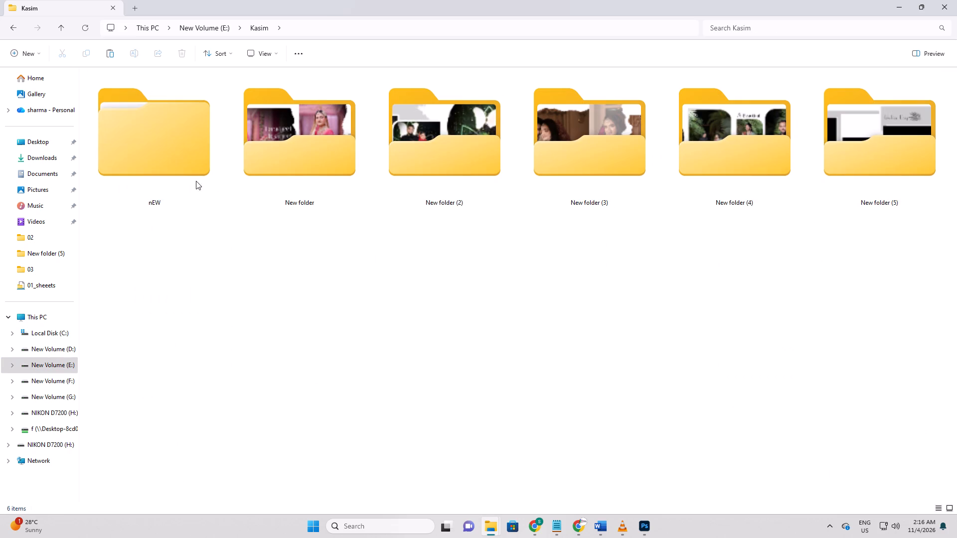
pyautogui.doubleClick(179, 177)
pyautogui.doubleClick(139, 91)
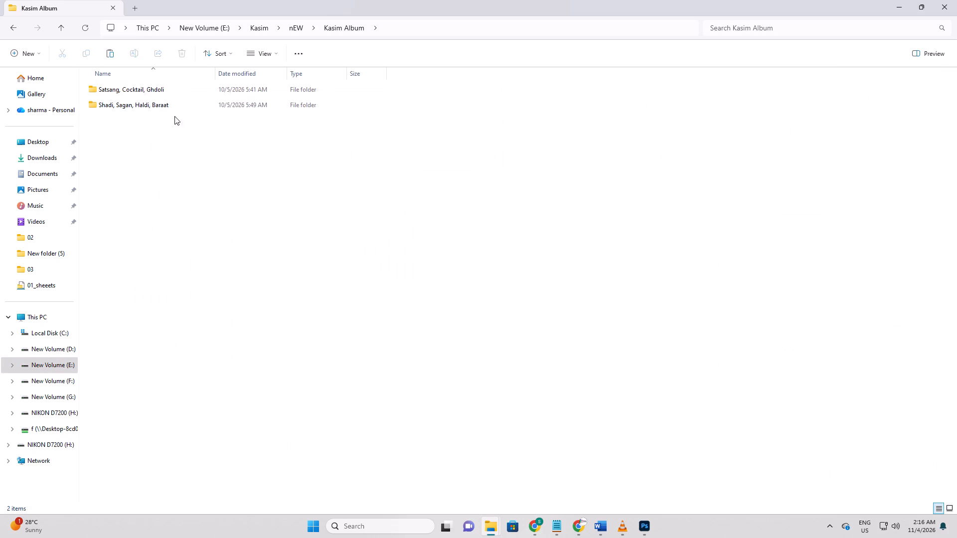
pyautogui.moveTo(257, 166); pyautogui.dragTo(337, 196)
pyautogui.moveTo(368, 207); pyautogui.dragTo(375, 211)
pyautogui.doubleClick(876, 166)
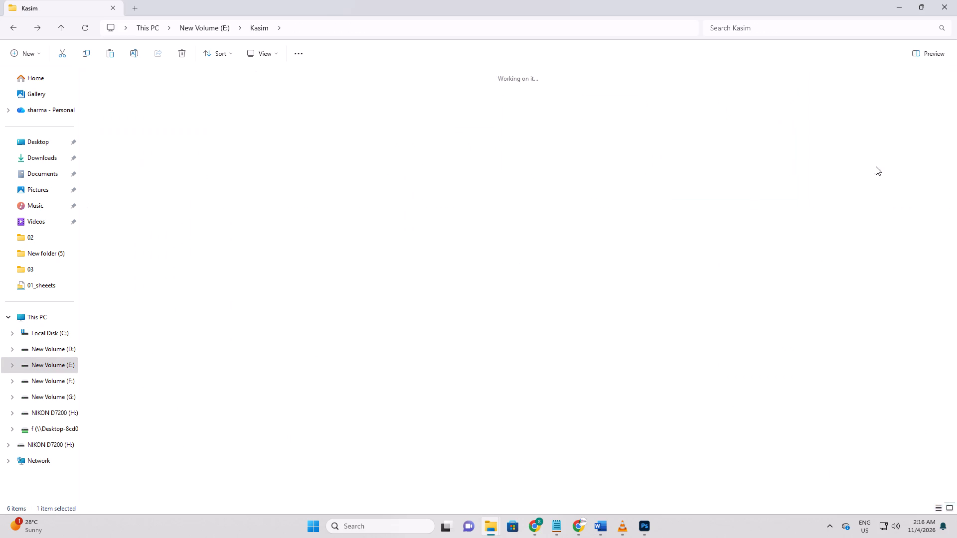
pyautogui.doubleClick(111, 92)
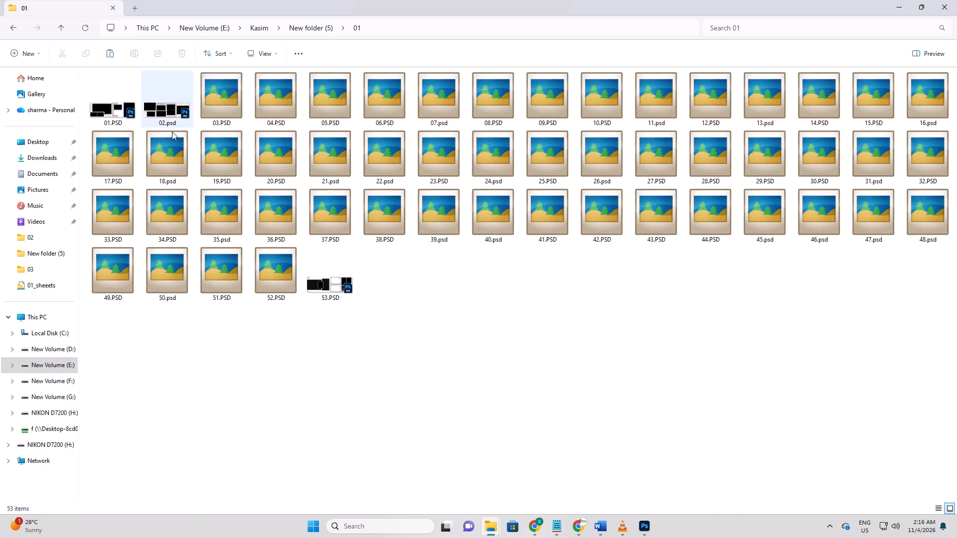
# Open the template 01.PSD from folder 01 in Photoshop 2025.
pyautogui.keyDown('ctrl'); pyautogui.scroll(6, 211, 215); pyautogui.keyUp('ctrl')
pyautogui.keyDown('ctrl'); pyautogui.scroll(-5, 703, 406); pyautogui.keyUp('ctrl')
pyautogui.moveTo(624, 448); pyautogui.dragTo(629, 421, button='right')
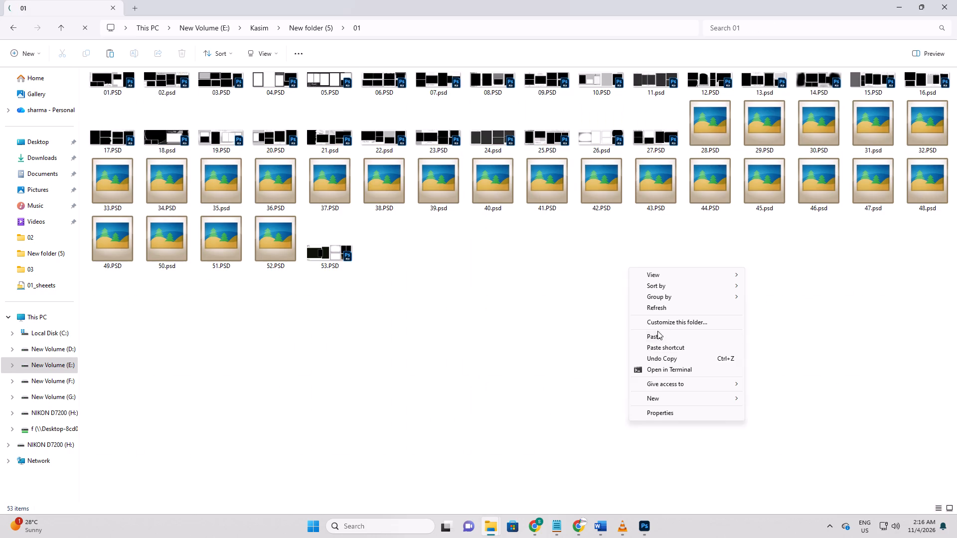
pyautogui.click(663, 308)
pyautogui.keyDown('ctrl'); pyautogui.scroll(17, 593, 356); pyautogui.keyUp('ctrl')
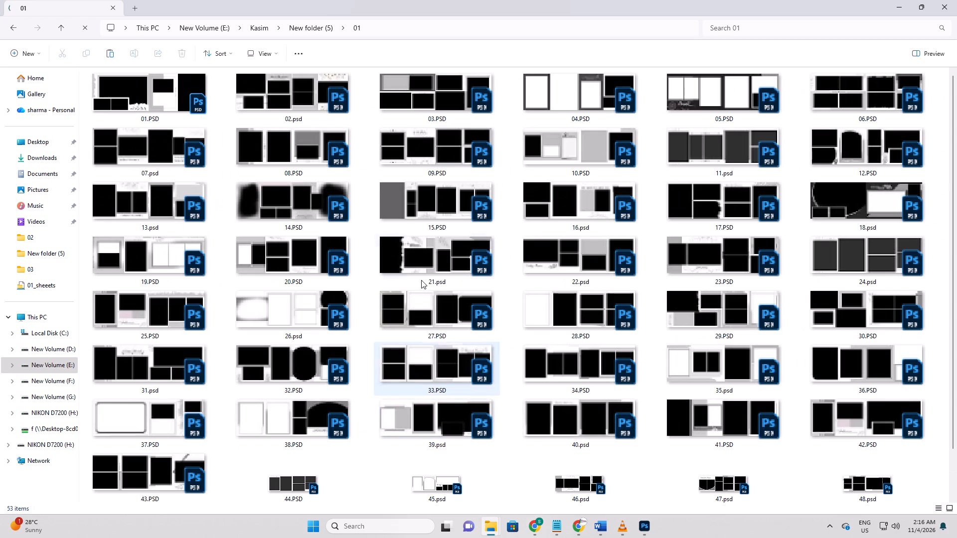
pyautogui.rightClick(361, 108)
pyautogui.click(399, 149)
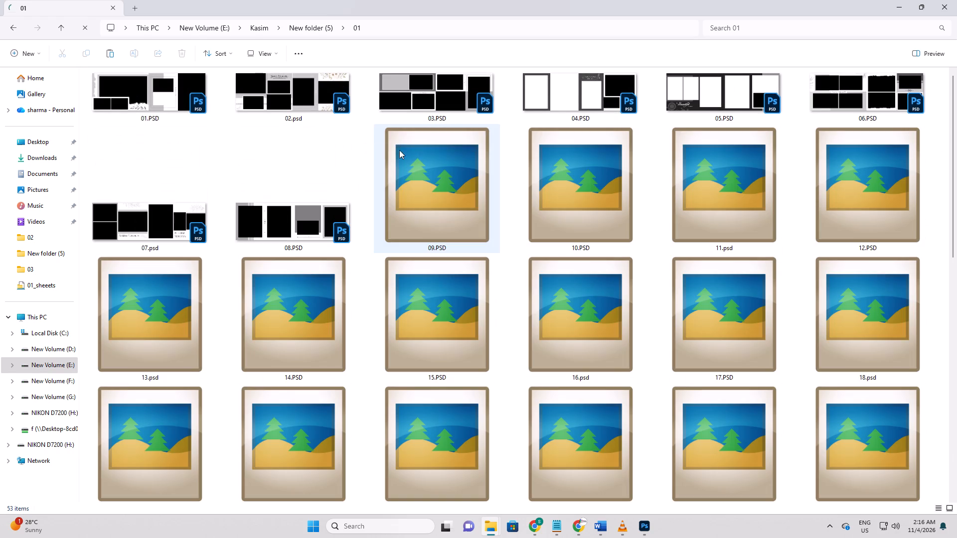
pyautogui.moveTo(132, 91); pyautogui.dragTo(691, 249)
pyautogui.hotkey('alt', 'Tab')
pyautogui.hotkey('alt', 'Tab')
pyautogui.hotkey('alt', 'Tab')
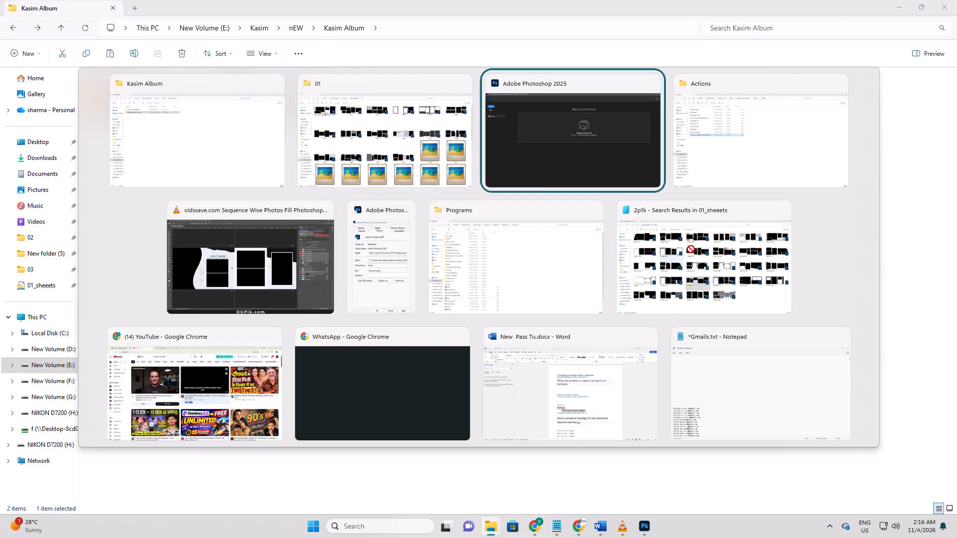
pyautogui.moveTo(691, 249); pyautogui.dragTo(159, 286)
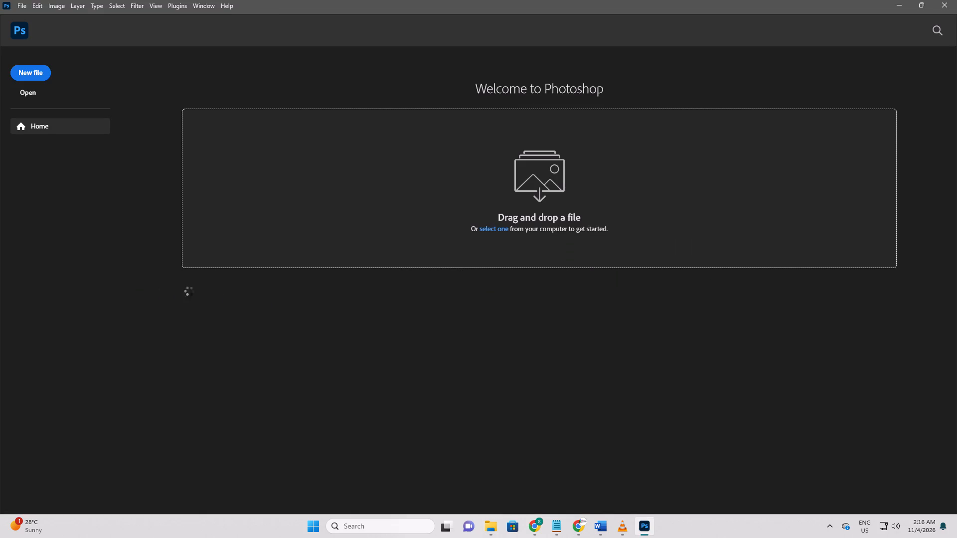
# Display the Actions list and enlarge it until the whole Default Actions set fits.
pyautogui.press('F9')
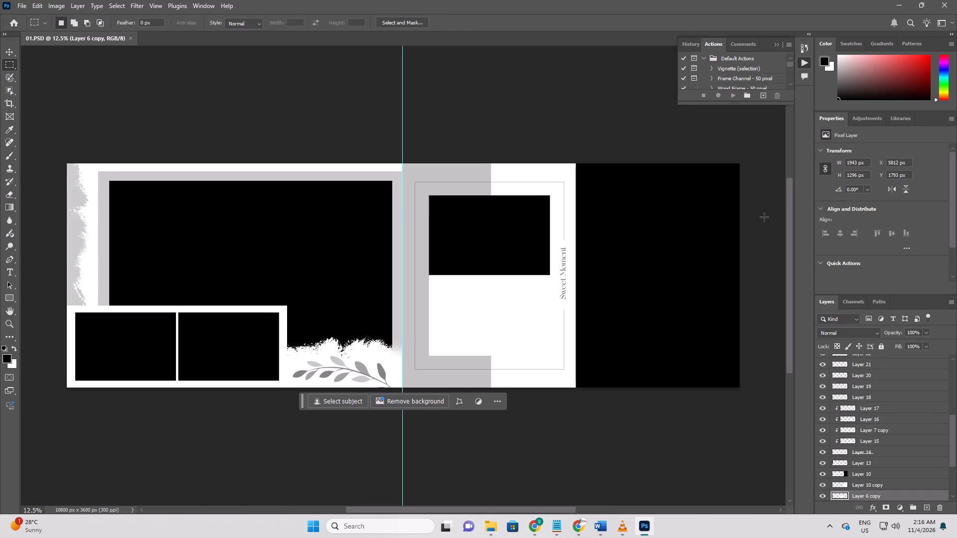
pyautogui.moveTo(791, 103); pyautogui.dragTo(814, 177)
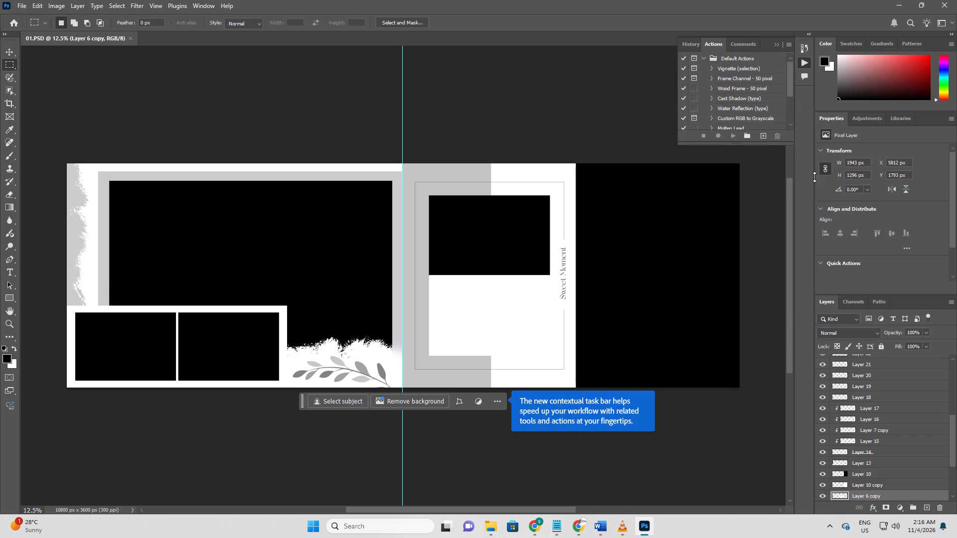
pyautogui.moveTo(814, 177); pyautogui.dragTo(831, 289)
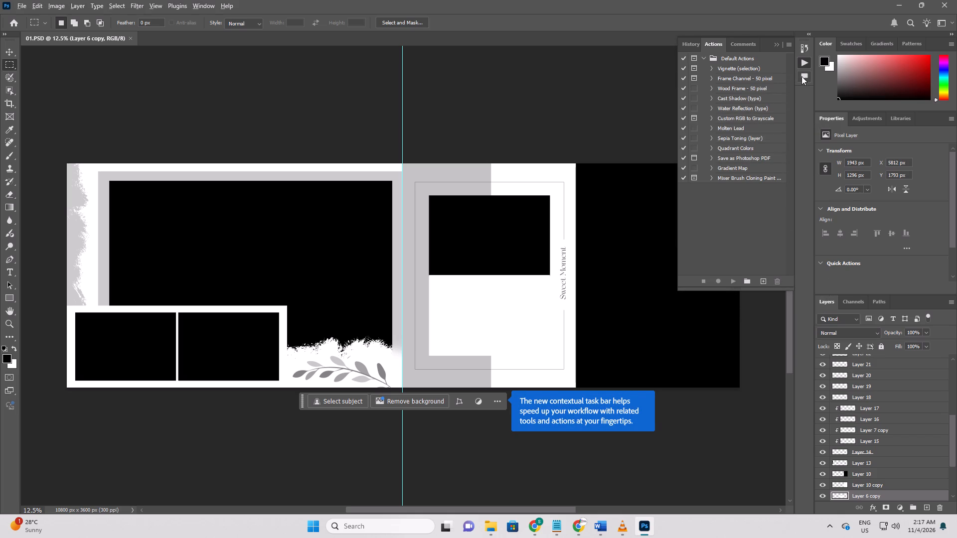
# Review the DGPik tutorial video around 05:30 to 05:42 for how the auto-fill action is loaded, and return to Photoshop 2025.
pyautogui.hotkey('alt', 'Tab')
pyautogui.click(620, 530)
pyautogui.click(587, 410)
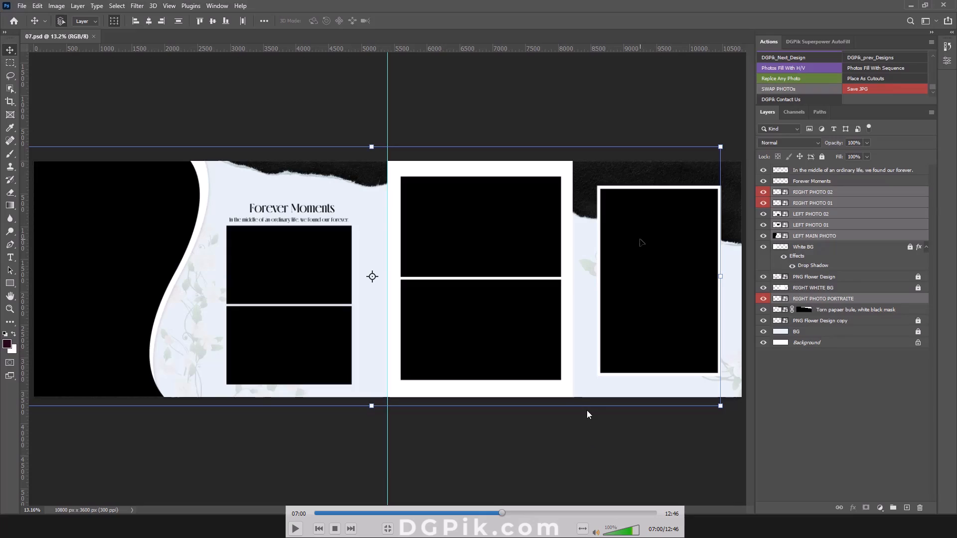
pyautogui.press('space')
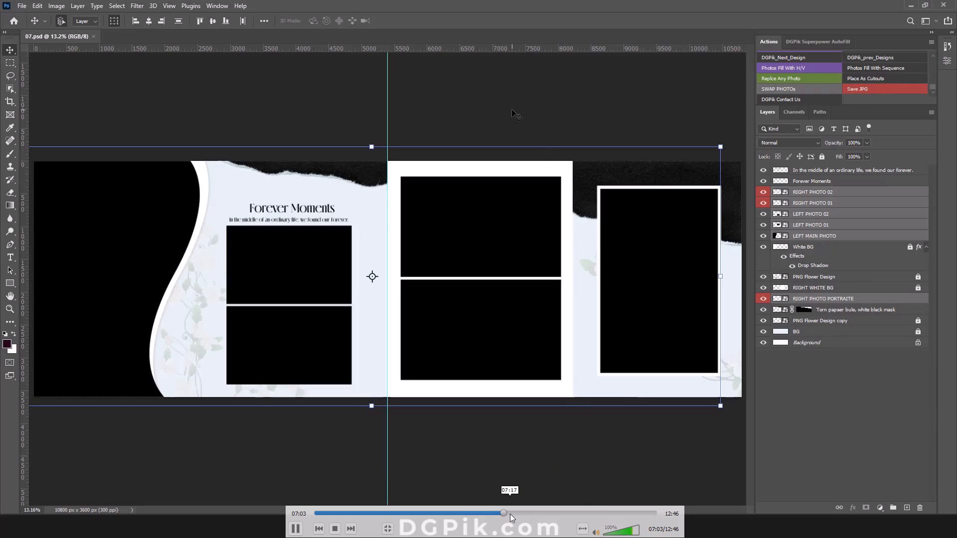
pyautogui.click(500, 514)
pyautogui.click(483, 513)
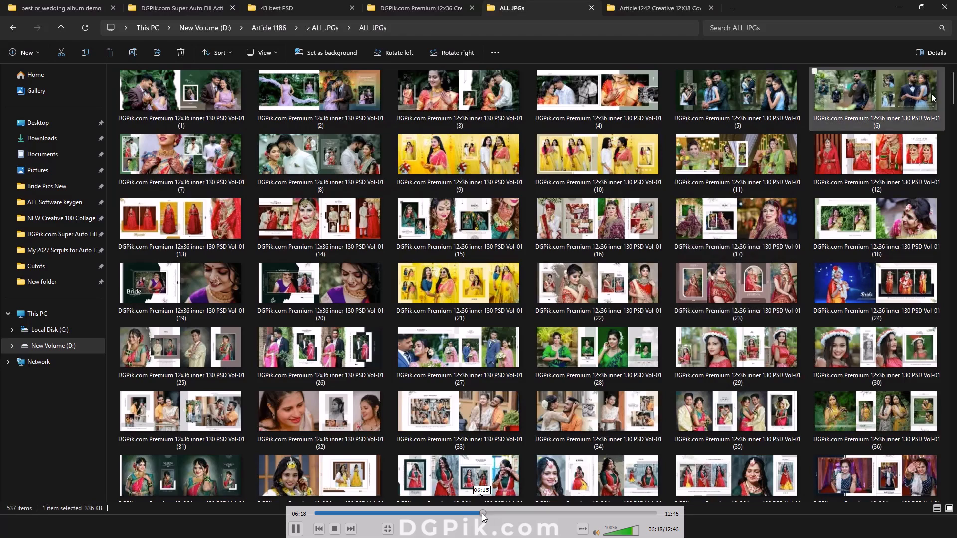
pyautogui.click(480, 513)
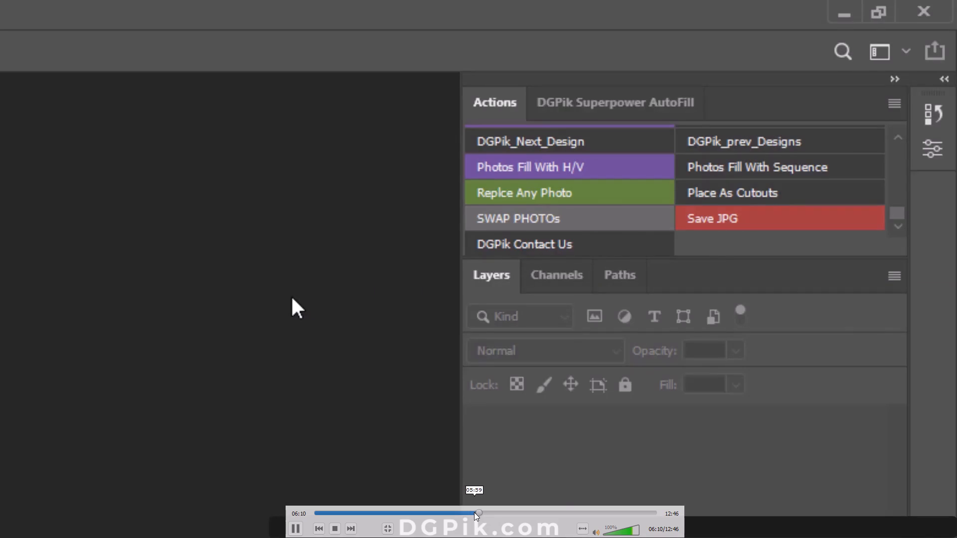
pyautogui.click(474, 512)
pyautogui.click(463, 512)
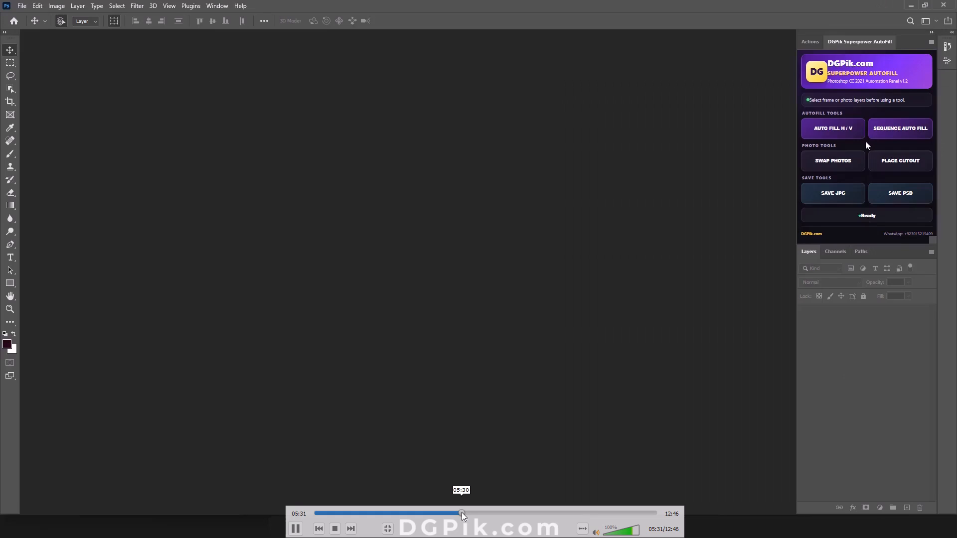
pyautogui.click(460, 512)
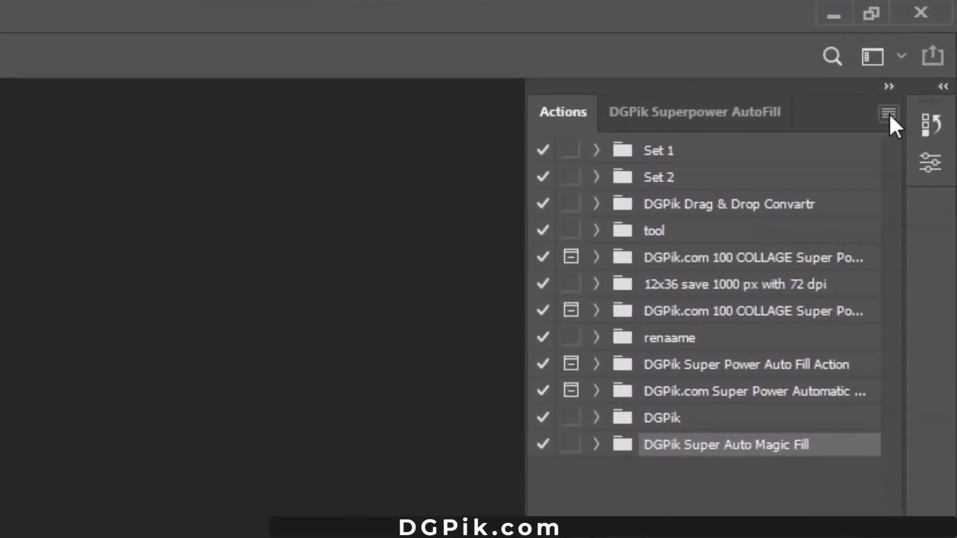
pyautogui.click(600, 252)
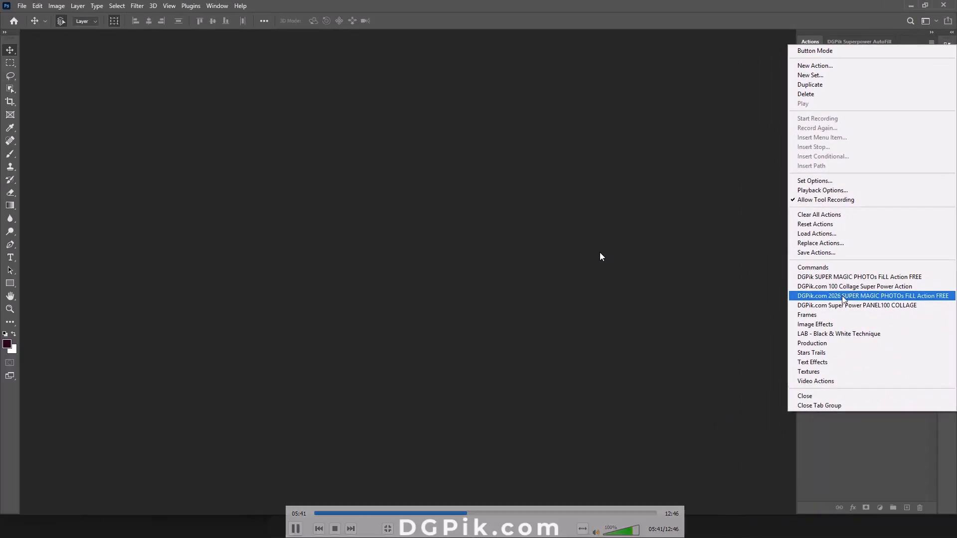
pyautogui.press('space')
pyautogui.hotkey('alt', 'Tab')
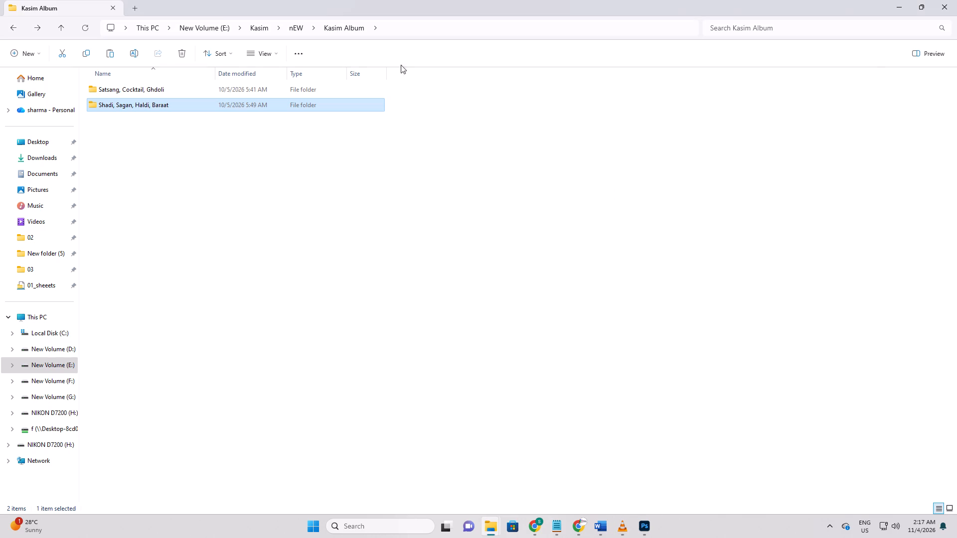
pyautogui.hotkey('alt', 'Tab')
pyautogui.hotkey('alt', 'Tab')
# Load the DGPik.com 2026 SUPER MAGIC PHOTOs FiLL Action FREE set and display the actions in Button Mode.
pyautogui.click(203, 5)
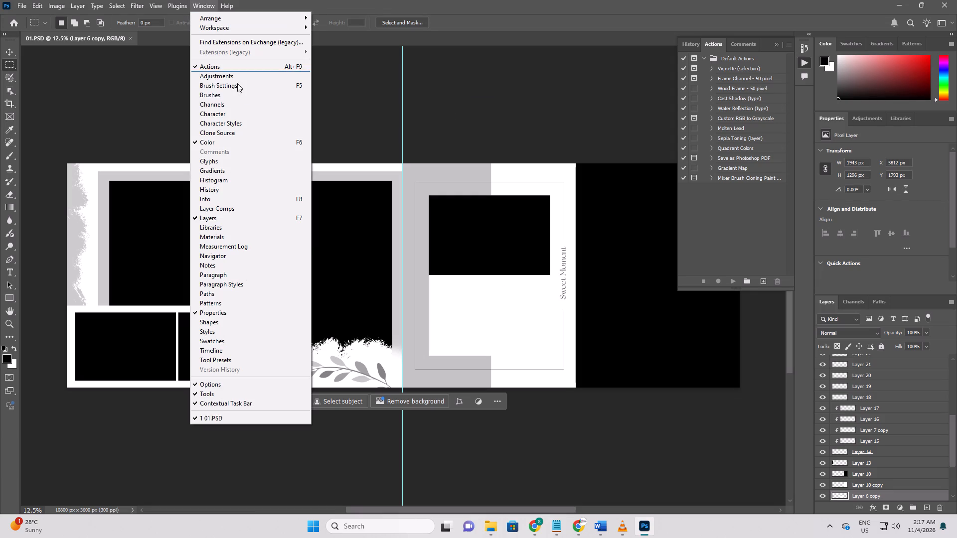
pyautogui.click(249, 67)
pyautogui.click(196, 0)
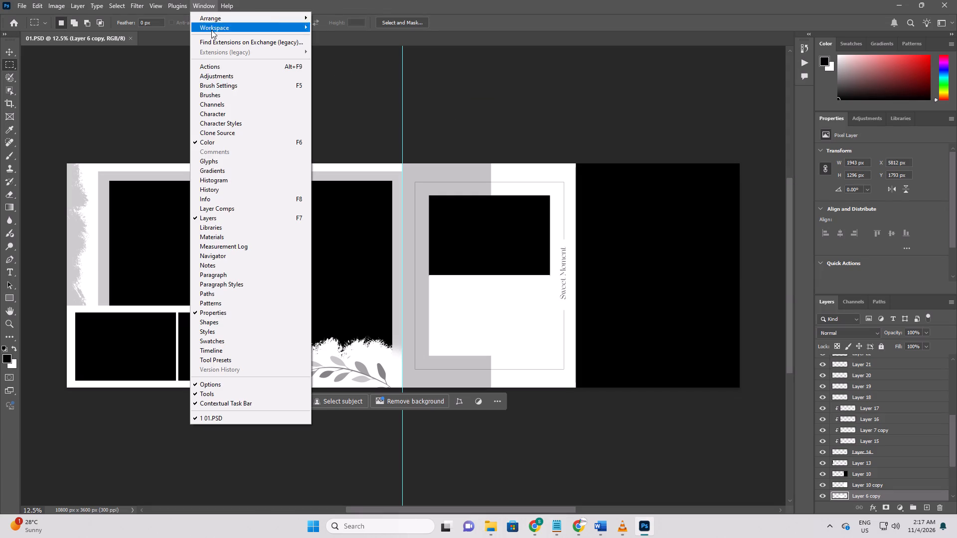
pyautogui.click(250, 68)
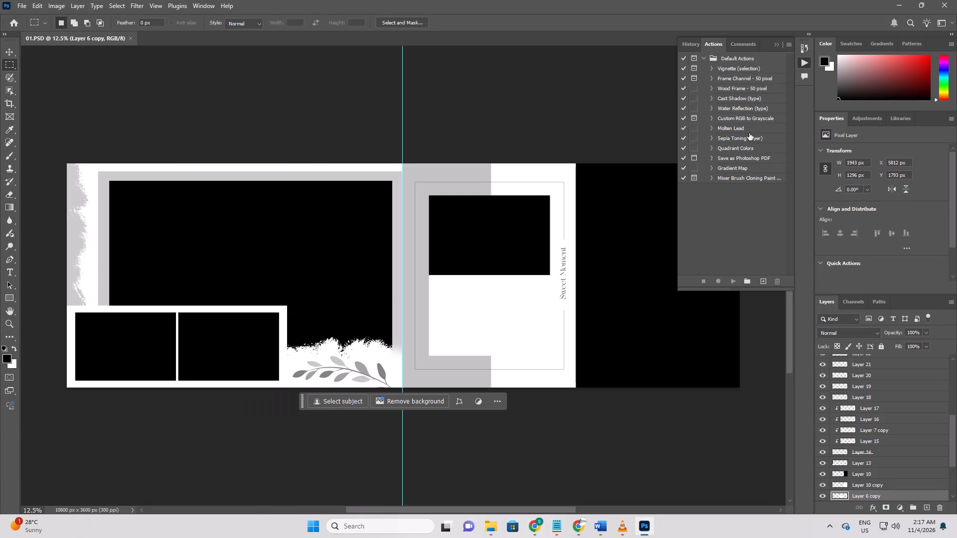
pyautogui.click(790, 44)
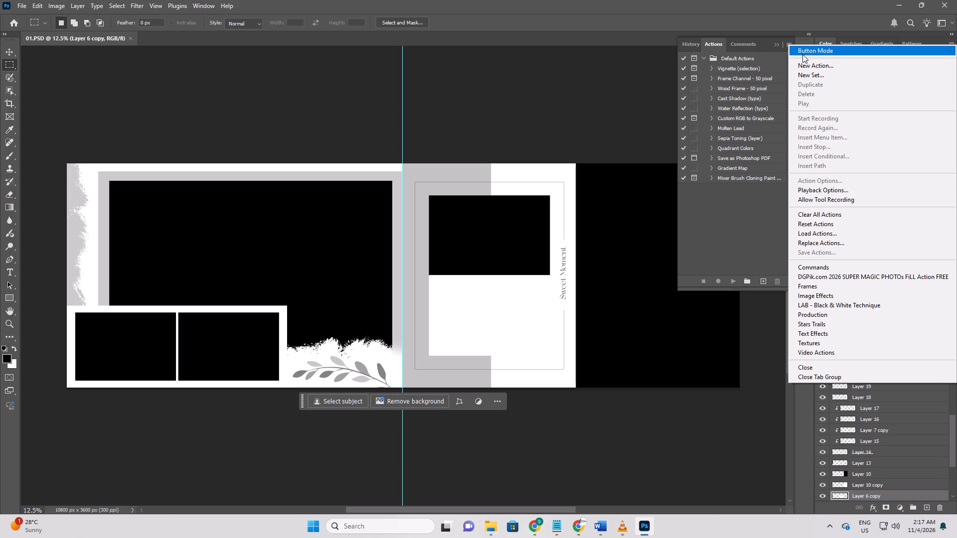
pyautogui.click(844, 280)
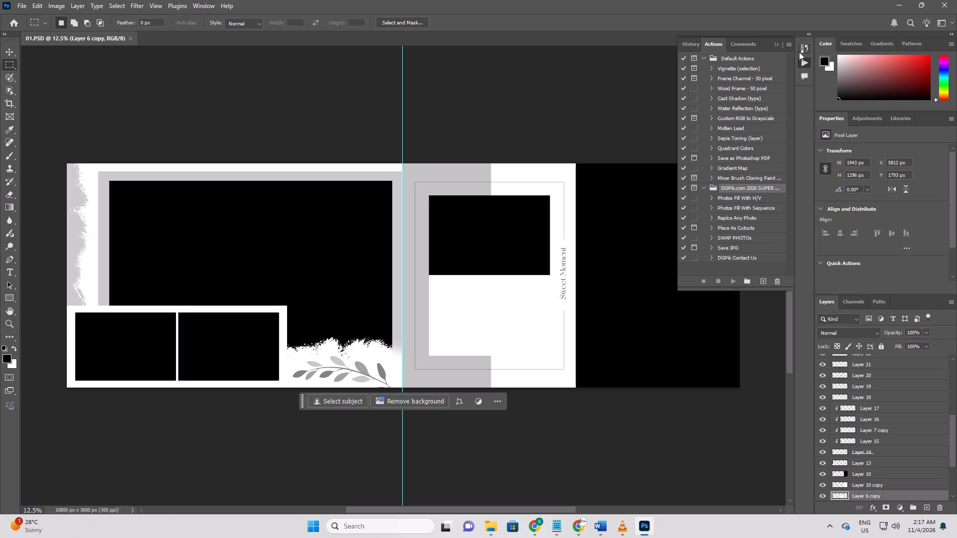
pyautogui.click(792, 44)
pyautogui.click(802, 51)
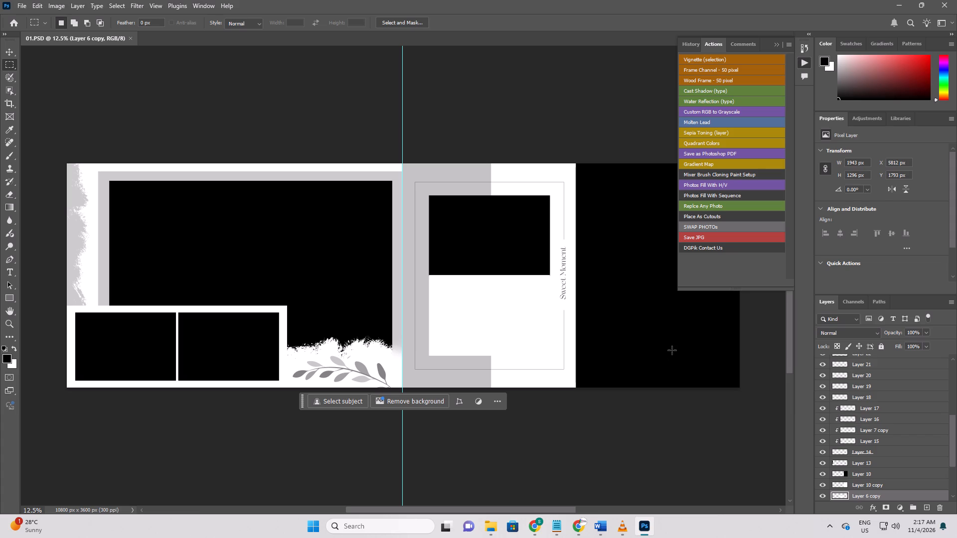
# Close the VLC tutorial video and dismiss the Adobe Photoshop 2025 shortcut's properties window.
pyautogui.hotkey('alt', 'Tab')
pyautogui.click(622, 531)
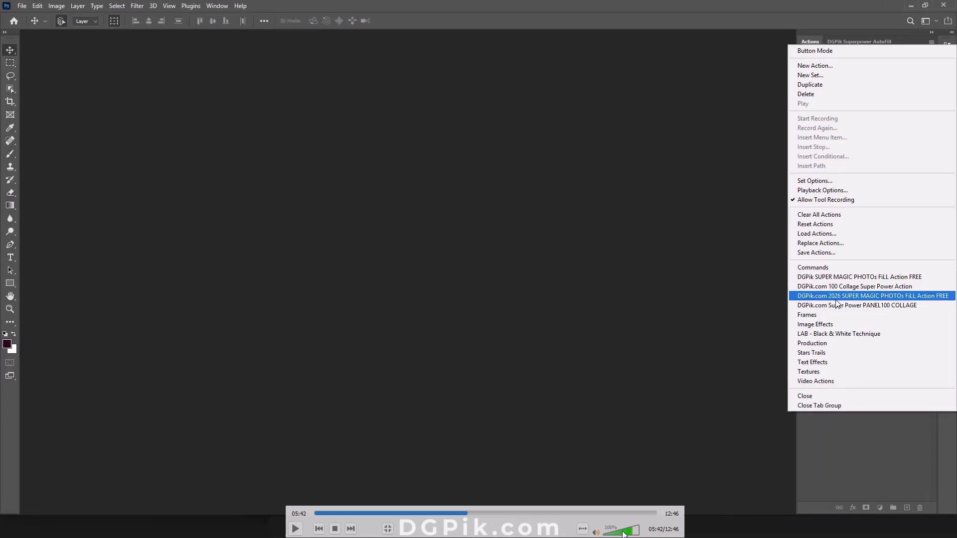
pyautogui.press('super+d')
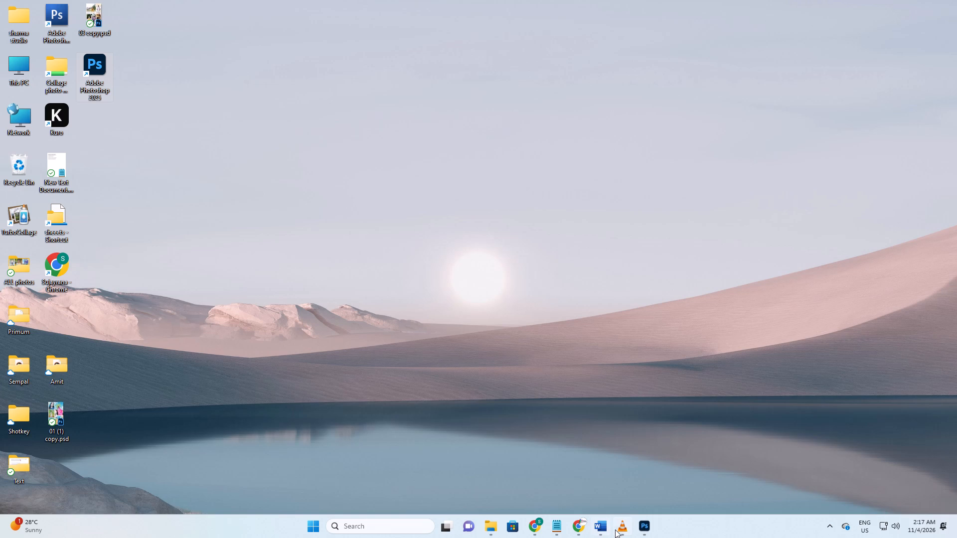
pyautogui.rightClick(617, 529)
pyautogui.click(627, 497)
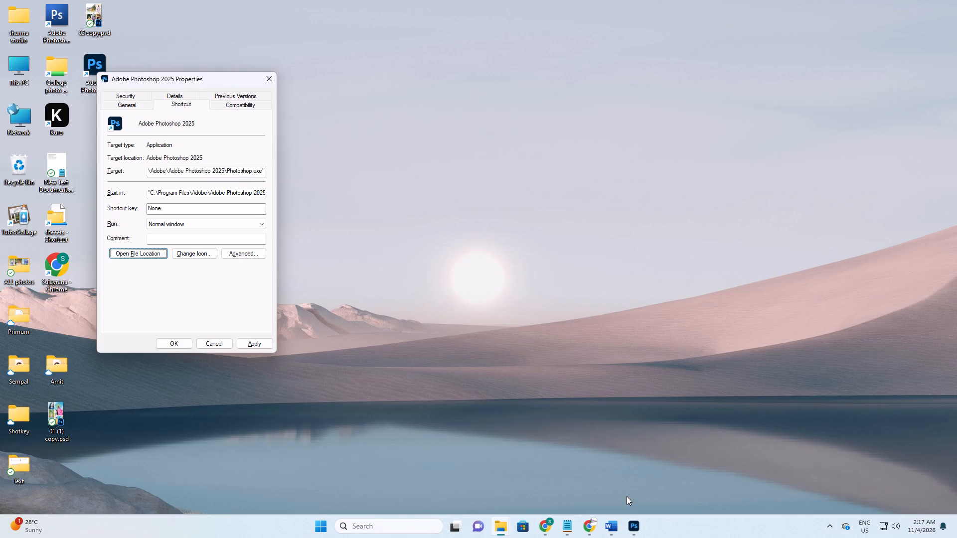
pyautogui.click(216, 345)
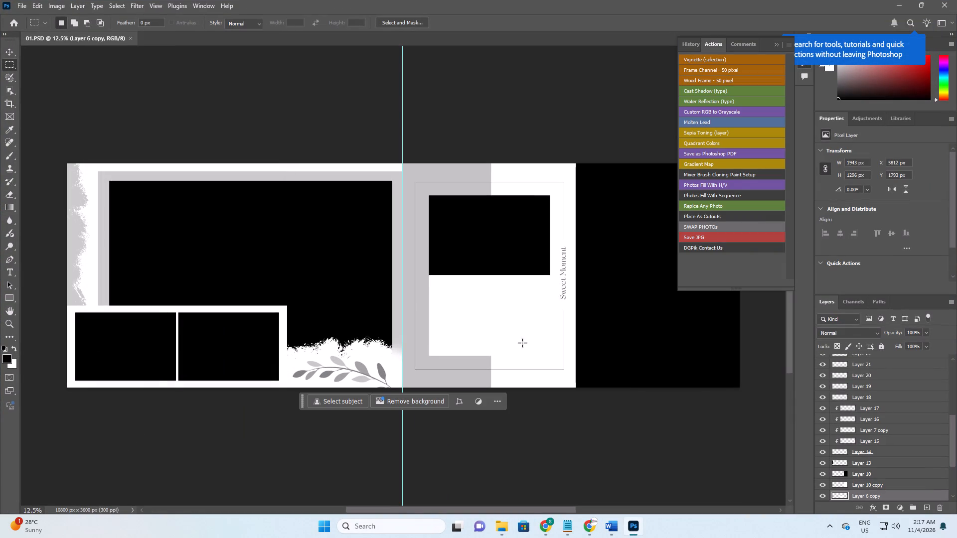
# In Photoshop 2025, hide the panels and select Layer 27, the large photo frame, with the Move tool.
pyautogui.press('Tab')
pyautogui.press('v')
pyautogui.moveTo(345, 249); pyautogui.dragTo(350, 252, button='right')
pyautogui.click(366, 259)
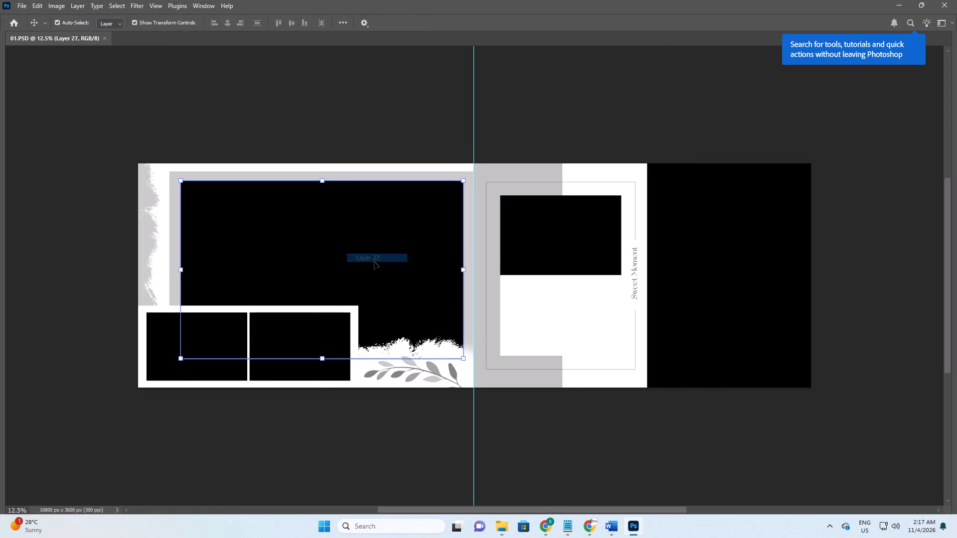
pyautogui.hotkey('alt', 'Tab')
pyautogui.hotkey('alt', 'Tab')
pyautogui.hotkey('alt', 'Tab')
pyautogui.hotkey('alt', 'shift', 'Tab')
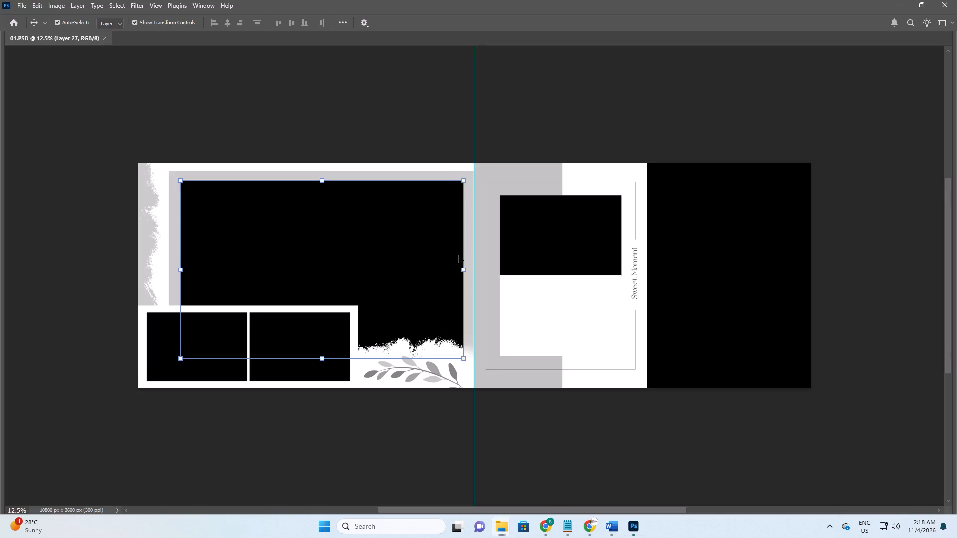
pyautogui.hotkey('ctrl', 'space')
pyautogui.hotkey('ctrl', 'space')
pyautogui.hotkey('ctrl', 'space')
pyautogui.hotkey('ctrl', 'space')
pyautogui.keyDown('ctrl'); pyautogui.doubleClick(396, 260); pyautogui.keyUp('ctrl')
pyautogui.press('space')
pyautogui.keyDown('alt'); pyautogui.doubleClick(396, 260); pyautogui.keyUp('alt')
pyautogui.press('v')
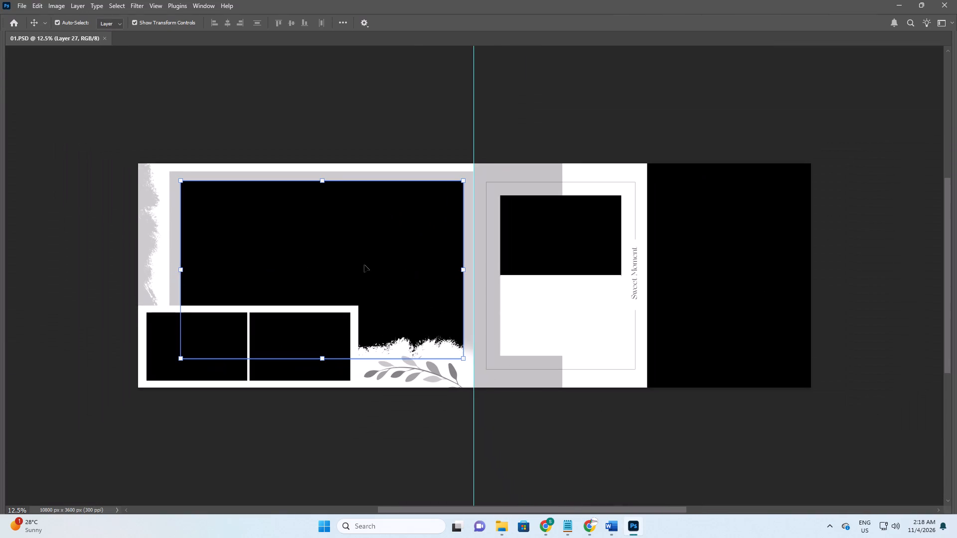
# Turn off Show Transform Controls for the Move tool while Layer 27 is selected.
pyautogui.moveTo(363, 258); pyautogui.dragTo(375, 263, button='right')
pyautogui.click(388, 269)
pyautogui.click(135, 23)
pyautogui.click(368, 223)
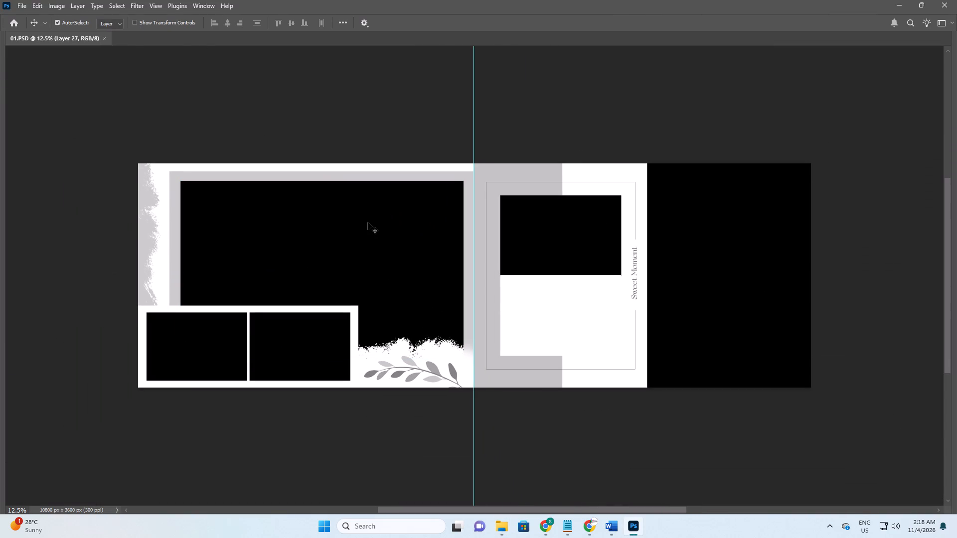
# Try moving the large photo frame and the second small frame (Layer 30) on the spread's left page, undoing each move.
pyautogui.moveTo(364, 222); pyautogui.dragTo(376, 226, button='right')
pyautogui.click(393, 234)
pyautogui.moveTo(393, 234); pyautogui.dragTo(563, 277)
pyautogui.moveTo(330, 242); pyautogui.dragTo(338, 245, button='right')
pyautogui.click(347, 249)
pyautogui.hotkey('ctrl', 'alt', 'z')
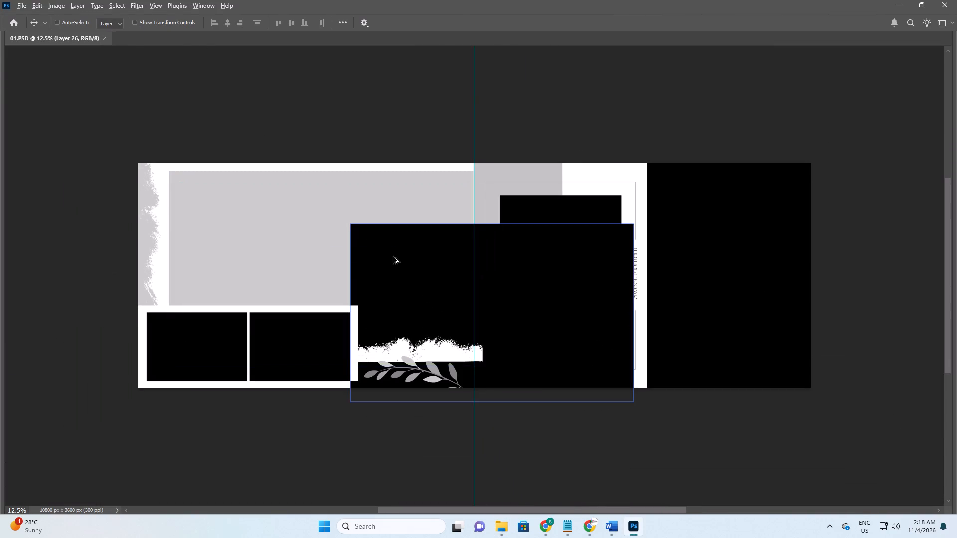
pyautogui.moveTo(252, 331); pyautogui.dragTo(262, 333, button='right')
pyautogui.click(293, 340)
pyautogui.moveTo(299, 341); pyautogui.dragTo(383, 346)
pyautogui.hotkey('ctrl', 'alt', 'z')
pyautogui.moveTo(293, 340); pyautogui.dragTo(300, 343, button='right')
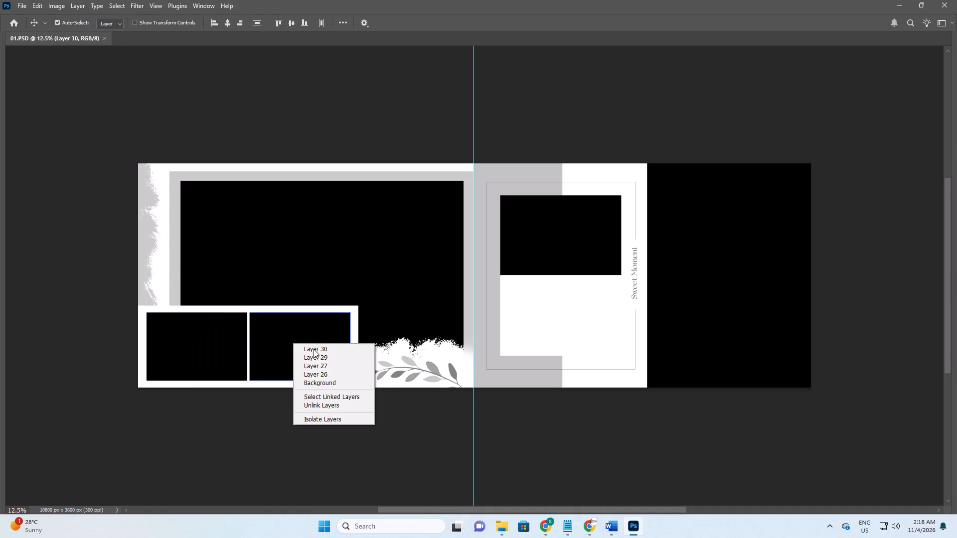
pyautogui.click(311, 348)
# In File Explorer, open Kasim Album > Satsang, Cocktail, Ghdoli > 01 Satsang Final > New folder.
pyautogui.hotkey('alt', 'Tab')
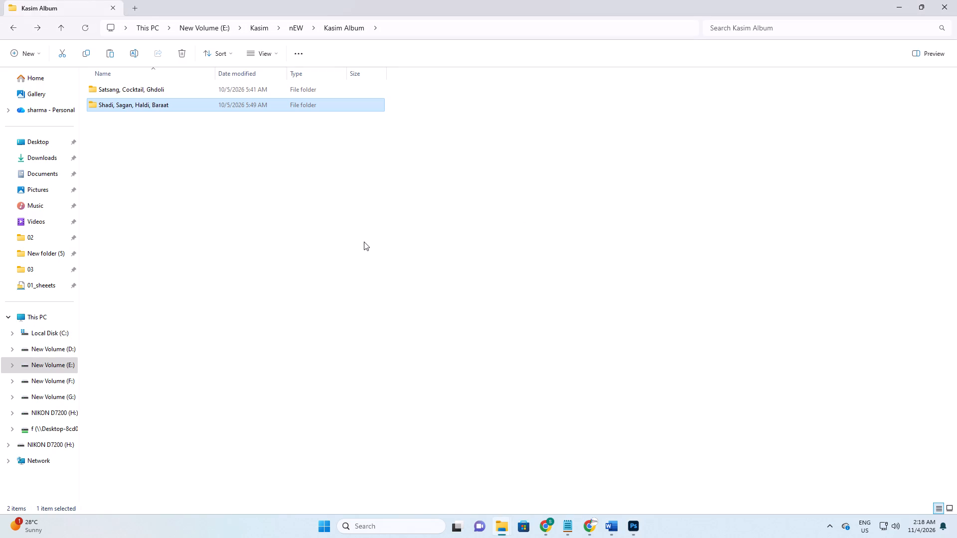
pyautogui.doubleClick(124, 91)
pyautogui.doubleClick(124, 91)
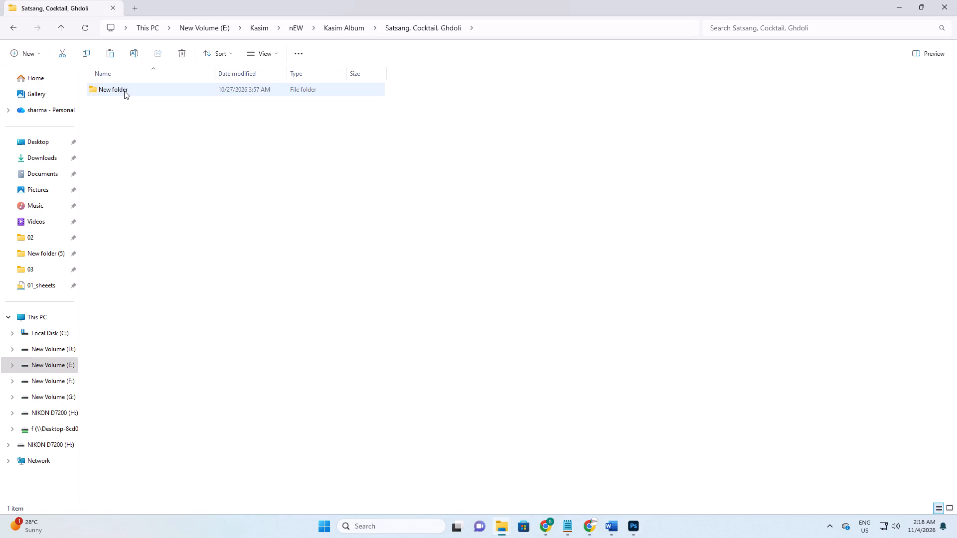
pyautogui.doubleClick(124, 91)
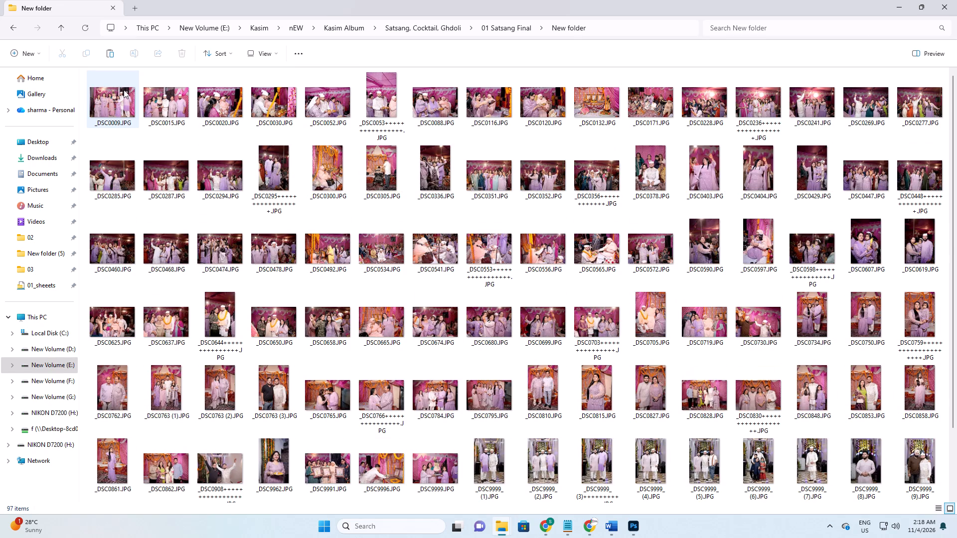
# Create an empty folder with the default name among the Satsang photos and refresh the listing.
pyautogui.scroll(-7, 163, 145)
pyautogui.rightClick(373, 468)
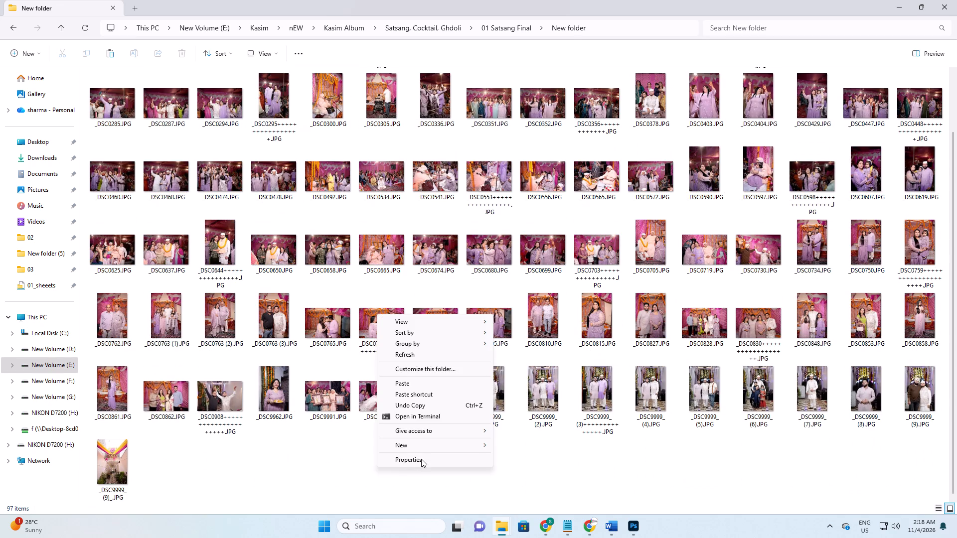
pyautogui.click(444, 445)
pyautogui.click(528, 309)
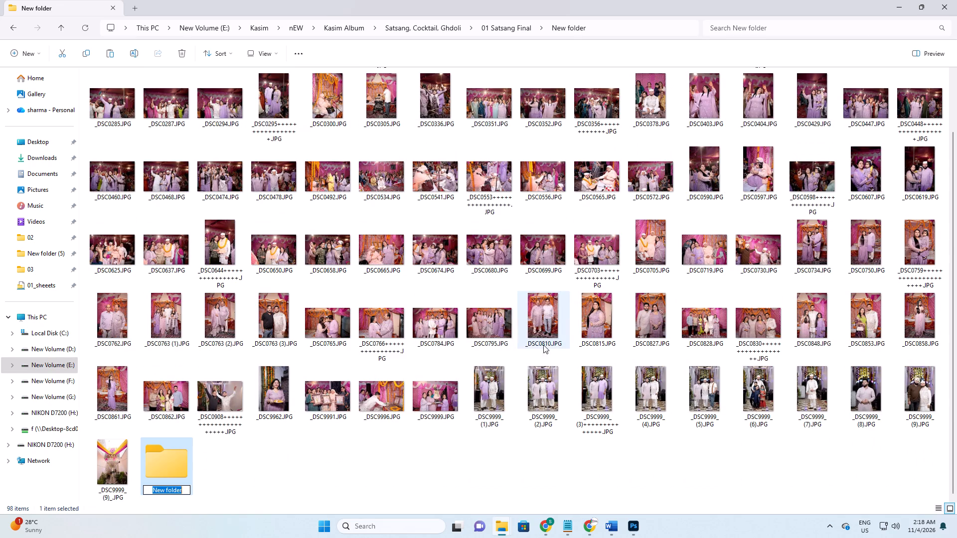
pyautogui.moveTo(268, 465); pyautogui.dragTo(273, 461, button='right')
pyautogui.click(311, 345)
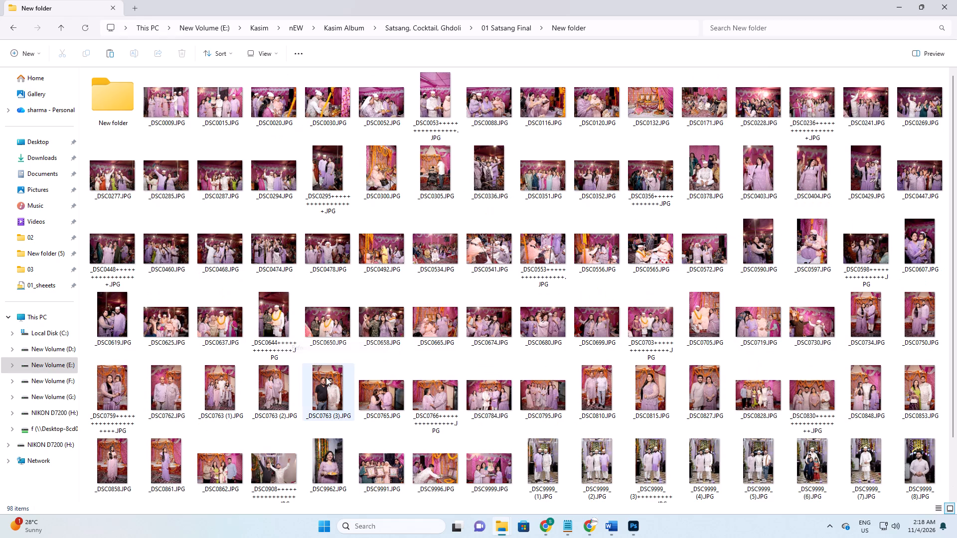
# Copy the empty New folder and paste nine duplicates of it among the Satsang photos.
pyautogui.click(120, 103)
pyautogui.hotkey('ctrl', 'c')
pyautogui.scroll(-4, 376, 317)
pyautogui.click(451, 490)
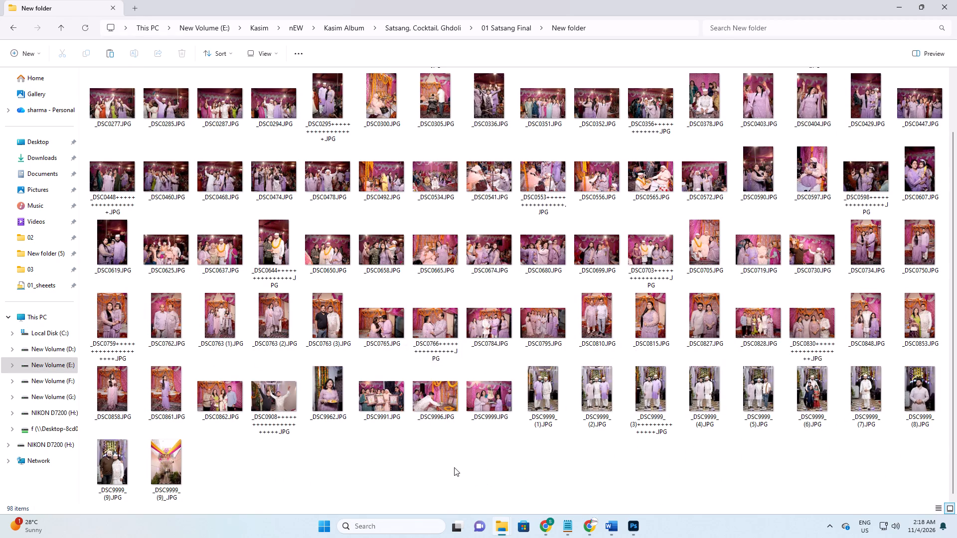
pyautogui.hotkey('ctrl', 'v')
pyautogui.hotkey('ctrl', 'v')
pyautogui.hotkey('ctrl', 'v')
pyautogui.hotkey('ctrl', 'v')
pyautogui.hotkey('ctrl', 'v')
pyautogui.hotkey('ctrl', 'v')
pyautogui.hotkey('ctrl', 'v')
pyautogui.hotkey('ctrl', 'v')
pyautogui.hotkey('ctrl', 'v')
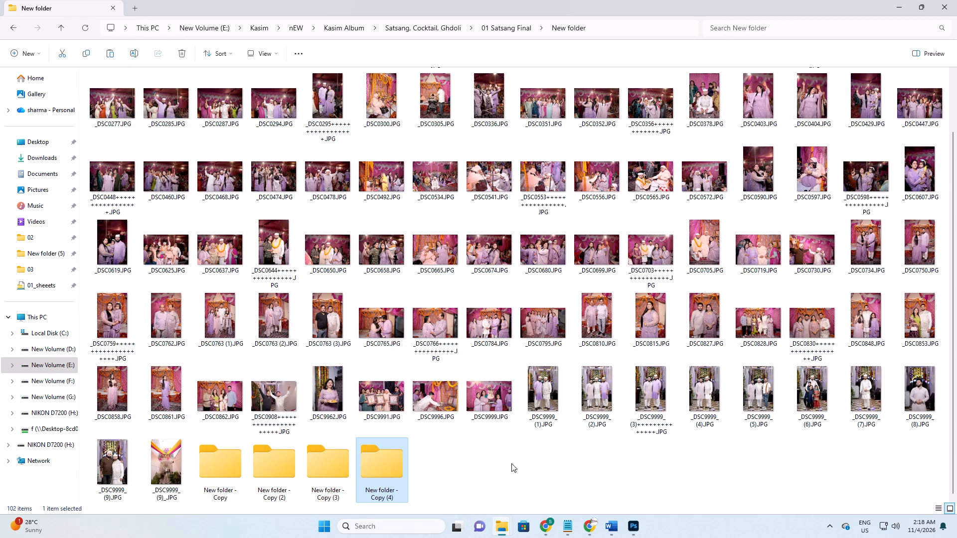
pyautogui.click(568, 463)
pyautogui.click(608, 107)
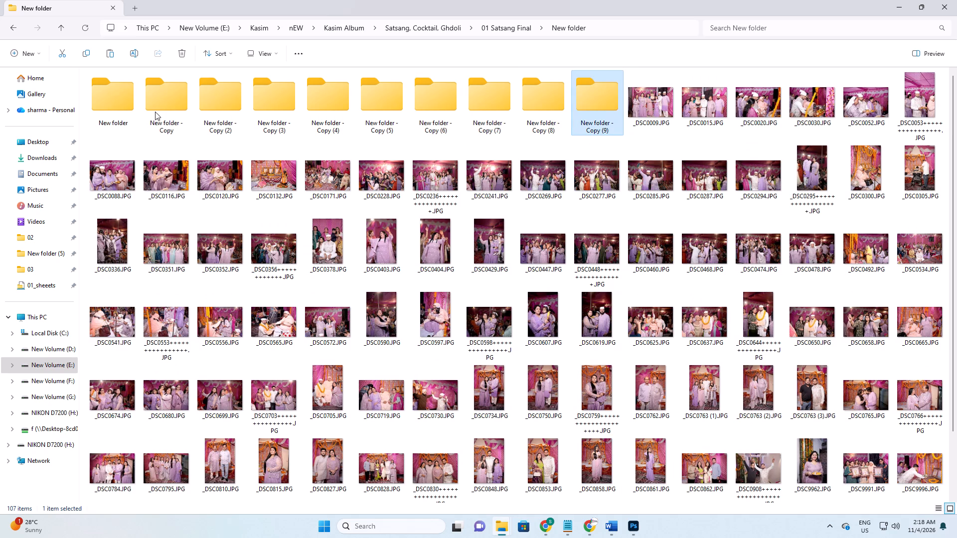
# Duplicate all ten empty folders once within the same Satsang photo folder.
pyautogui.keyDown('ctrl'); pyautogui.keyDown('shift'); pyautogui.click(106, 99); pyautogui.keyUp('shift'); pyautogui.keyUp('ctrl')
pyautogui.hotkey('ctrl', 'c')
pyautogui.click(247, 143)
pyautogui.hotkey('ctrl', 'v')
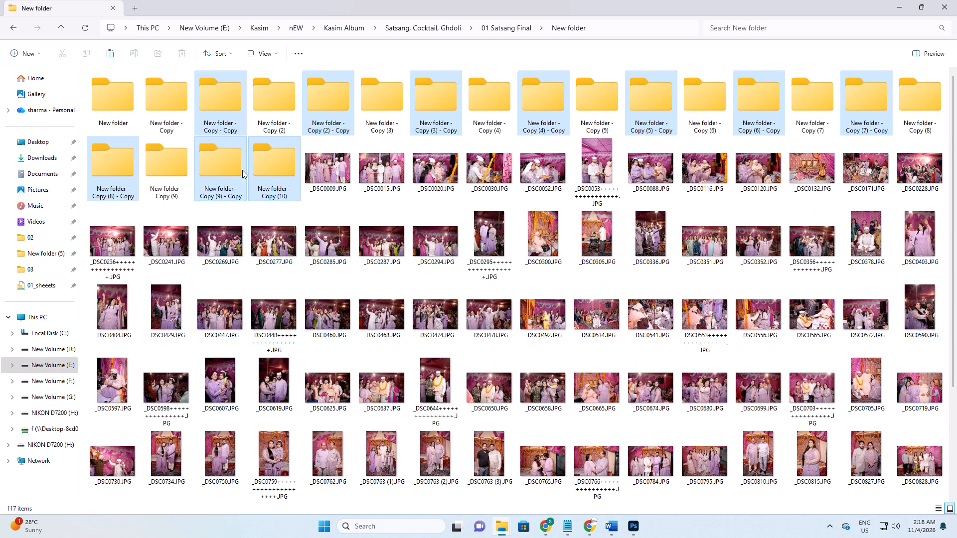
pyautogui.click(259, 183)
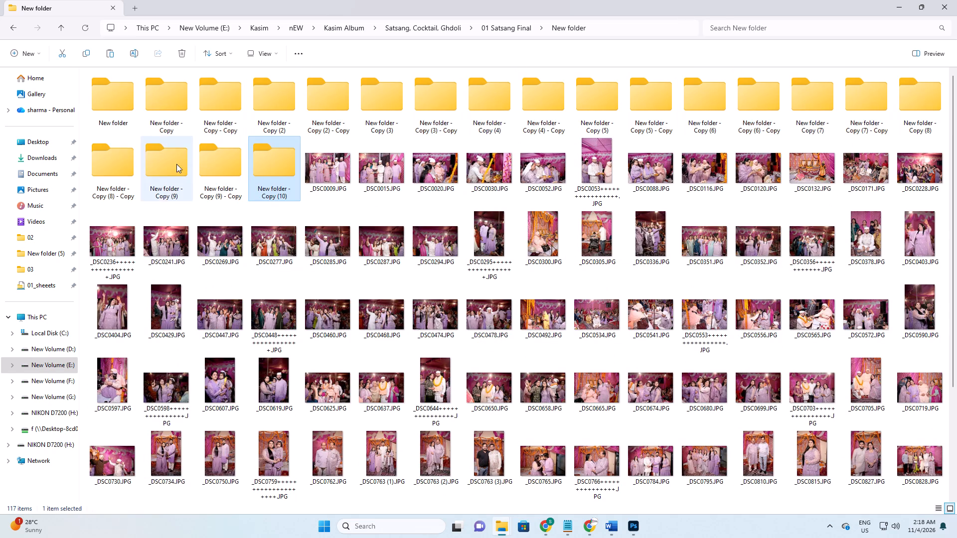
# Copy all twenty empty folders and paste them five times to make 120 folders.
pyautogui.keyDown('ctrl'); pyautogui.keyDown('shift'); pyautogui.click(122, 92); pyautogui.keyUp('shift'); pyautogui.keyUp('ctrl')
pyautogui.hotkey('ctrl', 'c')
pyautogui.hotkey('ctrl', 'v')
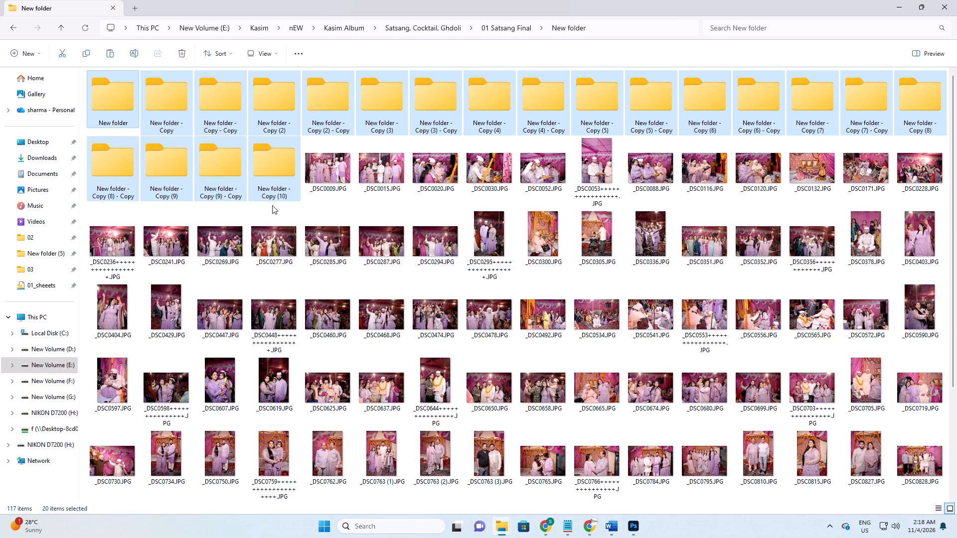
pyautogui.hotkey('ctrl', 'v')
pyautogui.hotkey('ctrl', 'v')
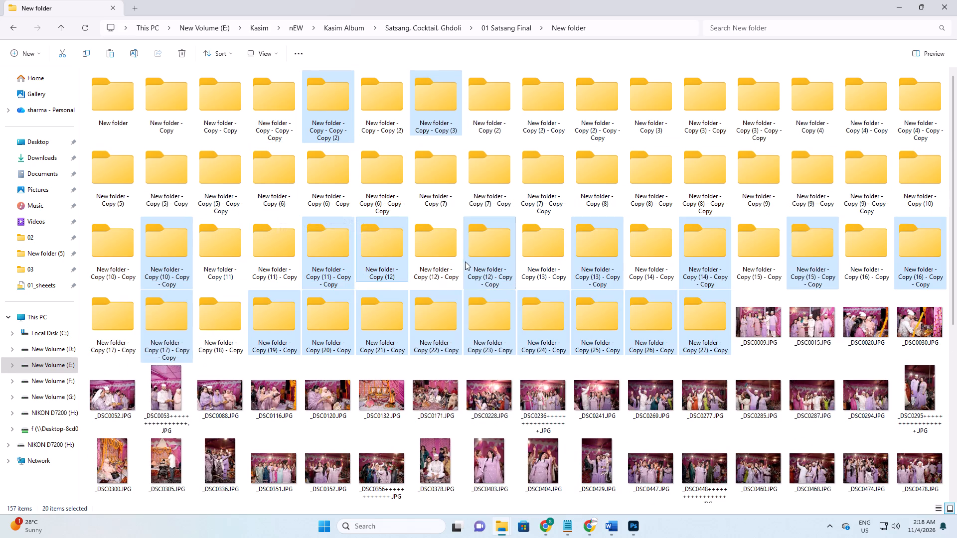
pyautogui.hotkey('ctrl', 'v')
pyautogui.keyDown('ctrl'); pyautogui.scroll(-6, 556, 348); pyautogui.keyUp('ctrl')
pyautogui.scroll(-4, 489, 311)
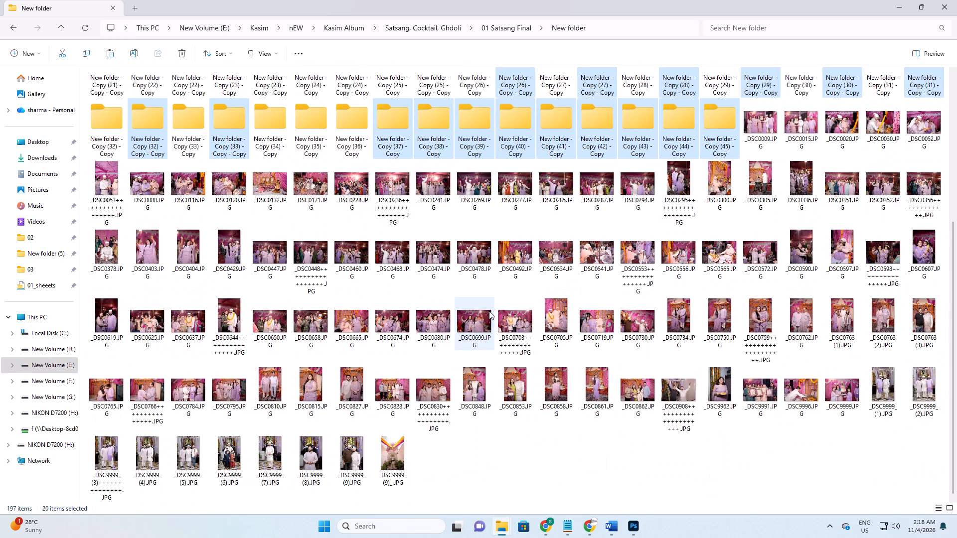
pyautogui.scroll(3, 526, 335)
pyautogui.hotkey('ctrl', 'v')
pyautogui.keyDown('ctrl'); pyautogui.scroll(-3, 523, 327); pyautogui.keyUp('ctrl')
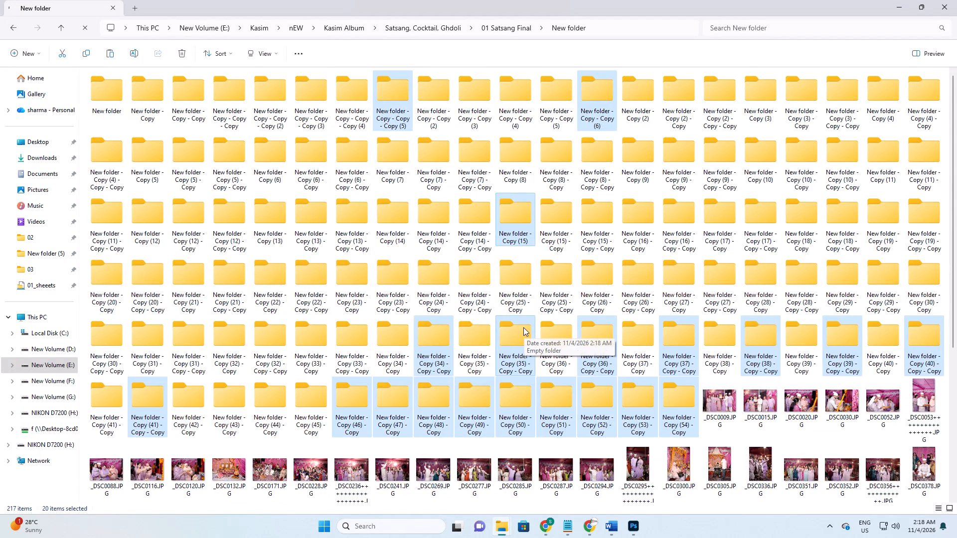
pyautogui.keyDown('ctrl'); pyautogui.scroll(-2, 523, 327); pyautogui.keyUp('ctrl')
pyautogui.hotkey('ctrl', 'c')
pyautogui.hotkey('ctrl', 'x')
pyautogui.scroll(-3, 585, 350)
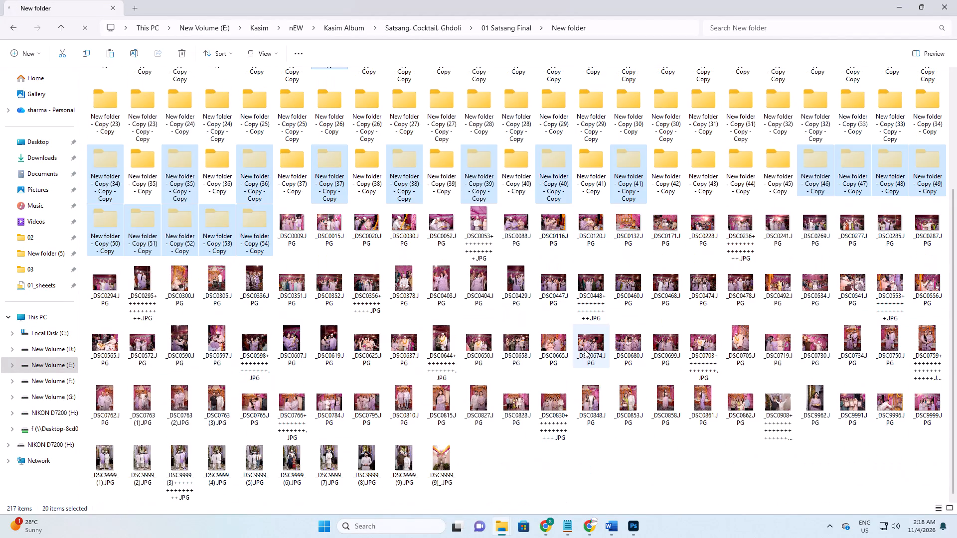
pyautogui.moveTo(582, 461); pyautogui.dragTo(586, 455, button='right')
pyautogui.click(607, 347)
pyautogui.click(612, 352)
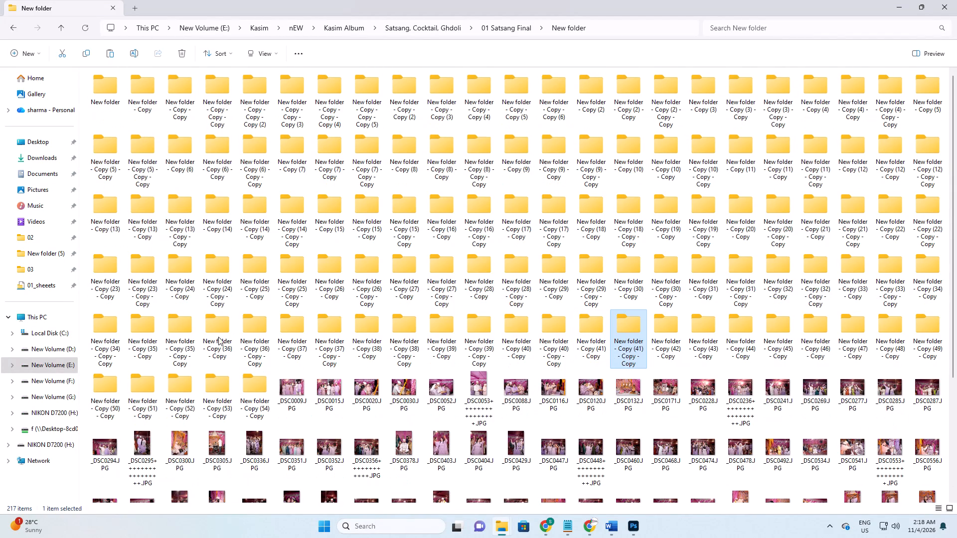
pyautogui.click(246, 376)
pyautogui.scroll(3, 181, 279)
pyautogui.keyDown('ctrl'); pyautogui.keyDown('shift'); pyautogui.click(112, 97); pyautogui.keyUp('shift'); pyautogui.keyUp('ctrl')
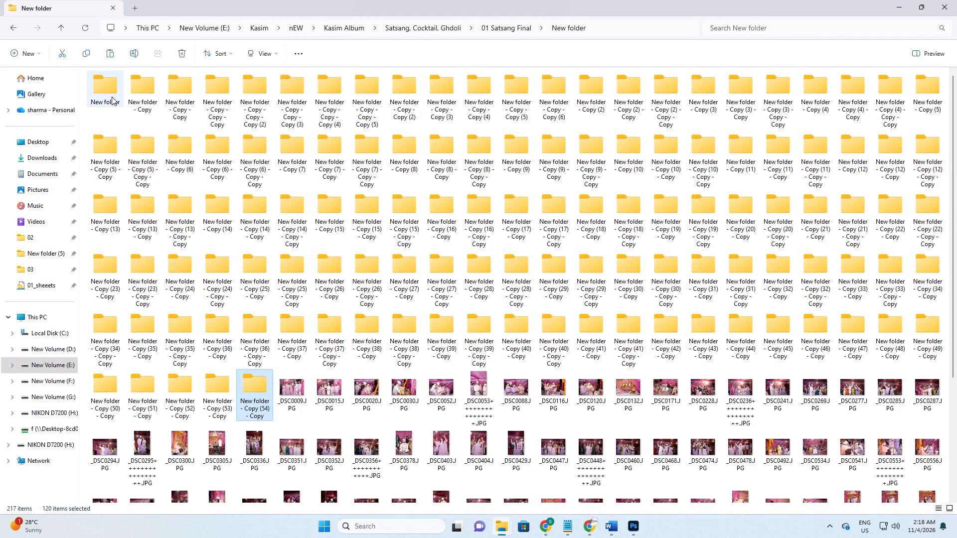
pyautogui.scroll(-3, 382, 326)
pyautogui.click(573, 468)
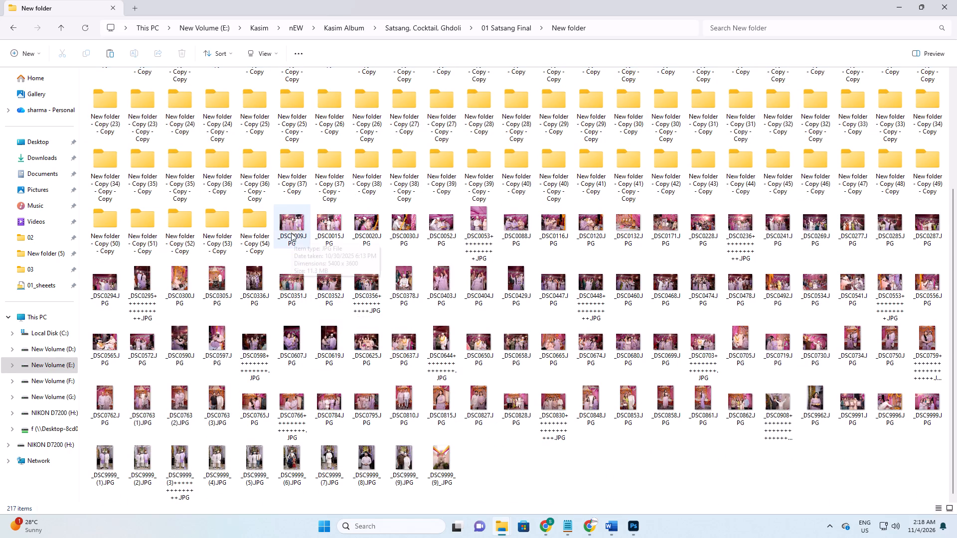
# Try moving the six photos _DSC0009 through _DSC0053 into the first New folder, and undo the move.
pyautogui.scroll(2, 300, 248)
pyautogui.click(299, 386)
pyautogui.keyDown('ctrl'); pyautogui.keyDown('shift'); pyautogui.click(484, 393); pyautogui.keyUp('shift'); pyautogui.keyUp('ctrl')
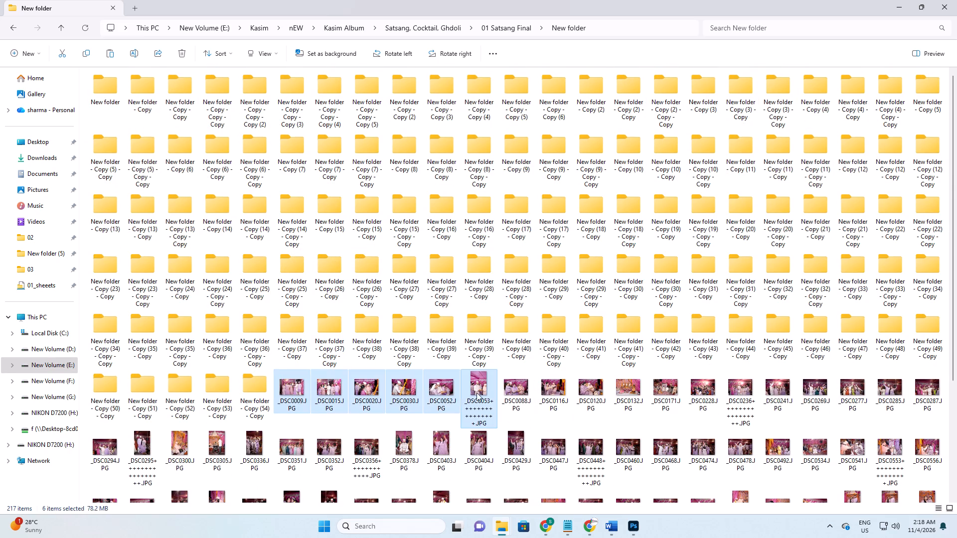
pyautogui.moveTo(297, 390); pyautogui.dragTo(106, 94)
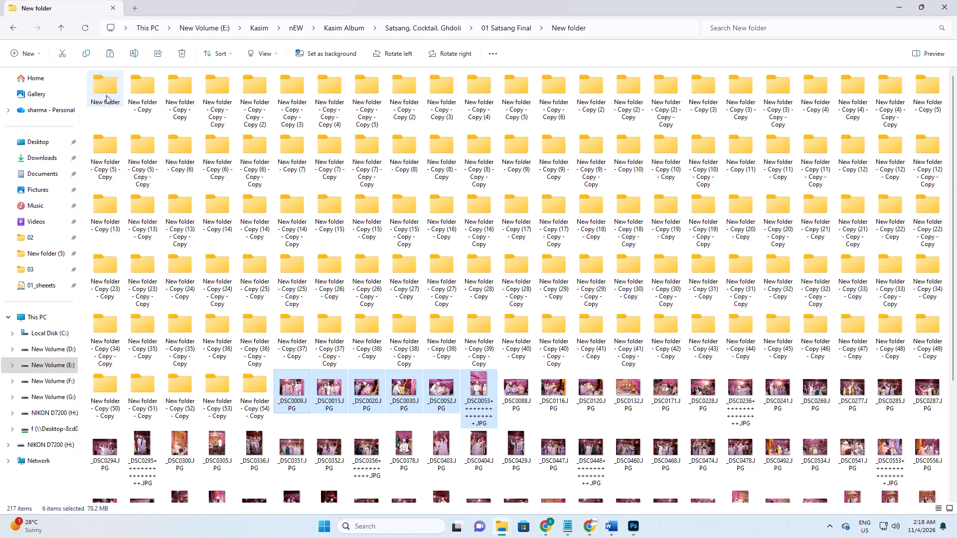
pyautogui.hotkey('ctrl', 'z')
# Batch-rename all 120 empty folders with the base name 01 and refresh the listing.
pyautogui.click(260, 388)
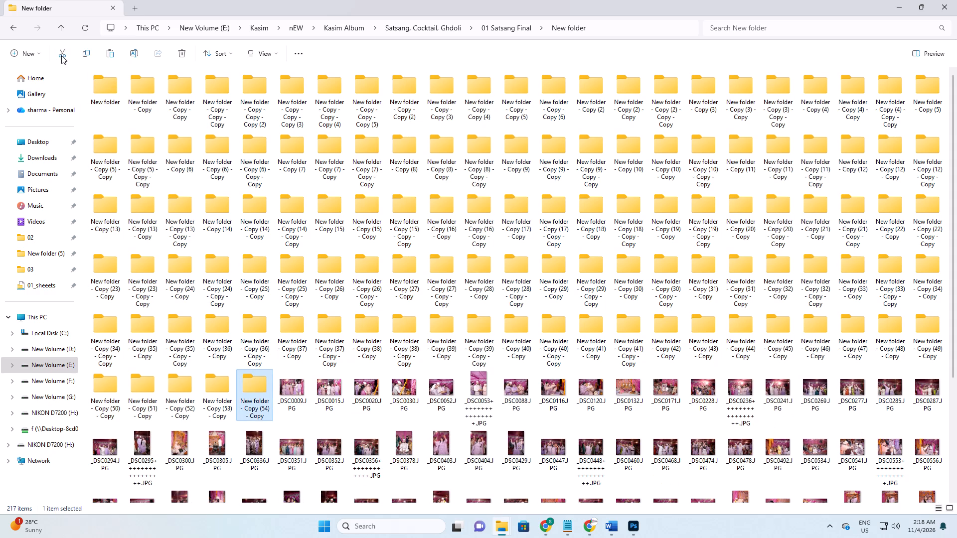
pyautogui.keyDown('ctrl'); pyautogui.keyDown('shift'); pyautogui.click(107, 89); pyautogui.keyUp('shift'); pyautogui.keyUp('ctrl')
pyautogui.press('F2')
pyautogui.write('01')
pyautogui.press('Return')
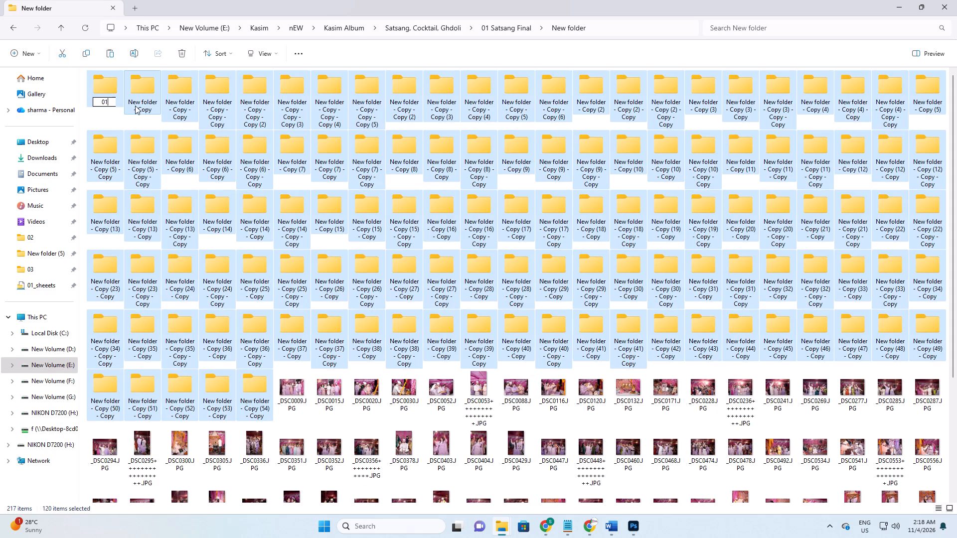
pyautogui.rightClick(159, 122)
pyautogui.moveTo(191, 155); pyautogui.dragTo(195, 158)
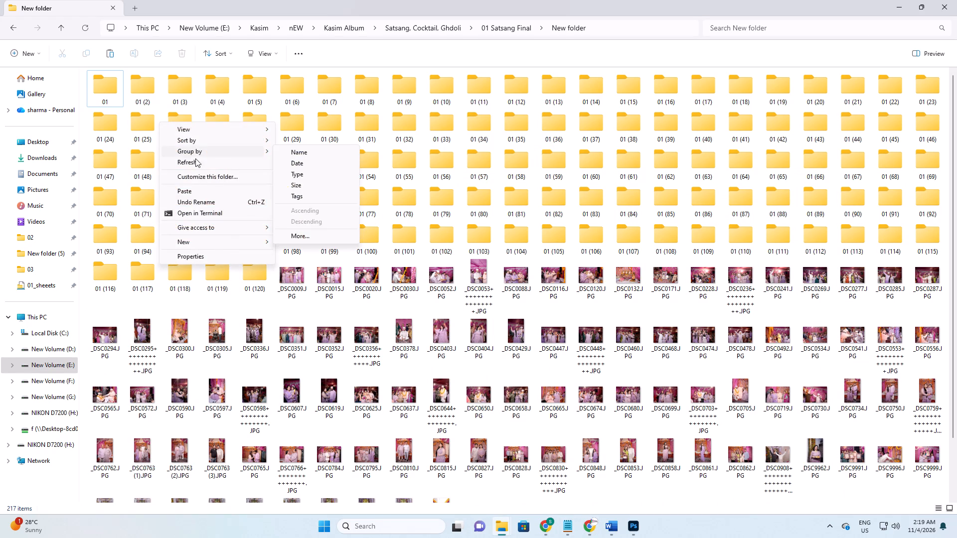
pyautogui.moveTo(195, 158); pyautogui.dragTo(198, 160)
# Move the six photos _DSC0009 through _DSC0053 into folder 01.
pyautogui.moveTo(295, 277); pyautogui.dragTo(302, 278)
pyautogui.keyDown('ctrl'); pyautogui.keyDown('shift'); pyautogui.click(478, 279); pyautogui.keyUp('shift'); pyautogui.keyUp('ctrl')
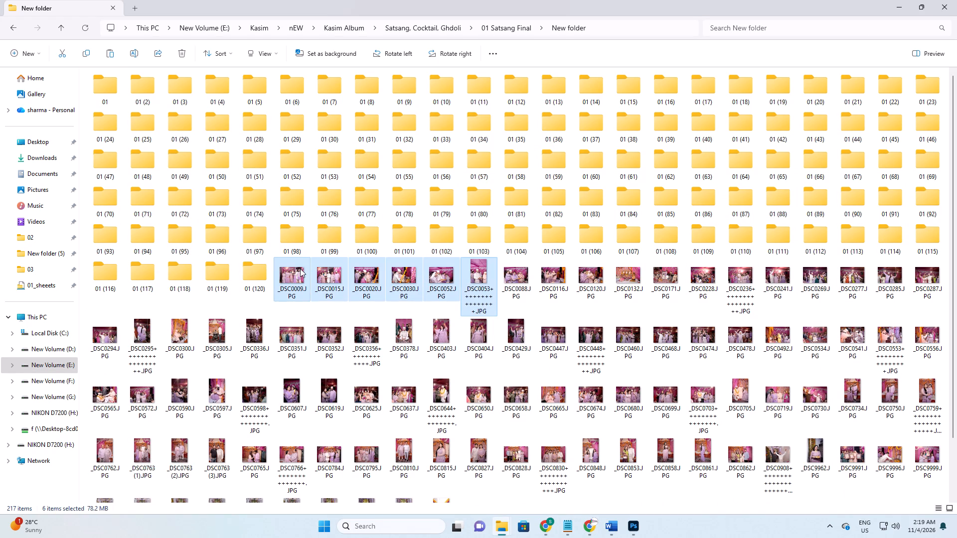
pyautogui.moveTo(296, 275); pyautogui.dragTo(106, 83)
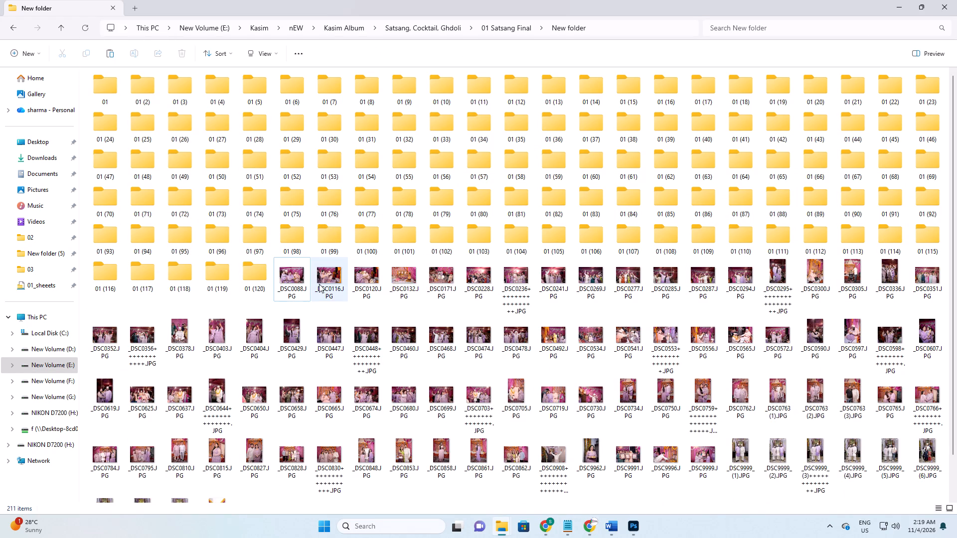
# Move the seven photos _DSC0088 through _DSC0236 into folder 01 (2).
pyautogui.moveTo(291, 275); pyautogui.dragTo(298, 277)
pyautogui.keyDown('ctrl'); pyautogui.keyDown('shift'); pyautogui.click(507, 288); pyautogui.keyUp('shift'); pyautogui.keyUp('ctrl')
pyautogui.moveTo(297, 281); pyautogui.dragTo(132, 80)
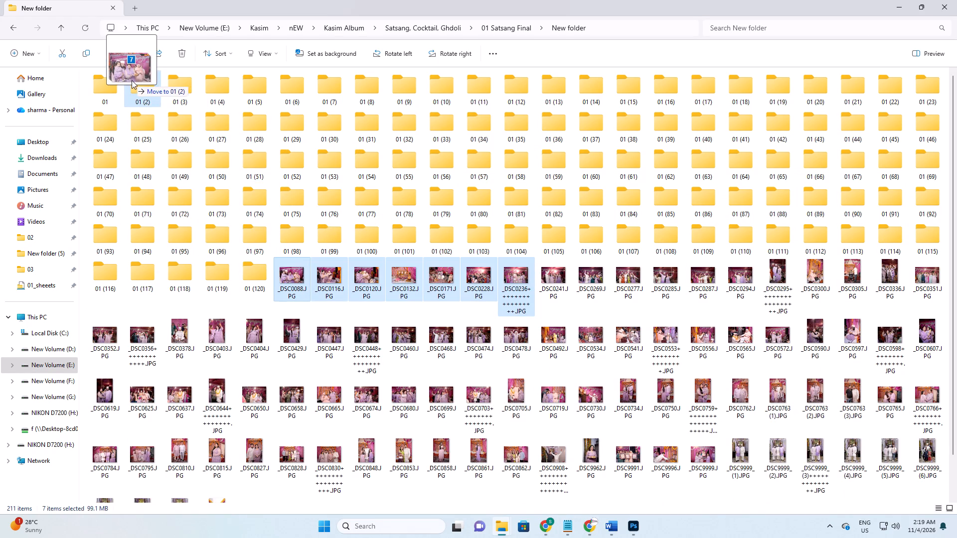
pyautogui.moveTo(132, 80); pyautogui.dragTo(132, 81)
# Move the seven photos _DSC0241 through _DSC0295 into folder 01 (3).
pyautogui.keyDown('ctrl'); pyautogui.scroll(5, 314, 271); pyautogui.keyUp('ctrl')
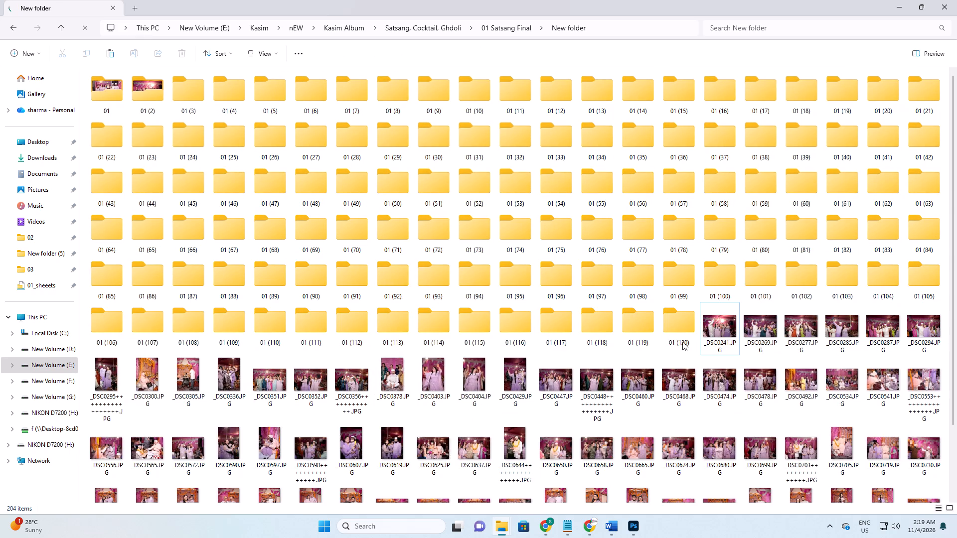
pyautogui.click(724, 317)
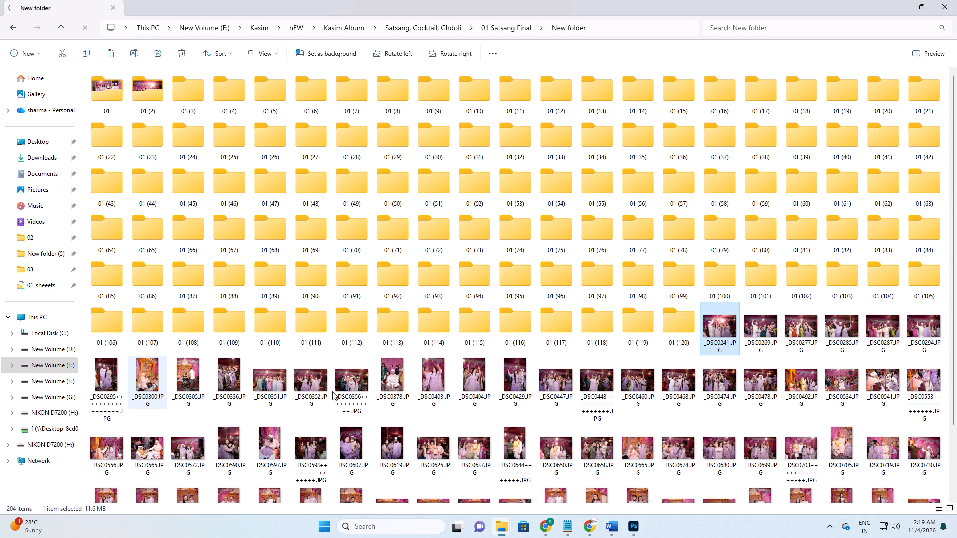
pyautogui.scroll(2, 855, 329)
pyautogui.click(374, 400)
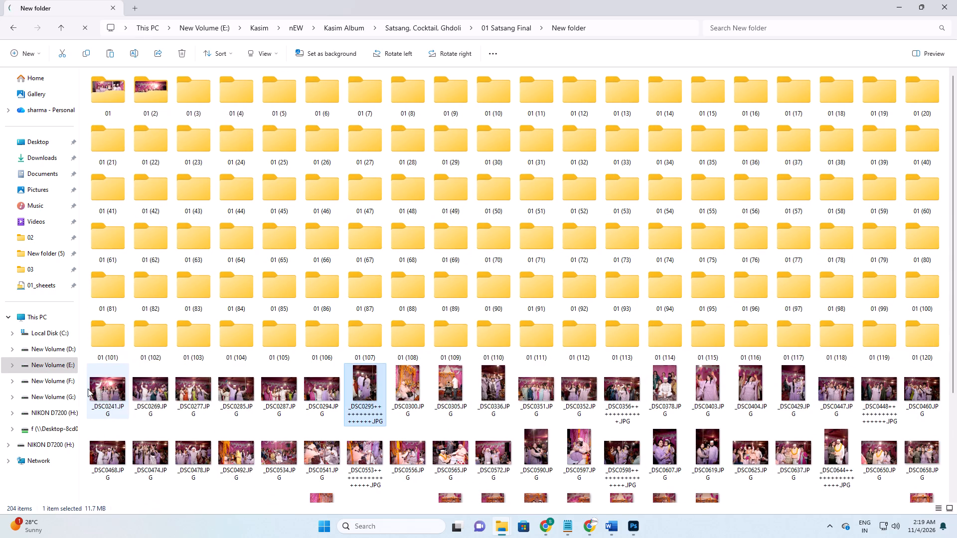
pyautogui.keyDown('ctrl'); pyautogui.keyDown('shift'); pyautogui.click(104, 394); pyautogui.keyUp('shift'); pyautogui.keyUp('ctrl')
pyautogui.moveTo(104, 396); pyautogui.dragTo(199, 120)
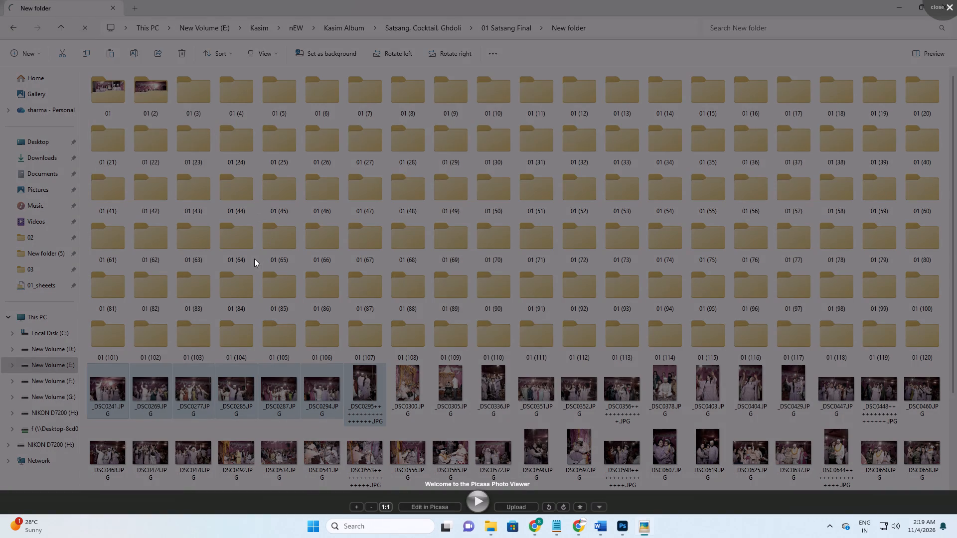
pyautogui.press('Escape')
pyautogui.moveTo(376, 391); pyautogui.dragTo(217, 62)
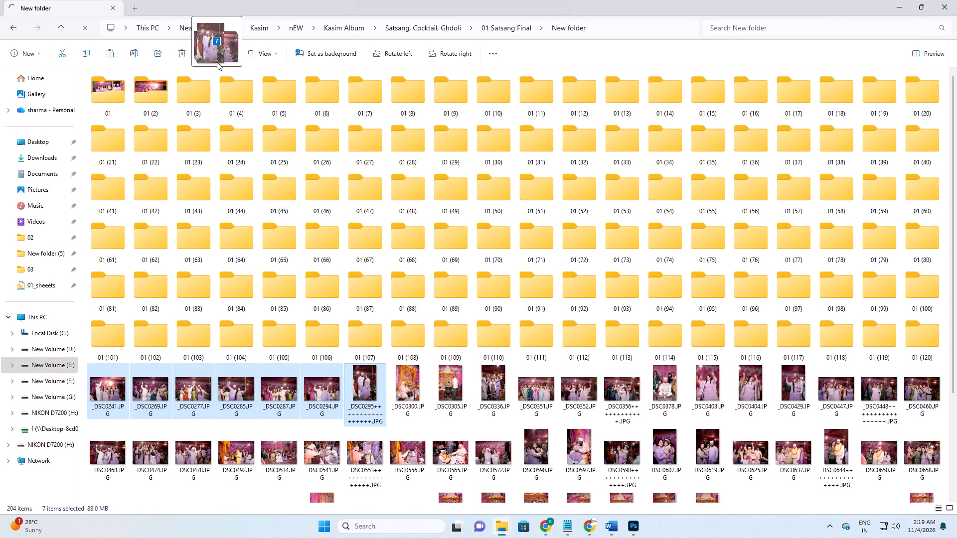
pyautogui.moveTo(217, 62); pyautogui.dragTo(202, 87)
# Move the six photos _DSC0300 through _DSC0356 into folder 01 (4) and refresh the listing.
pyautogui.click(356, 390)
pyautogui.click(320, 392)
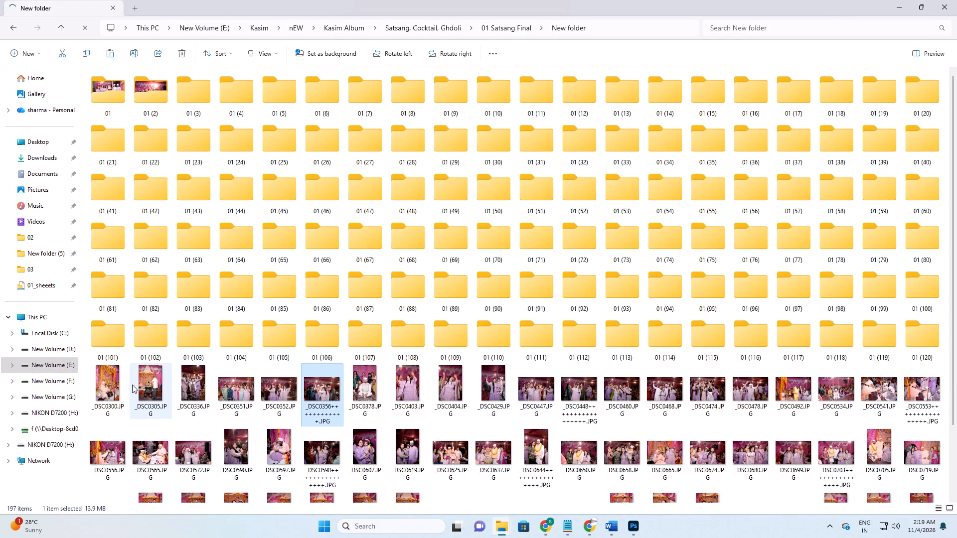
pyautogui.keyDown('ctrl'); pyautogui.keyDown('shift'); pyautogui.click(120, 382); pyautogui.keyUp('shift'); pyautogui.keyUp('ctrl')
pyautogui.moveTo(117, 381); pyautogui.dragTo(238, 89)
pyautogui.rightClick(260, 111)
pyautogui.click(283, 149)
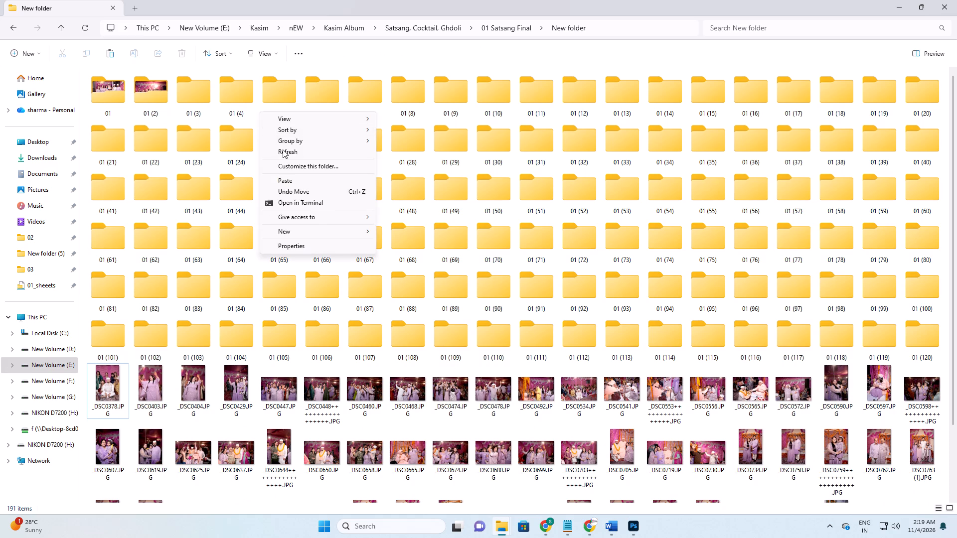
# Move the six photos _DSC0378 through _DSC0448 into folder 01 (5), check that folder's contents and return to the parent folder.
pyautogui.click(319, 403)
pyautogui.keyDown('ctrl'); pyautogui.keyDown('shift'); pyautogui.click(107, 383); pyautogui.keyUp('shift'); pyautogui.keyUp('ctrl')
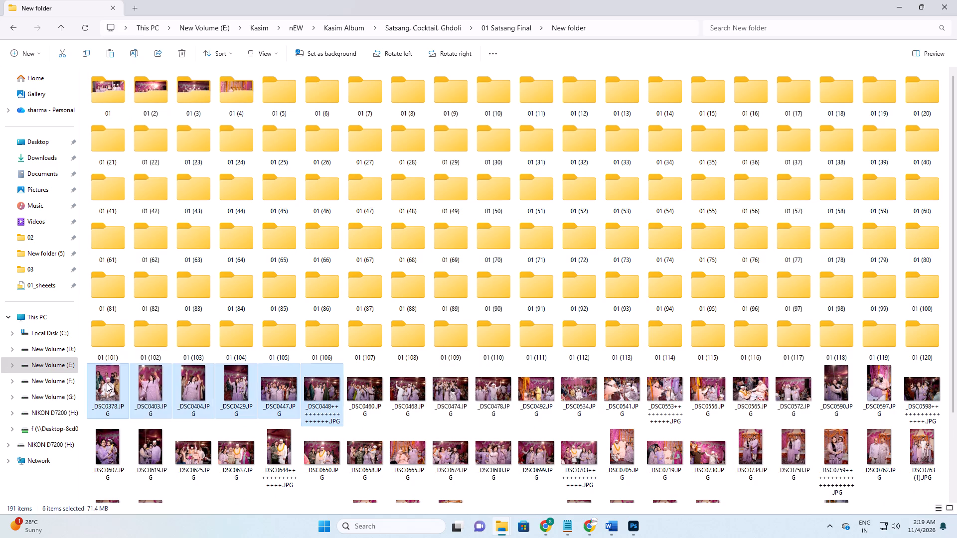
pyautogui.moveTo(110, 389); pyautogui.dragTo(281, 91)
pyautogui.doubleClick(280, 96)
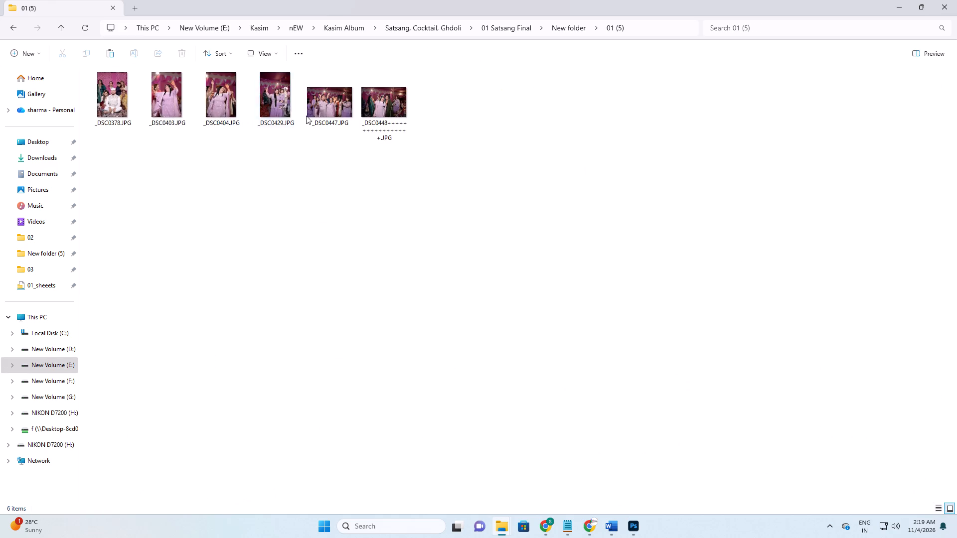
pyautogui.click(305, 115)
pyautogui.click(334, 93)
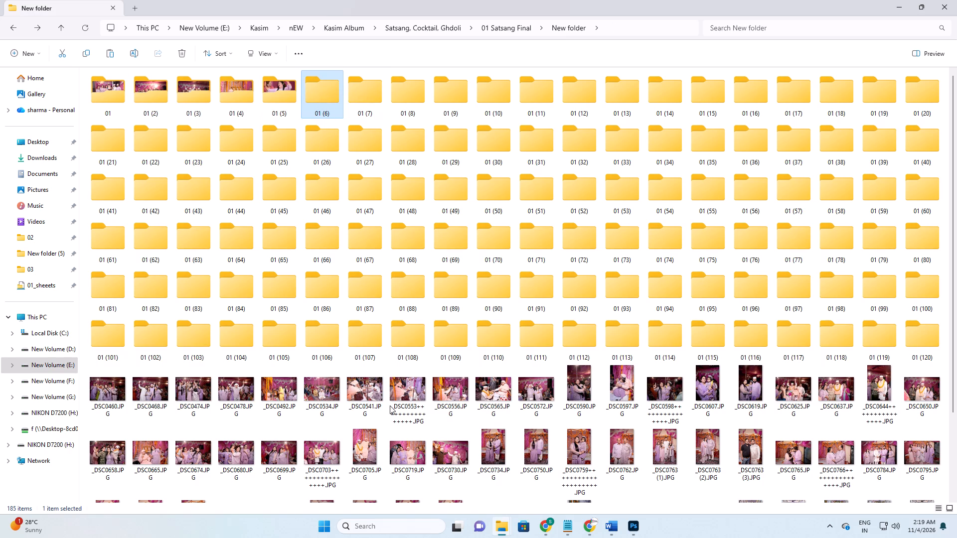
# Move the eight photos _DSC0460 through _DSC0553 into folder 01 (6).
pyautogui.click(413, 396)
pyautogui.keyDown('ctrl'); pyautogui.keyDown('shift'); pyautogui.click(117, 397); pyautogui.keyUp('shift'); pyautogui.keyUp('ctrl')
pyautogui.moveTo(102, 393); pyautogui.dragTo(294, 39)
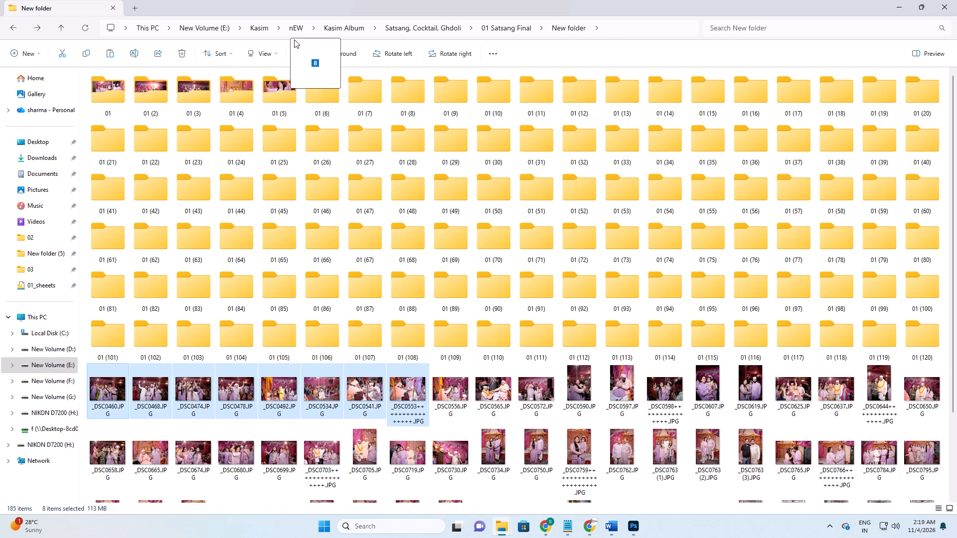
pyautogui.moveTo(294, 39); pyautogui.dragTo(324, 87)
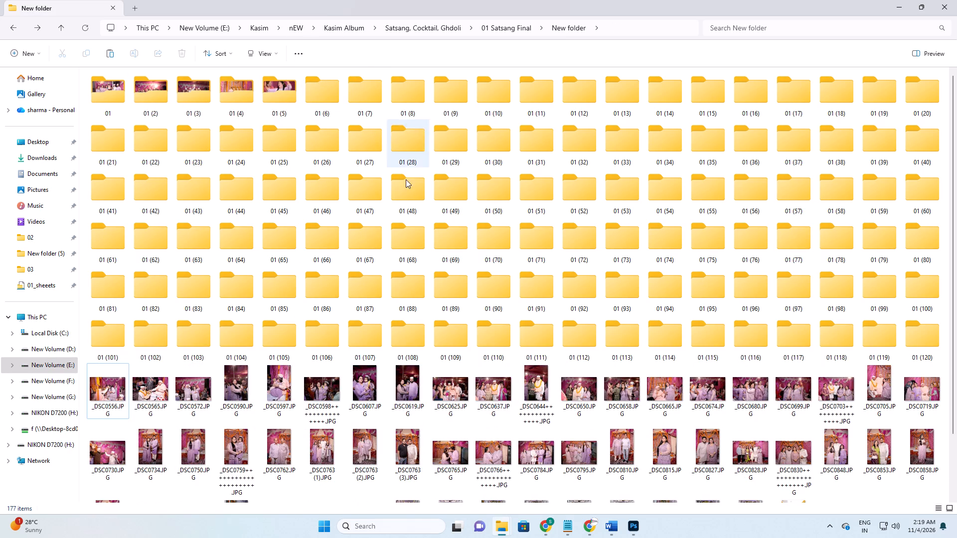
# Move the six photos _DSC0556 through _DSC0598 into folder 01 (7).
pyautogui.click(324, 396)
pyautogui.keyDown('ctrl'); pyautogui.keyDown('shift'); pyautogui.click(122, 383); pyautogui.keyUp('shift'); pyautogui.keyUp('ctrl')
pyautogui.moveTo(105, 394); pyautogui.dragTo(351, 280)
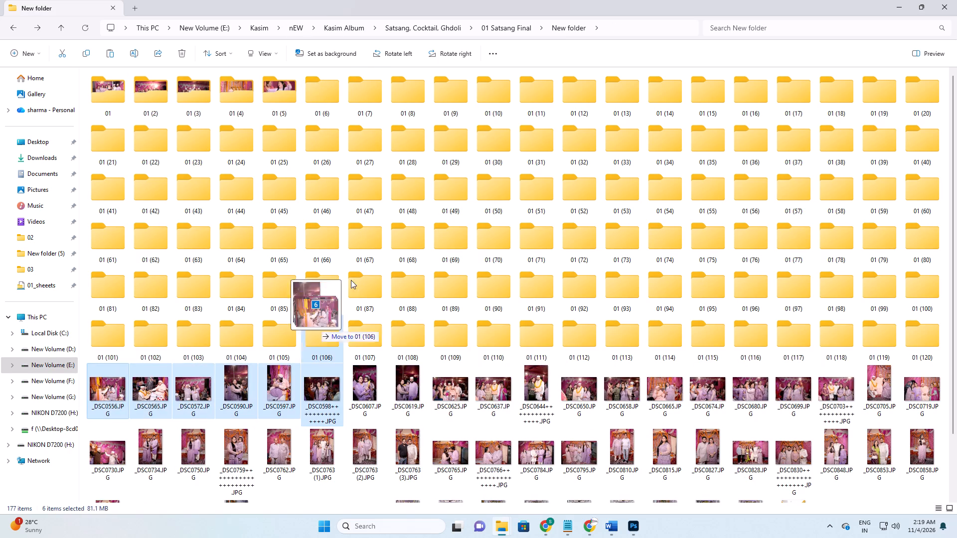
pyautogui.moveTo(351, 280); pyautogui.dragTo(366, 93)
# Move the five photos _DSC0607 through _DSC0644 into folder 01 (8).
pyautogui.click(278, 380)
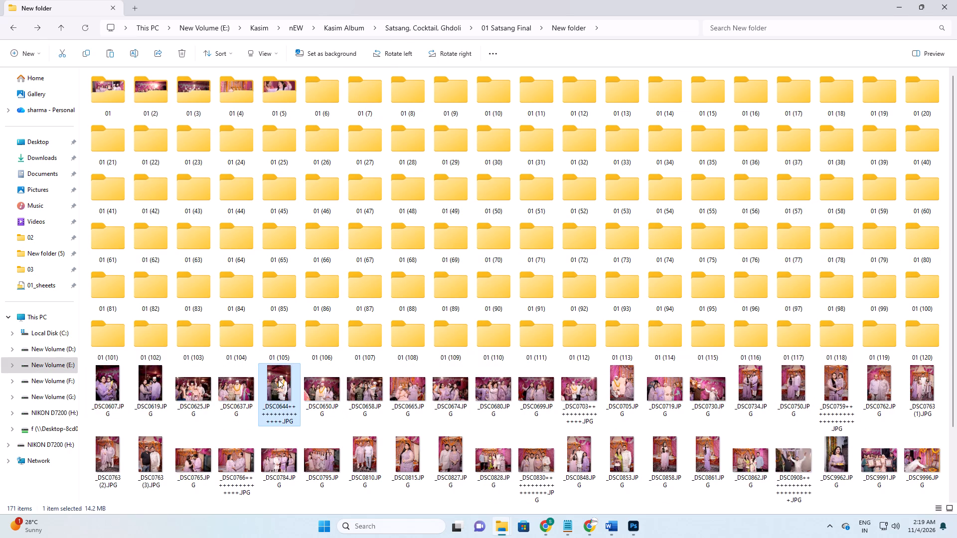
pyautogui.keyDown('ctrl'); pyautogui.keyDown('shift'); pyautogui.click(120, 385); pyautogui.keyUp('shift'); pyautogui.keyUp('ctrl')
pyautogui.moveTo(106, 384); pyautogui.dragTo(412, 95)
# Move the seven photos _DSC0650 through _DSC0703 into folder 01 (9).
pyautogui.click(355, 393)
pyautogui.keyDown('ctrl'); pyautogui.keyDown('shift'); pyautogui.click(118, 385); pyautogui.keyUp('shift'); pyautogui.keyUp('ctrl')
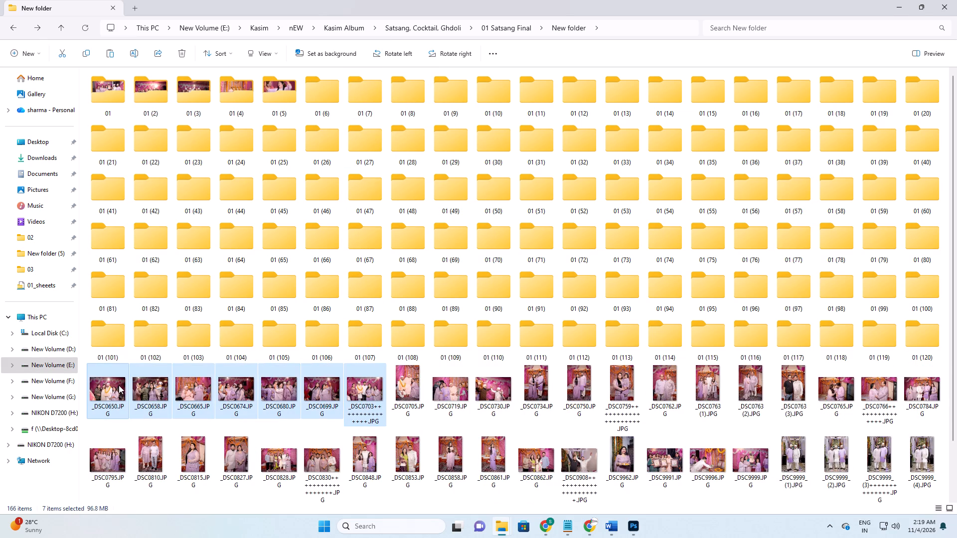
pyautogui.moveTo(116, 389); pyautogui.dragTo(449, 96)
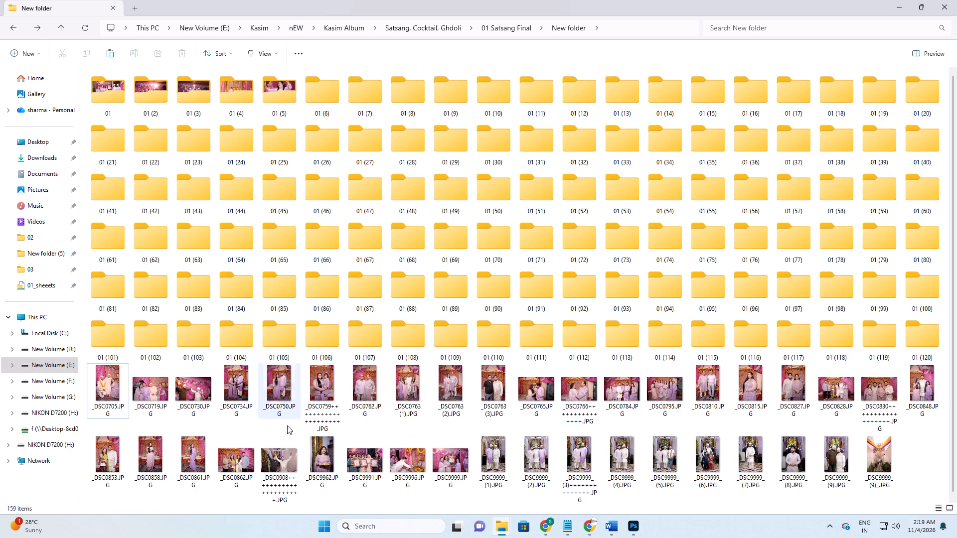
# Move the six photos _DSC0705 through _DSC0759 into folder 01 (10).
pyautogui.click(330, 394)
pyautogui.keyDown('ctrl'); pyautogui.keyDown('shift'); pyautogui.click(109, 383); pyautogui.keyUp('shift'); pyautogui.keyUp('ctrl')
pyautogui.moveTo(115, 388); pyautogui.dragTo(528, 72)
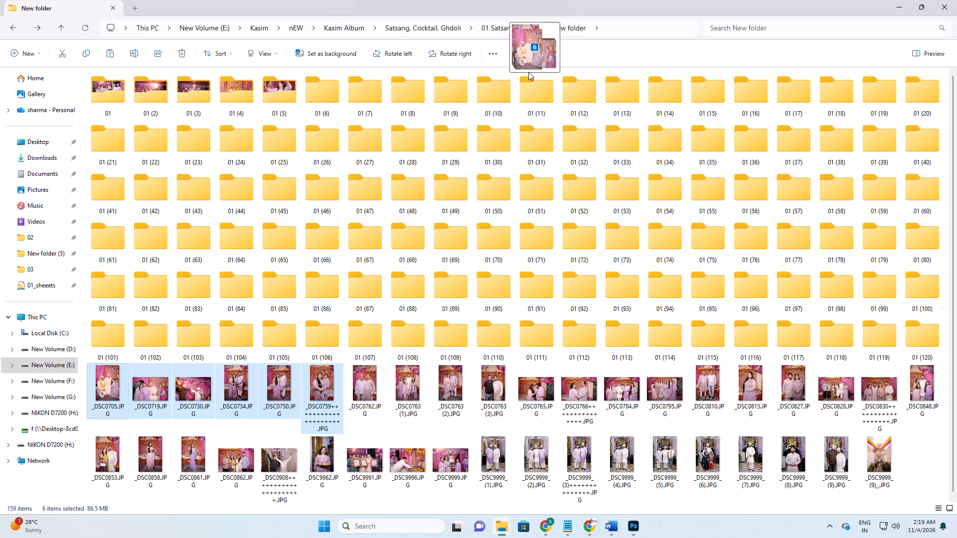
pyautogui.moveTo(528, 72); pyautogui.dragTo(498, 87)
# Move the six photos _DSC0762 through _DSC0766 into folder 01 (11).
pyautogui.click(315, 400)
pyautogui.keyDown('ctrl'); pyautogui.keyDown('shift'); pyautogui.click(95, 383); pyautogui.keyUp('shift'); pyautogui.keyUp('ctrl')
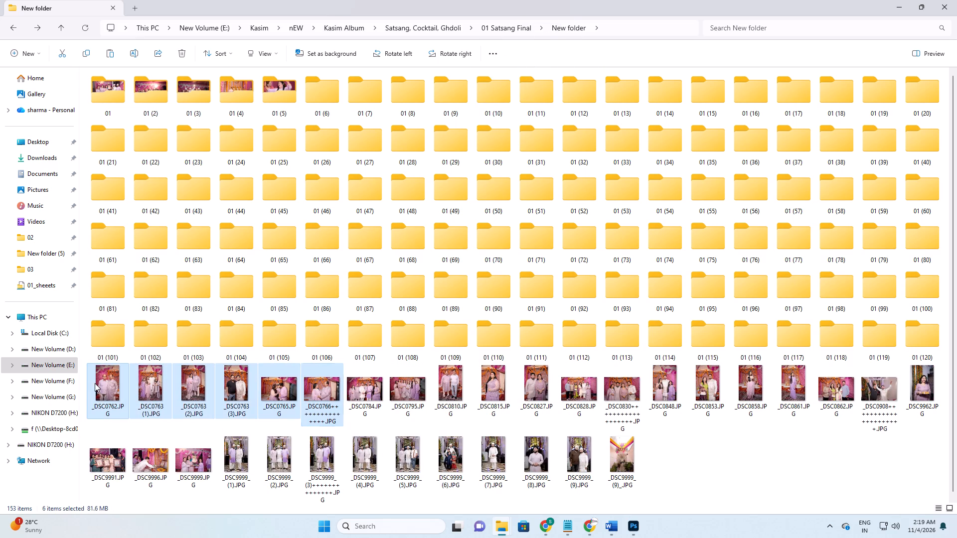
pyautogui.moveTo(112, 381); pyautogui.dragTo(541, 94)
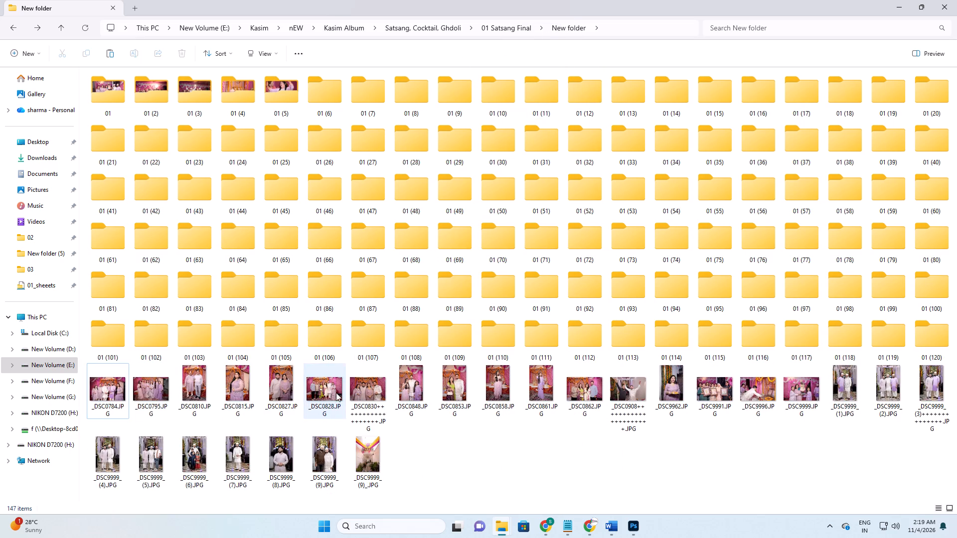
# Move the seven photos _DSC0784 through _DSC0830 into folder 01 (12).
pyautogui.click(354, 392)
pyautogui.keyDown('ctrl'); pyautogui.keyDown('shift'); pyautogui.click(117, 389); pyautogui.keyUp('shift'); pyautogui.keyUp('ctrl')
pyautogui.moveTo(113, 389); pyautogui.dragTo(565, 95)
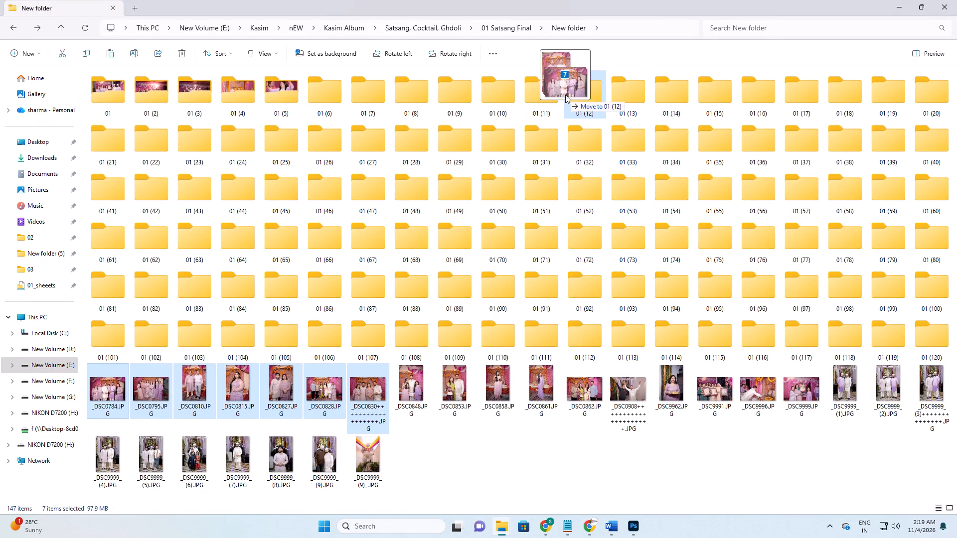
pyautogui.moveTo(565, 95); pyautogui.dragTo(596, 95)
# Move the six photos _DSC0848 through _DSC0908 into folder 01 (13).
pyautogui.click(328, 391)
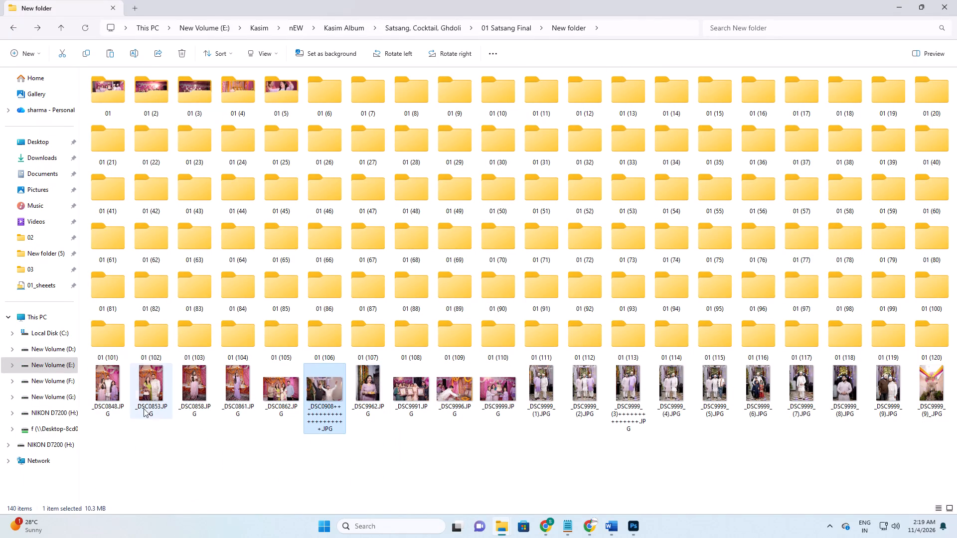
pyautogui.keyDown('ctrl'); pyautogui.keyDown('shift'); pyautogui.click(110, 383); pyautogui.keyUp('shift'); pyautogui.keyUp('ctrl')
pyautogui.moveTo(102, 382); pyautogui.dragTo(630, 81)
# Move the seven photos _DSC9962 through _DSC9999_(3) into folder 01 (14).
pyautogui.click(366, 392)
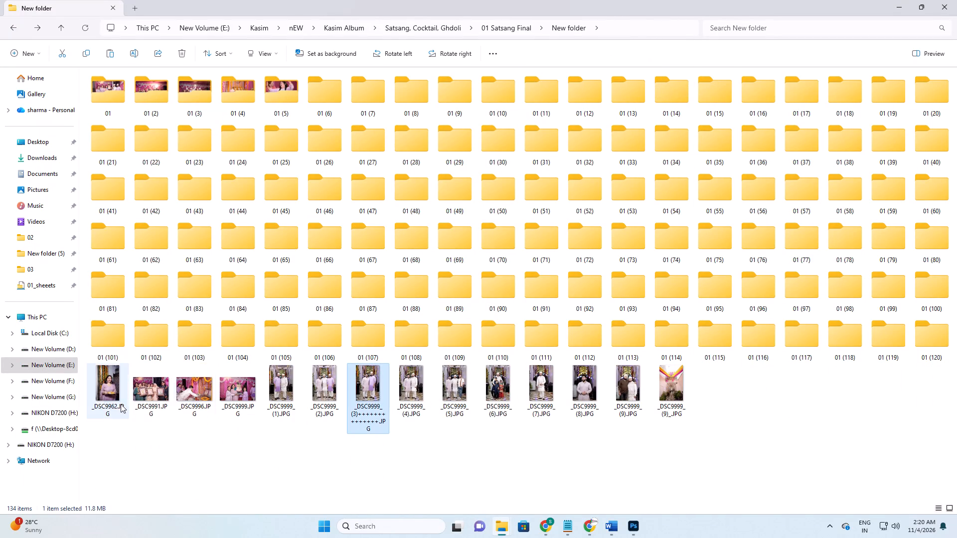
pyautogui.keyDown('ctrl'); pyautogui.keyDown('shift'); pyautogui.click(115, 391); pyautogui.keyUp('shift'); pyautogui.keyUp('ctrl')
pyautogui.moveTo(115, 390); pyautogui.dragTo(663, 150)
pyautogui.press('Escape')
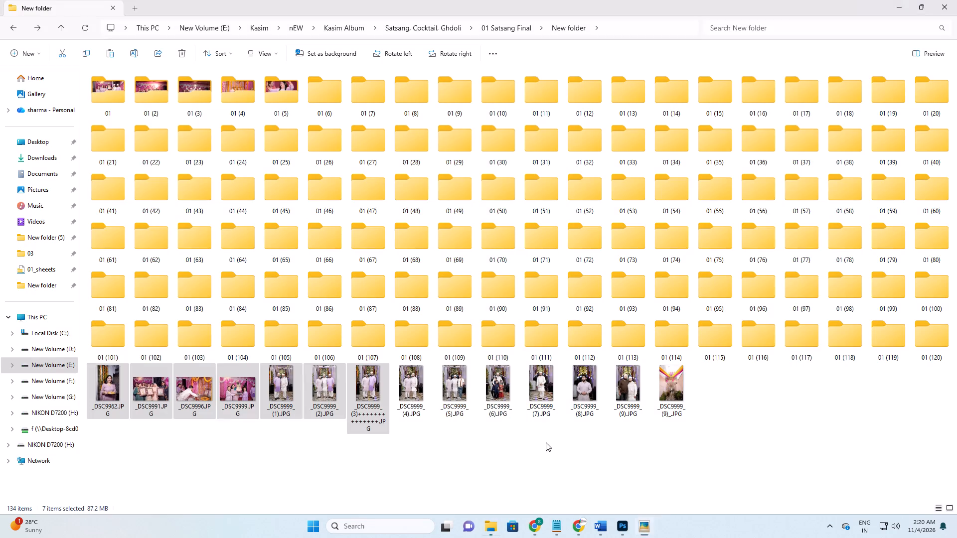
pyautogui.moveTo(362, 389); pyautogui.dragTo(684, 93)
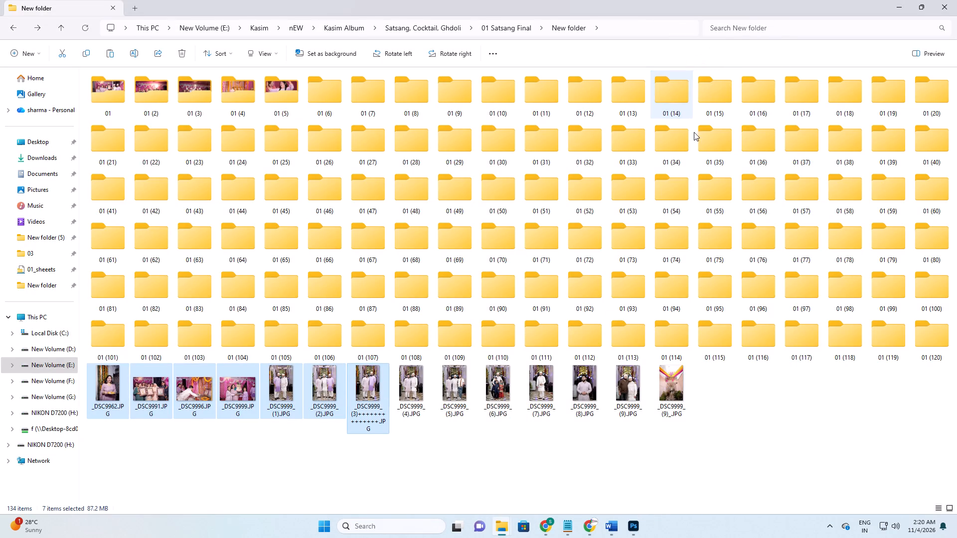
# Move the last seven Satsang photos, _DSC9999_(4) through _DSC9999_(9)_, into folder 01 (15) and refresh the listing.
pyautogui.moveTo(791, 380); pyautogui.dragTo(103, 386)
pyautogui.moveTo(111, 388); pyautogui.dragTo(788, 103)
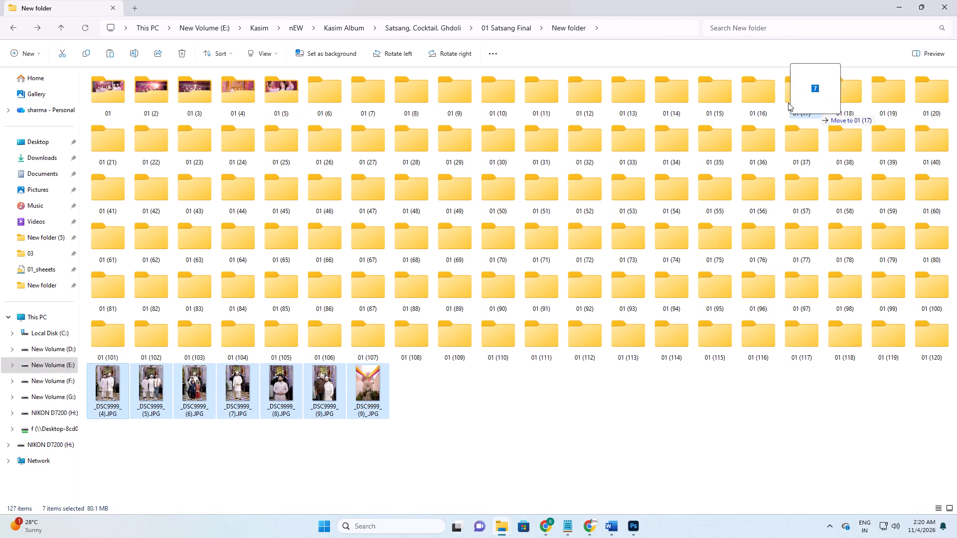
pyautogui.moveTo(788, 103); pyautogui.dragTo(713, 91)
pyautogui.click(713, 91)
pyautogui.moveTo(607, 434); pyautogui.dragTo(625, 422, button='right')
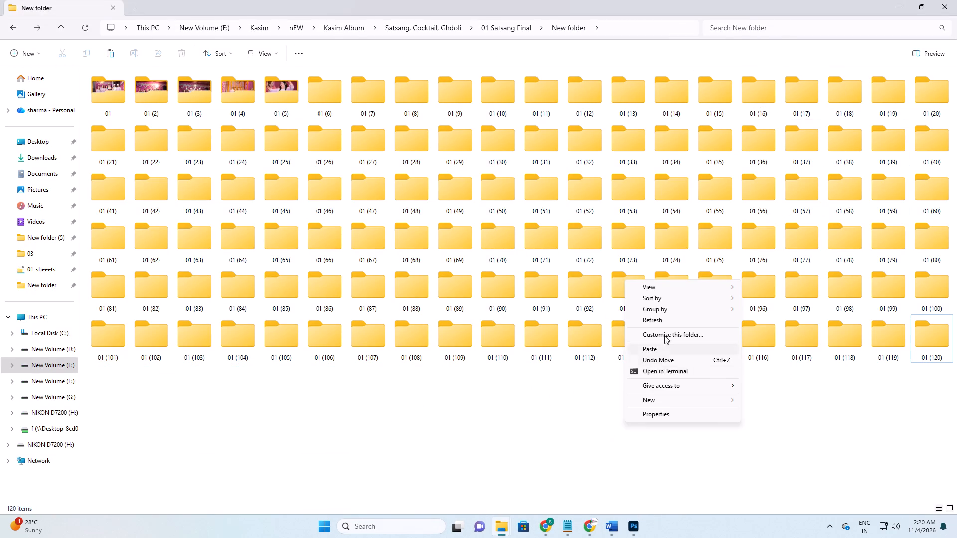
pyautogui.click(664, 318)
# Cut all photos from New folder in 02 Dj Night Photo and paste them into New folder in 01 Satsang Final.
pyautogui.click(675, 281)
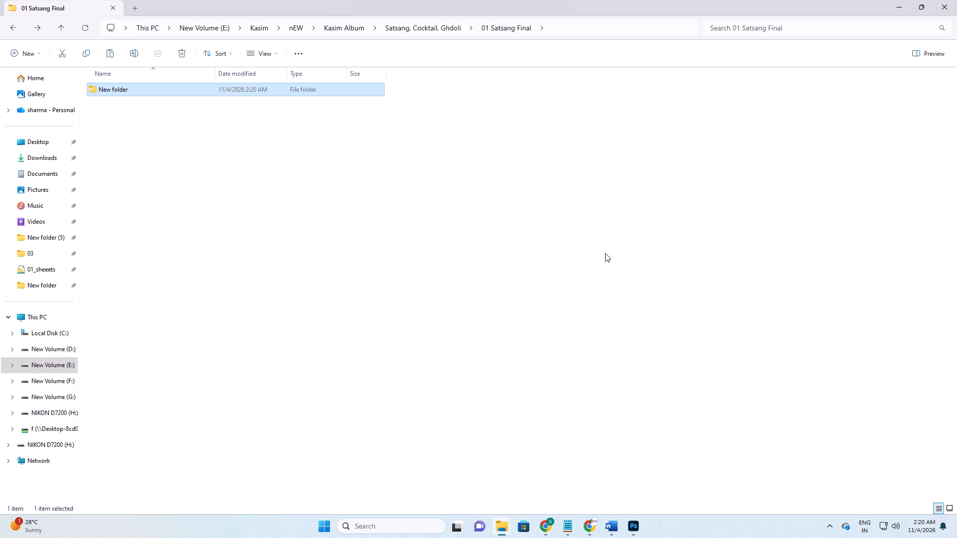
pyautogui.click(346, 193)
pyautogui.doubleClick(139, 110)
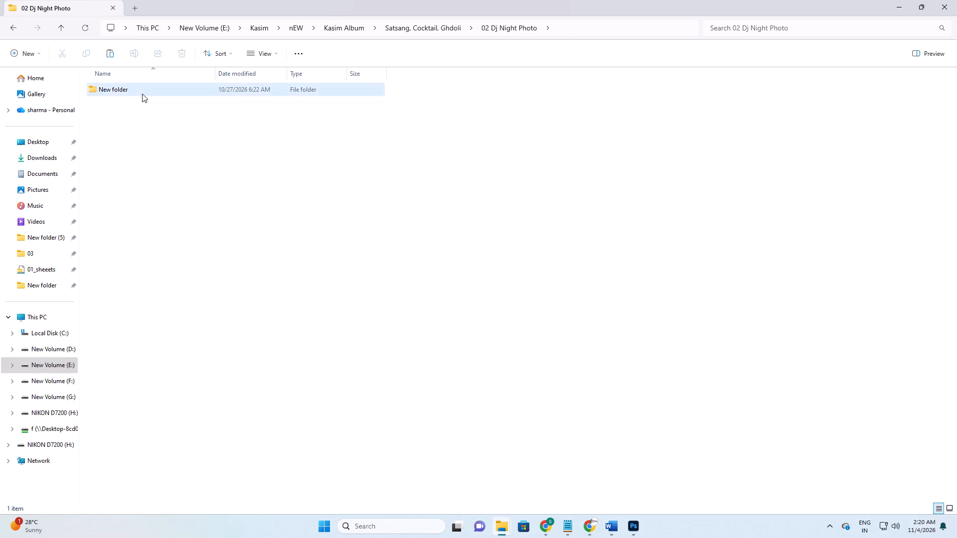
pyautogui.doubleClick(142, 94)
pyautogui.hotkey('ctrl', 'a')
pyautogui.hotkey('ctrl', 'x')
pyautogui.moveTo(273, 150); pyautogui.dragTo(278, 147)
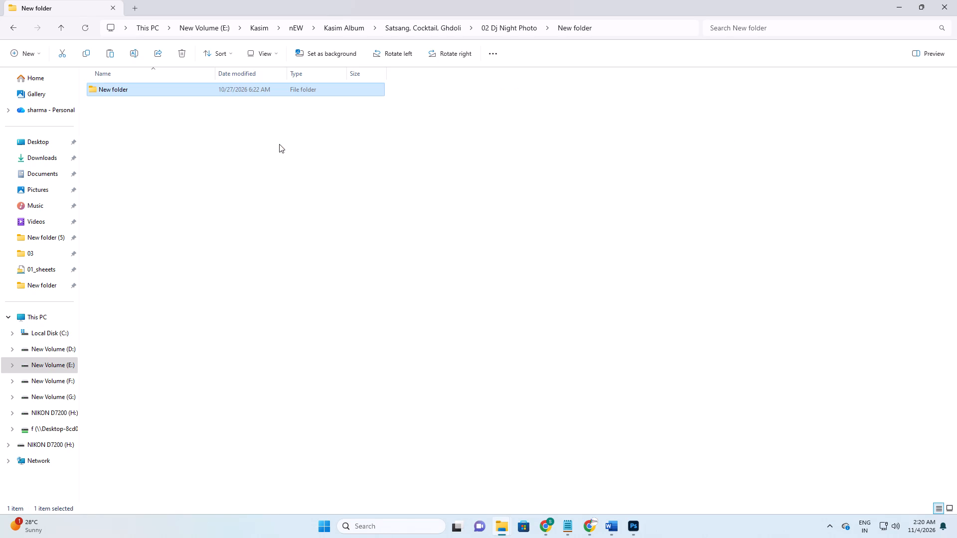
pyautogui.click(271, 139)
pyautogui.doubleClick(128, 92)
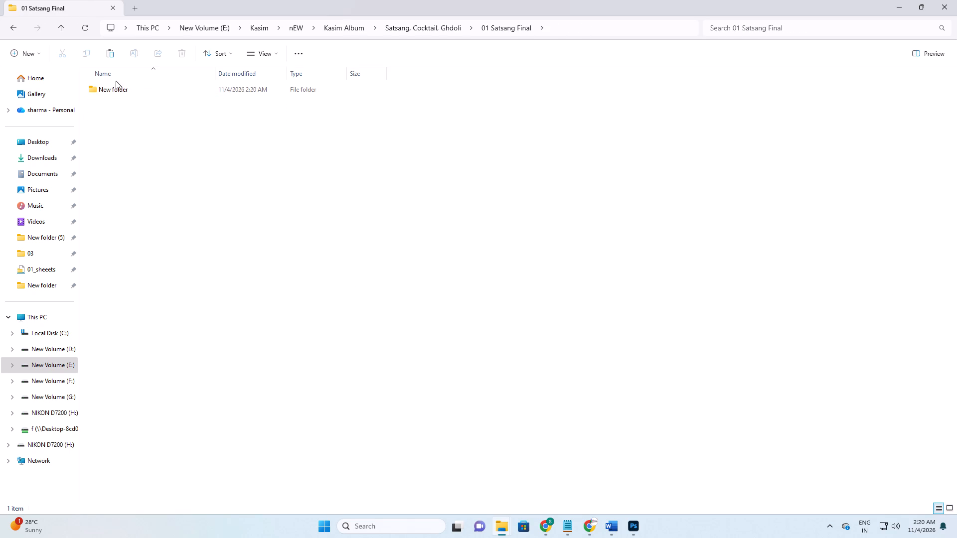
pyautogui.doubleClick(119, 88)
pyautogui.hotkey('ctrl', 'v')
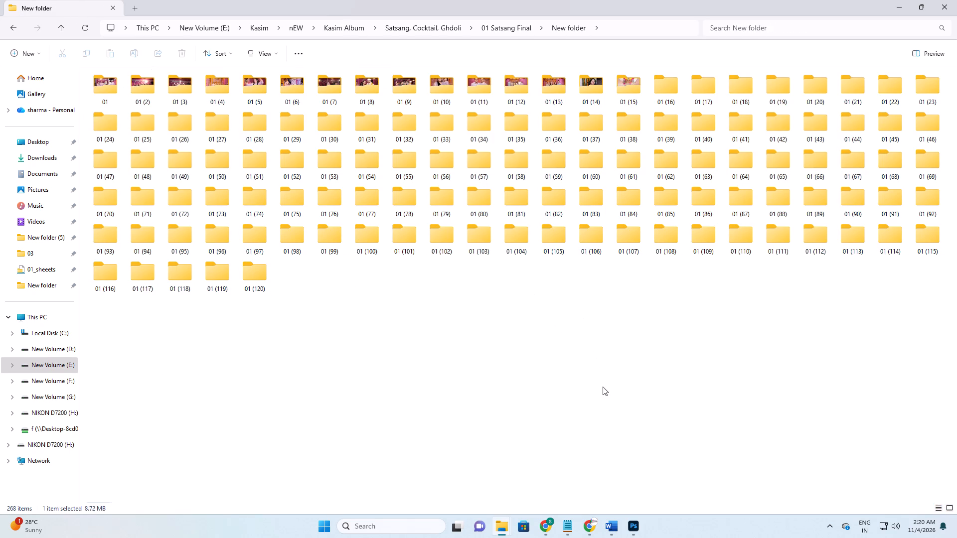
# Move the six photos 01.JPG through 3O7A6839 into folder 01 (16).
pyautogui.click(290, 275)
pyautogui.keyDown('ctrl'); pyautogui.keyDown('shift'); pyautogui.click(475, 275); pyautogui.keyUp('shift'); pyautogui.keyUp('ctrl')
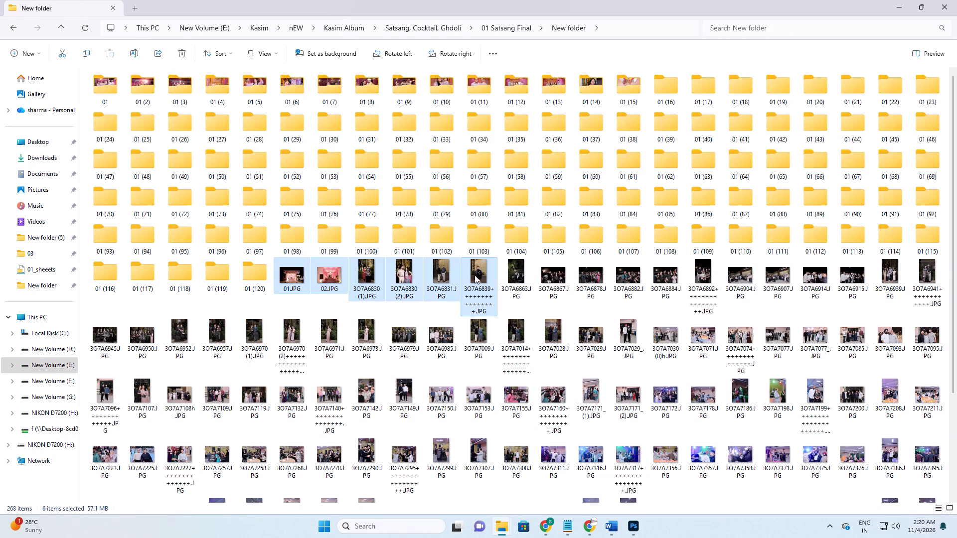
pyautogui.moveTo(480, 273); pyautogui.dragTo(658, 90)
# Move the six photos 3O7A6863 through 3O7A6892 into folder 01 (17).
pyautogui.click(478, 285)
pyautogui.keyDown('ctrl'); pyautogui.keyDown('shift'); pyautogui.click(297, 276); pyautogui.keyUp('shift'); pyautogui.keyUp('ctrl')
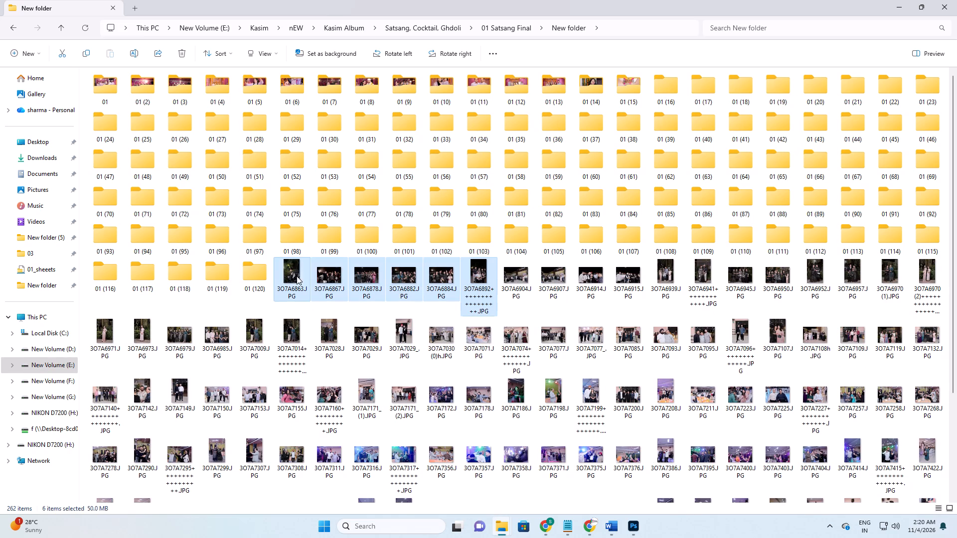
pyautogui.moveTo(292, 273); pyautogui.dragTo(713, 88)
# Move the six photos 3O7A6904 through 3O7A6941 into folder 01 (18) and refresh the listing.
pyautogui.click(481, 289)
pyautogui.keyDown('ctrl'); pyautogui.keyDown('shift'); pyautogui.click(297, 284); pyautogui.keyUp('shift'); pyautogui.keyUp('ctrl')
pyautogui.moveTo(292, 280); pyautogui.dragTo(623, 312)
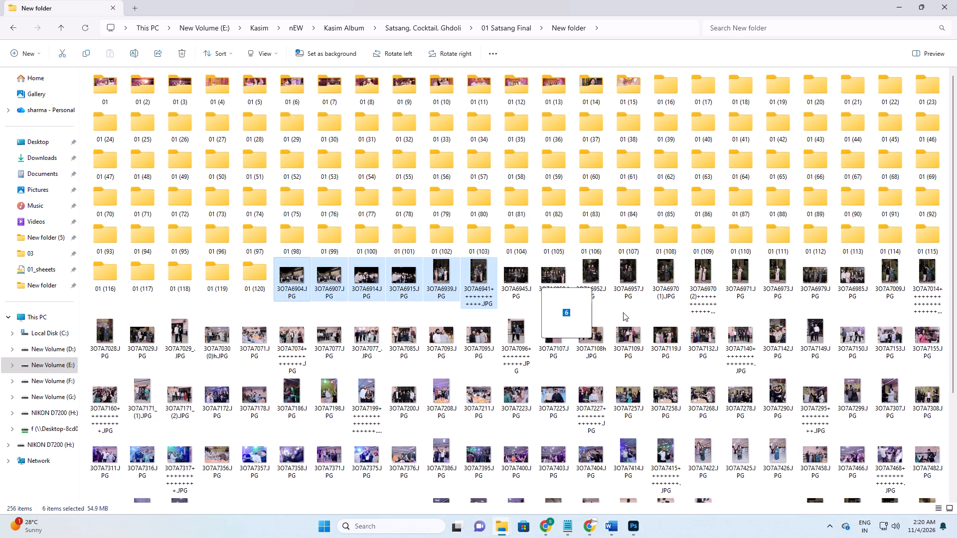
pyautogui.moveTo(623, 312); pyautogui.dragTo(636, 84)
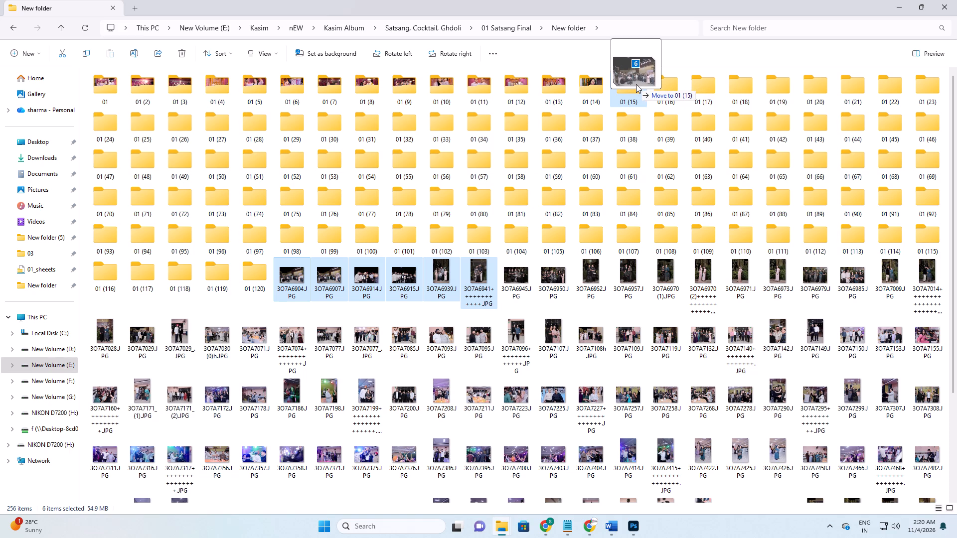
pyautogui.moveTo(636, 84); pyautogui.dragTo(744, 86)
pyautogui.rightClick(759, 115)
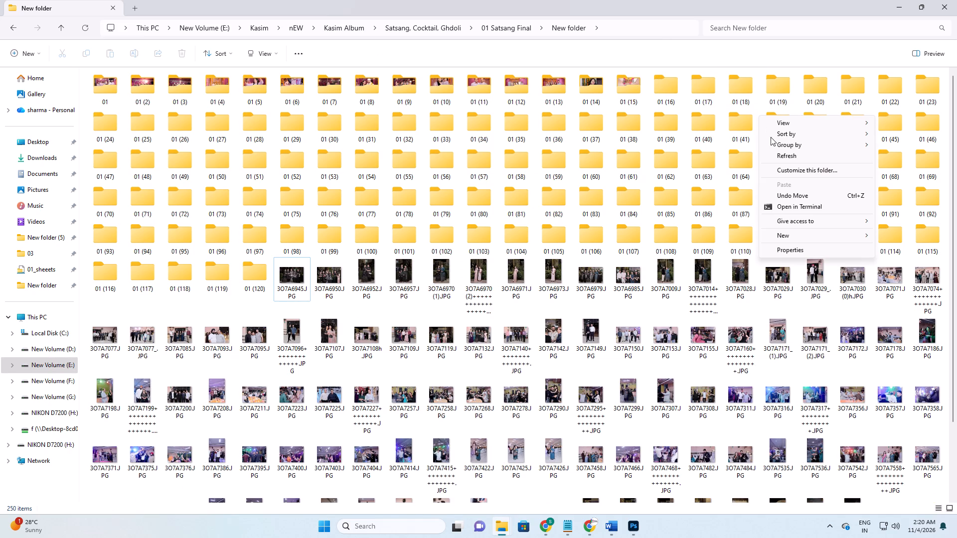
pyautogui.click(780, 152)
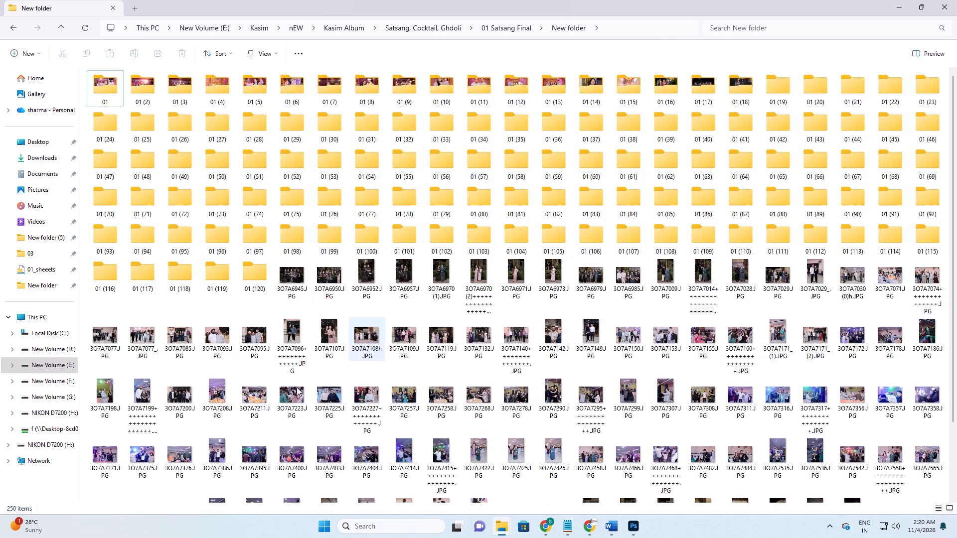
# Move the six photos 3O7A6945 through 3O7A6970 (2) into folder 01 (19).
pyautogui.click(294, 278)
pyautogui.keyDown('ctrl'); pyautogui.keyDown('shift'); pyautogui.click(483, 280); pyautogui.keyUp('shift'); pyautogui.keyUp('ctrl')
pyautogui.moveTo(470, 273); pyautogui.dragTo(777, 79)
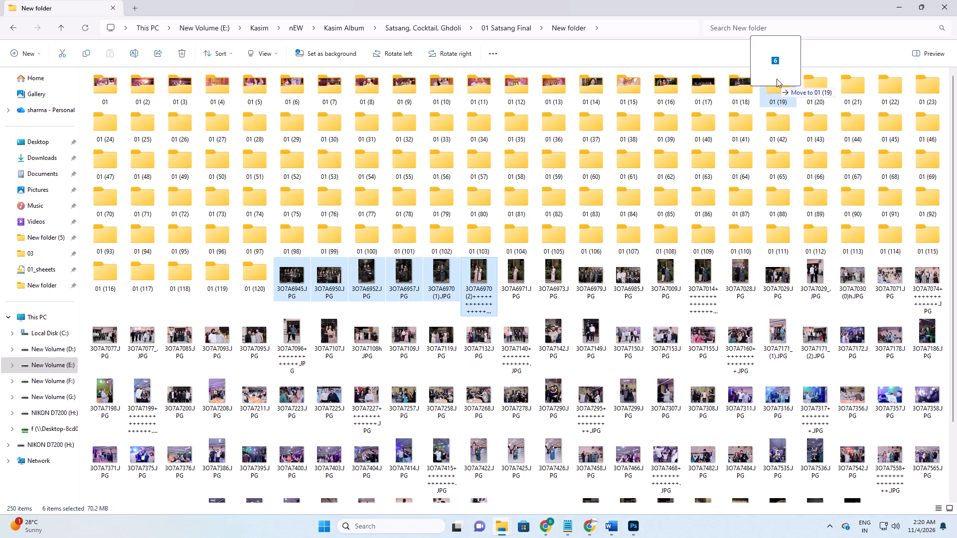
pyautogui.moveTo(777, 79); pyautogui.dragTo(778, 83)
# Move the six photos 3O7A6971 through 3O7A7014 into folder 01 (20).
pyautogui.click(301, 278)
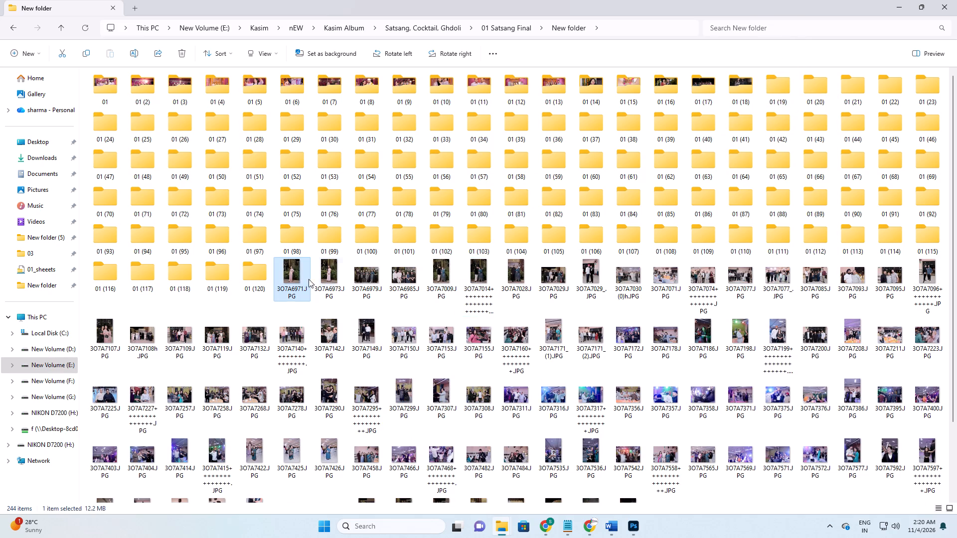
pyautogui.keyDown('ctrl'); pyautogui.keyDown('shift'); pyautogui.click(494, 268); pyautogui.keyUp('shift'); pyautogui.keyUp('ctrl')
pyautogui.moveTo(480, 270); pyautogui.dragTo(823, 82)
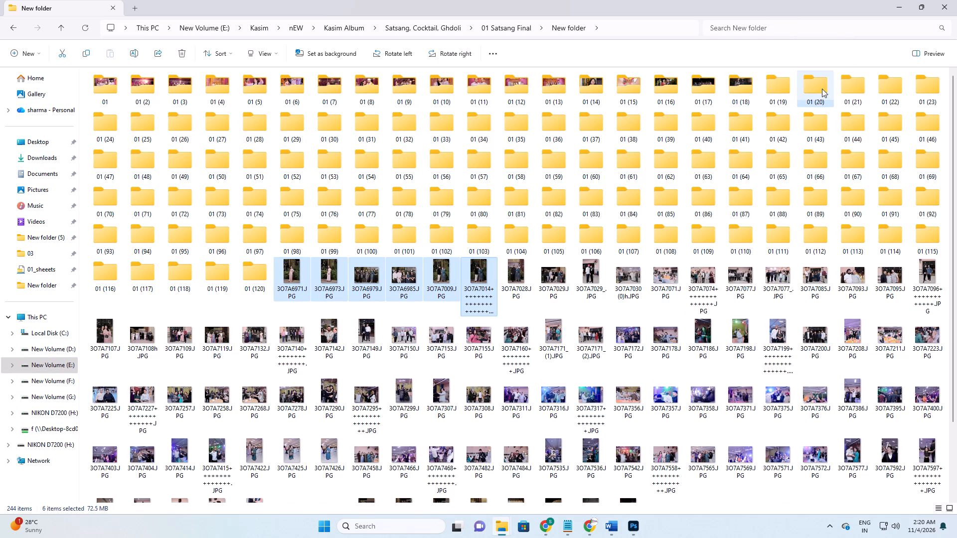
# Move the six photos 3O7A7028 through 3O7A7074 into folder 01 (21).
pyautogui.click(495, 277)
pyautogui.keyDown('ctrl'); pyautogui.keyDown('shift'); pyautogui.click(293, 271); pyautogui.keyUp('shift'); pyautogui.keyUp('ctrl')
pyautogui.moveTo(292, 267); pyautogui.dragTo(844, 132)
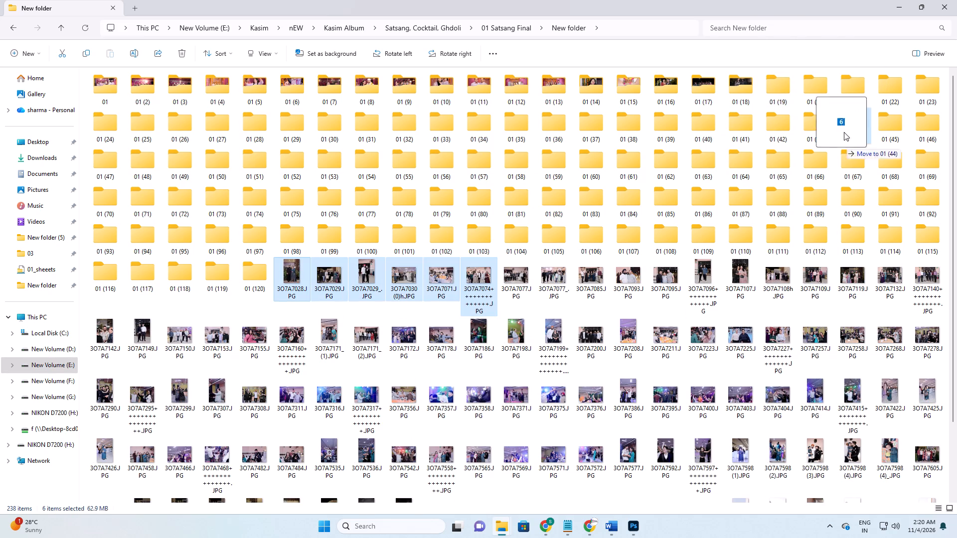
pyautogui.moveTo(844, 132); pyautogui.dragTo(855, 80)
# Move the six photos 3O7A7077 through 3O7A7096 into folder 01 (22).
pyautogui.click(485, 281)
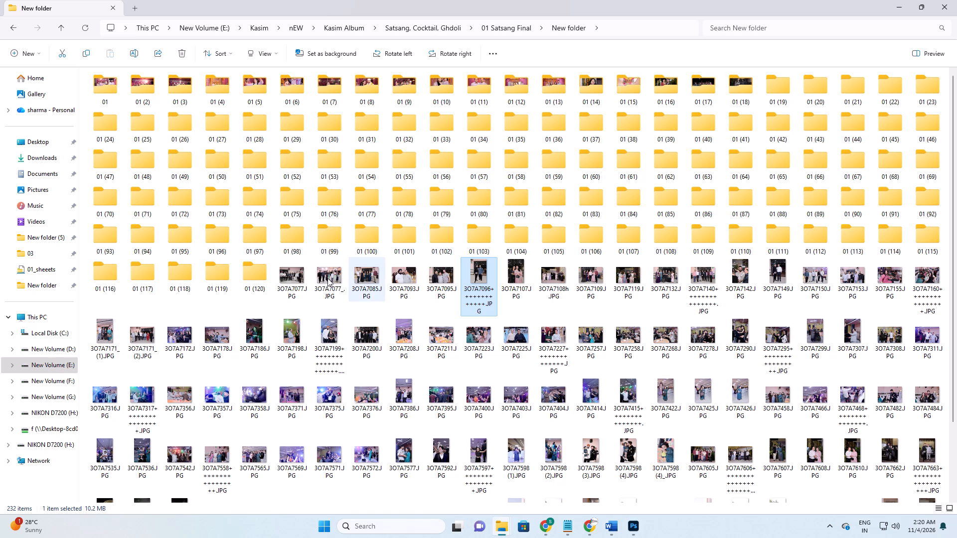
pyautogui.keyDown('ctrl'); pyautogui.keyDown('shift'); pyautogui.click(299, 275); pyautogui.keyUp('shift'); pyautogui.keyUp('ctrl')
pyautogui.moveTo(297, 269); pyautogui.dragTo(888, 84)
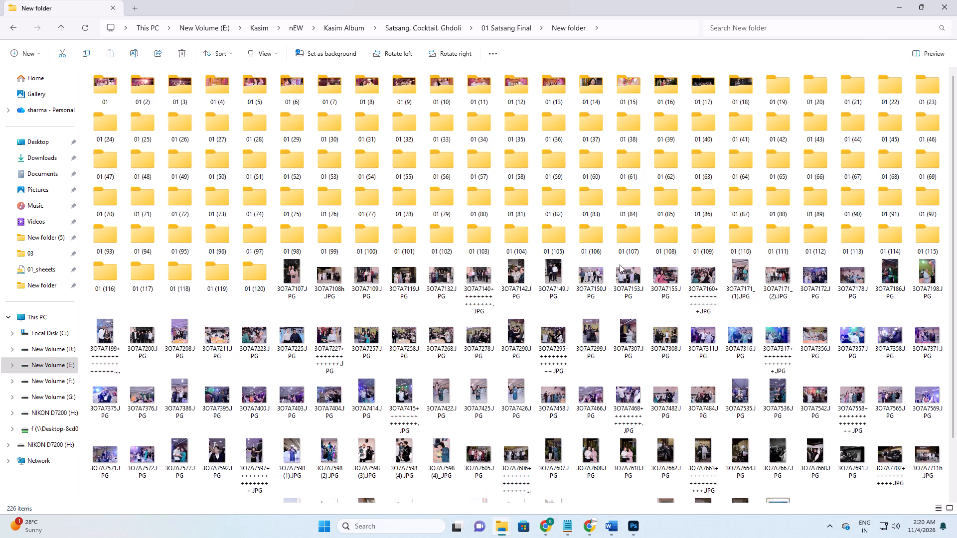
# Move the six photos 3O7A7107 through 3O7A7140 into folder 01 (23).
pyautogui.click(481, 281)
pyautogui.keyDown('ctrl'); pyautogui.keyDown('shift'); pyautogui.click(304, 277); pyautogui.keyUp('shift'); pyautogui.keyUp('ctrl')
pyautogui.moveTo(295, 275); pyautogui.dragTo(956, 99)
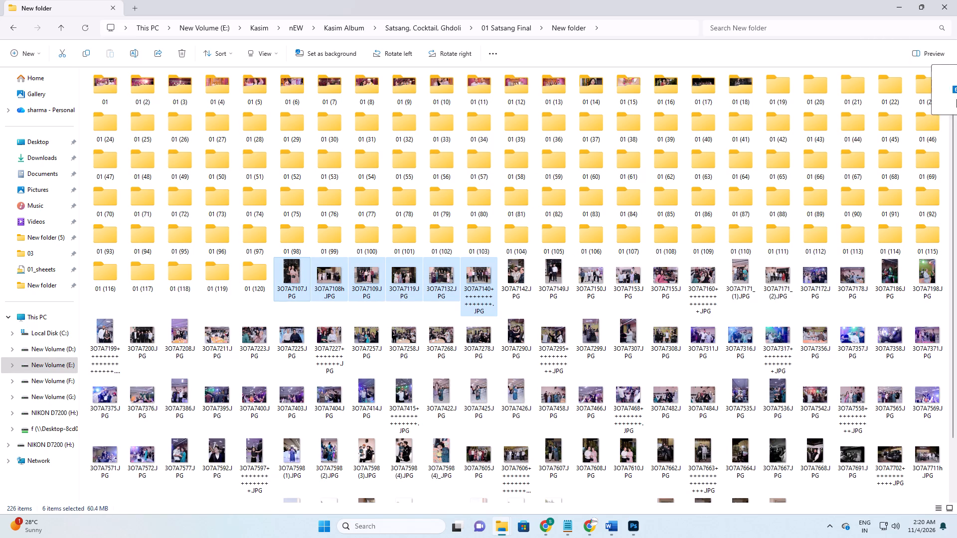
pyautogui.moveTo(956, 99); pyautogui.dragTo(930, 94)
# Move the six photos 3O7A7142 through 3O7A7160 into folder 01 (24).
pyautogui.click(293, 268)
pyautogui.keyDown('ctrl'); pyautogui.keyDown('shift'); pyautogui.click(467, 286); pyautogui.keyUp('shift'); pyautogui.keyUp('ctrl')
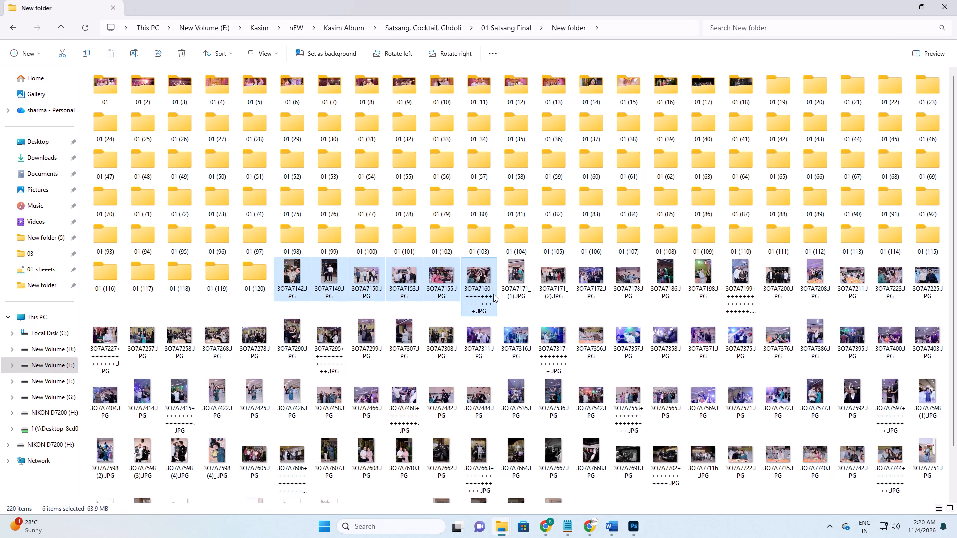
pyautogui.moveTo(297, 284); pyautogui.dragTo(101, 127)
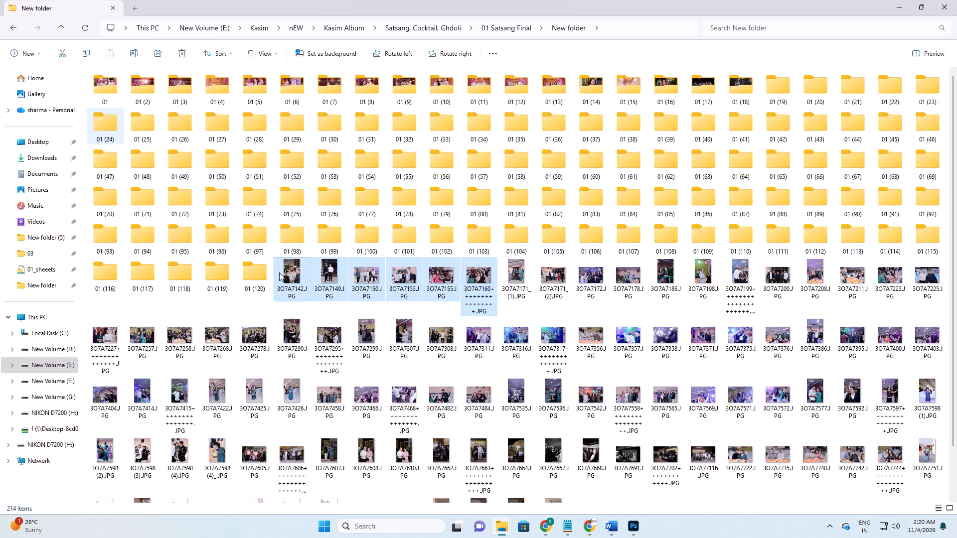
# Move the seven photos 3O7A7171_(1) through 3O7A7199 into folder 01 (25).
pyautogui.click(288, 268)
pyautogui.keyDown('ctrl'); pyautogui.keyDown('shift'); pyautogui.click(530, 284); pyautogui.keyUp('shift'); pyautogui.keyUp('ctrl')
pyautogui.moveTo(285, 281); pyautogui.dragTo(341, 223)
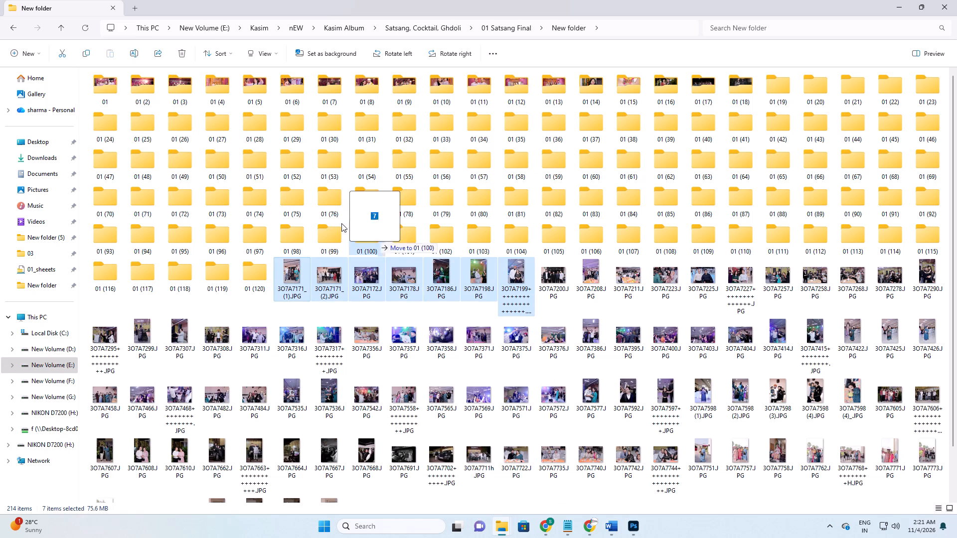
pyautogui.moveTo(341, 223); pyautogui.dragTo(152, 126)
# Move the six photos 3O7A7200 through 3O7A7227 into folder 01 (26).
pyautogui.click(294, 283)
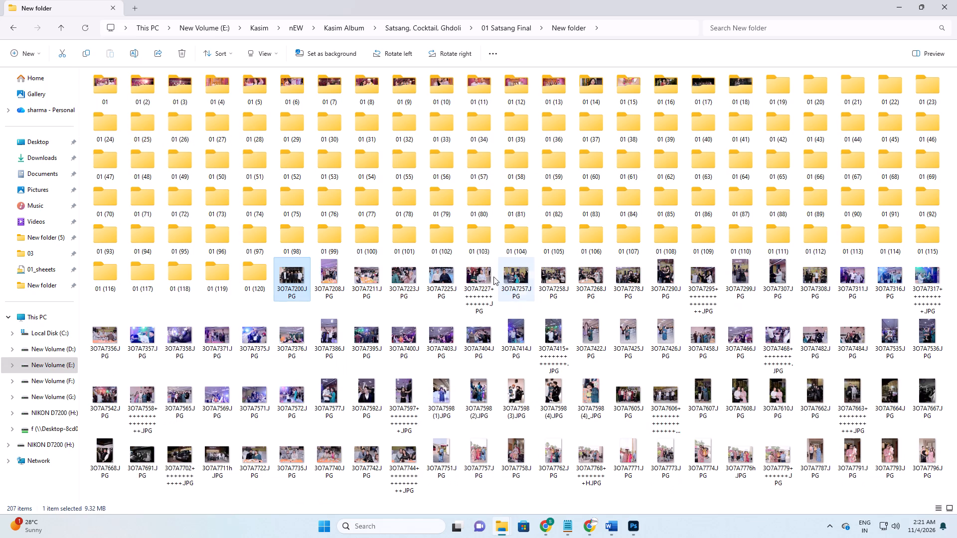
pyautogui.keyDown('ctrl'); pyautogui.keyDown('shift'); pyautogui.click(486, 275); pyautogui.keyUp('shift'); pyautogui.keyUp('ctrl')
pyautogui.moveTo(486, 274); pyautogui.dragTo(215, 158)
pyautogui.press('Escape')
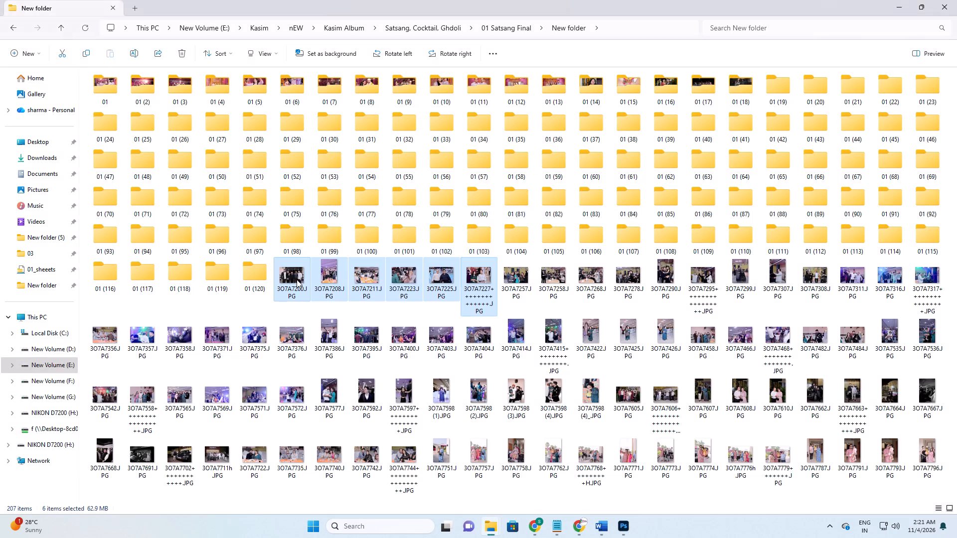
pyautogui.moveTo(297, 279); pyautogui.dragTo(187, 119)
# Move the six photos 3O7A7257 through 3O7A7295 into folder 01 (27).
pyautogui.click(293, 279)
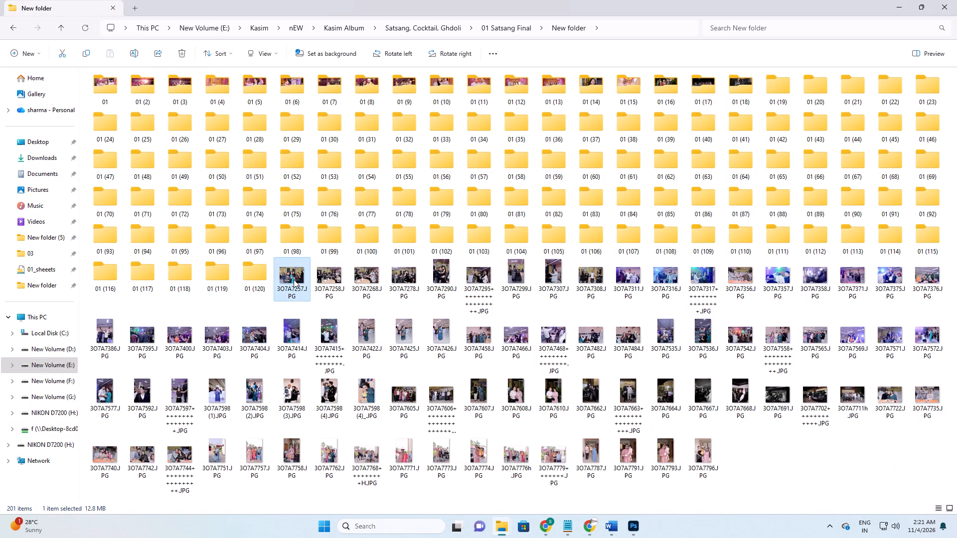
pyautogui.keyDown('ctrl'); pyautogui.keyDown('shift'); pyautogui.click(483, 278); pyautogui.keyUp('shift'); pyautogui.keyUp('ctrl')
pyautogui.moveTo(478, 276); pyautogui.dragTo(230, 122)
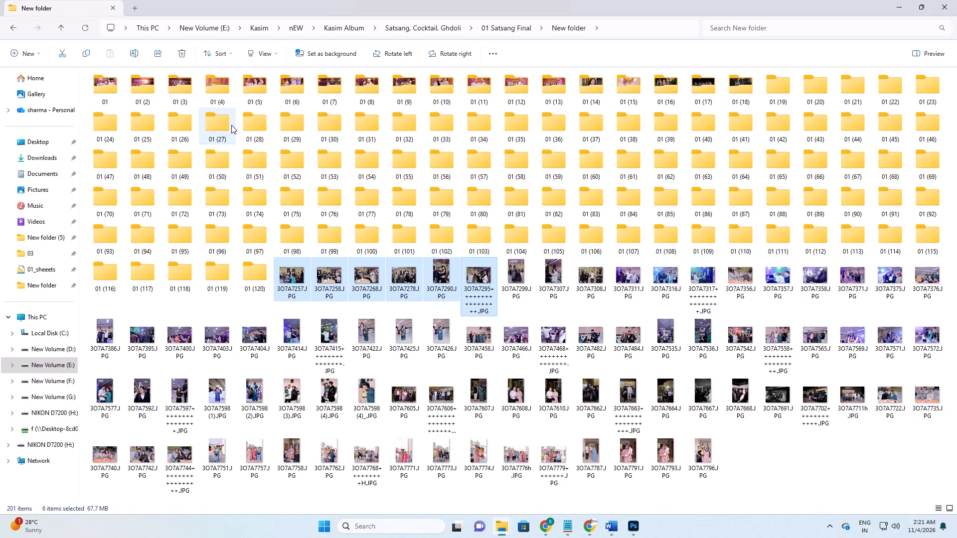
# Move the six photos 3O7A7299 through 3O7A7317 into folder 01 (28).
pyautogui.click(299, 280)
pyautogui.keyDown('ctrl'); pyautogui.keyDown('shift'); pyautogui.click(485, 279); pyautogui.keyUp('shift'); pyautogui.keyUp('ctrl')
pyautogui.moveTo(483, 275); pyautogui.dragTo(219, 115)
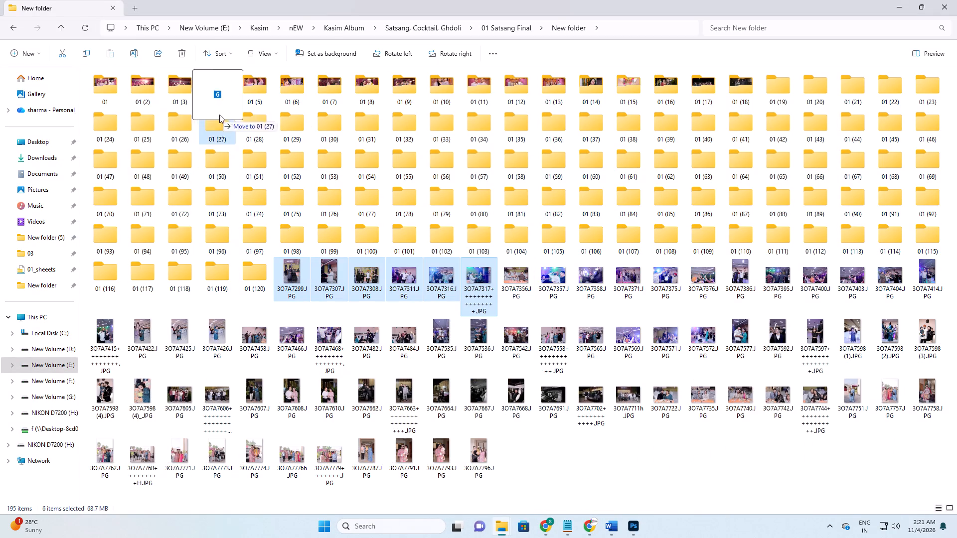
pyautogui.moveTo(219, 115); pyautogui.dragTo(262, 121)
# Enlarge the thumbnails and examine the photos from 3O7A7356 onward to judge which ones belong together on the next sheet.
pyautogui.click(475, 276)
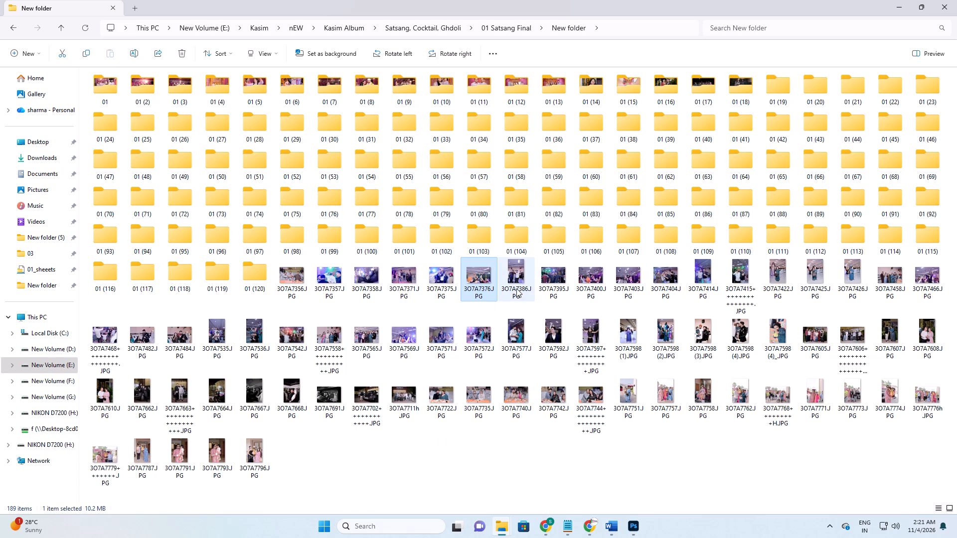
pyautogui.keyDown('ctrl'); pyautogui.scroll(3, 449, 312); pyautogui.keyUp('ctrl')
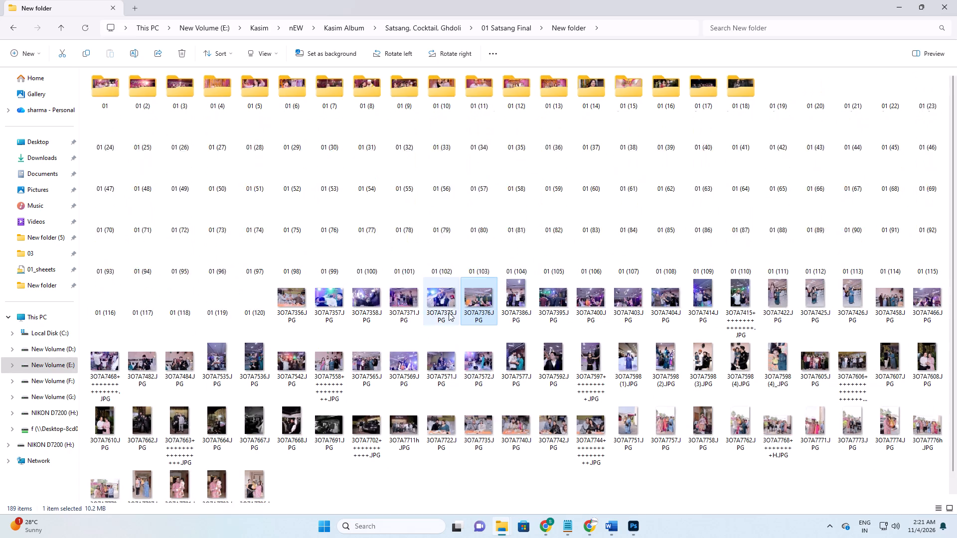
pyautogui.keyDown('ctrl'); pyautogui.scroll(6, 449, 312); pyautogui.keyUp('ctrl')
pyautogui.scroll(-5, 478, 317)
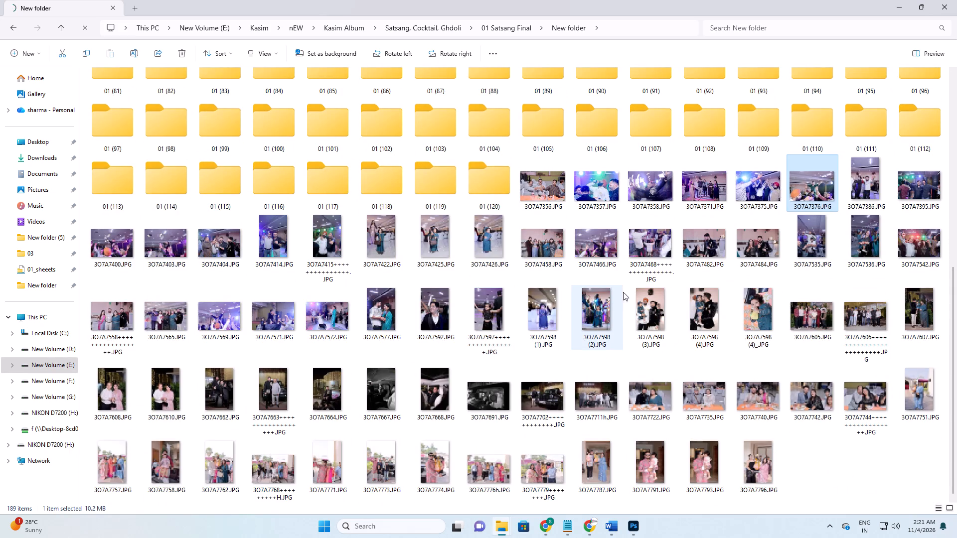
pyautogui.click(544, 192)
pyautogui.keyDown('ctrl'); pyautogui.keyDown('shift'); pyautogui.click(936, 193); pyautogui.keyUp('shift'); pyautogui.keyUp('ctrl')
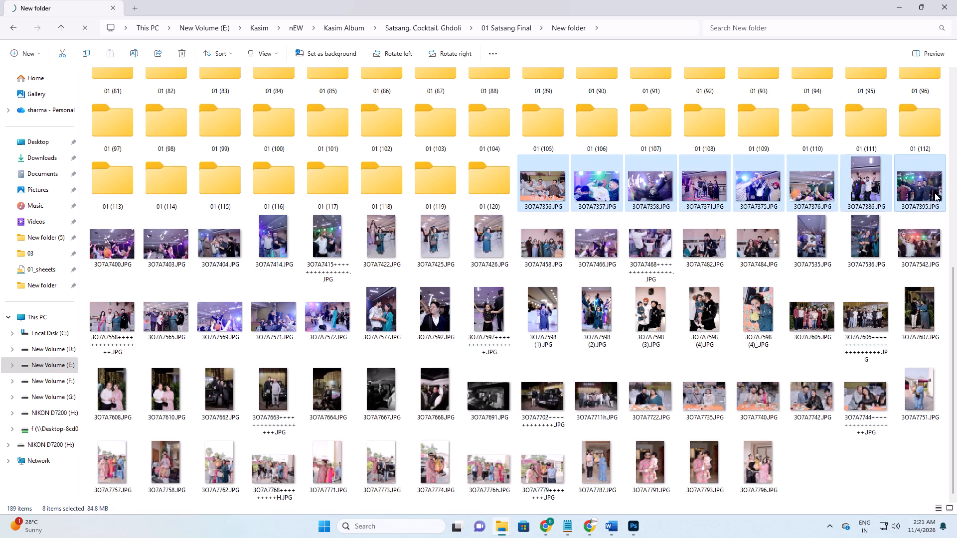
pyautogui.scroll(4, 630, 237)
pyautogui.scroll(-3, 621, 203)
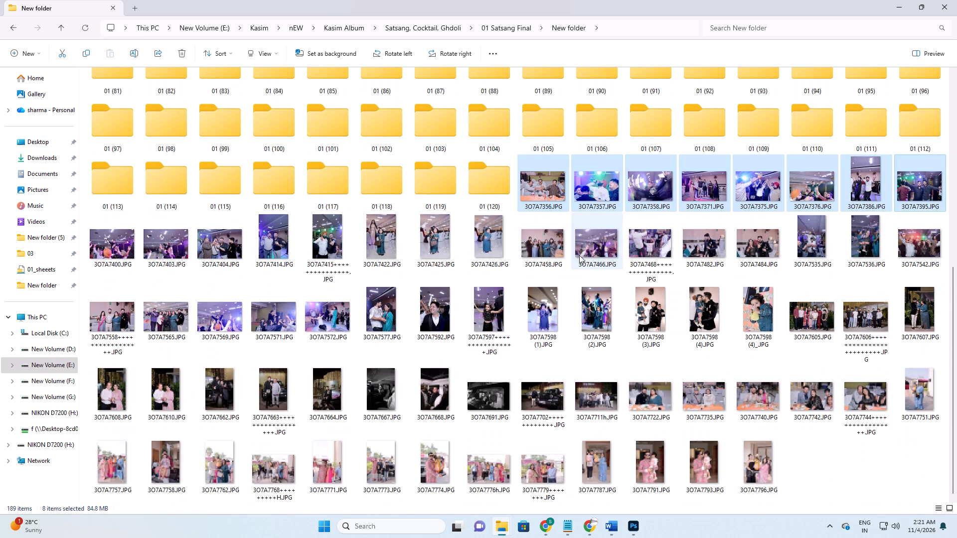
pyautogui.keyDown('ctrl'); pyautogui.keyDown('shift'); pyautogui.click(339, 248); pyautogui.keyUp('shift'); pyautogui.keyUp('ctrl')
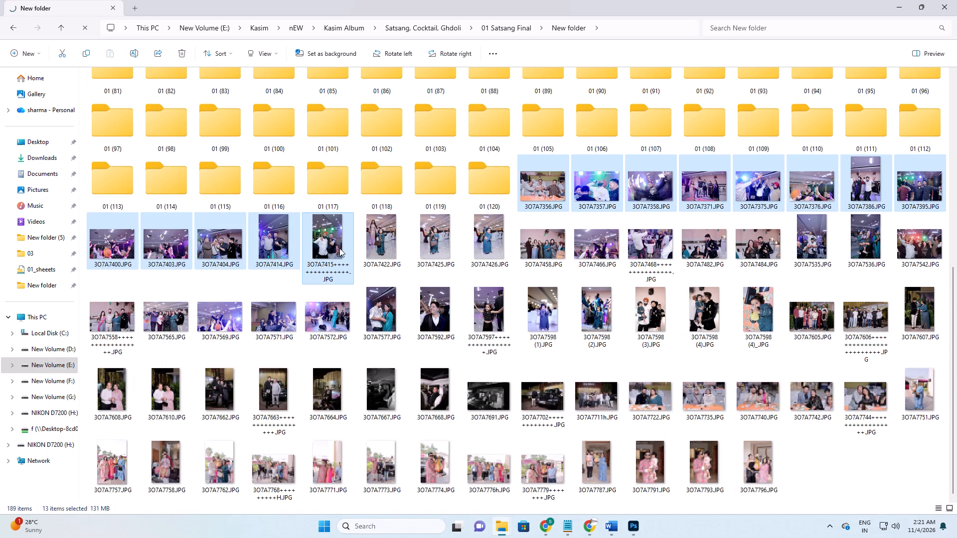
pyautogui.click(547, 187)
pyautogui.keyDown('ctrl'); pyautogui.keyDown('shift'); pyautogui.click(900, 188); pyautogui.keyUp('shift'); pyautogui.keyUp('ctrl')
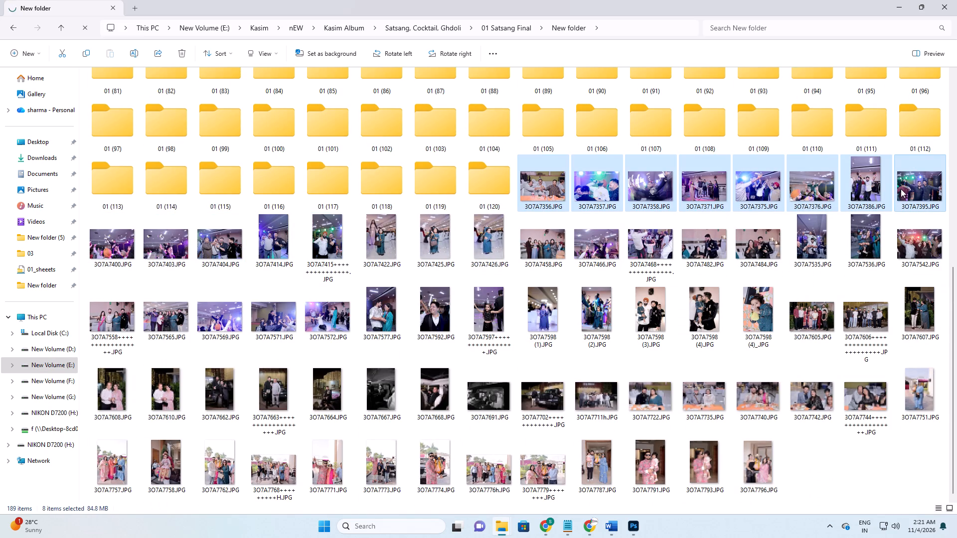
# Check the photo slots of layout templates 28.PSD and 29.PSD in folder 01 of New folder (5).
pyautogui.hotkey('alt', 'Tab')
pyautogui.hotkey('alt', 'Tab')
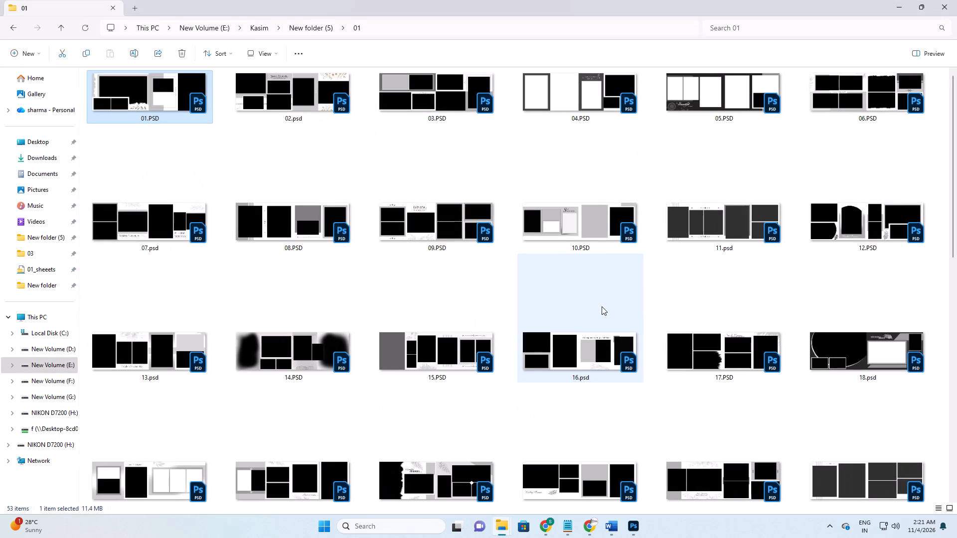
pyautogui.scroll(4, 423, 298)
pyautogui.scroll(-2, 442, 384)
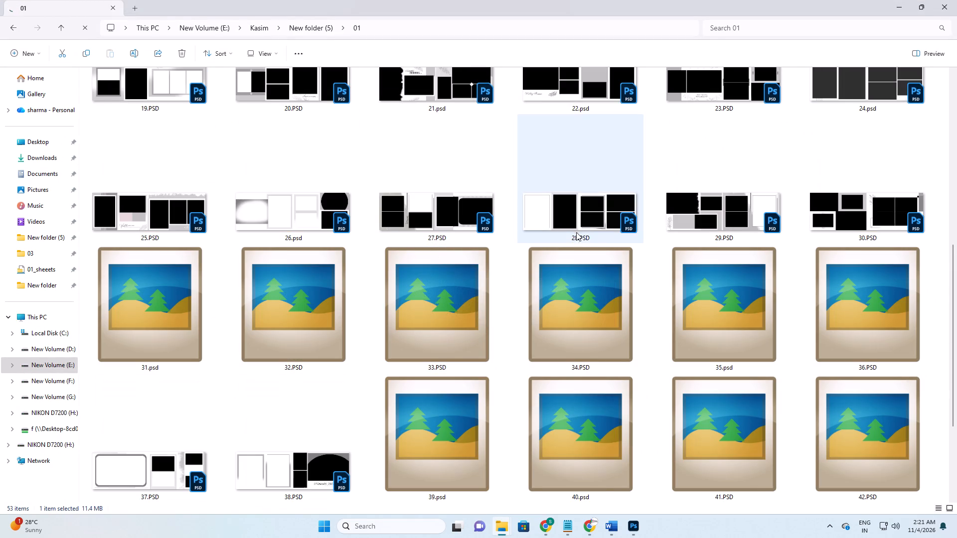
pyautogui.click(613, 219)
pyautogui.click(717, 225)
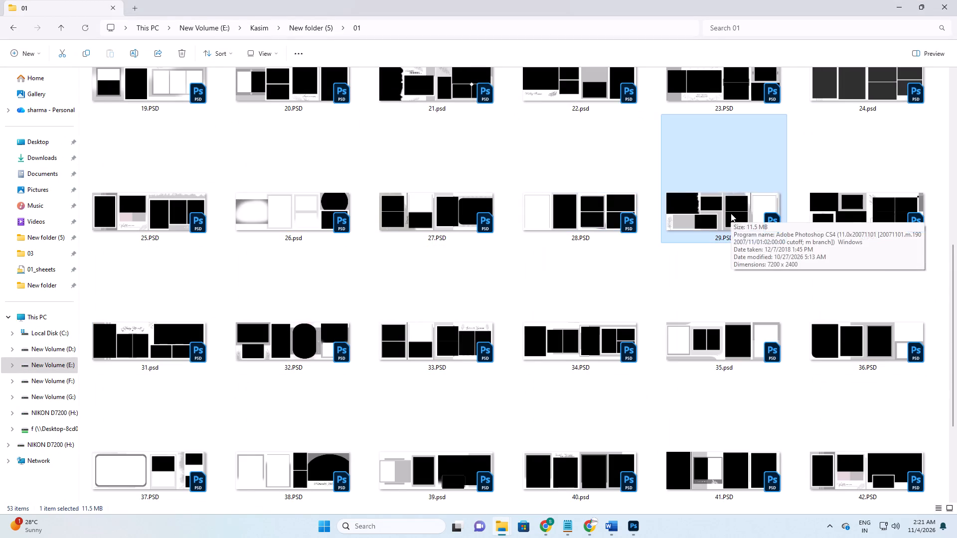
pyautogui.hotkey('alt', 'Tab')
# Compare candidate groups starting at photo 3O7A7356 with the slots of the 28.PSD and 29.PSD layouts and the filled folders.
pyautogui.click(543, 187)
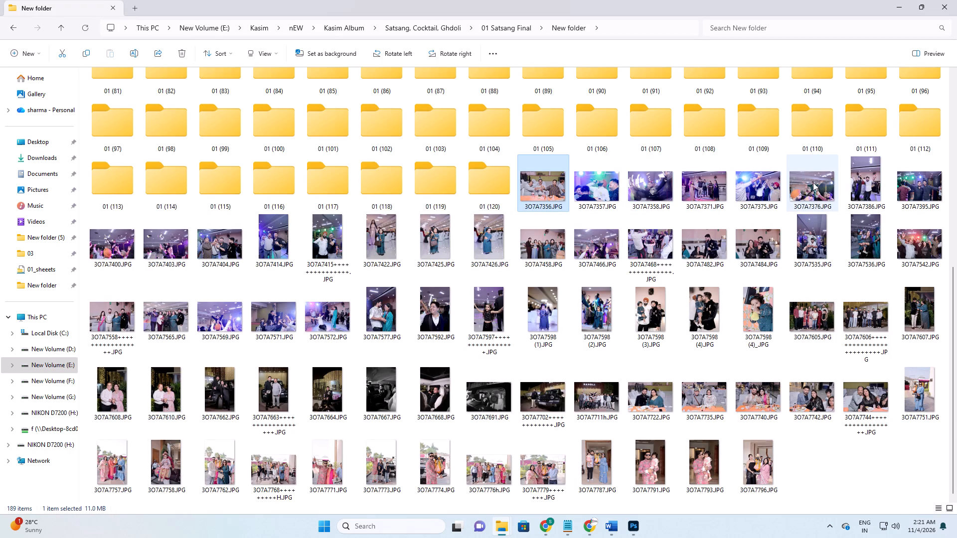
pyautogui.keyDown('ctrl'); pyautogui.keyDown('shift'); pyautogui.click(813, 182); pyautogui.keyUp('shift'); pyautogui.keyUp('ctrl')
pyautogui.keyDown('ctrl'); pyautogui.keyDown('shift'); pyautogui.click(924, 185); pyautogui.keyUp('shift'); pyautogui.keyUp('ctrl')
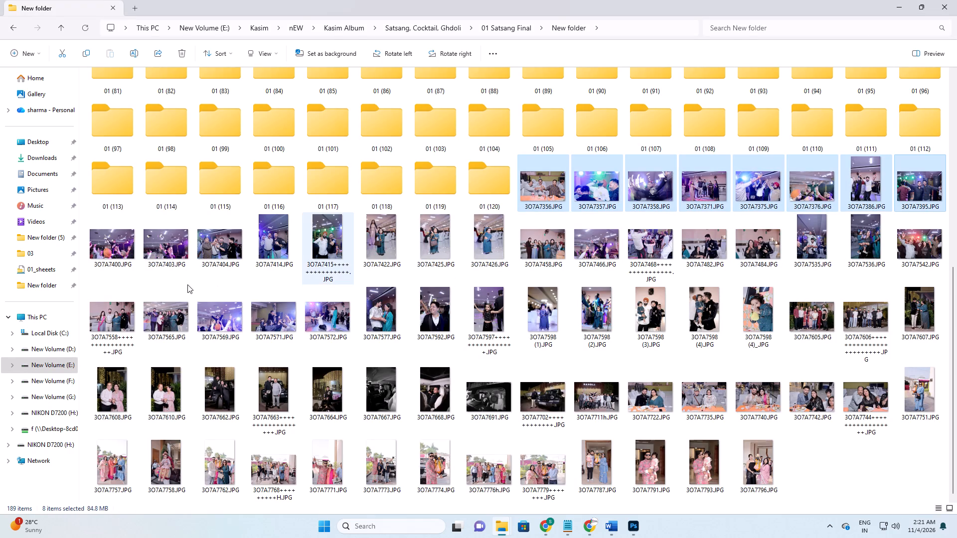
pyautogui.click(812, 193)
pyautogui.keyDown('ctrl'); pyautogui.keyDown('shift'); pyautogui.click(520, 188); pyautogui.keyUp('shift'); pyautogui.keyUp('ctrl')
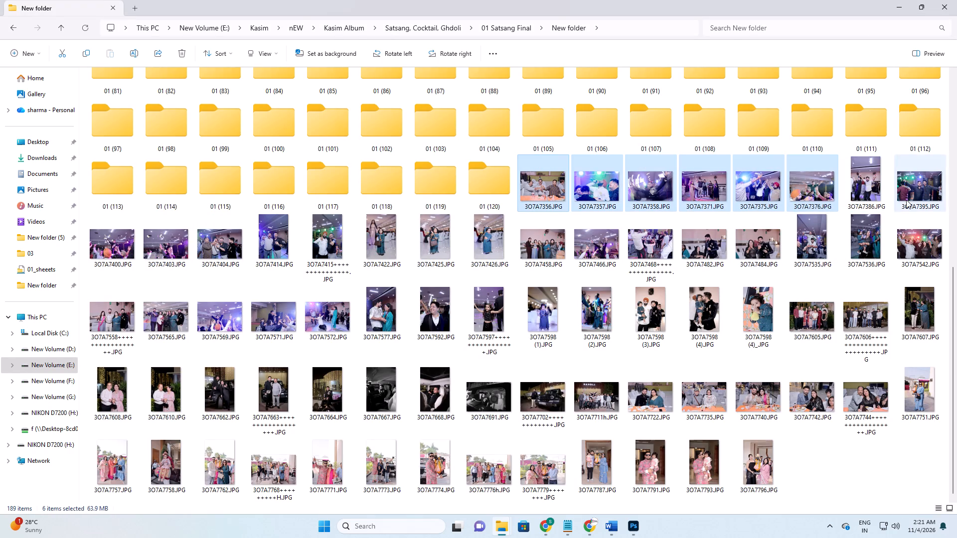
pyautogui.click(867, 192)
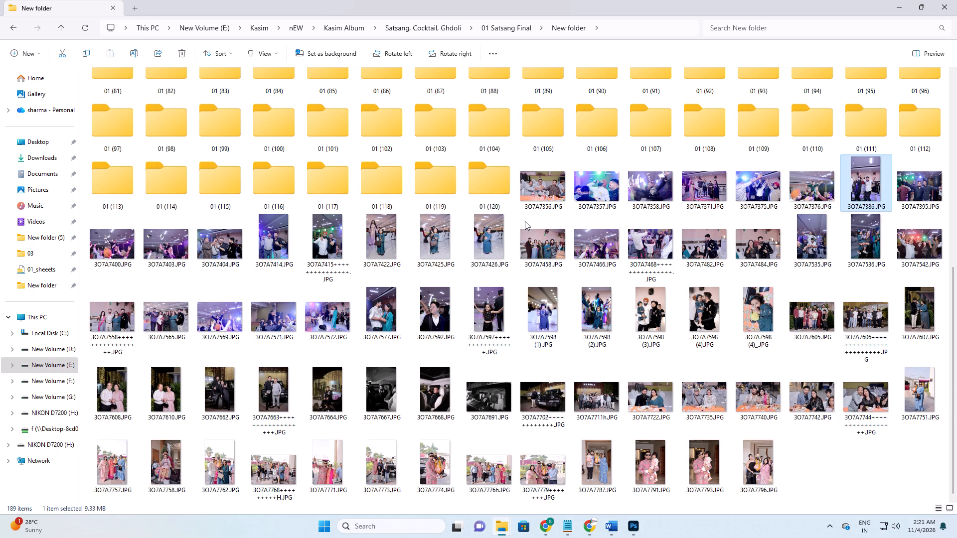
pyautogui.scroll(3, 525, 221)
pyautogui.scroll(-2, 575, 272)
pyautogui.hotkey('alt', 'Tab')
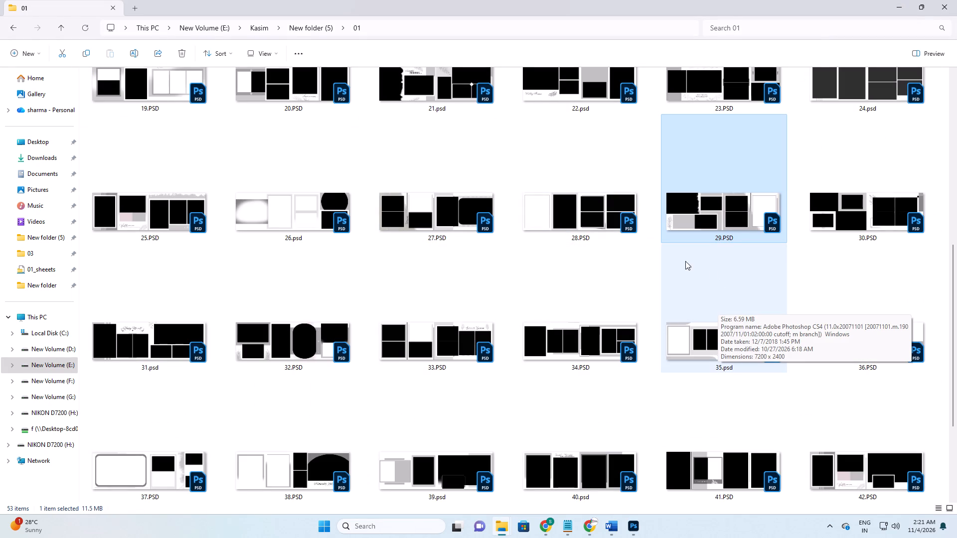
pyautogui.click(620, 214)
pyautogui.hotkey('alt', 'Tab')
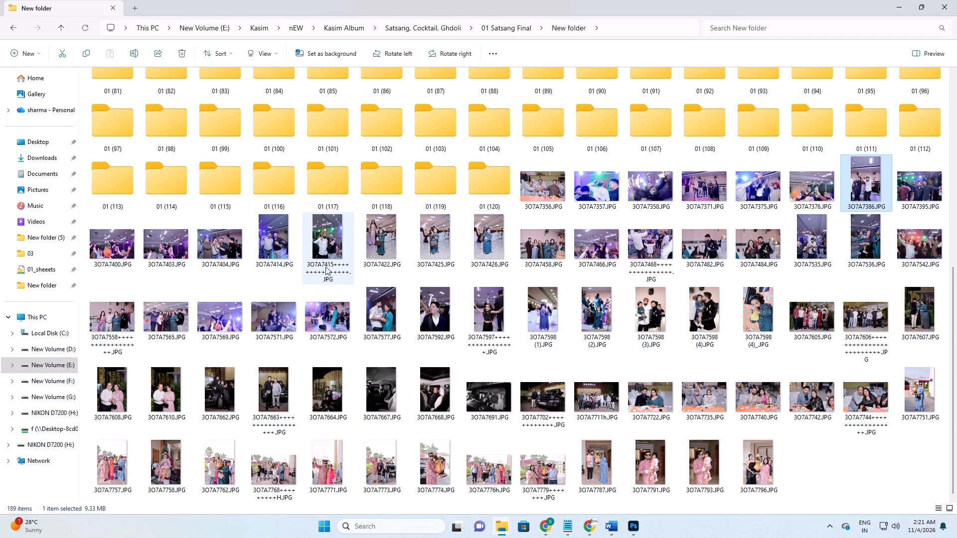
pyautogui.click(558, 189)
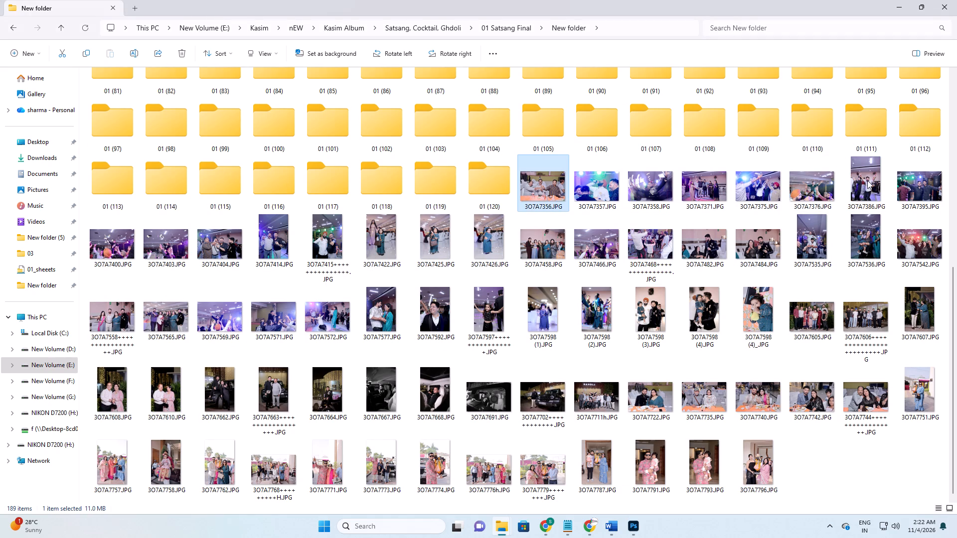
pyautogui.scroll(2, 580, 214)
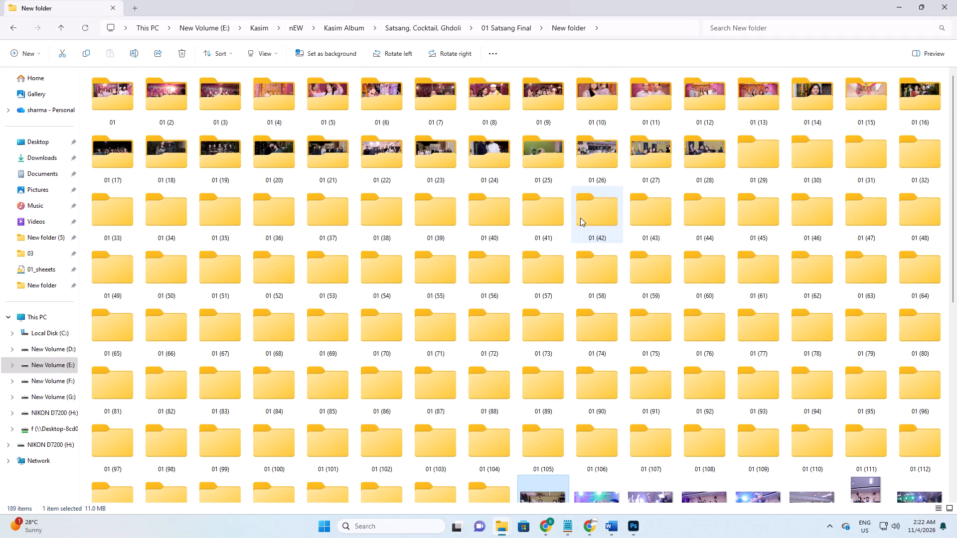
pyautogui.scroll(-2, 580, 218)
# Match the photo group to the 29.PSD layout and move the seven photos 3O7A7356 through 3O7A7386 into folder 01 (29).
pyautogui.click(564, 197)
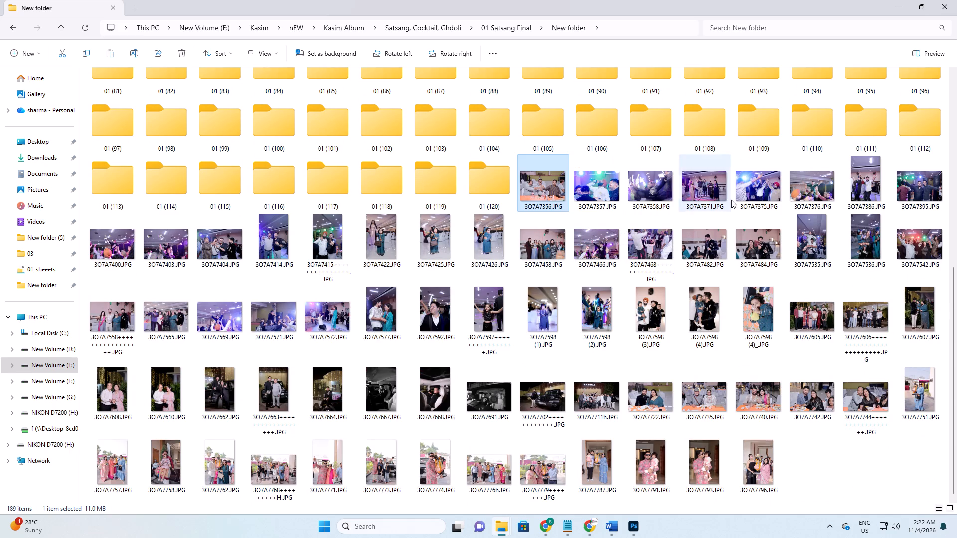
pyautogui.keyDown('ctrl'); pyautogui.keyDown('shift'); pyautogui.click(837, 198); pyautogui.keyUp('shift'); pyautogui.keyUp('ctrl')
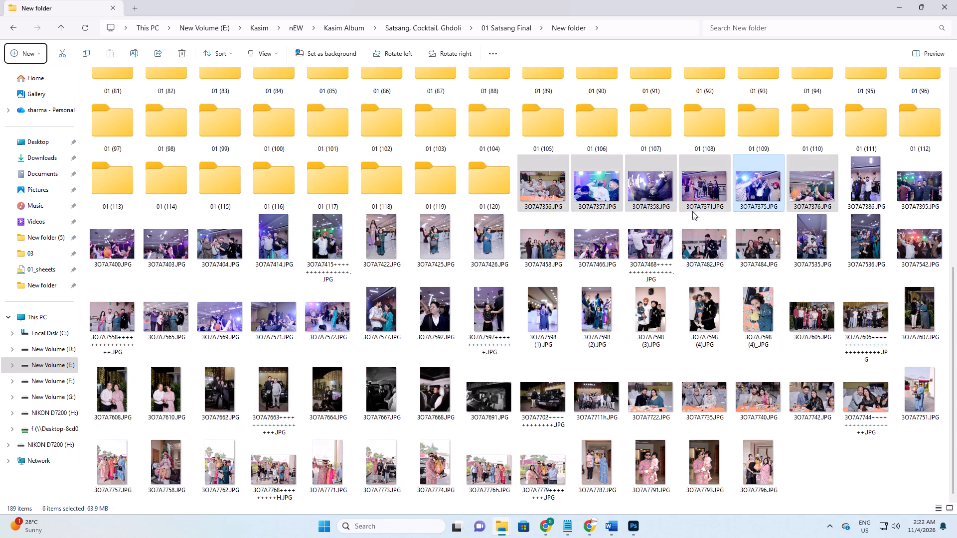
pyautogui.hotkey('alt', 'Tab')
pyautogui.click(756, 221)
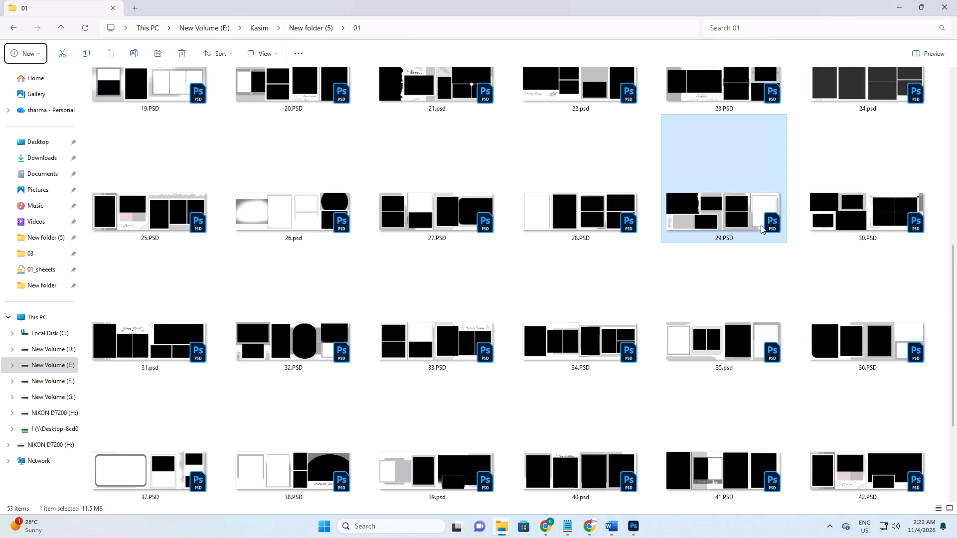
pyautogui.hotkey('alt', 'Tab')
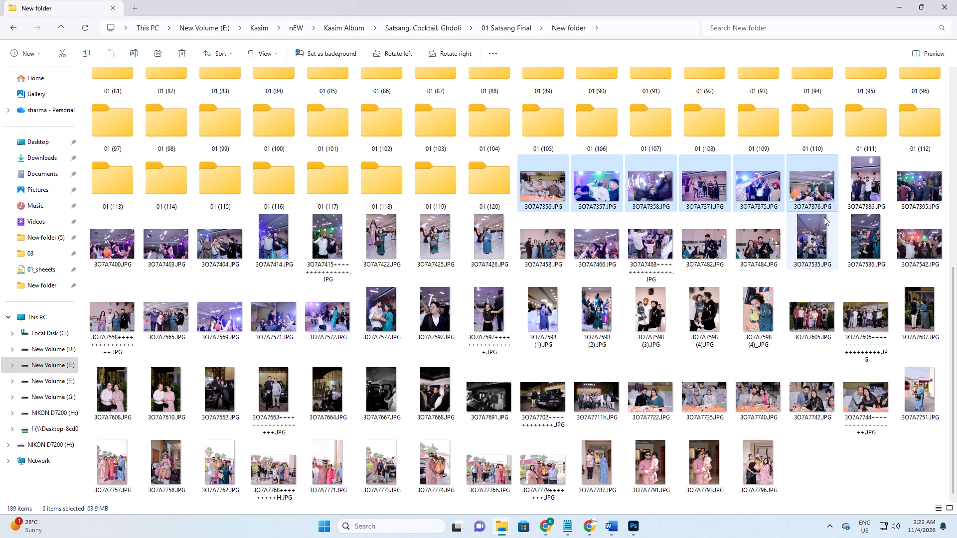
pyautogui.keyDown('ctrl'); pyautogui.click(865, 175); pyautogui.keyUp('ctrl')
pyautogui.hotkey('alt', 'Tab')
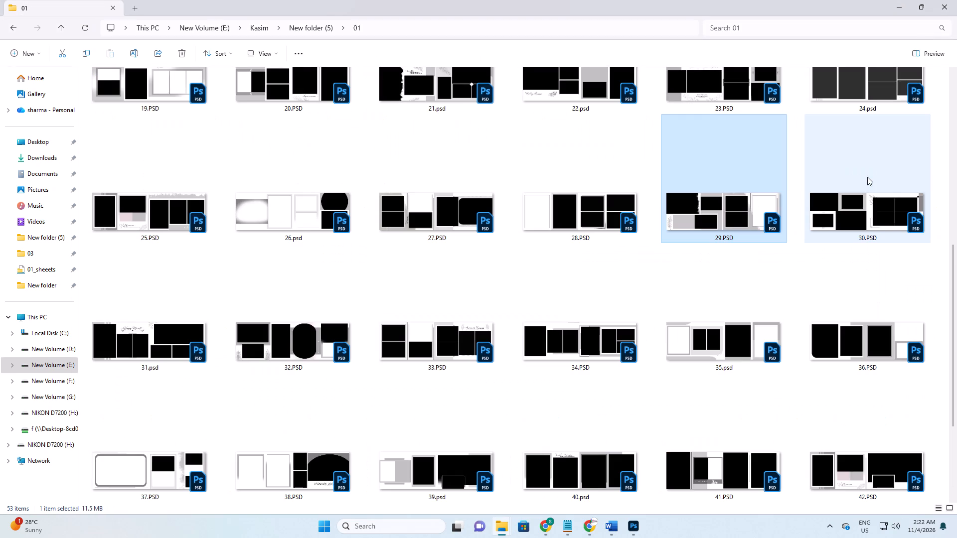
pyautogui.hotkey('alt', 'Tab')
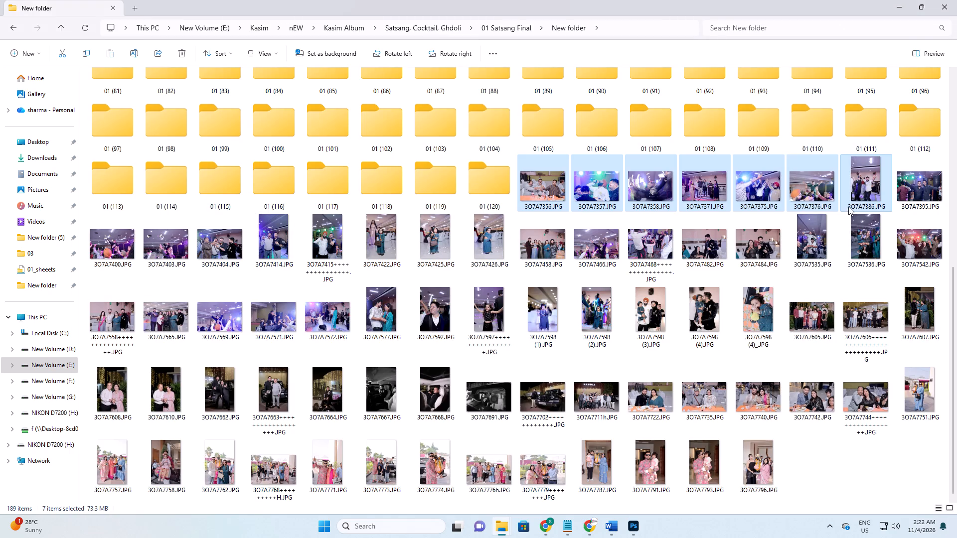
pyautogui.moveTo(540, 189); pyautogui.dragTo(543, 210)
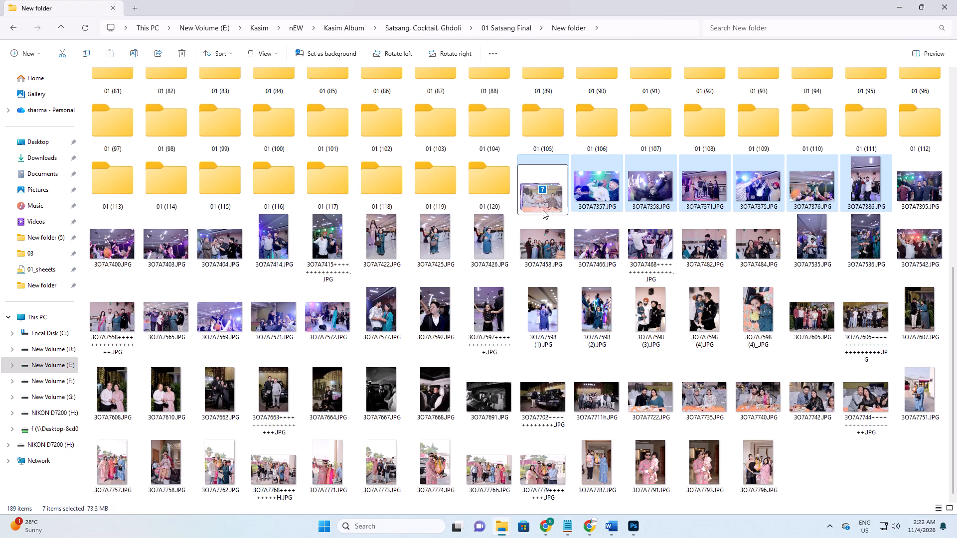
pyautogui.moveTo(543, 210); pyautogui.dragTo(545, 204)
pyautogui.press('Escape')
pyautogui.scroll(1, 557, 218)
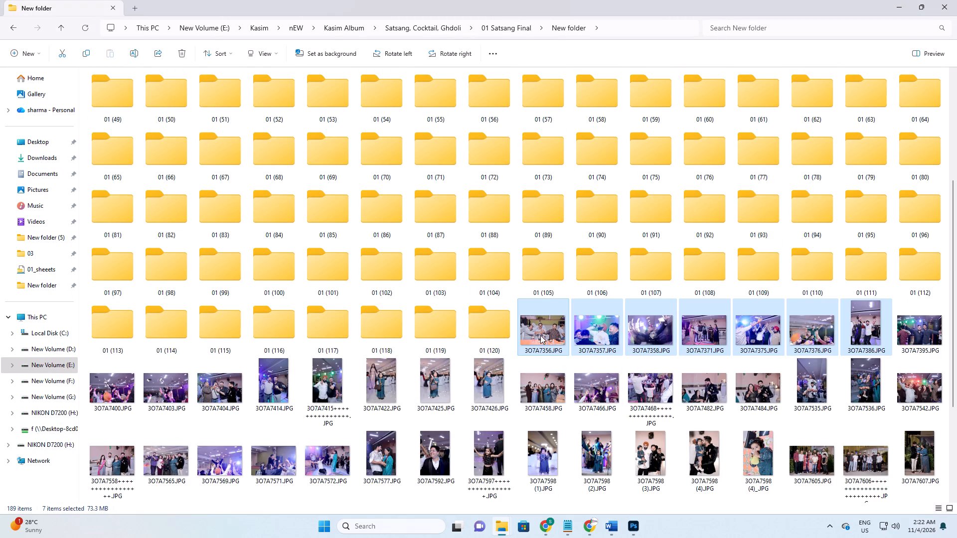
pyautogui.scroll(2, 546, 330)
pyautogui.scroll(-1, 572, 337)
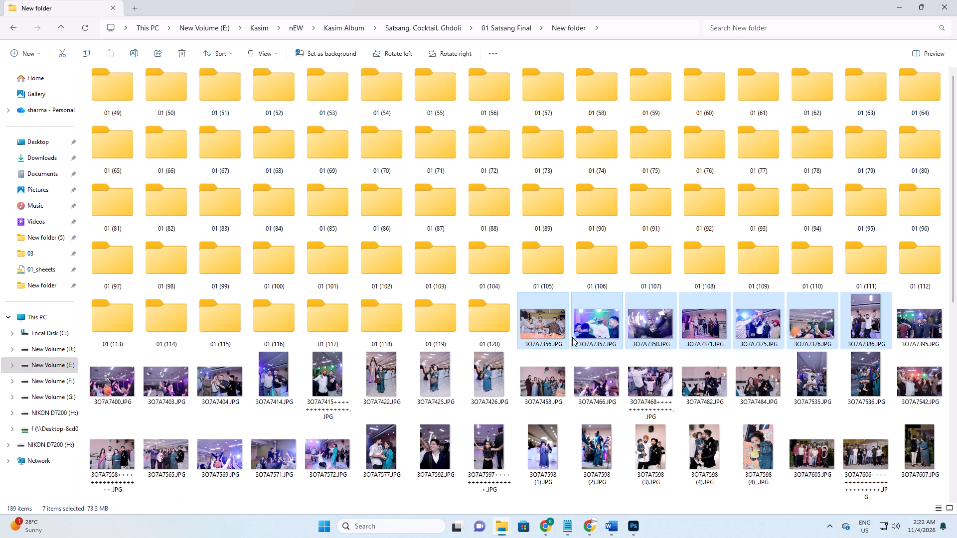
pyautogui.keyDown('ctrl'); pyautogui.scroll(-1, 573, 338); pyautogui.keyUp('ctrl')
pyautogui.scroll(1, 573, 338)
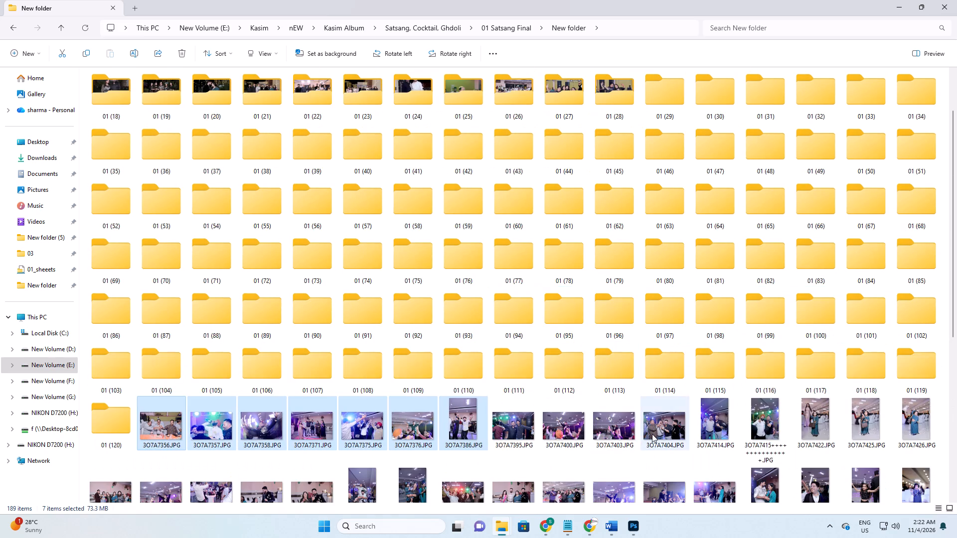
pyautogui.moveTo(473, 419); pyautogui.dragTo(849, 217)
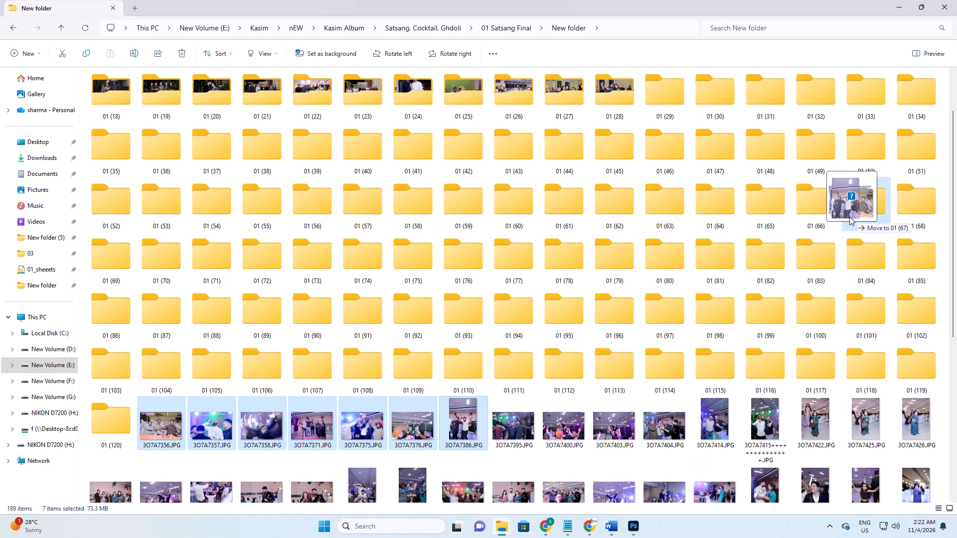
pyautogui.moveTo(849, 217); pyautogui.dragTo(677, 100)
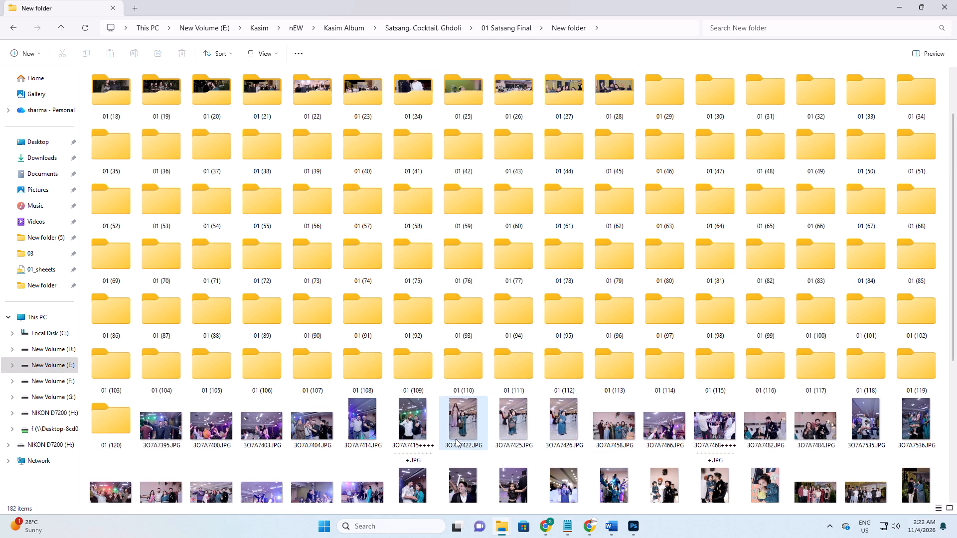
# Move the six photos 3O7A7395 through 3O7A7415 into folder 01 (30), checking the layout templates, and refresh the folder view.
pyautogui.click(402, 416)
pyautogui.keyDown('ctrl'); pyautogui.keyDown('shift'); pyautogui.click(156, 426); pyautogui.keyUp('shift'); pyautogui.keyUp('ctrl')
pyautogui.hotkey('alt', 'Tab')
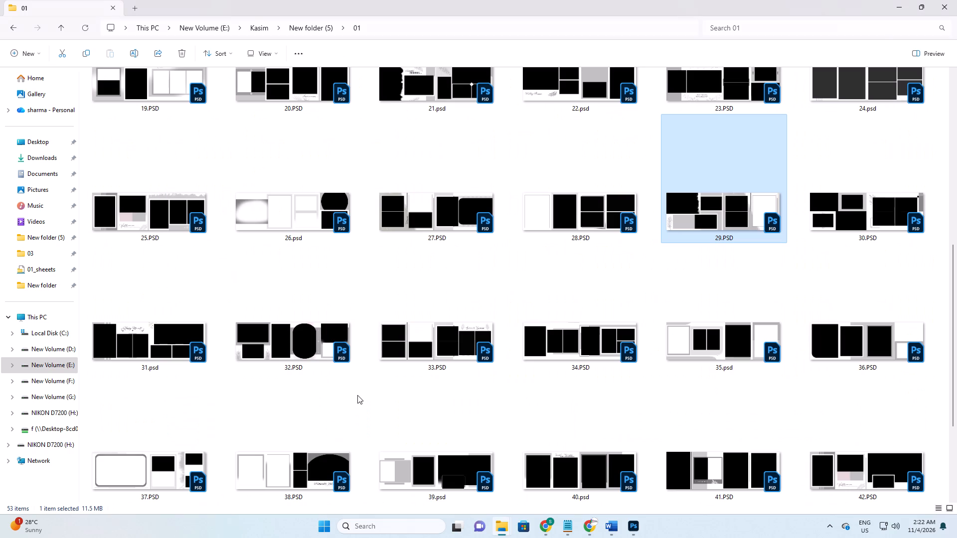
pyautogui.hotkey('alt', 'Tab')
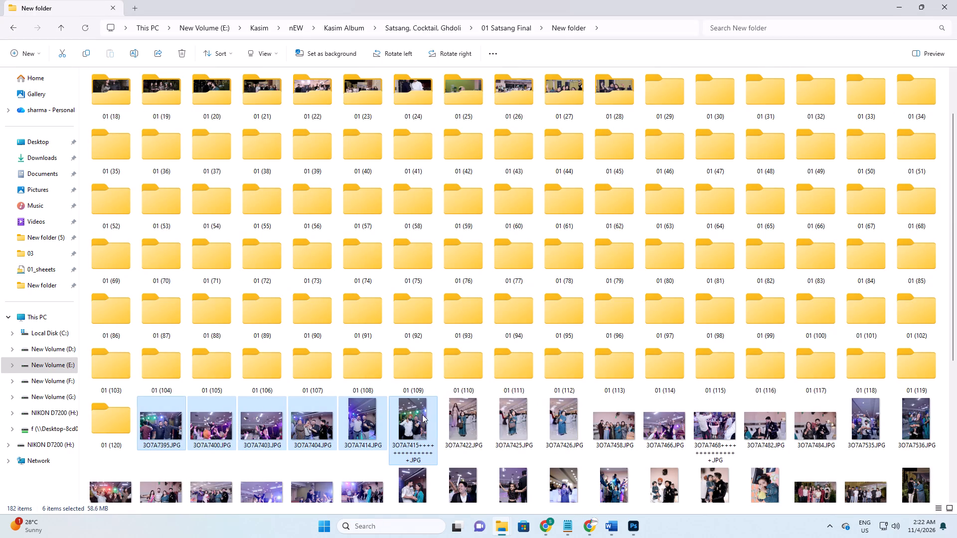
pyautogui.moveTo(406, 425); pyautogui.dragTo(823, 156)
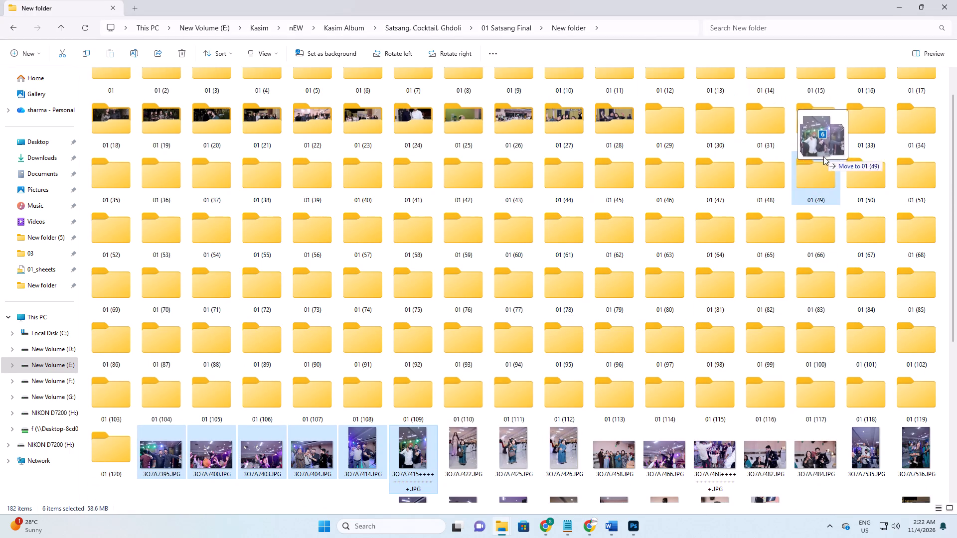
pyautogui.moveTo(823, 156); pyautogui.dragTo(718, 130)
pyautogui.rightClick(690, 146)
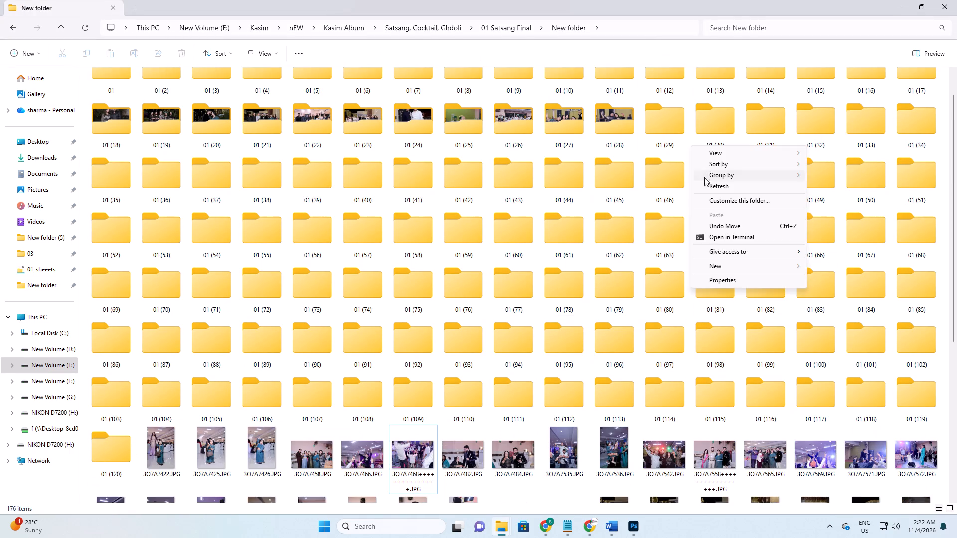
pyautogui.click(710, 188)
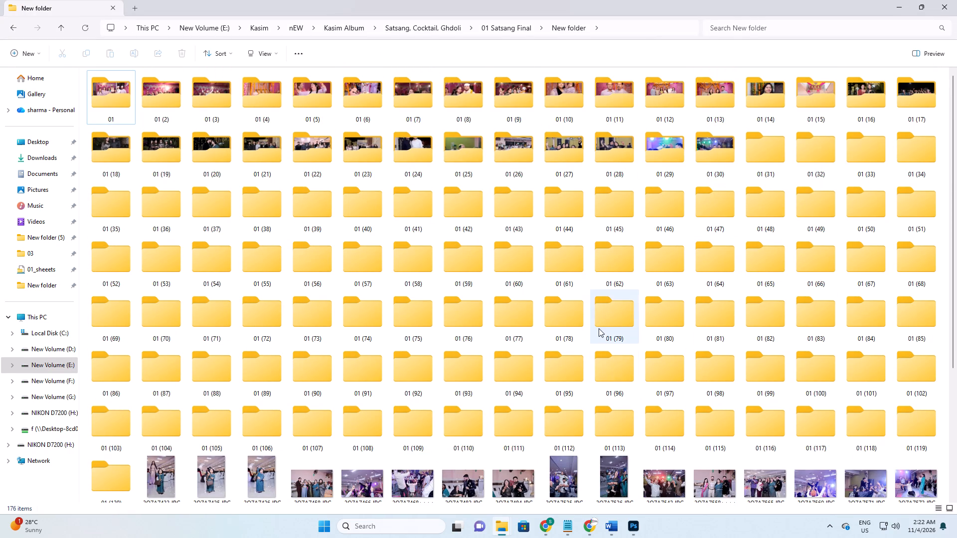
# Move the six photos 3O7A7422 through 3O7A7468 into folder 01 (31) and check that folder's contents.
pyautogui.keyDown('ctrl'); pyautogui.scroll(-2, 594, 368); pyautogui.keyUp('ctrl')
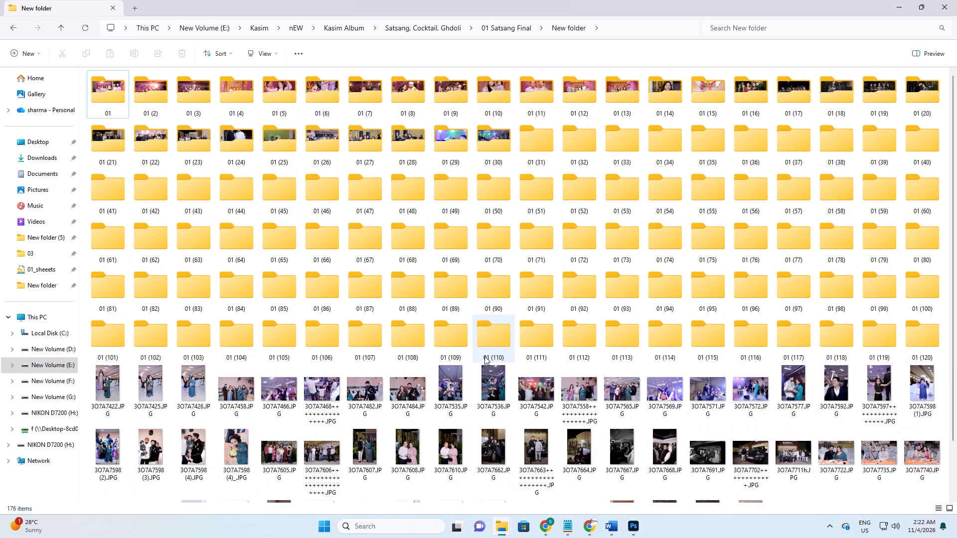
pyautogui.click(110, 385)
pyautogui.keyDown('ctrl'); pyautogui.keyDown('shift'); pyautogui.click(313, 401); pyautogui.keyUp('shift'); pyautogui.keyUp('ctrl')
pyautogui.moveTo(324, 392); pyautogui.dragTo(441, 434)
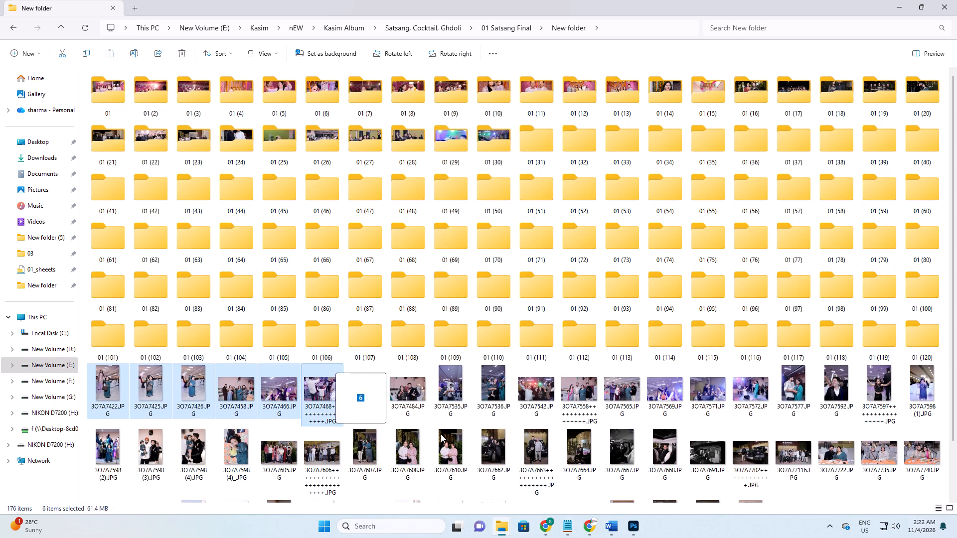
pyautogui.moveTo(441, 434); pyautogui.dragTo(545, 143)
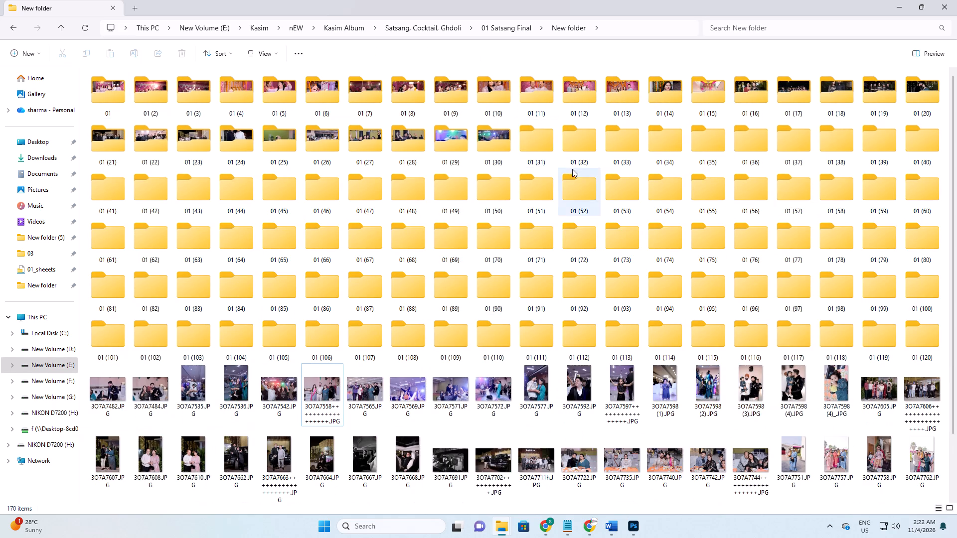
pyautogui.doubleClick(543, 138)
pyautogui.moveTo(550, 156); pyautogui.dragTo(559, 161)
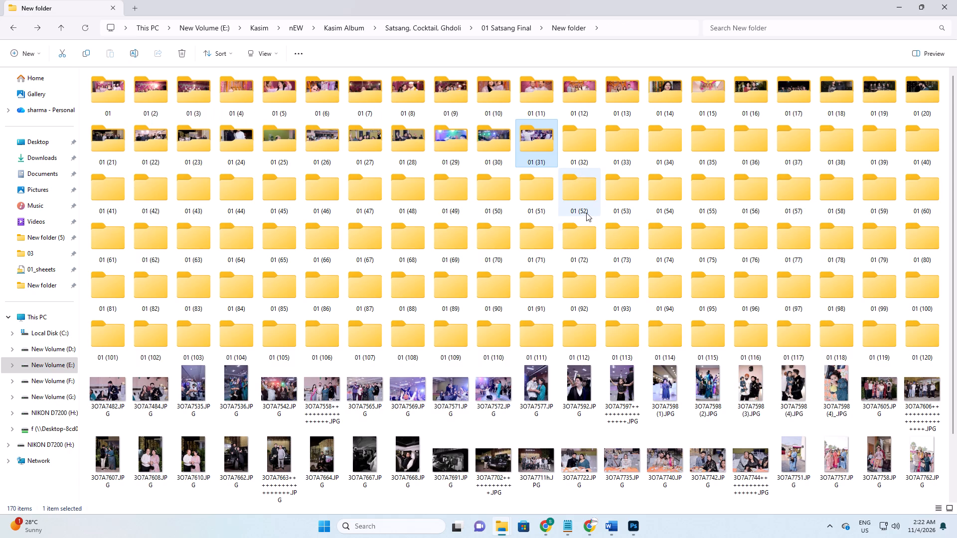
# Move the six photos 3O7A7482 through 3O7A7558 into folder 01 (32).
pyautogui.click(345, 401)
pyautogui.click(325, 401)
pyautogui.keyDown('ctrl'); pyautogui.keyDown('shift'); pyautogui.click(109, 388); pyautogui.keyUp('shift'); pyautogui.keyUp('ctrl')
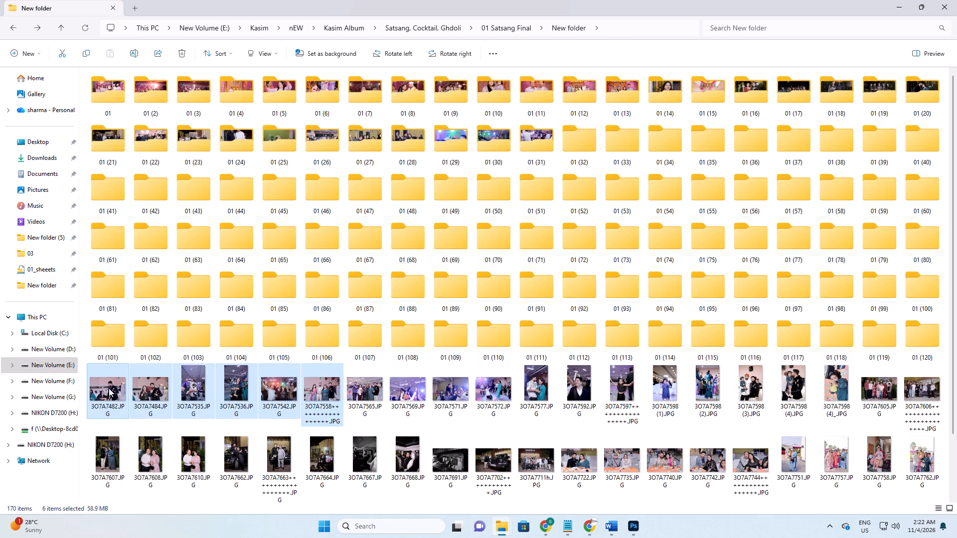
pyautogui.moveTo(109, 387); pyautogui.dragTo(625, 237)
pyautogui.press('Escape')
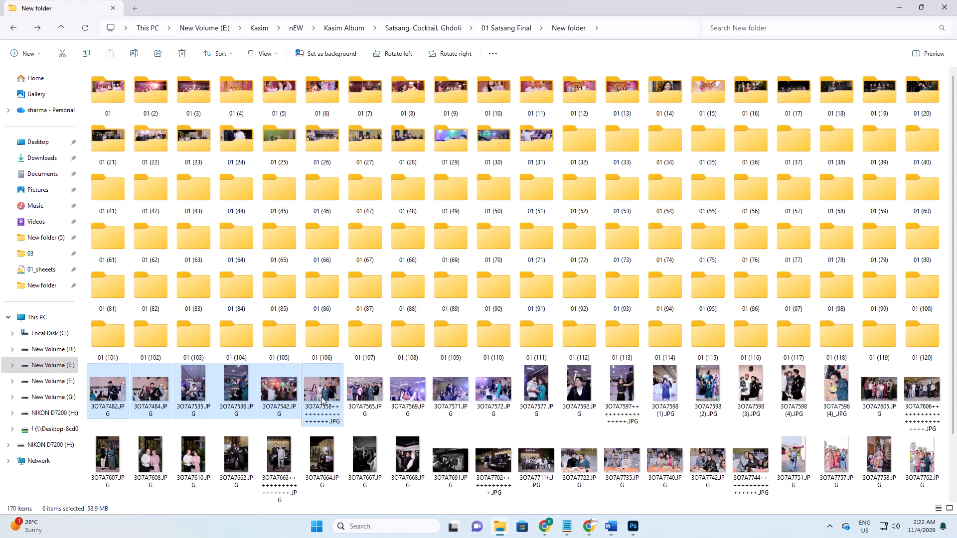
pyautogui.moveTo(321, 397); pyautogui.dragTo(570, 136)
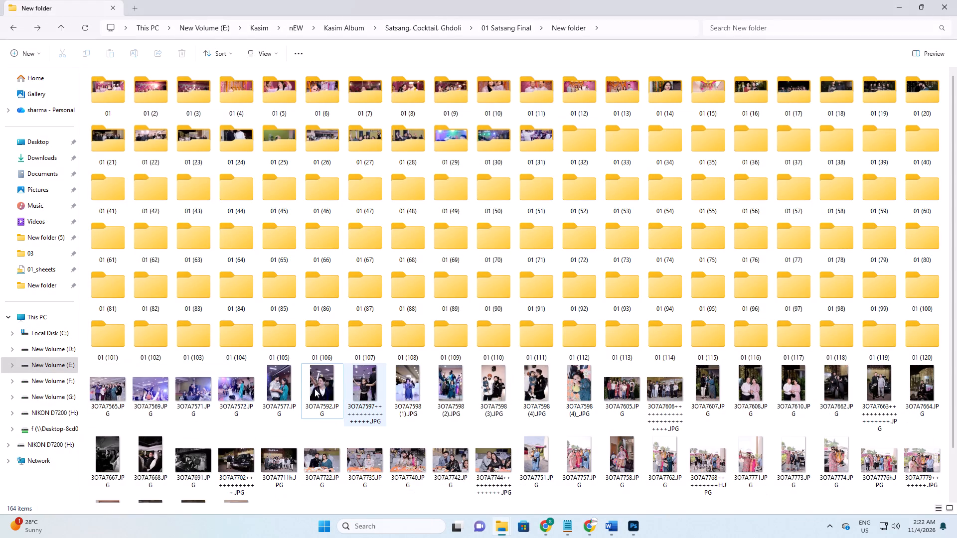
# Move the seven photos 3O7A7565 through 3O7A7597 into folder 01 (33).
pyautogui.click(361, 390)
pyautogui.keyDown('ctrl'); pyautogui.keyDown('shift'); pyautogui.click(111, 388); pyautogui.keyUp('shift'); pyautogui.keyUp('ctrl')
pyautogui.moveTo(108, 386); pyautogui.dragTo(645, 153)
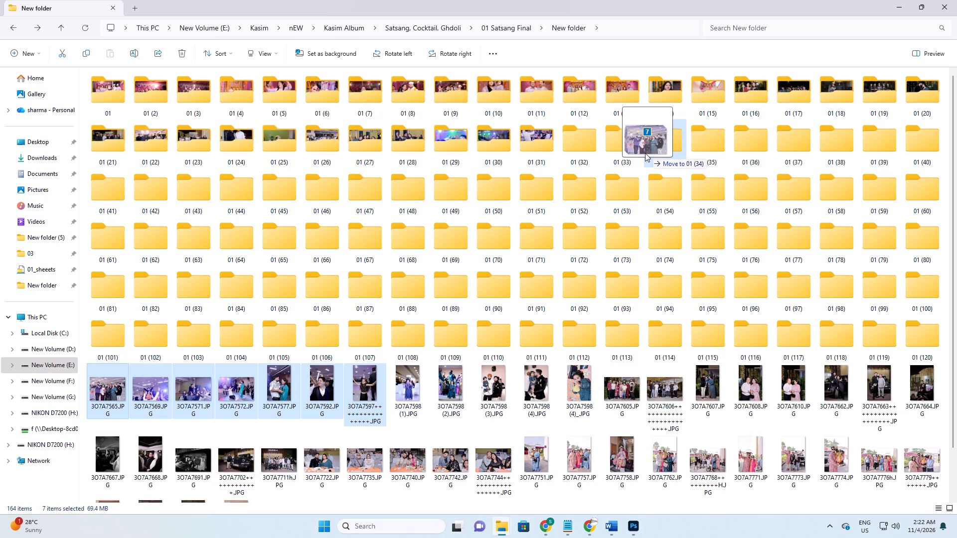
pyautogui.moveTo(645, 153); pyautogui.dragTo(638, 151)
# Move the seven photos from 3O7A7598 (1) through 3O7A7606 into folder 01 (34).
pyautogui.click(379, 390)
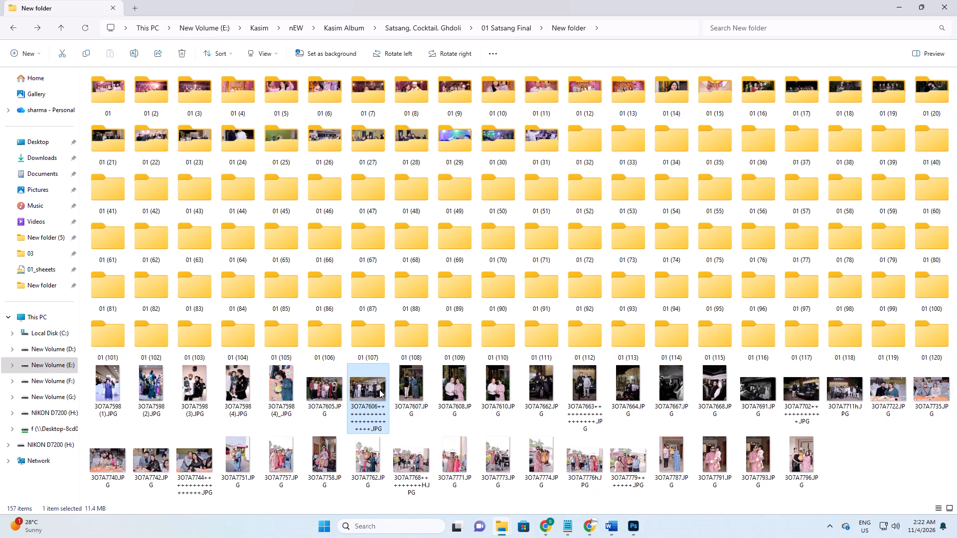
pyautogui.keyDown('ctrl'); pyautogui.keyDown('shift'); pyautogui.click(99, 387); pyautogui.keyUp('shift'); pyautogui.keyUp('ctrl')
pyautogui.moveTo(108, 389); pyautogui.dragTo(669, 140)
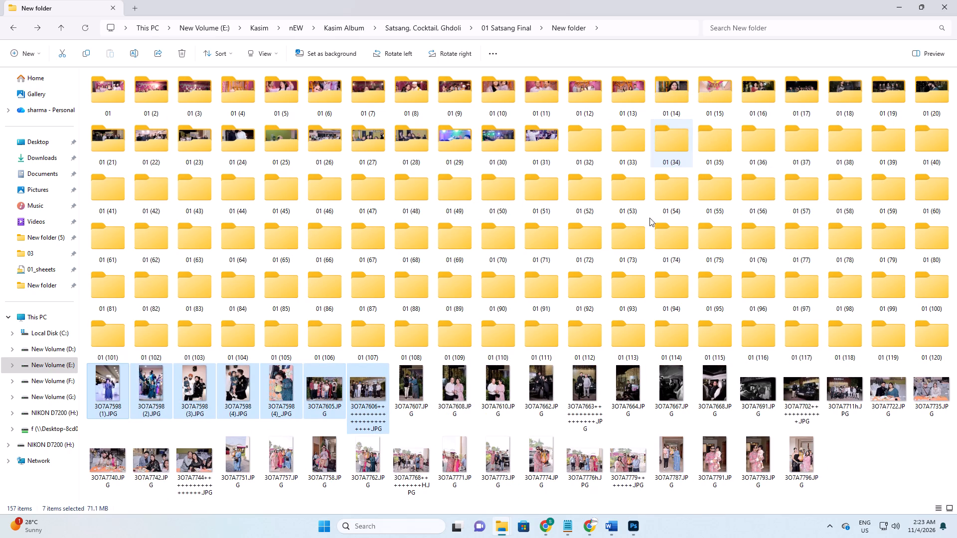
# Move the five photos 3O7A7607 through 3O7A7663 into folder 01 (35).
pyautogui.click(282, 377)
pyautogui.keyDown('ctrl'); pyautogui.keyDown('shift'); pyautogui.click(114, 380); pyautogui.keyUp('shift'); pyautogui.keyUp('ctrl')
pyautogui.moveTo(105, 378); pyautogui.dragTo(143, 403)
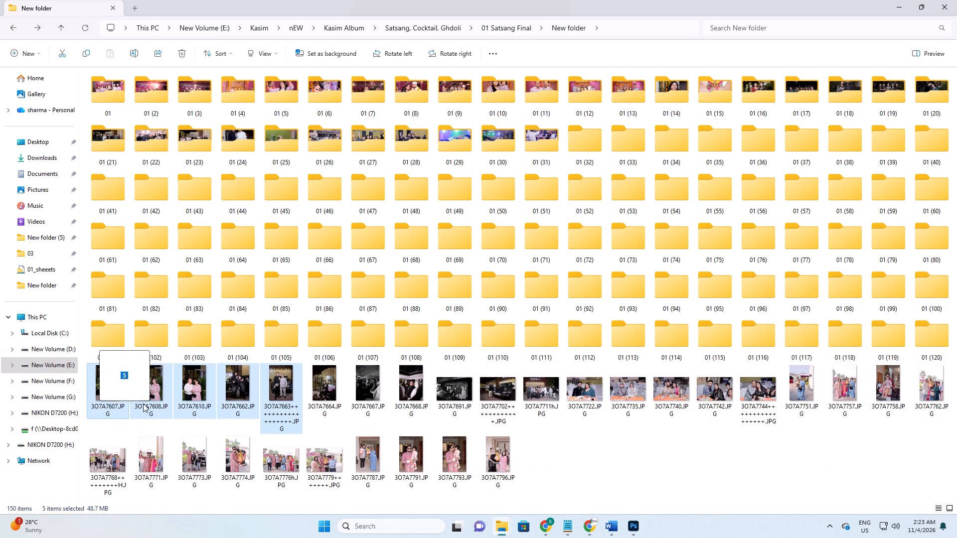
pyautogui.moveTo(143, 403); pyautogui.dragTo(725, 145)
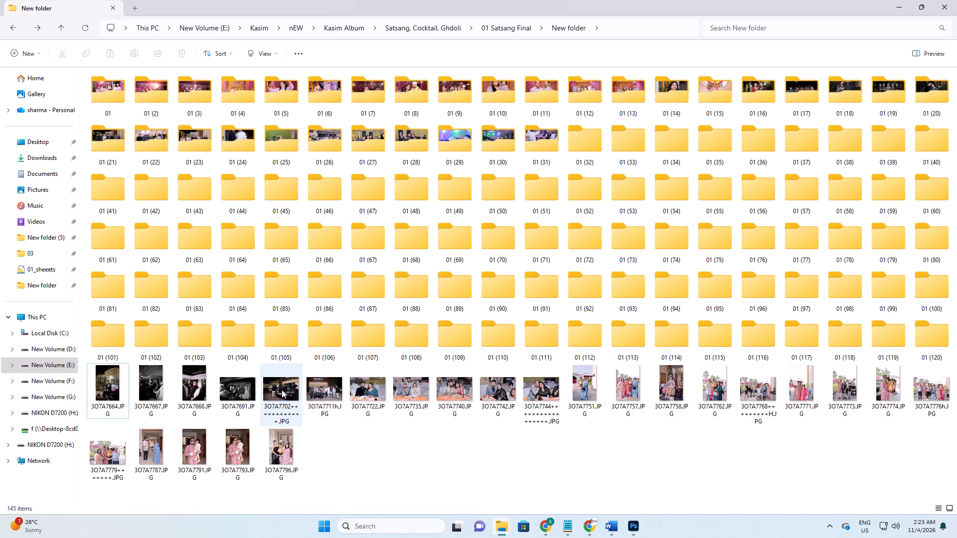
# Move the five photos 3O7A7664 through 3O7A7702 into folder 01 (36).
pyautogui.click(282, 394)
pyautogui.keyDown('ctrl'); pyautogui.keyDown('shift'); pyautogui.click(123, 380); pyautogui.keyUp('shift'); pyautogui.keyUp('ctrl')
pyautogui.moveTo(115, 375); pyautogui.dragTo(769, 149)
# Move the six photos 3O7A7711h through 3O7A7744 into folder 01 (37).
pyautogui.click(335, 392)
pyautogui.keyDown('ctrl'); pyautogui.keyDown('shift'); pyautogui.click(93, 398); pyautogui.keyUp('shift'); pyautogui.keyUp('ctrl')
pyautogui.moveTo(102, 379); pyautogui.dragTo(109, 394)
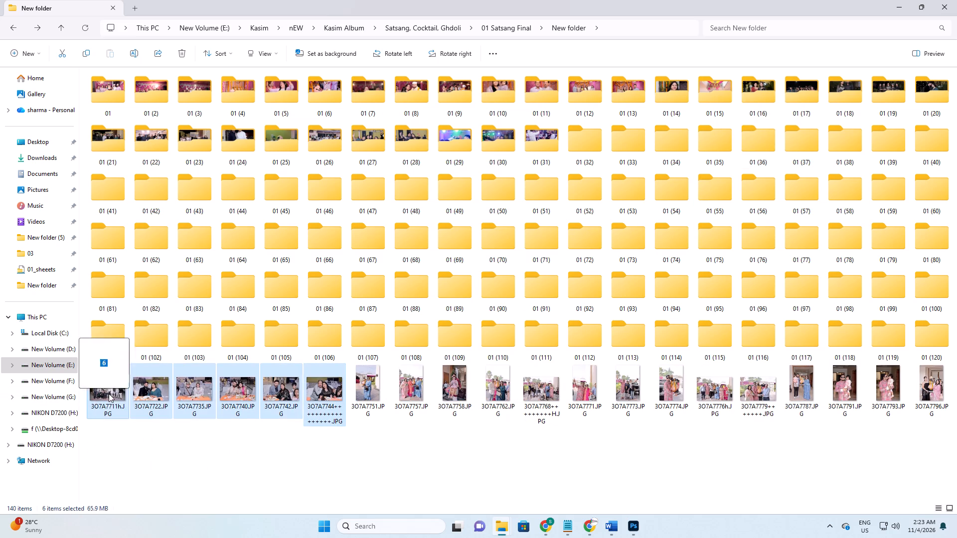
pyautogui.moveTo(109, 394); pyautogui.dragTo(813, 140)
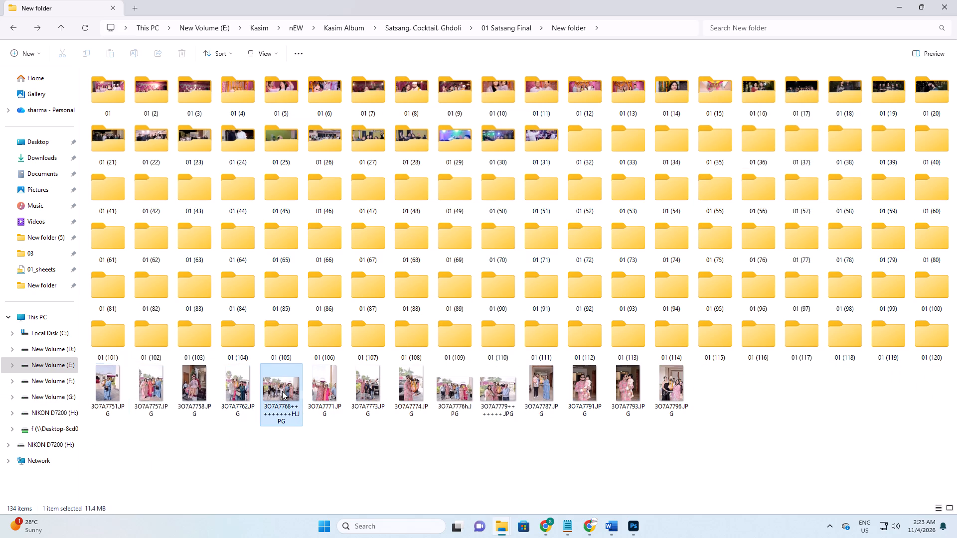
# Move the five photos 3O7A7751 through 3O7A7768 into folder 01 (38).
pyautogui.click(282, 391)
pyautogui.keyDown('ctrl'); pyautogui.keyDown('shift'); pyautogui.click(107, 382); pyautogui.keyUp('shift'); pyautogui.keyUp('ctrl')
pyautogui.moveTo(106, 379); pyautogui.dragTo(822, 171)
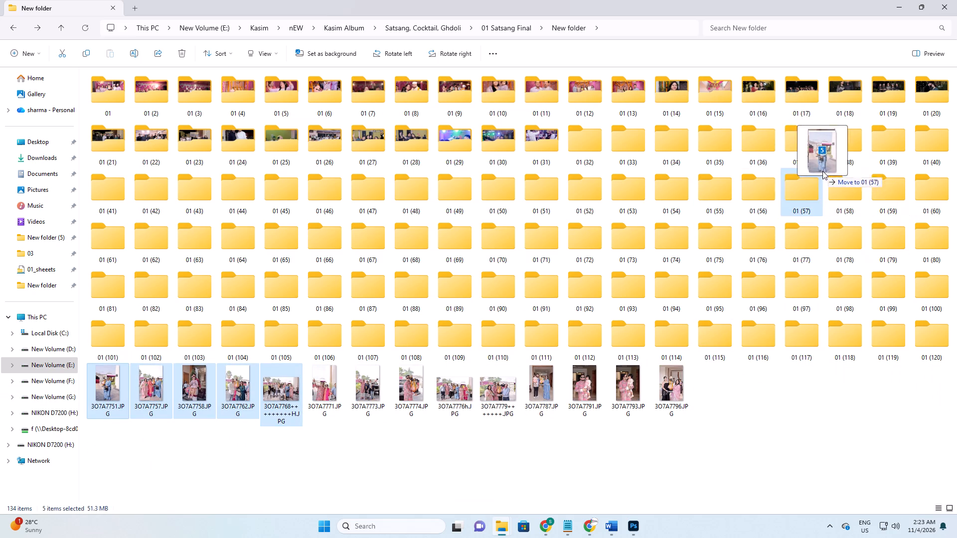
pyautogui.moveTo(822, 171); pyautogui.dragTo(852, 143)
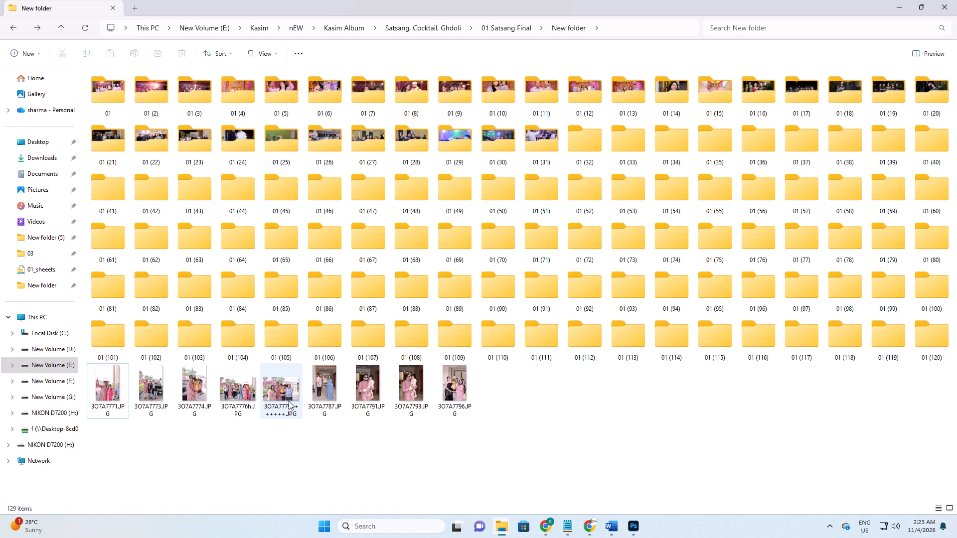
# Move the five photos 3O7A7771 through 3O7A7779 into folder 01 (39).
pyautogui.click(280, 390)
pyautogui.keyDown('ctrl'); pyautogui.keyDown('shift'); pyautogui.click(95, 386); pyautogui.keyUp('shift'); pyautogui.keyUp('ctrl')
pyautogui.moveTo(114, 381); pyautogui.dragTo(956, 158)
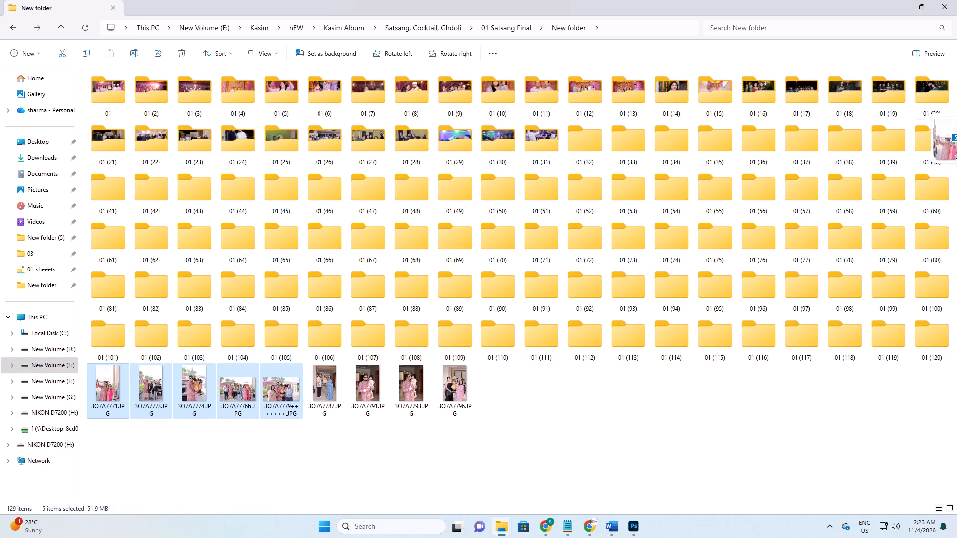
pyautogui.moveTo(956, 158); pyautogui.dragTo(902, 149)
# Move the four photos 3O7A7787 through 3O7A7796 into folder 01 (40) and refresh the folder view.
pyautogui.moveTo(422, 401); pyautogui.dragTo(98, 397)
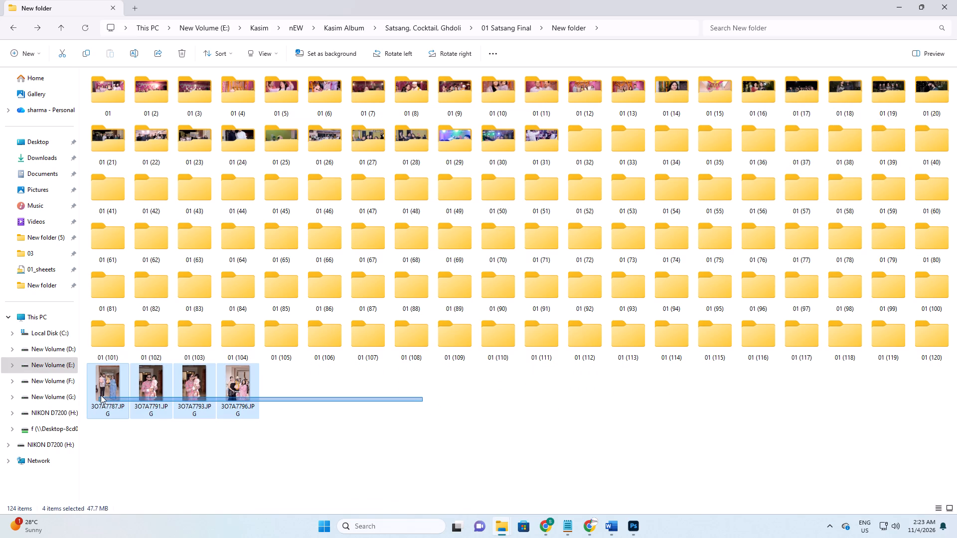
pyautogui.moveTo(113, 393); pyautogui.dragTo(936, 152)
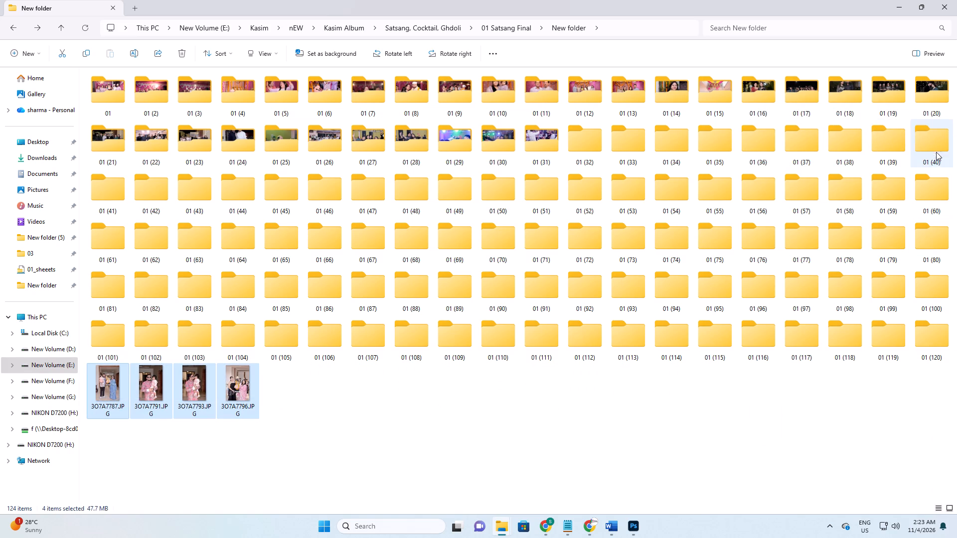
pyautogui.moveTo(724, 447); pyautogui.dragTo(731, 442, button='right')
pyautogui.click(768, 336)
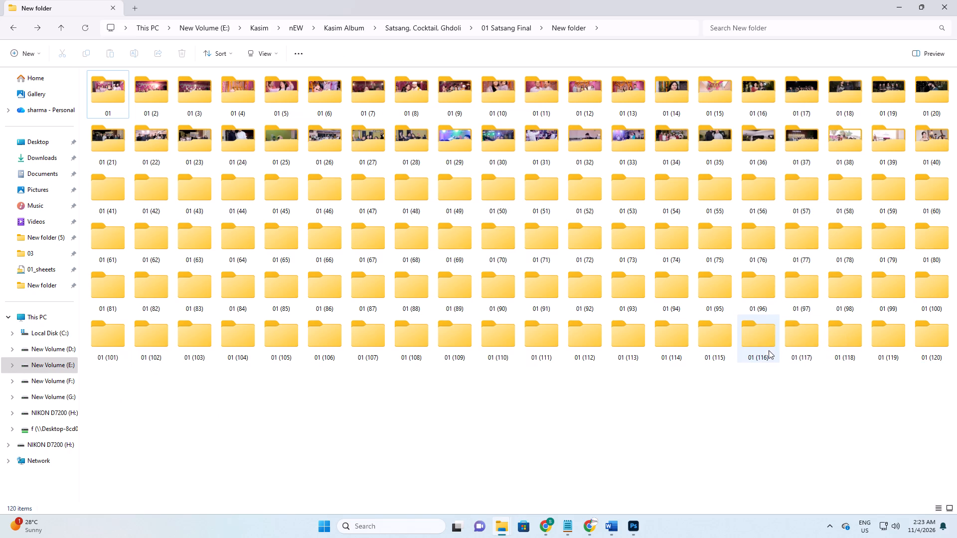
# Cut all photos from 03 Ghdoli's New folder and paste them into the New folder inside 01 Satsang Final.
pyautogui.click(495, 333)
pyautogui.moveTo(235, 222); pyautogui.dragTo(240, 224)
pyautogui.click(237, 224)
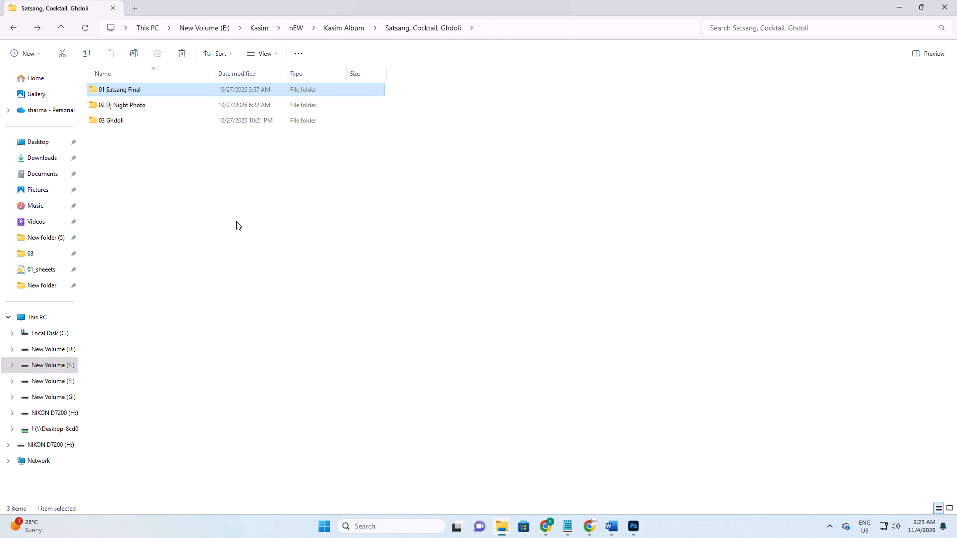
pyautogui.doubleClick(136, 123)
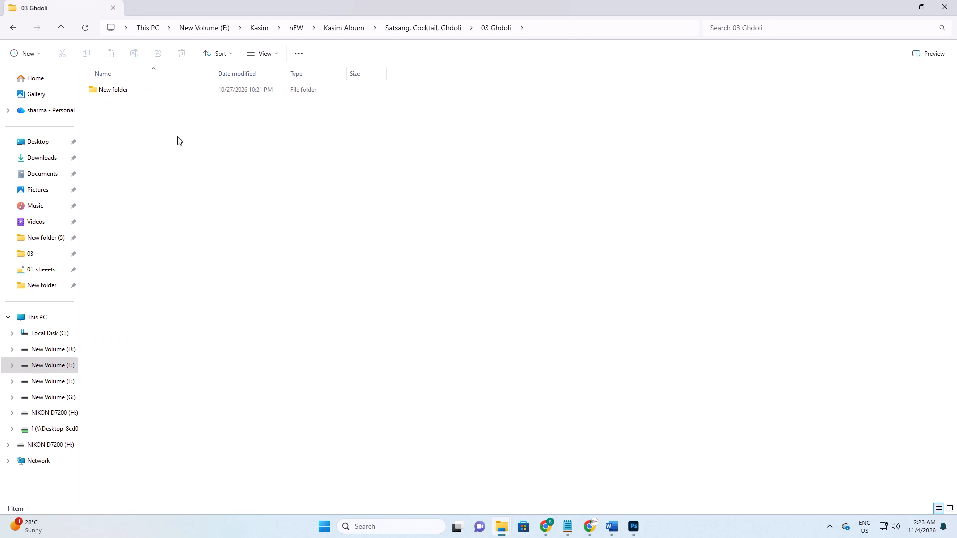
pyautogui.doubleClick(136, 92)
pyautogui.hotkey('ctrl', 'a')
pyautogui.hotkey('ctrl', 'x')
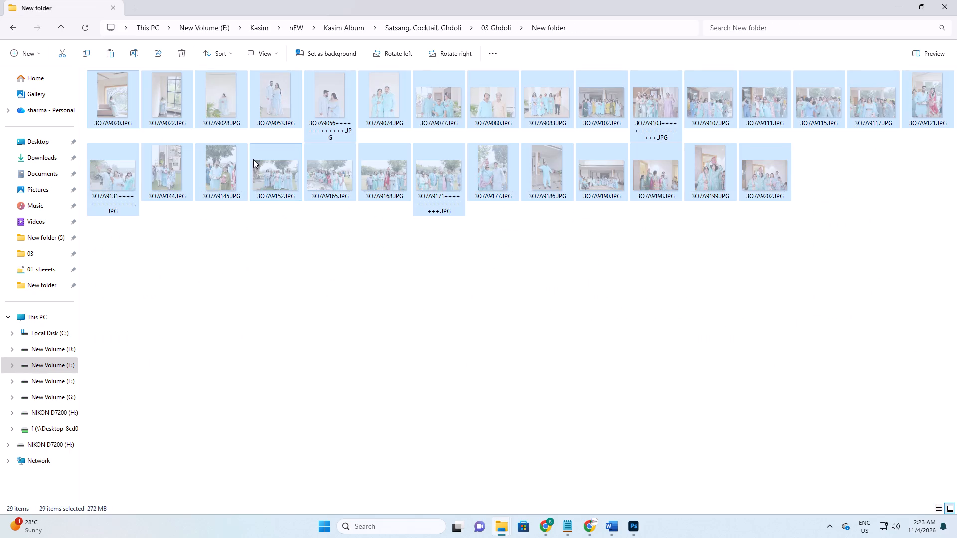
pyautogui.click(253, 159)
pyautogui.click(253, 159)
pyautogui.doubleClick(130, 91)
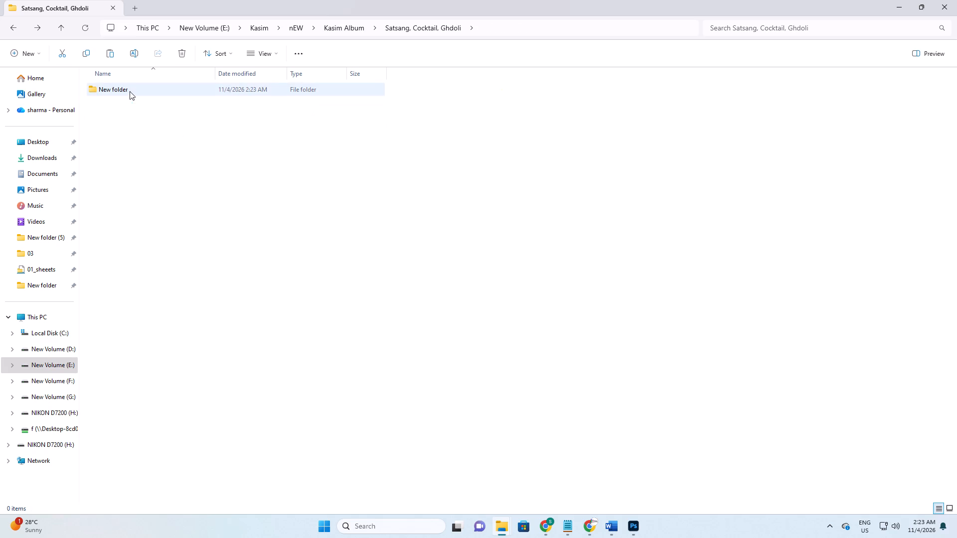
pyautogui.doubleClick(148, 91)
pyautogui.hotkey('ctrl', 'v')
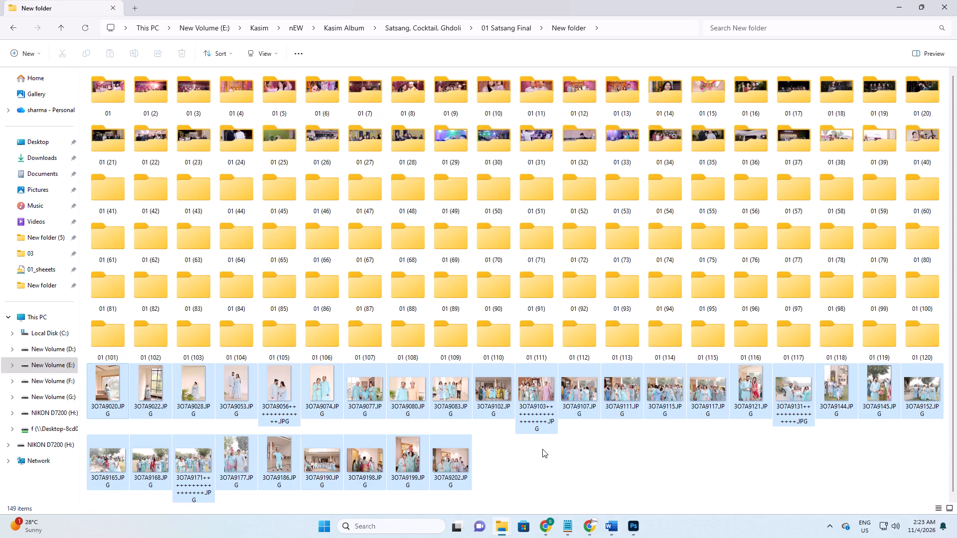
pyautogui.click(592, 463)
# Move the five photos 3O7A9020 through 3O7A9056 into folder 01 (41).
pyautogui.click(98, 391)
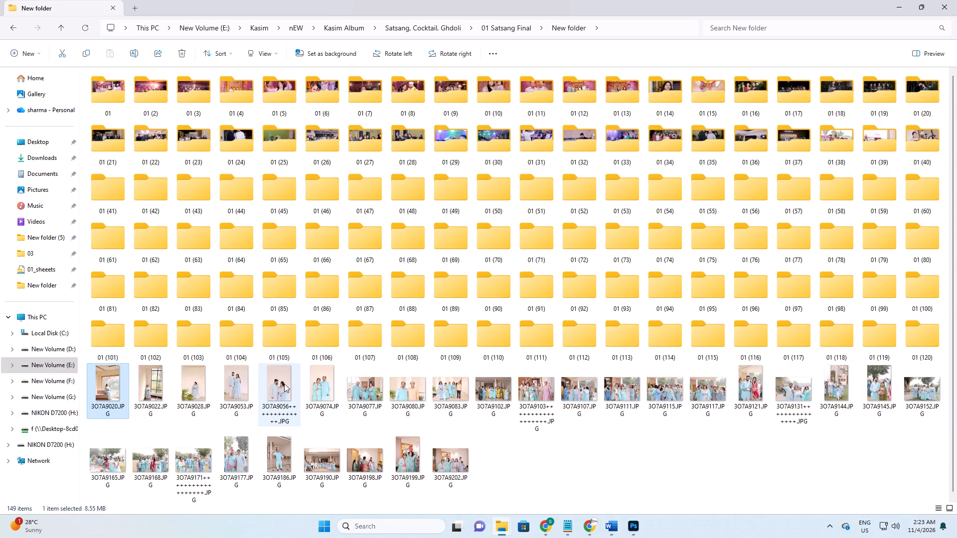
pyautogui.keyDown('ctrl'); pyautogui.keyDown('shift'); pyautogui.click(284, 384); pyautogui.keyUp('shift'); pyautogui.keyUp('ctrl')
pyautogui.moveTo(277, 383); pyautogui.dragTo(109, 171)
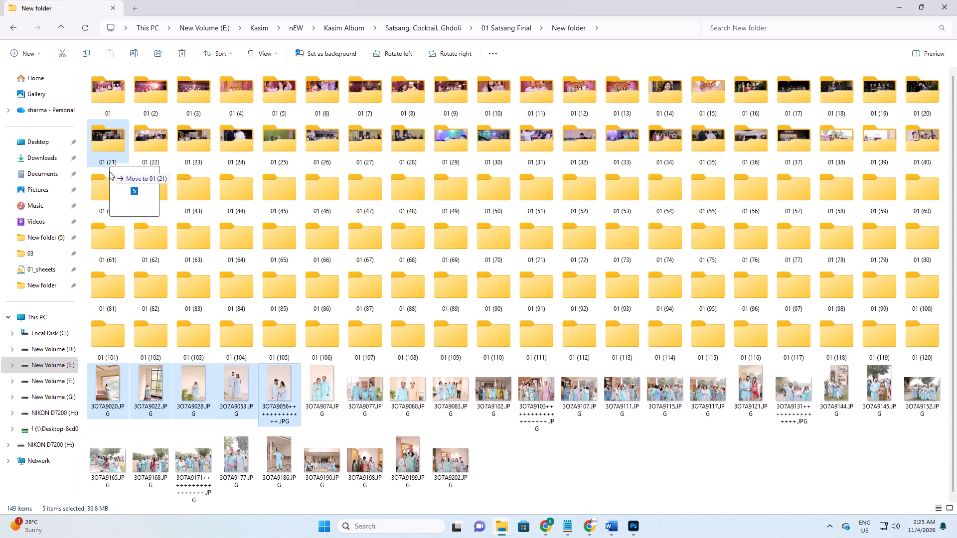
pyautogui.moveTo(109, 171); pyautogui.dragTo(101, 192)
# Move the six photos 3O7A9074 through 3O7A9103 into folder 01 (42).
pyautogui.click(316, 395)
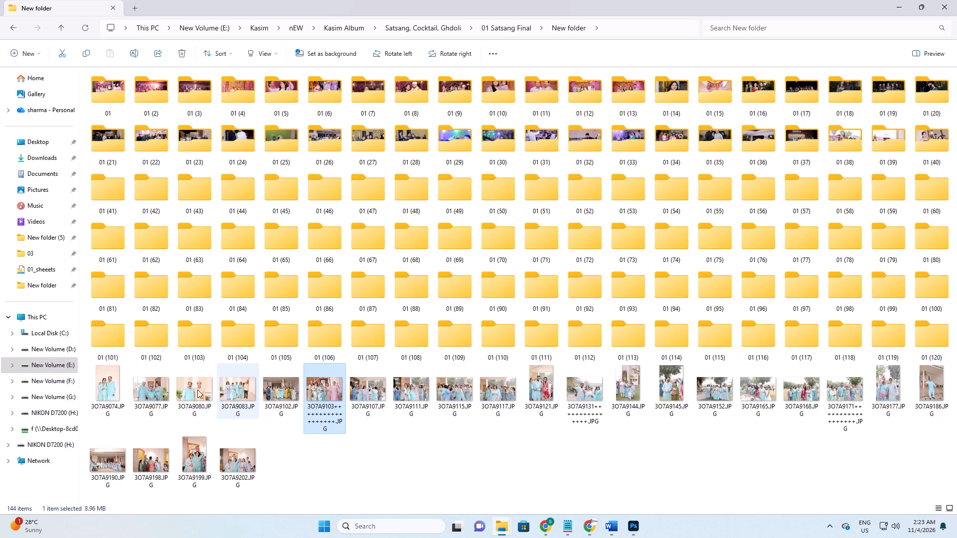
pyautogui.keyDown('ctrl'); pyautogui.keyDown('shift'); pyautogui.click(115, 381); pyautogui.keyUp('shift'); pyautogui.keyUp('ctrl')
pyautogui.moveTo(114, 382); pyautogui.dragTo(377, 311)
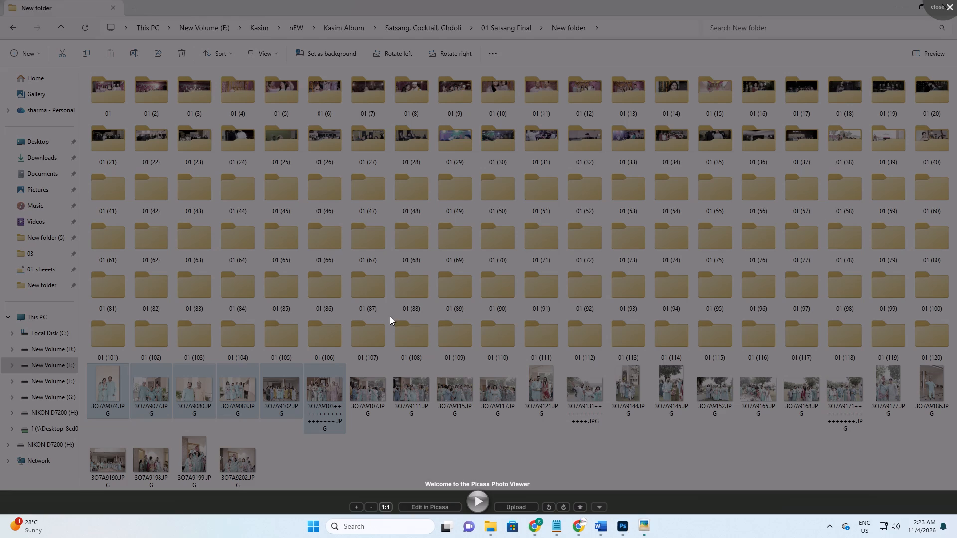
pyautogui.press('Escape')
pyautogui.moveTo(324, 391); pyautogui.dragTo(275, 137)
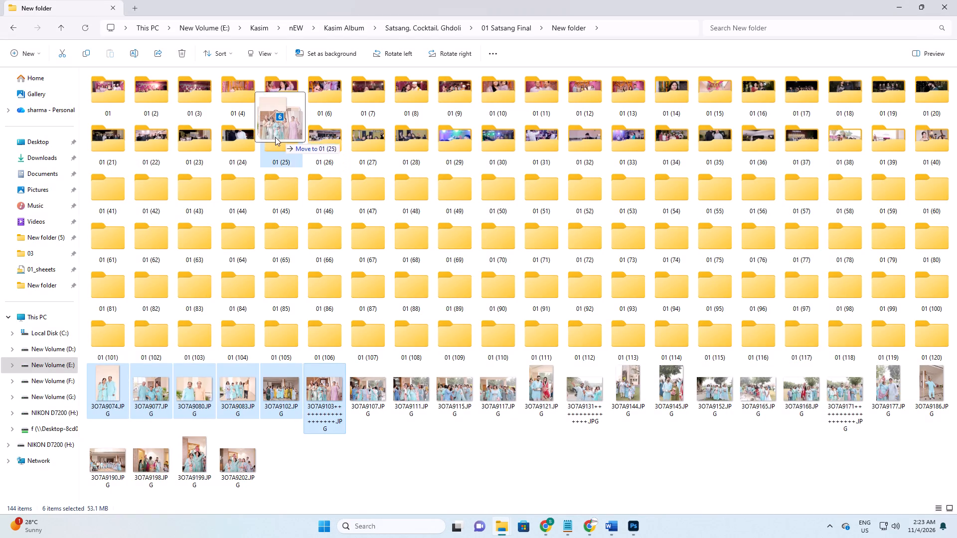
pyautogui.moveTo(275, 137); pyautogui.dragTo(149, 189)
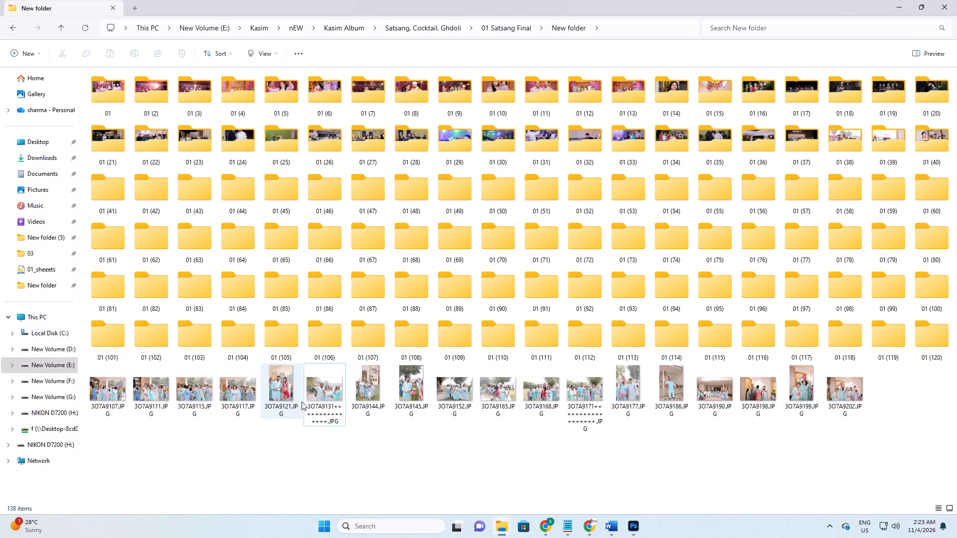
# Move the six photos 3O7A9107 through 3O7A9131 into folder 01 (43).
pyautogui.click(312, 398)
pyautogui.keyDown('ctrl'); pyautogui.keyDown('shift'); pyautogui.click(103, 388); pyautogui.keyUp('shift'); pyautogui.keyUp('ctrl')
pyautogui.moveTo(104, 388); pyautogui.dragTo(394, 300)
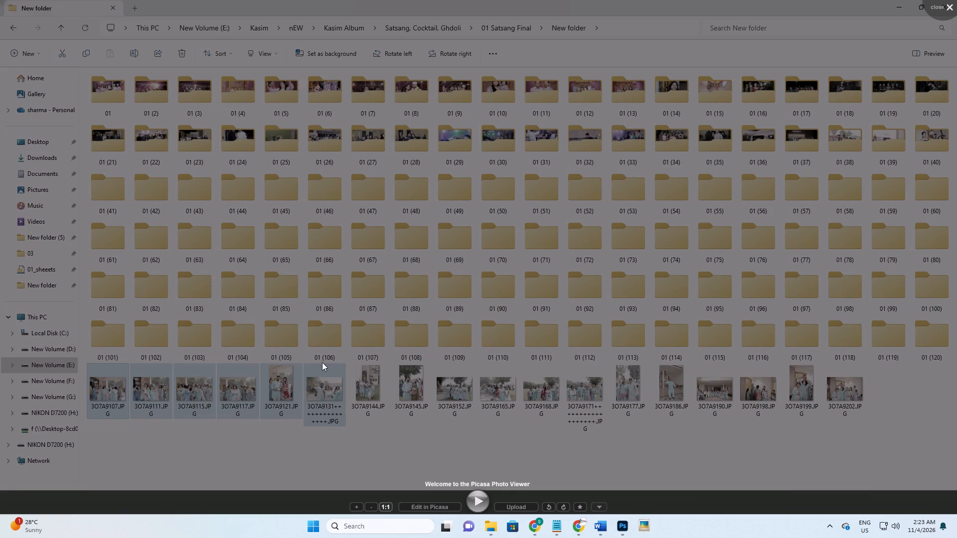
pyautogui.press('Escape')
pyautogui.moveTo(322, 390); pyautogui.dragTo(219, 195)
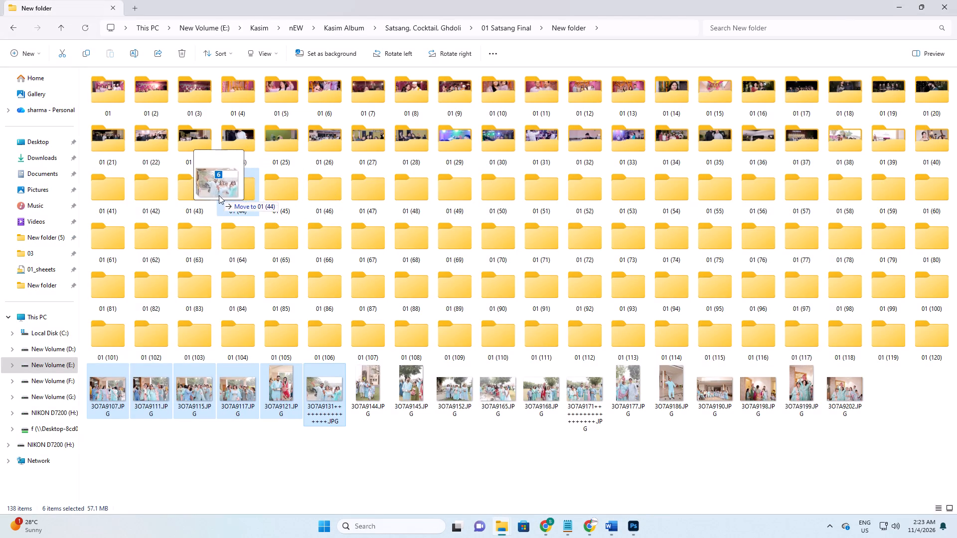
pyautogui.moveTo(219, 195); pyautogui.dragTo(210, 195)
# Move the six photos 3O7A9144 through 3O7A9171 into folder 01 (44).
pyautogui.click(326, 401)
pyautogui.keyDown('ctrl'); pyautogui.keyDown('shift'); pyautogui.click(100, 382); pyautogui.keyUp('shift'); pyautogui.keyUp('ctrl')
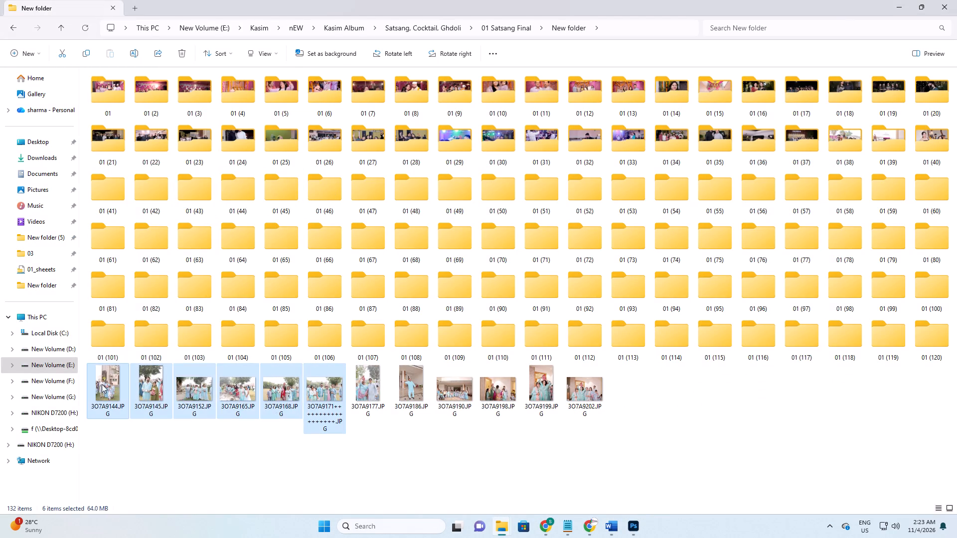
pyautogui.moveTo(105, 387); pyautogui.dragTo(249, 192)
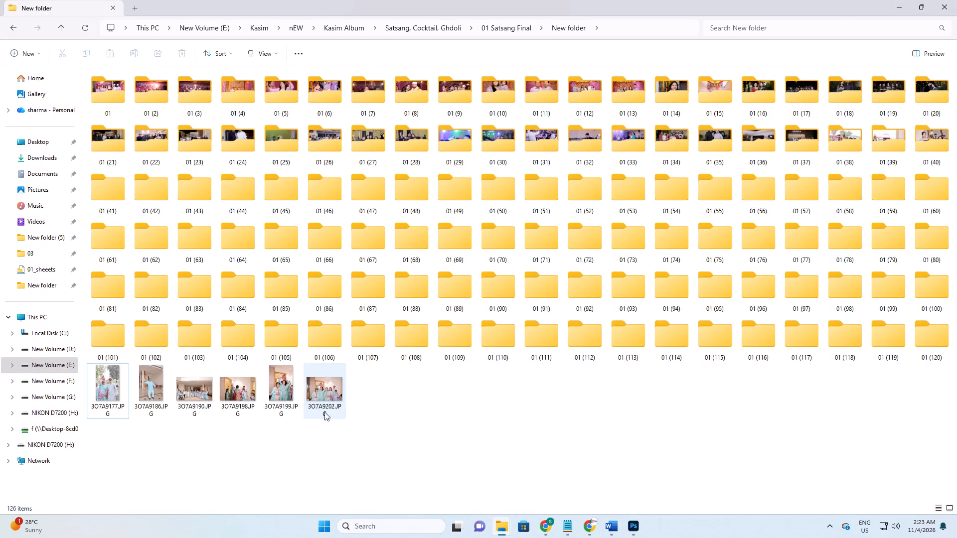
# Move the six photos 3O7A9177 through 3O7A9202 into folder 01 (45) and refresh the folder view.
pyautogui.moveTo(414, 401); pyautogui.dragTo(89, 381)
pyautogui.moveTo(104, 383); pyautogui.dragTo(288, 197)
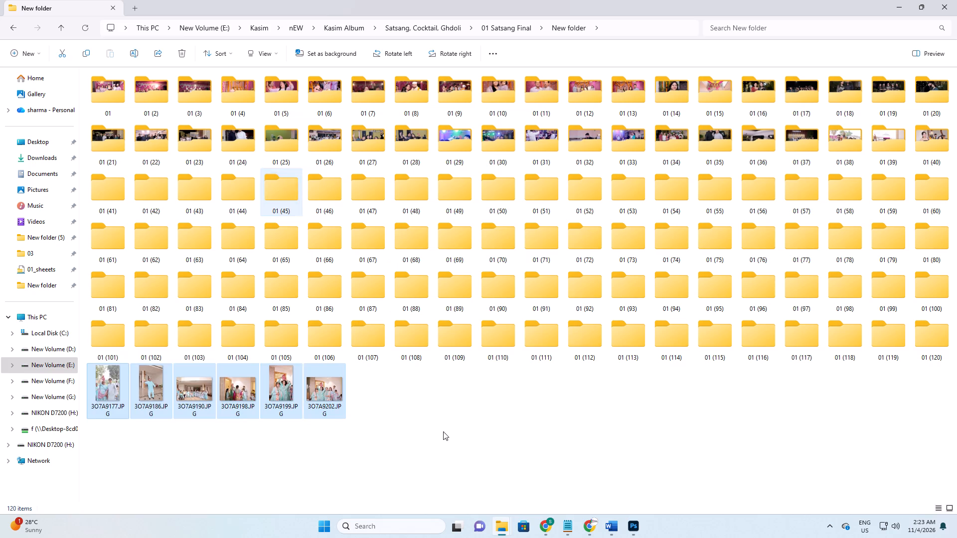
pyautogui.moveTo(492, 451); pyautogui.dragTo(495, 435, button='right')
pyautogui.click(543, 337)
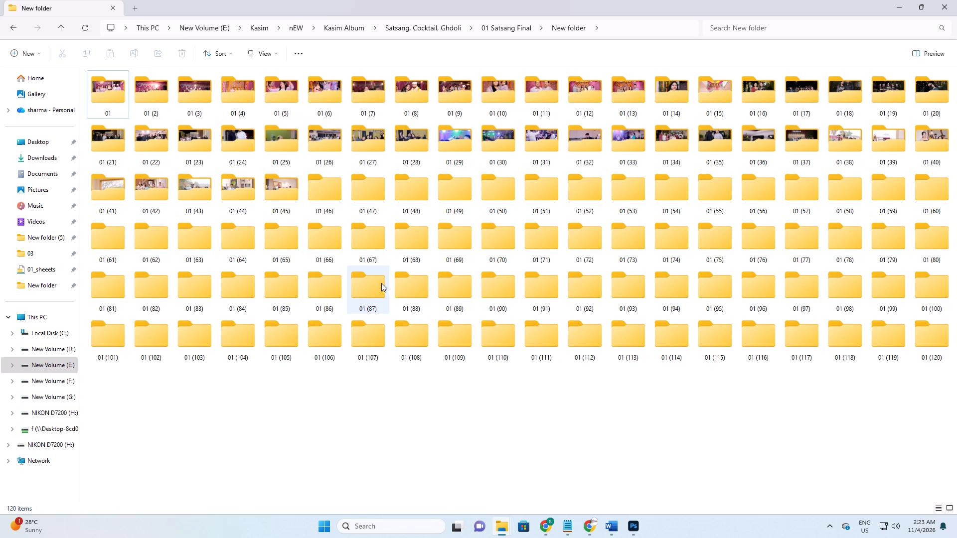
# Delete the folders 02 Dj Night Photo and 03 Ghdoli from the Satsang, Cocktail, Ghdoli folder.
pyautogui.click(348, 204)
pyautogui.click(375, 219)
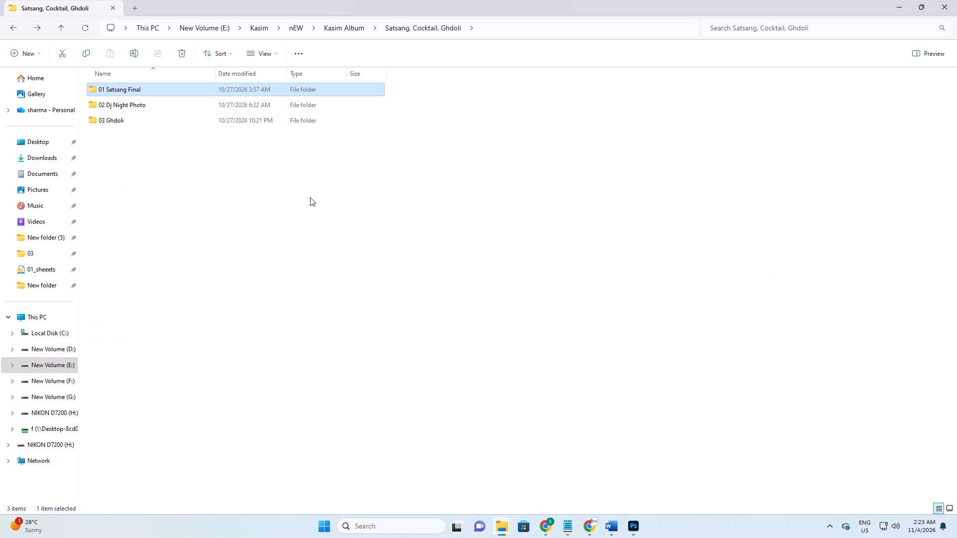
pyautogui.moveTo(195, 169); pyautogui.dragTo(119, 108)
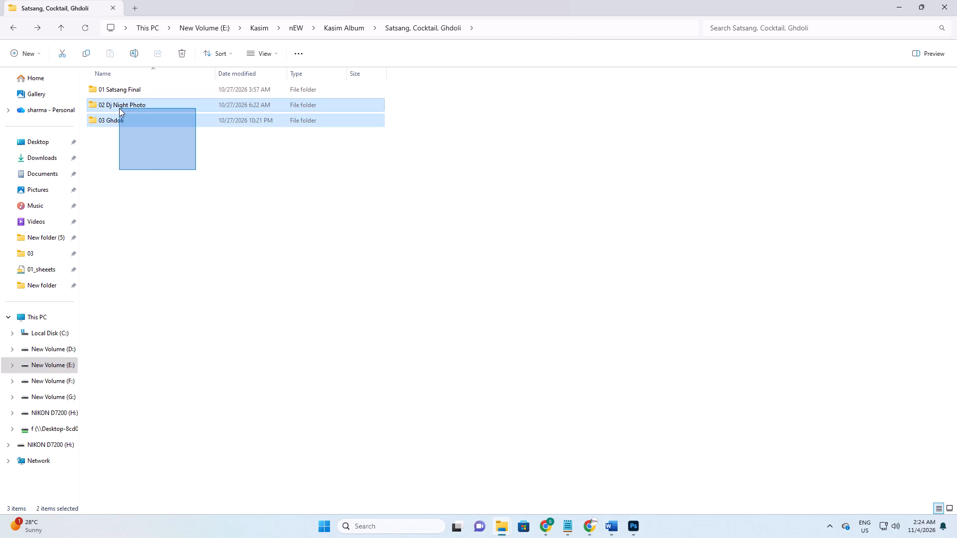
pyautogui.moveTo(119, 108); pyautogui.dragTo(119, 108)
pyautogui.press('Delete')
# Cut photos 3O7A9317 through 3O7A9697 from 01 Haldi's New folder and paste them into the New folder inside 01 Satsang Final.
pyautogui.moveTo(225, 162); pyautogui.dragTo(239, 163)
pyautogui.doubleClick(136, 105)
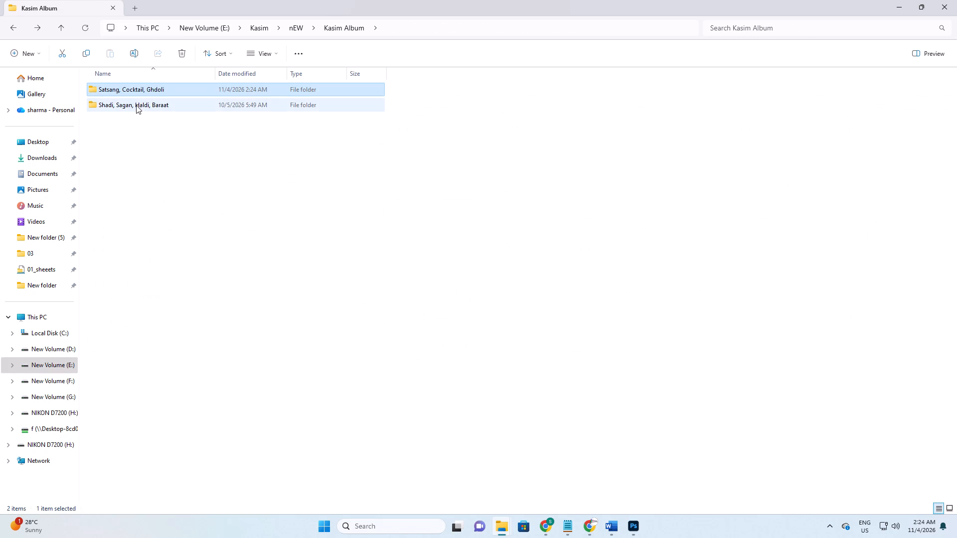
pyautogui.doubleClick(143, 92)
pyautogui.doubleClick(143, 92)
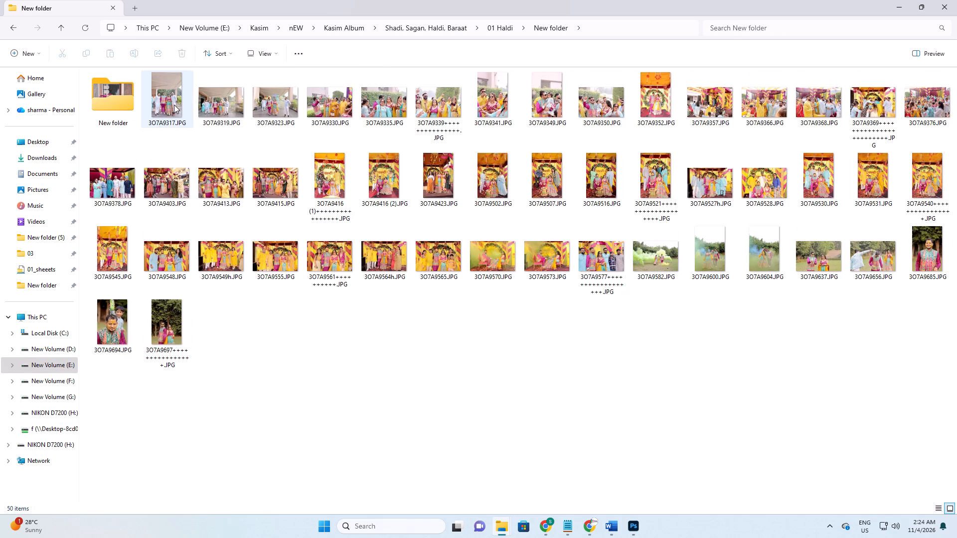
pyautogui.click(174, 105)
pyautogui.keyDown('ctrl'); pyautogui.keyDown('shift'); pyautogui.click(175, 310); pyautogui.keyUp('shift'); pyautogui.keyUp('ctrl')
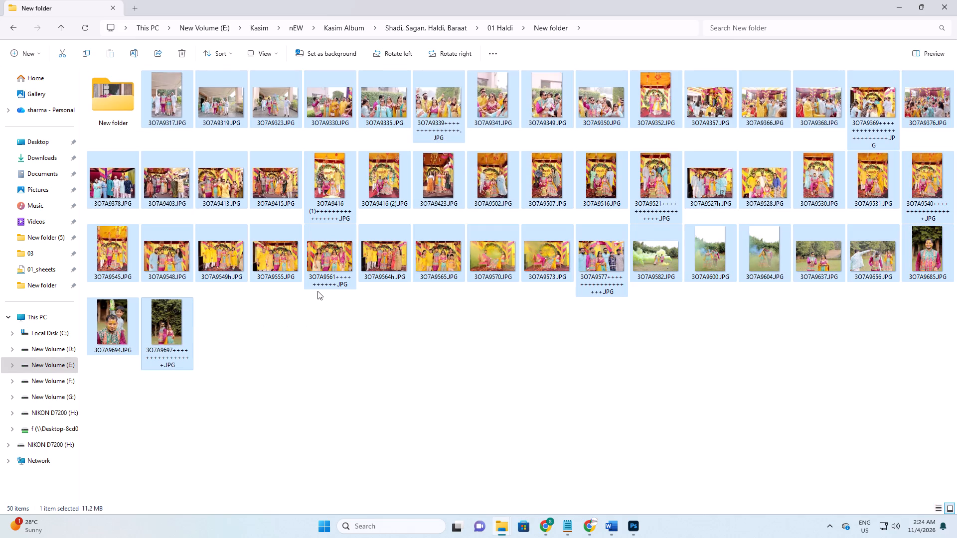
pyautogui.hotkey('ctrl', 'x')
pyautogui.click(285, 266)
pyautogui.click(285, 263)
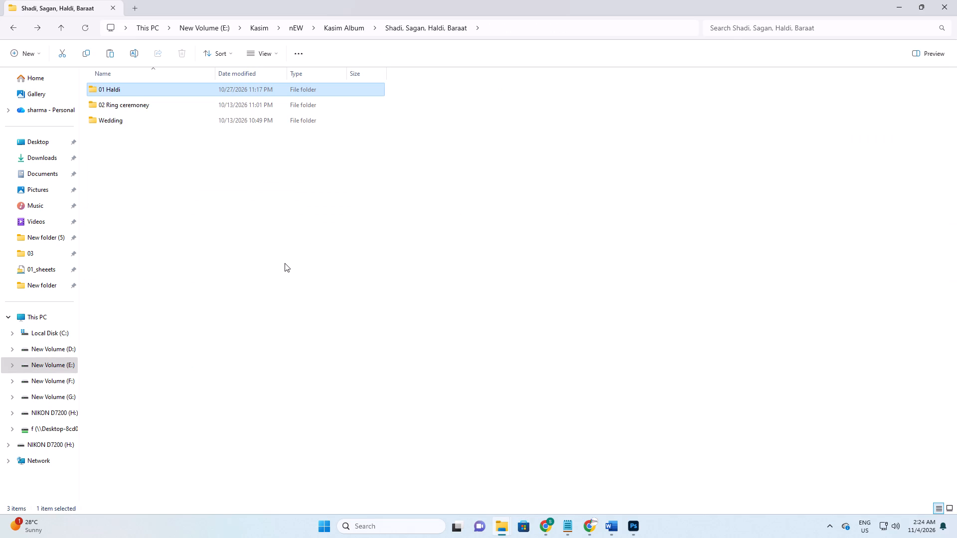
pyautogui.click(285, 263)
pyautogui.doubleClick(143, 89)
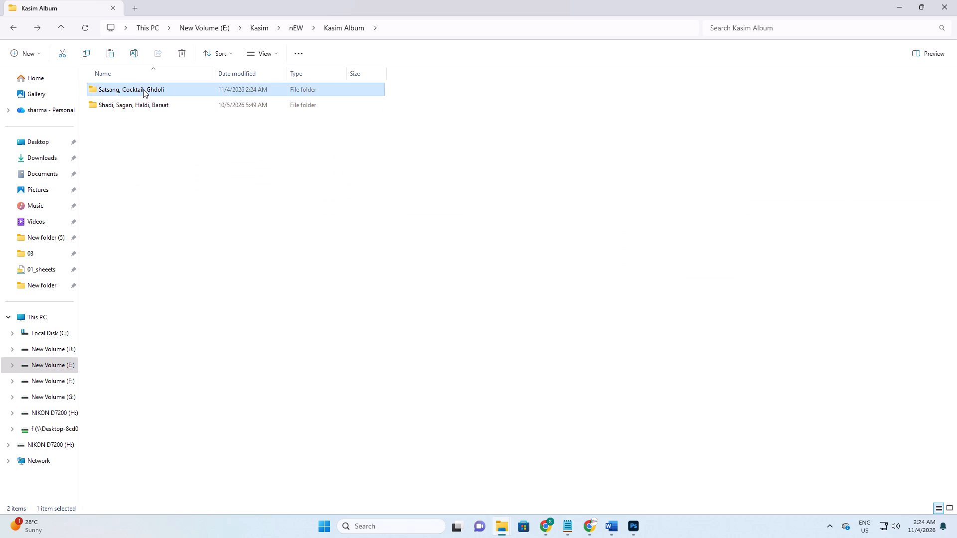
pyautogui.doubleClick(143, 89)
pyautogui.doubleClick(149, 90)
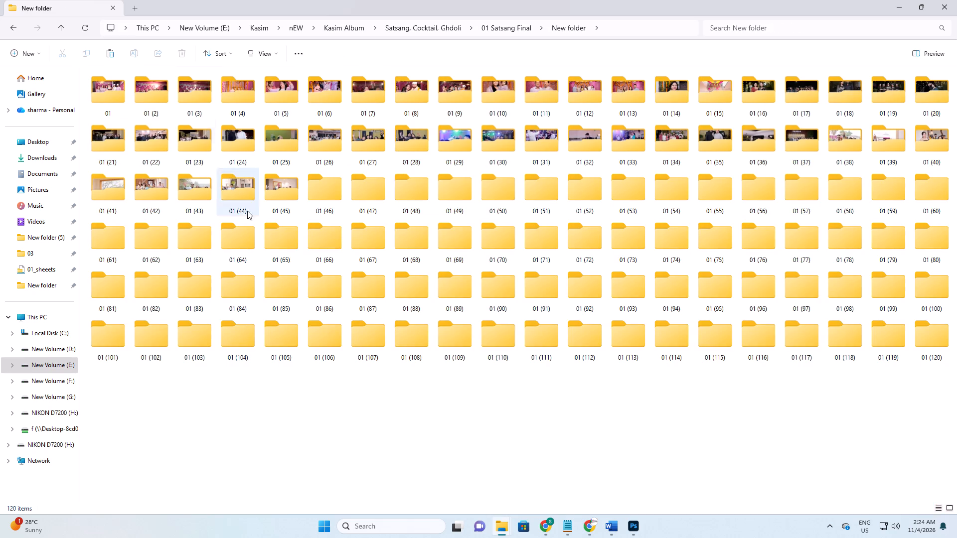
pyautogui.hotkey('ctrl', 'v')
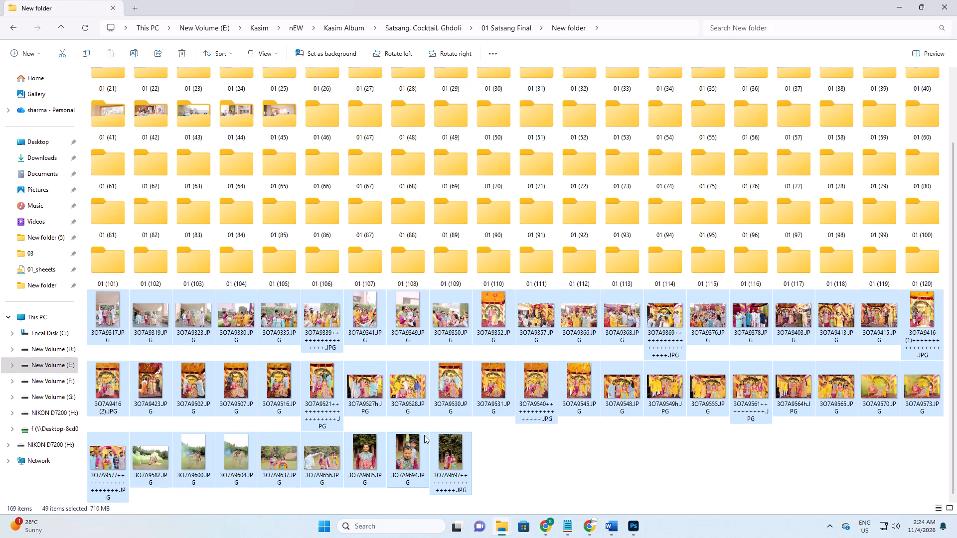
# Move the six photos 3O7A9317 through 3O7A9339 into folder 01 (46).
pyautogui.scroll(2, 360, 424)
pyautogui.click(319, 407)
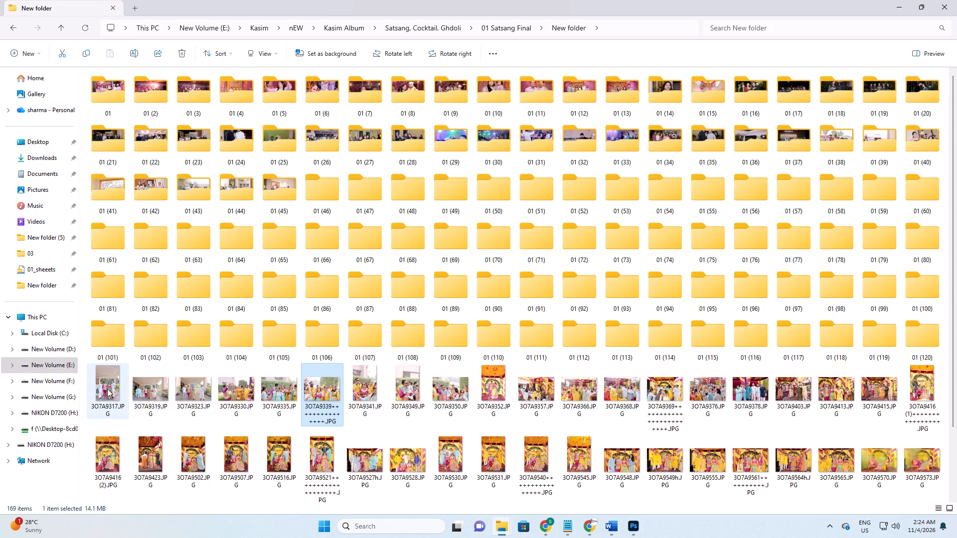
pyautogui.keyDown('ctrl'); pyautogui.keyDown('shift'); pyautogui.click(107, 389); pyautogui.keyUp('shift'); pyautogui.keyUp('ctrl')
pyautogui.moveTo(108, 387); pyautogui.dragTo(435, 362)
pyautogui.press('Escape')
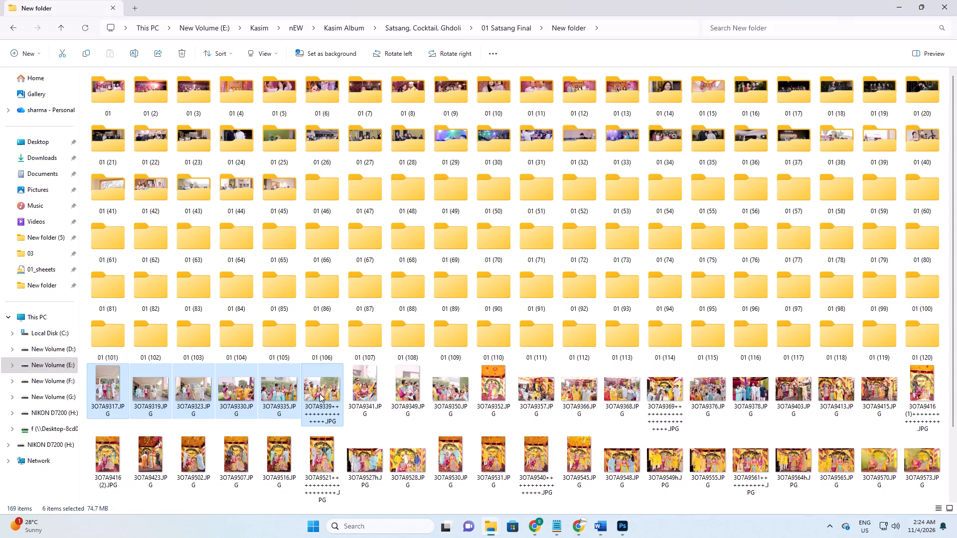
pyautogui.moveTo(319, 394); pyautogui.dragTo(312, 194)
# Move the eight photos 3O7A9341 through 3O7A9369 into folder 01 (47).
pyautogui.click(112, 385)
pyautogui.keyDown('ctrl'); pyautogui.keyDown('shift'); pyautogui.click(421, 400); pyautogui.keyUp('shift'); pyautogui.keyUp('ctrl')
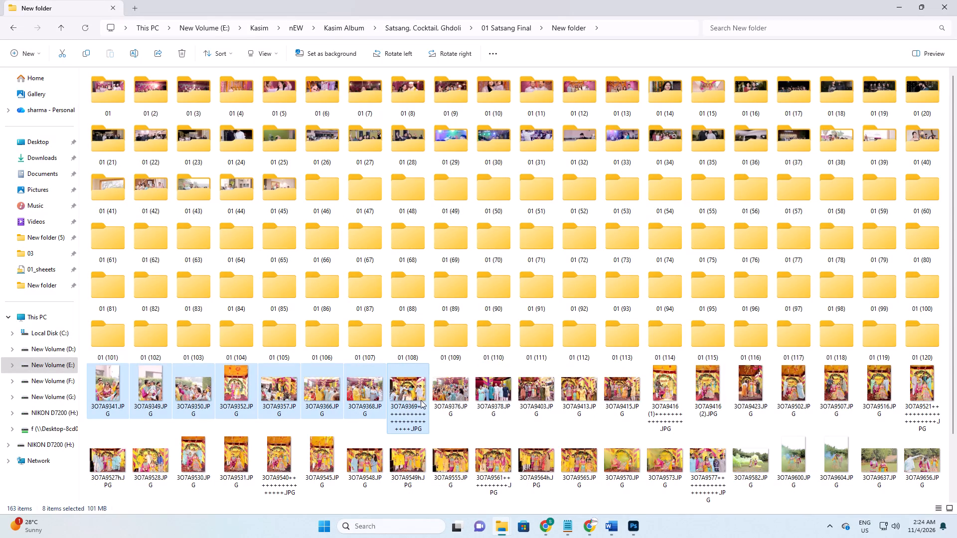
pyautogui.moveTo(411, 395); pyautogui.dragTo(415, 190)
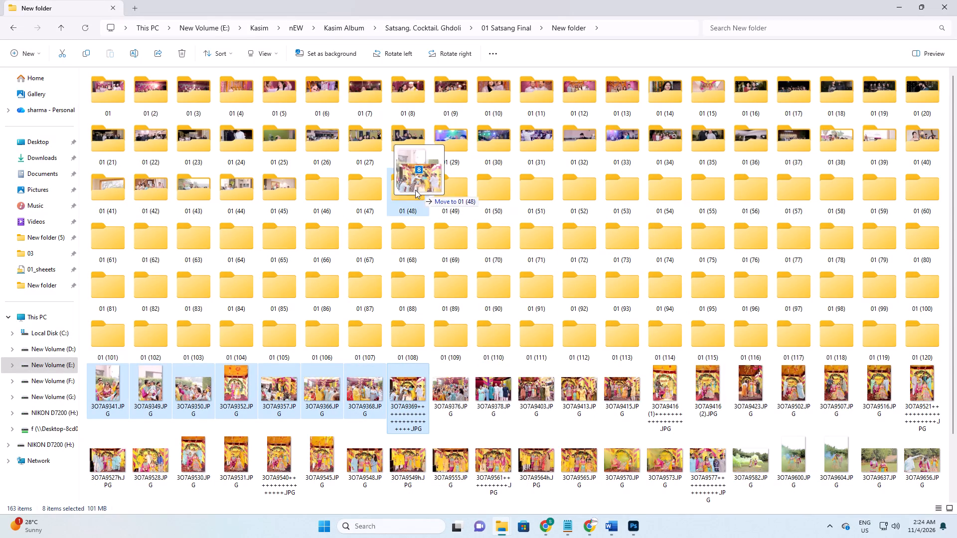
pyautogui.moveTo(415, 190); pyautogui.dragTo(367, 197)
# Move the six photos 3O7A9376 through 3O7A9416 (1) into folder 01 (48).
pyautogui.click(332, 395)
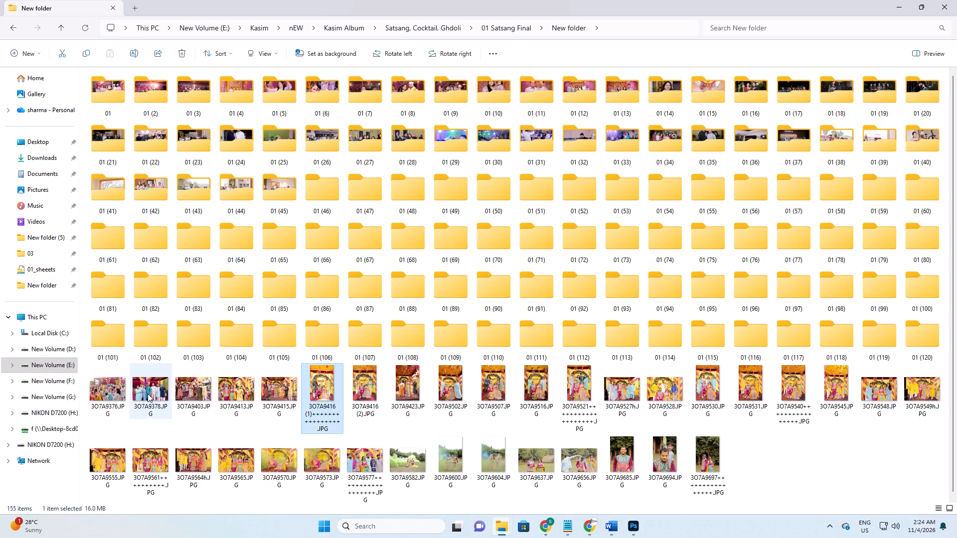
pyautogui.keyDown('ctrl'); pyautogui.keyDown('shift'); pyautogui.click(108, 387); pyautogui.keyUp('shift'); pyautogui.keyUp('ctrl')
pyautogui.moveTo(105, 386); pyautogui.dragTo(414, 198)
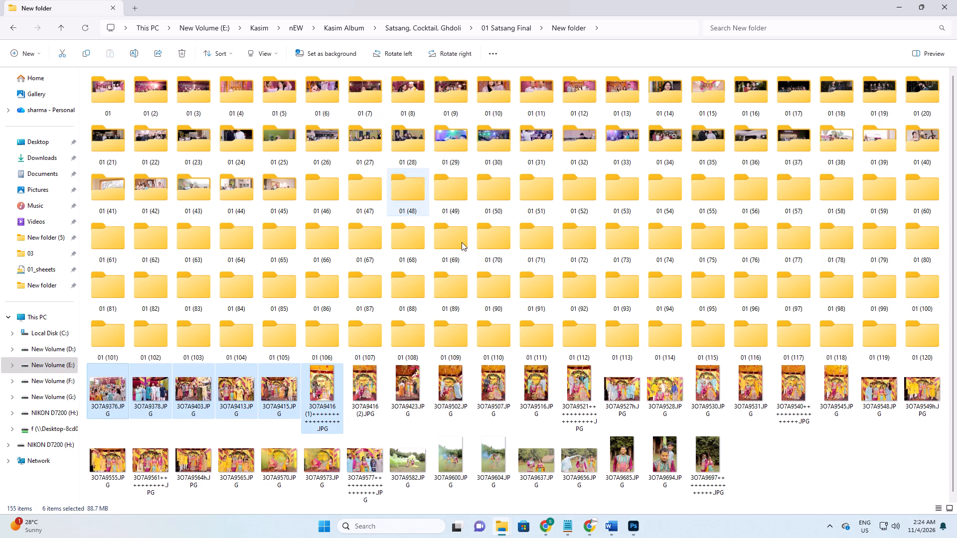
# Move the six photos 3O7A9416 (2) through 3O7A9521 into folder 01 (49).
pyautogui.click(313, 385)
pyautogui.keyDown('ctrl'); pyautogui.keyDown('shift'); pyautogui.click(118, 385); pyautogui.keyUp('shift'); pyautogui.keyUp('ctrl')
pyautogui.moveTo(100, 377); pyautogui.dragTo(516, 204)
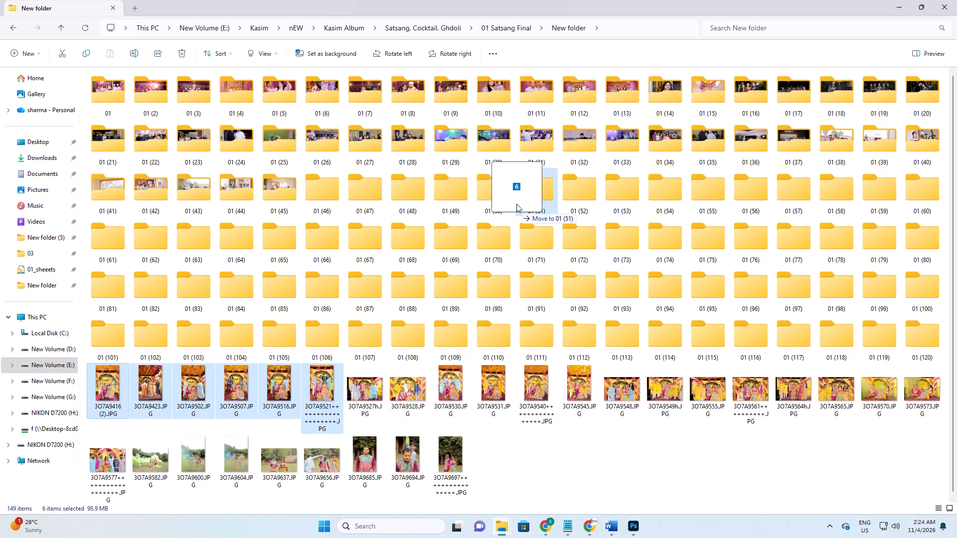
pyautogui.moveTo(516, 204); pyautogui.dragTo(452, 190)
# Move the five photos 3O7A9527h through 3O7A9540 into folder 01 (50).
pyautogui.click(267, 385)
pyautogui.keyDown('ctrl'); pyautogui.keyDown('shift'); pyautogui.click(103, 390); pyautogui.keyUp('shift'); pyautogui.keyUp('ctrl')
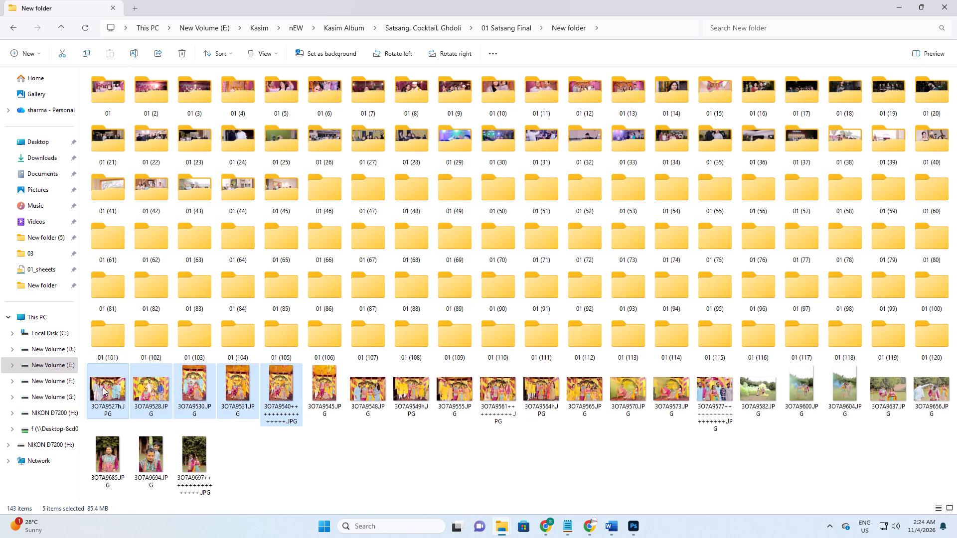
pyautogui.moveTo(103, 390); pyautogui.dragTo(516, 300)
pyautogui.press('Escape')
pyautogui.moveTo(281, 391); pyautogui.dragTo(343, 408)
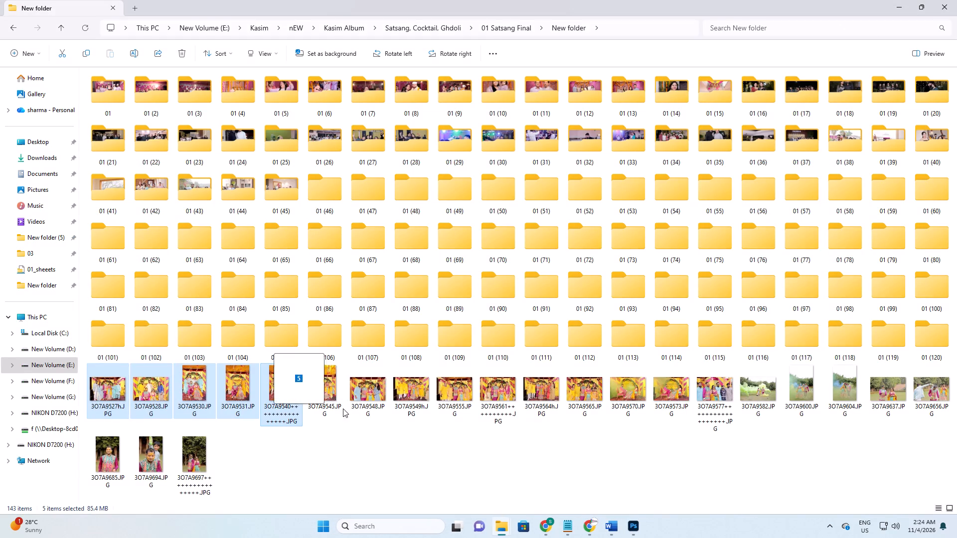
pyautogui.moveTo(343, 408); pyautogui.dragTo(492, 195)
# Move the five photos 3O7A9545 through 3O7A9561 into folder 01 (51).
pyautogui.click(301, 395)
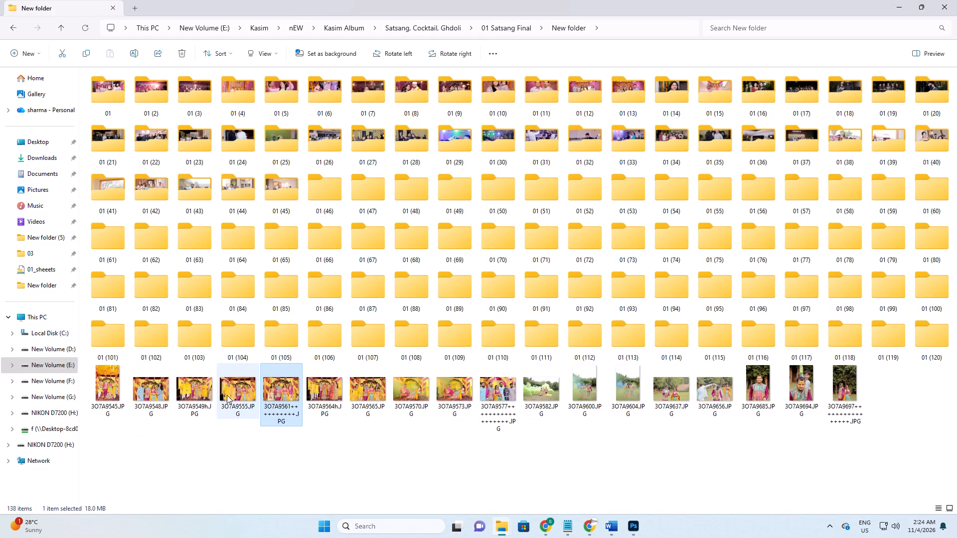
pyautogui.keyDown('ctrl'); pyautogui.keyDown('shift'); pyautogui.click(116, 387); pyautogui.keyUp('shift'); pyautogui.keyUp('ctrl')
pyautogui.moveTo(108, 381); pyautogui.dragTo(556, 195)
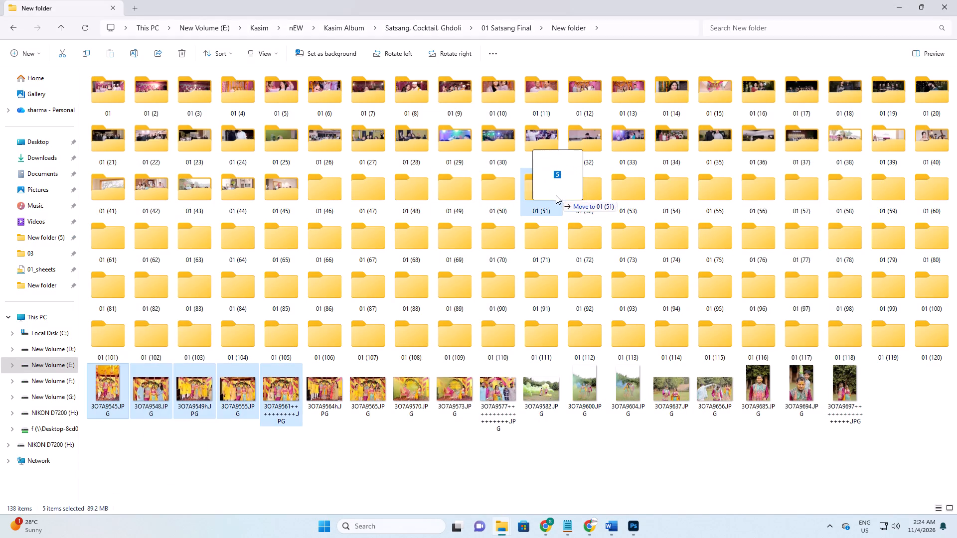
pyautogui.moveTo(556, 195); pyautogui.dragTo(549, 193)
# Move the five photos 3O7A9564h through 3O7A9577 into folder 01 (52).
pyautogui.click(292, 395)
pyautogui.keyDown('ctrl'); pyautogui.keyDown('shift'); pyautogui.click(124, 374); pyautogui.keyUp('shift'); pyautogui.keyUp('ctrl')
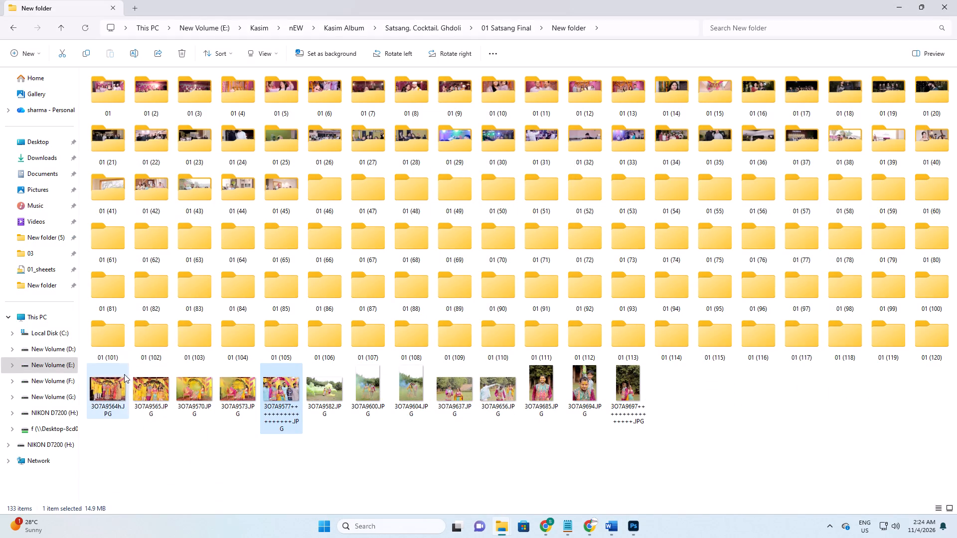
pyautogui.moveTo(114, 392); pyautogui.dragTo(593, 192)
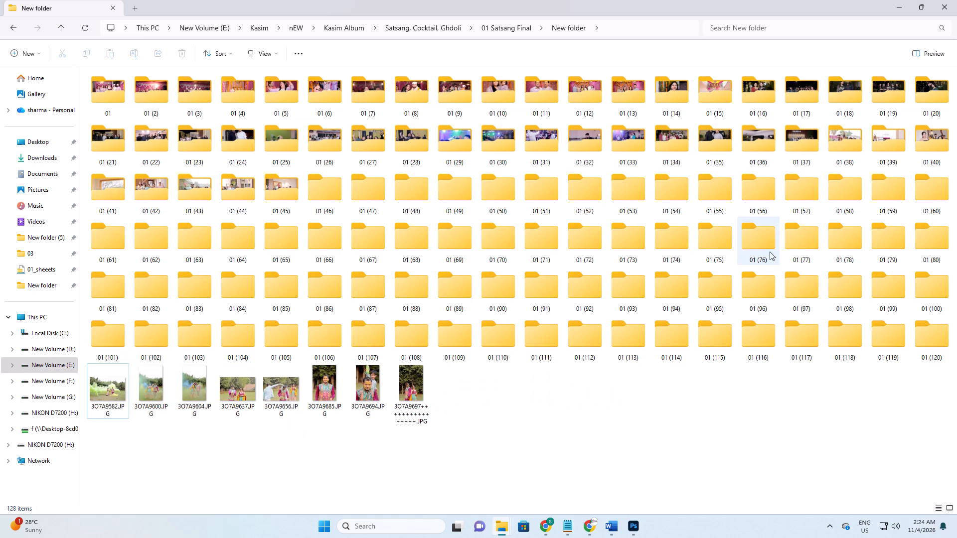
# Move the last eight Haldi photos, 3O7A9582 through 3O7A9697, into folder 01 (53) and refresh the folder.
pyautogui.moveTo(620, 417); pyautogui.dragTo(100, 406)
pyautogui.moveTo(100, 403); pyautogui.dragTo(658, 188)
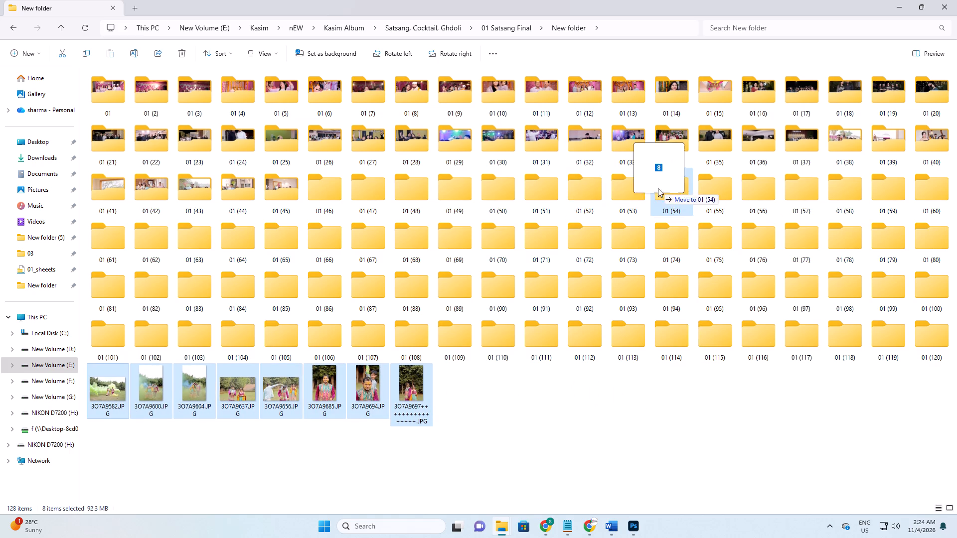
pyautogui.moveTo(658, 188); pyautogui.dragTo(639, 192)
pyautogui.rightClick(645, 413)
pyautogui.click(692, 309)
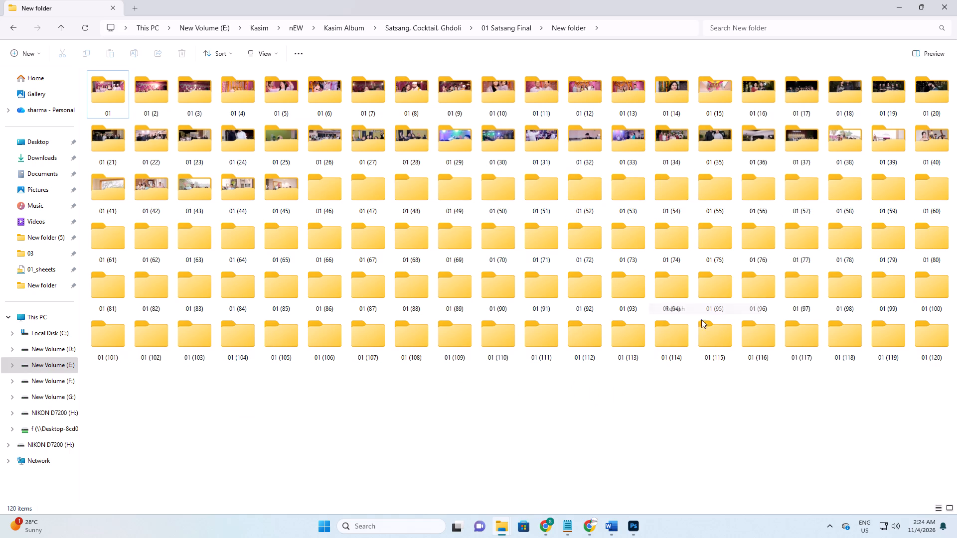
pyautogui.click(680, 308)
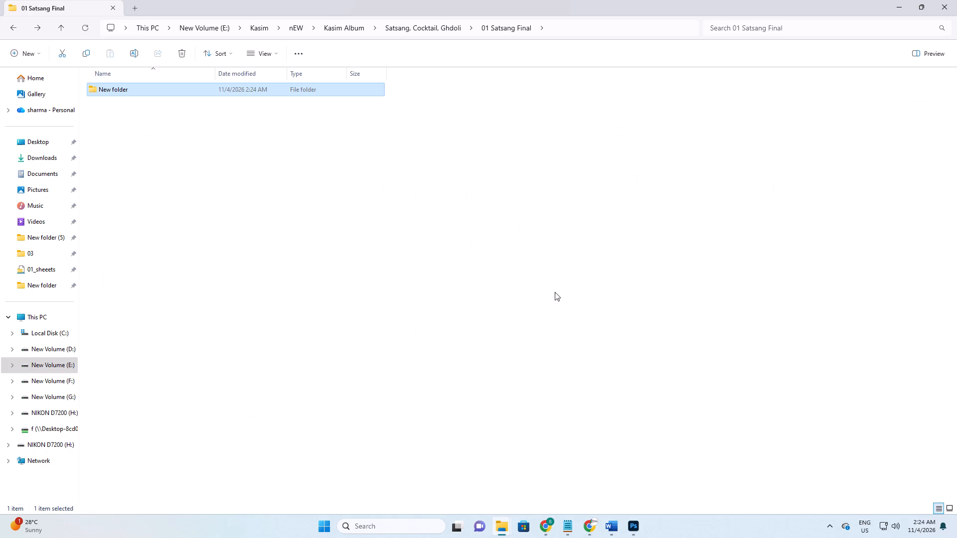
# Look through the 01 Haldi and 02 Ring ceremoney folders in Shadi, Sagan, Haldi, Baraat for the next photos to sort.
pyautogui.click(511, 276)
pyautogui.click(415, 252)
pyautogui.doubleClick(140, 109)
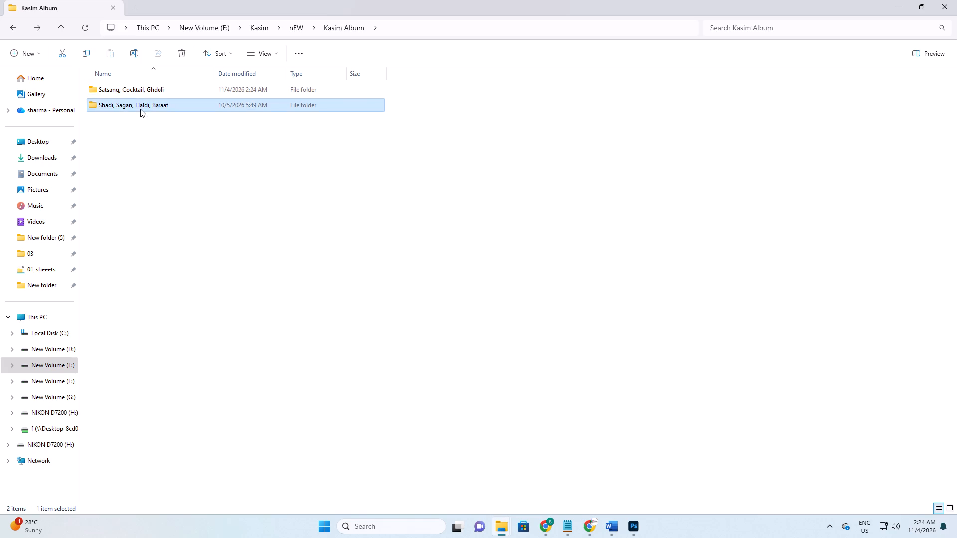
pyautogui.doubleClick(152, 91)
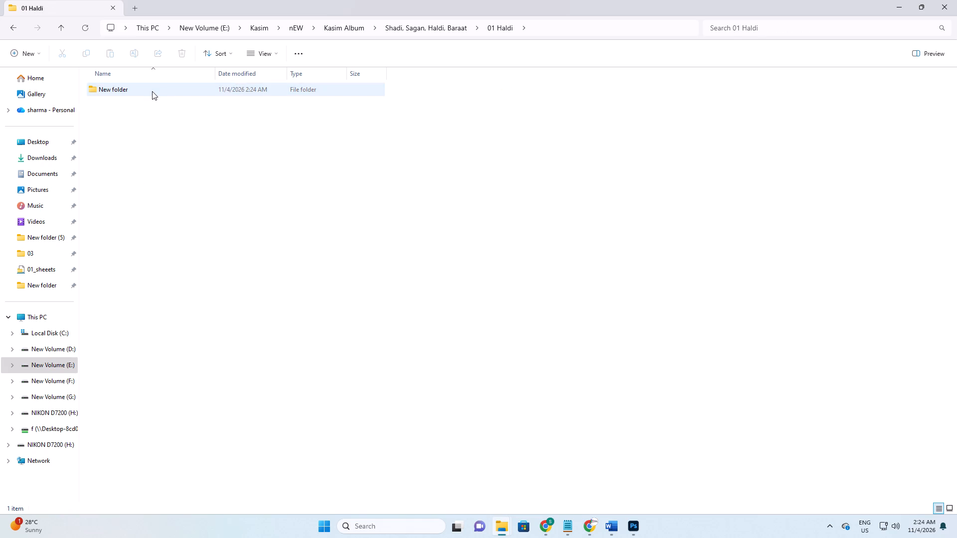
pyautogui.click(159, 96)
pyautogui.doubleClick(149, 102)
pyautogui.doubleClick(149, 92)
pyautogui.doubleClick(149, 92)
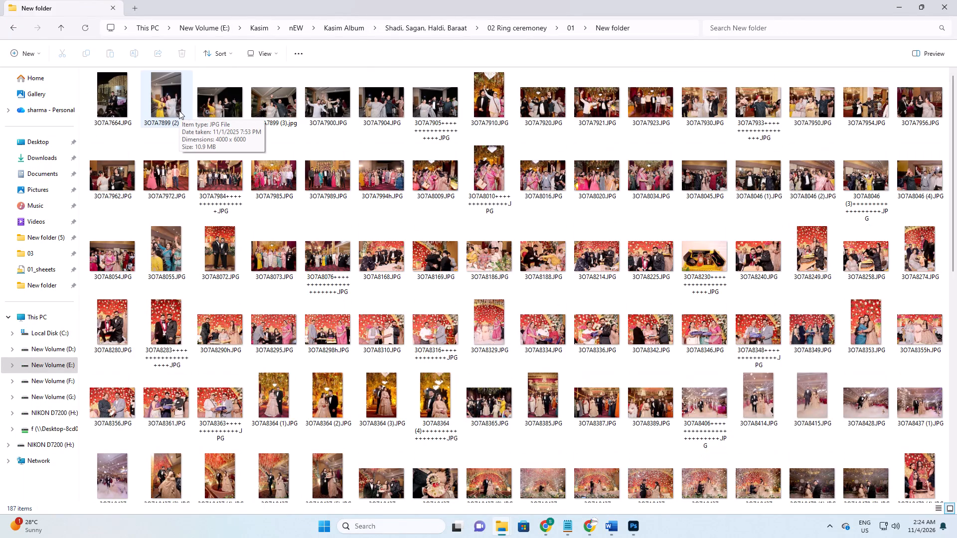
pyautogui.moveTo(181, 111); pyautogui.dragTo(186, 114)
pyautogui.click(159, 109)
pyautogui.doubleClick(153, 106)
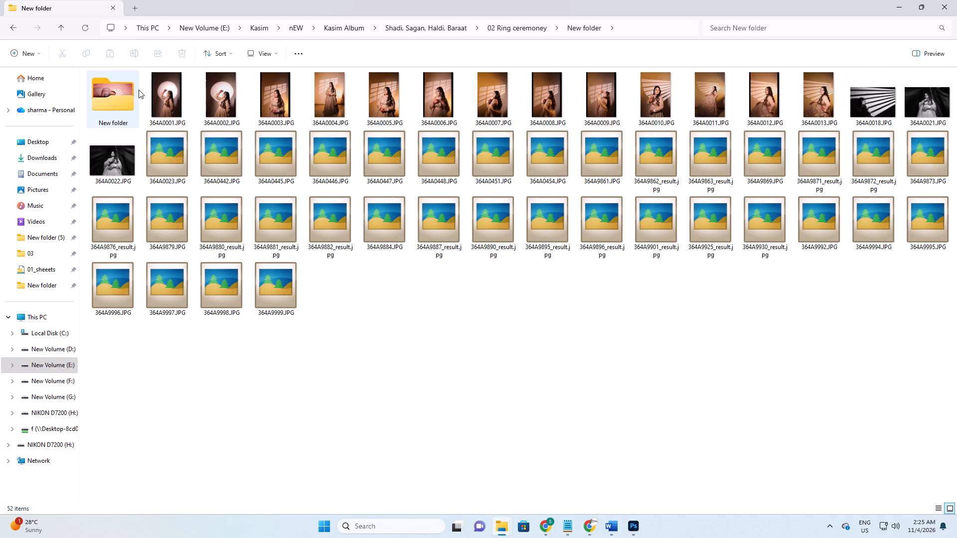
pyautogui.click(137, 99)
pyautogui.moveTo(154, 108); pyautogui.dragTo(158, 110)
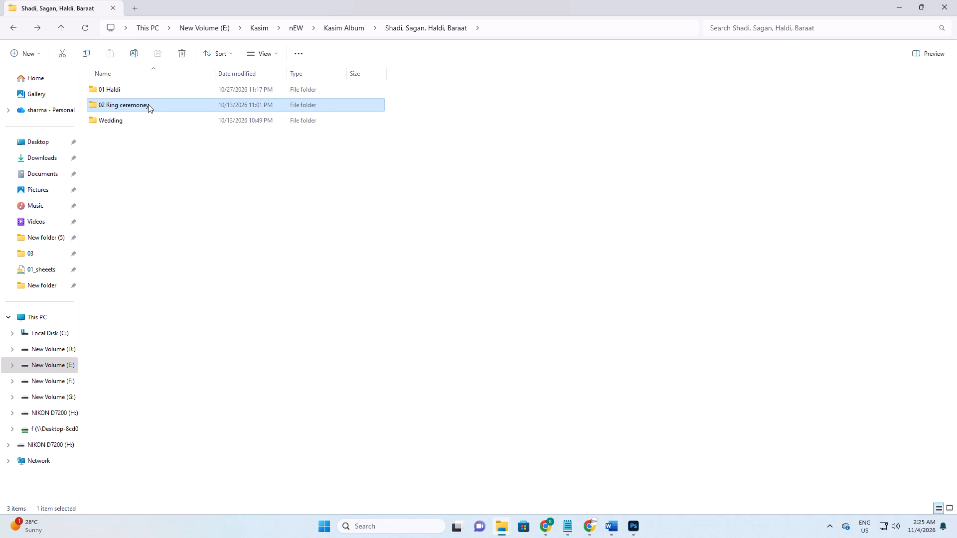
# Cut all photos from 02 Ring ceremoney's 01 > New folder and paste them into the New folder inside 01 Satsang Final.
pyautogui.doubleClick(147, 104)
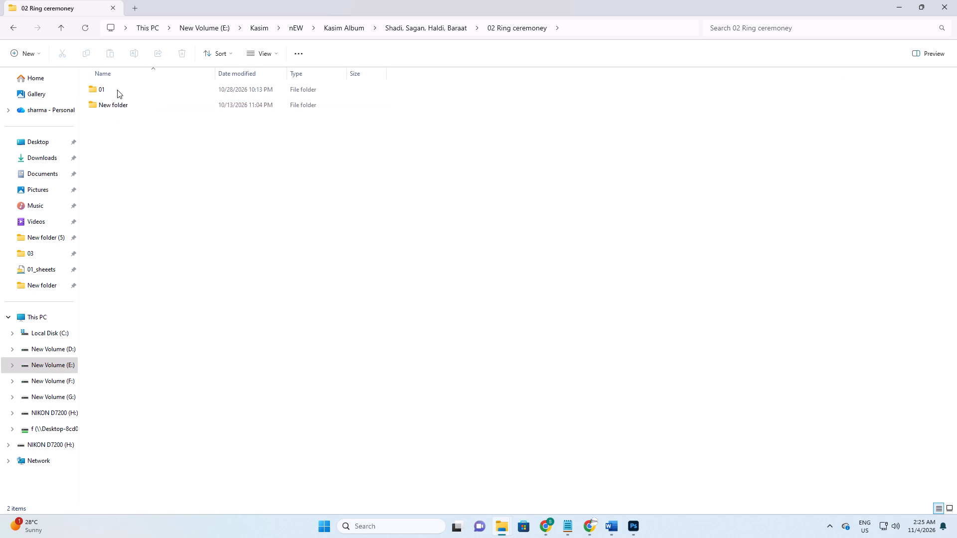
pyautogui.doubleClick(117, 90)
pyautogui.moveTo(171, 107); pyautogui.dragTo(177, 109)
pyautogui.press('Return')
pyautogui.press('Return')
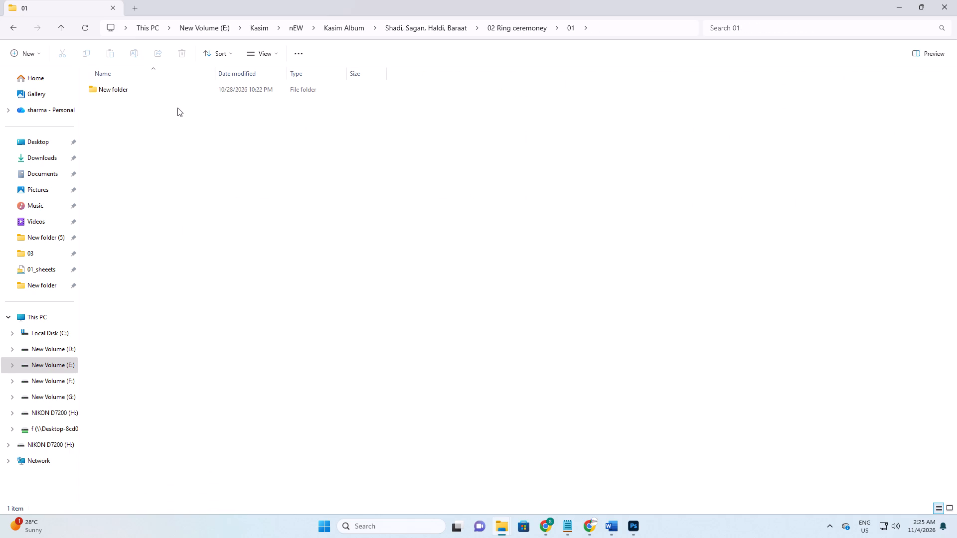
pyautogui.moveTo(192, 112); pyautogui.dragTo(198, 115)
pyautogui.hotkey('ctrl', 'x')
pyautogui.moveTo(208, 125); pyautogui.dragTo(216, 129)
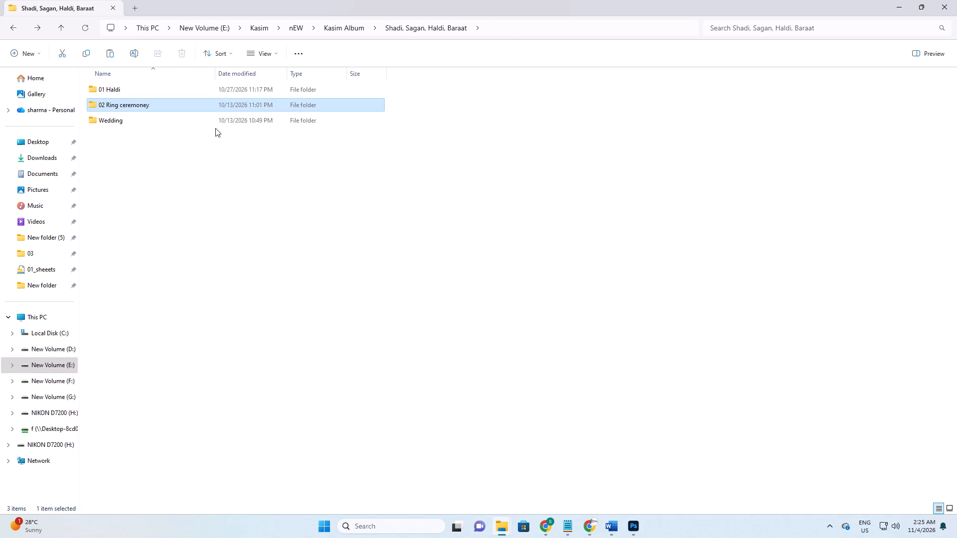
pyautogui.press('Return')
pyautogui.tripleClick(144, 85)
pyautogui.click(144, 85)
pyautogui.hotkey('ctrl', 'a')
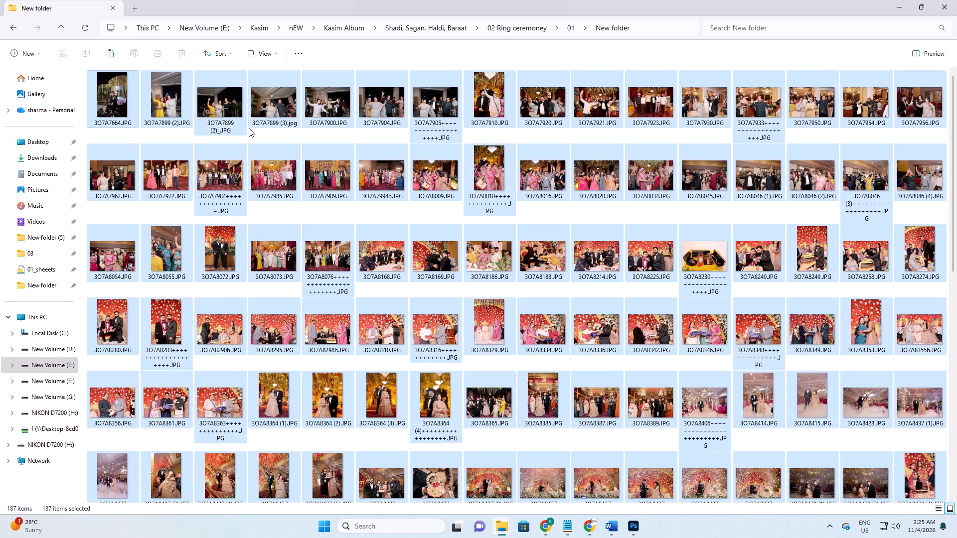
pyautogui.hotkey('ctrl', 'x')
pyautogui.click(266, 135)
pyautogui.moveTo(231, 150); pyautogui.dragTo(225, 155)
pyautogui.click(196, 150)
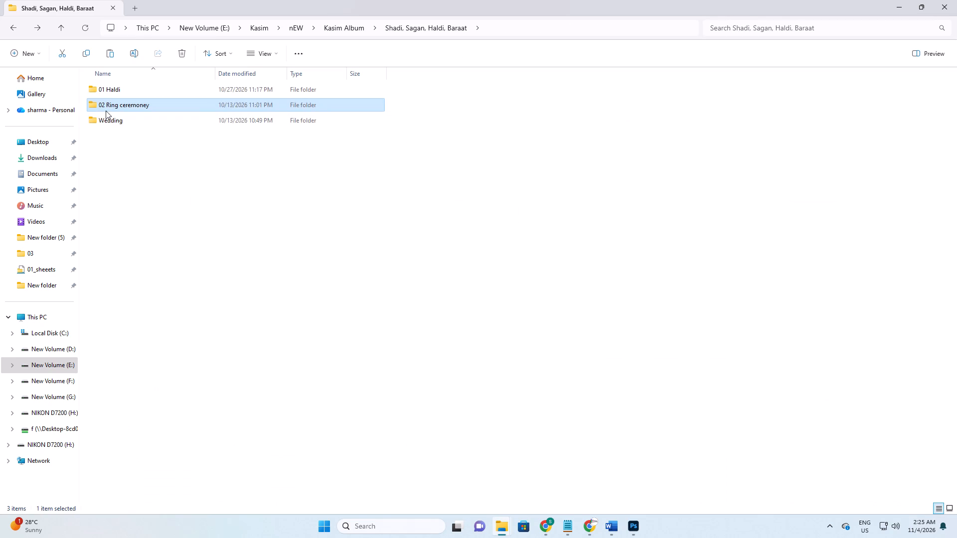
pyautogui.moveTo(138, 131); pyautogui.dragTo(149, 127)
pyautogui.doubleClick(121, 88)
pyautogui.doubleClick(121, 88)
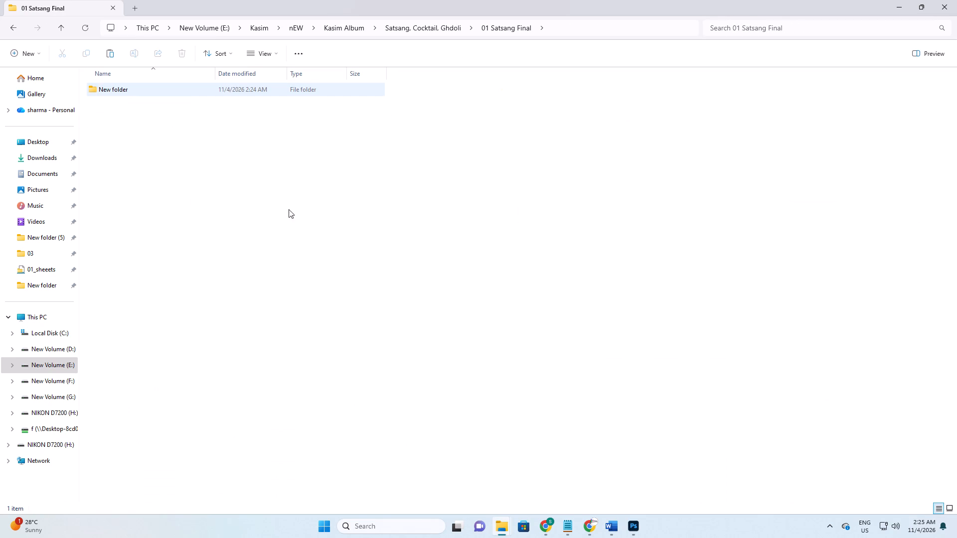
pyautogui.doubleClick(112, 94)
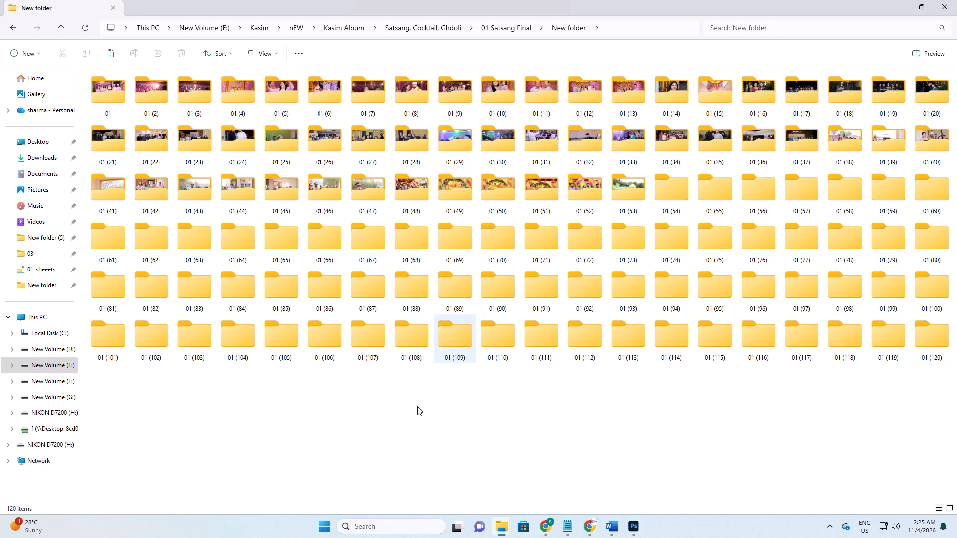
pyautogui.hotkey('ctrl', 'v')
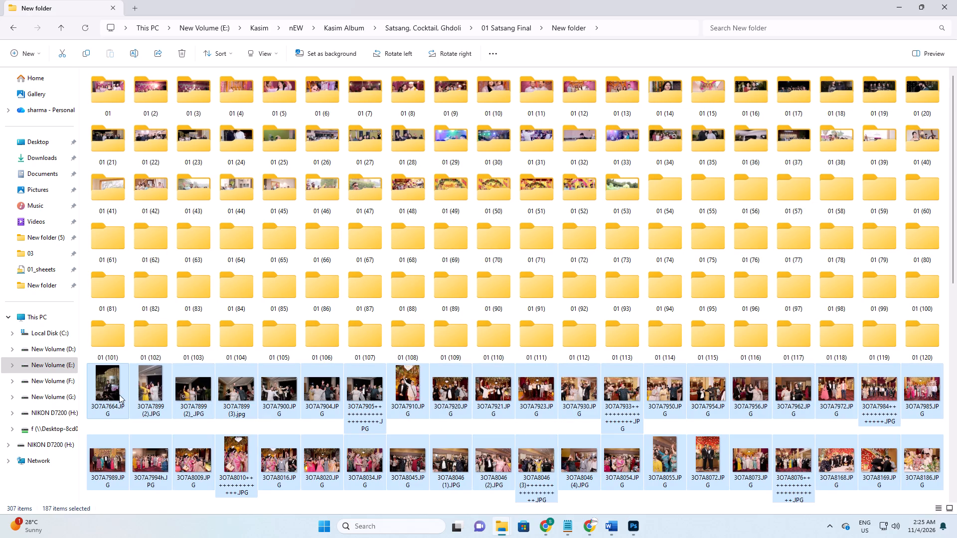
# Check folder 01 (54), then move the seven photos 3O7A7664 through 3O7A7905 into it.
pyautogui.click(108, 390)
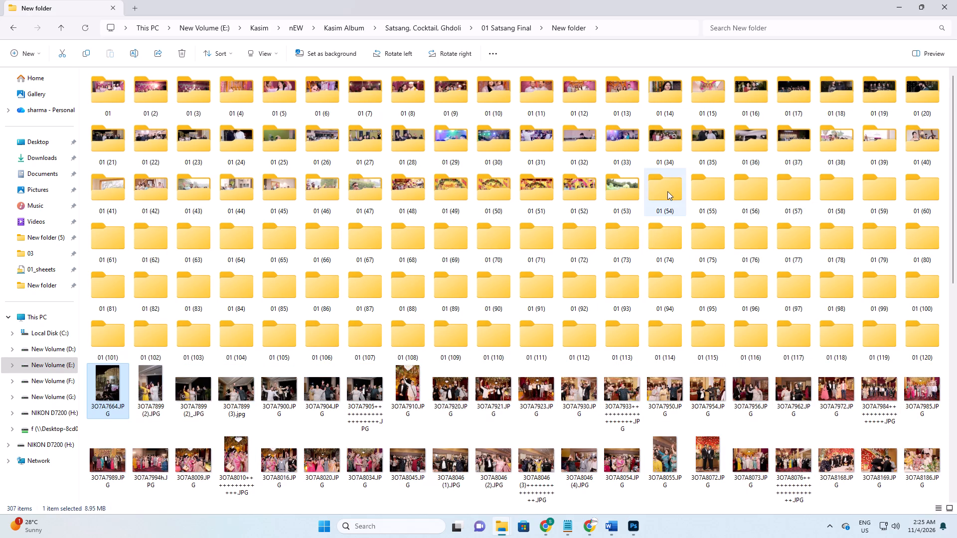
pyautogui.doubleClick(667, 191)
pyautogui.click(589, 256)
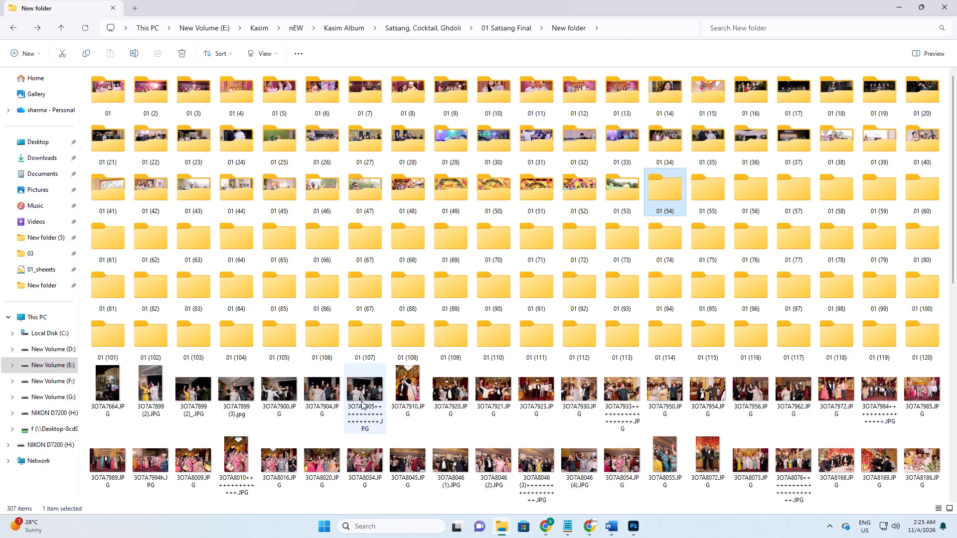
pyautogui.click(361, 401)
pyautogui.keyDown('ctrl'); pyautogui.keyDown('shift'); pyautogui.click(110, 393); pyautogui.keyUp('shift'); pyautogui.keyUp('ctrl')
pyautogui.moveTo(103, 385); pyautogui.dragTo(632, 156)
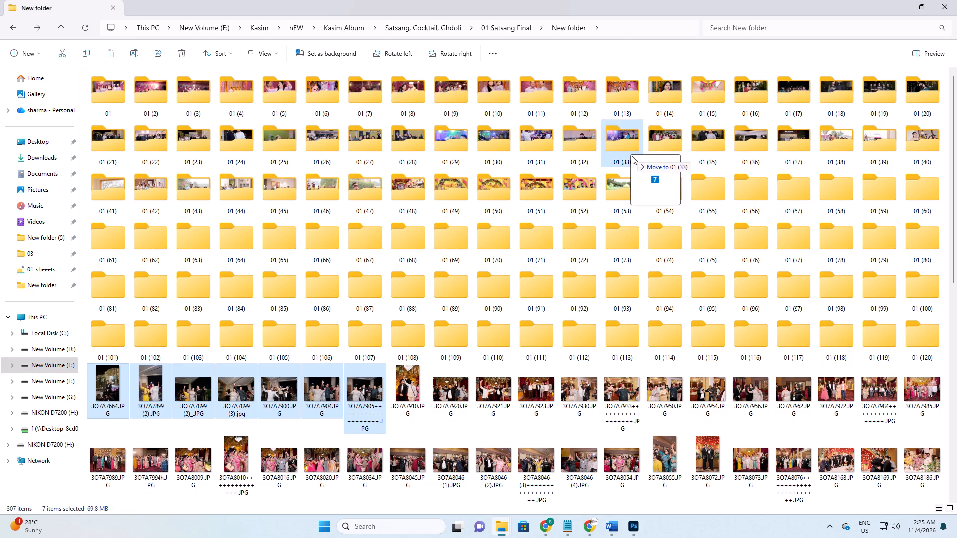
pyautogui.moveTo(632, 156); pyautogui.dragTo(654, 191)
# Move the six photos 3O7A7910 through 3O7A7933 into folder 01 (55).
pyautogui.click(95, 383)
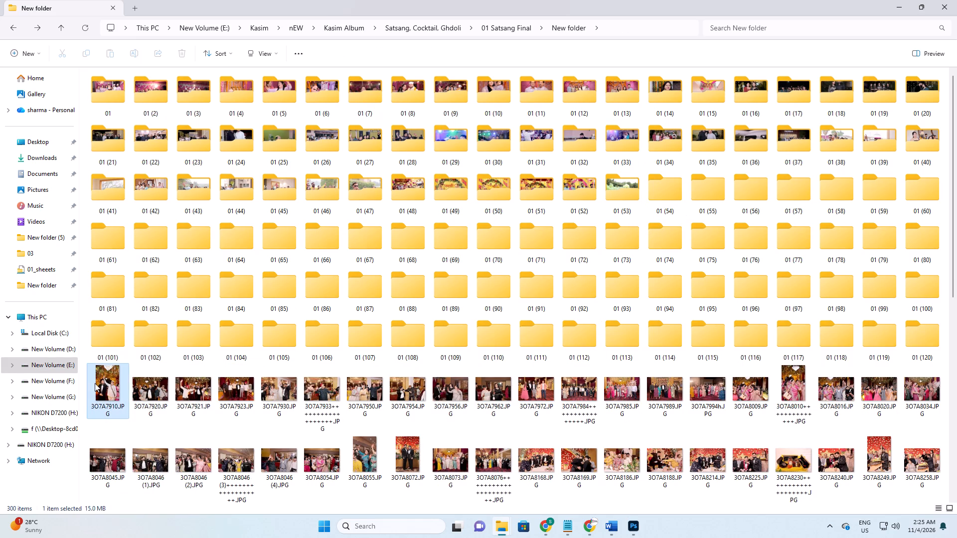
pyautogui.keyDown('ctrl'); pyautogui.keyDown('shift'); pyautogui.click(320, 383); pyautogui.keyUp('shift'); pyautogui.keyUp('ctrl')
pyautogui.moveTo(321, 391); pyautogui.dragTo(883, 171)
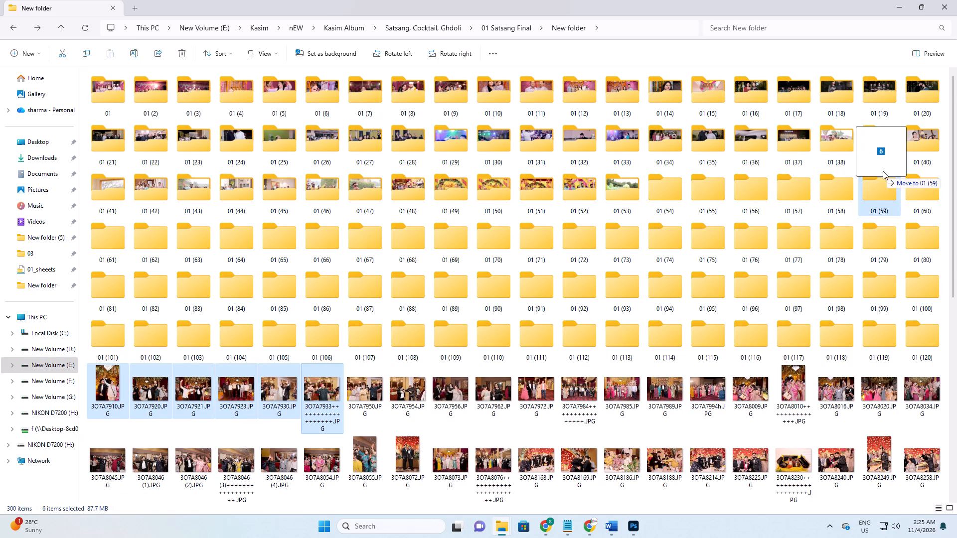
pyautogui.moveTo(883, 171); pyautogui.dragTo(710, 202)
# Move the six photos 3O7A7950 through 3O7A7984 into folder 01 (56).
pyautogui.click(328, 400)
pyautogui.keyDown('ctrl'); pyautogui.keyDown('shift'); pyautogui.click(114, 385); pyautogui.keyUp('shift'); pyautogui.keyUp('ctrl')
pyautogui.moveTo(111, 389); pyautogui.dragTo(707, 318)
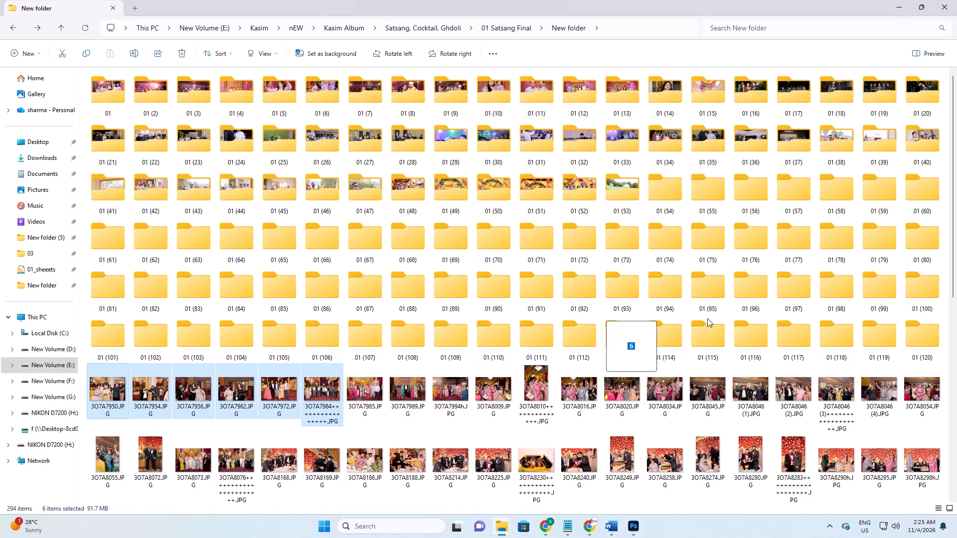
pyautogui.moveTo(707, 318); pyautogui.dragTo(748, 197)
# Move the five photos 3O7A7985 through 3O7A8010 into folder 01 (57).
pyautogui.click(273, 398)
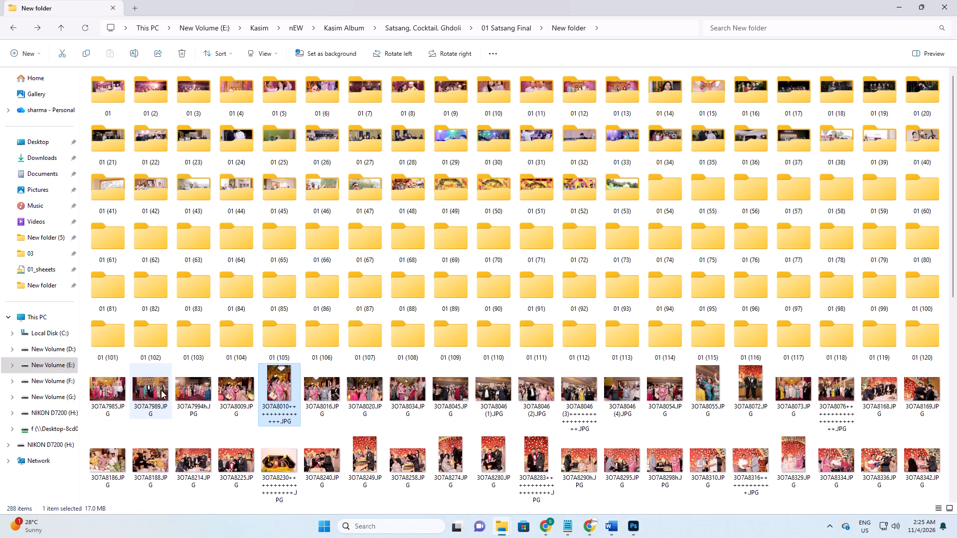
pyautogui.keyDown('ctrl'); pyautogui.keyDown('shift'); pyautogui.click(105, 382); pyautogui.keyUp('shift'); pyautogui.keyUp('ctrl')
pyautogui.moveTo(106, 388); pyautogui.dragTo(787, 197)
# Move the seven photos 3O7A8016 through 3O7A8046 (3) into folder 01 (58).
pyautogui.click(383, 402)
pyautogui.keyDown('ctrl'); pyautogui.keyDown('shift'); pyautogui.click(94, 388); pyautogui.keyUp('shift'); pyautogui.keyUp('ctrl')
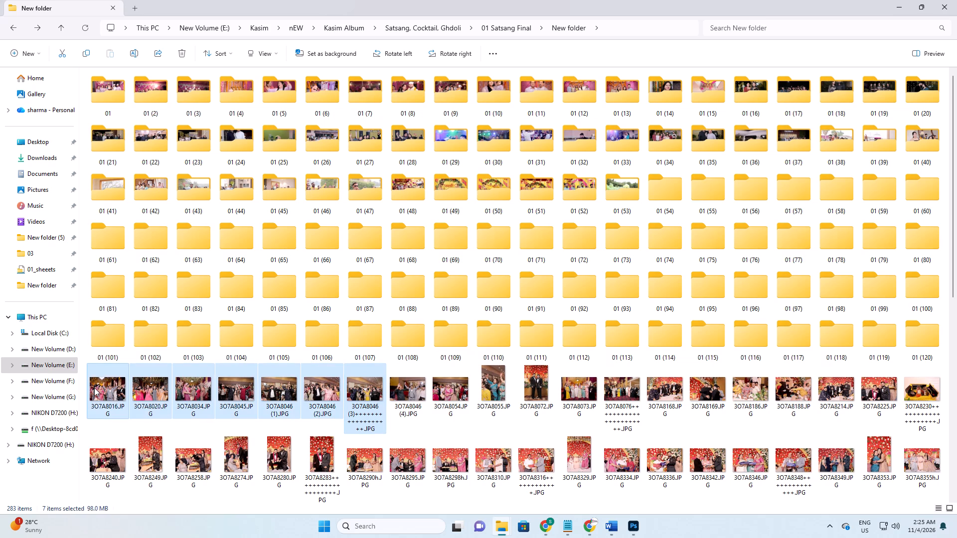
pyautogui.moveTo(107, 384); pyautogui.dragTo(842, 201)
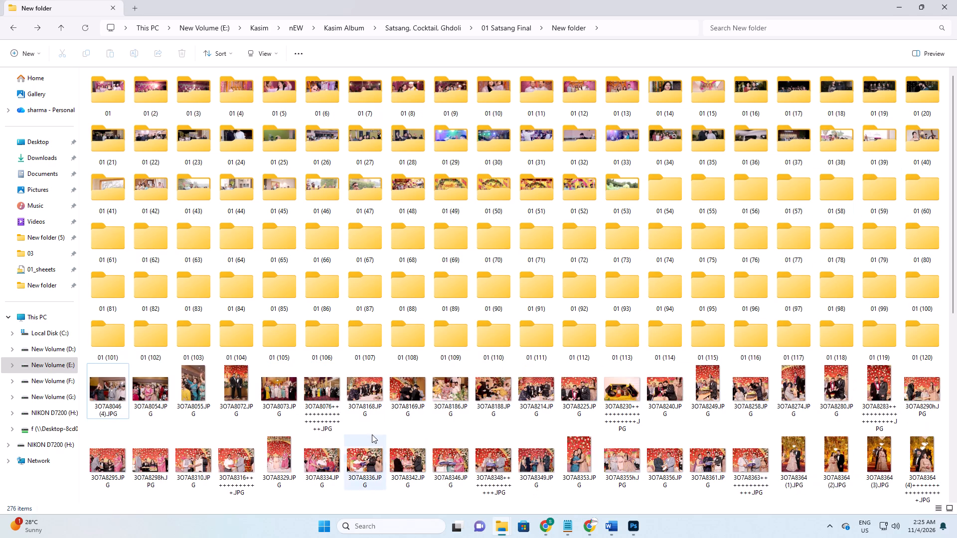
# Move the six photos 3O7A8046 (4) through 3O7A8076 into folder 01 (59).
pyautogui.click(327, 401)
pyautogui.keyDown('ctrl'); pyautogui.keyDown('shift'); pyautogui.click(120, 388); pyautogui.keyUp('shift'); pyautogui.keyUp('ctrl')
pyautogui.moveTo(113, 384); pyautogui.dragTo(867, 174)
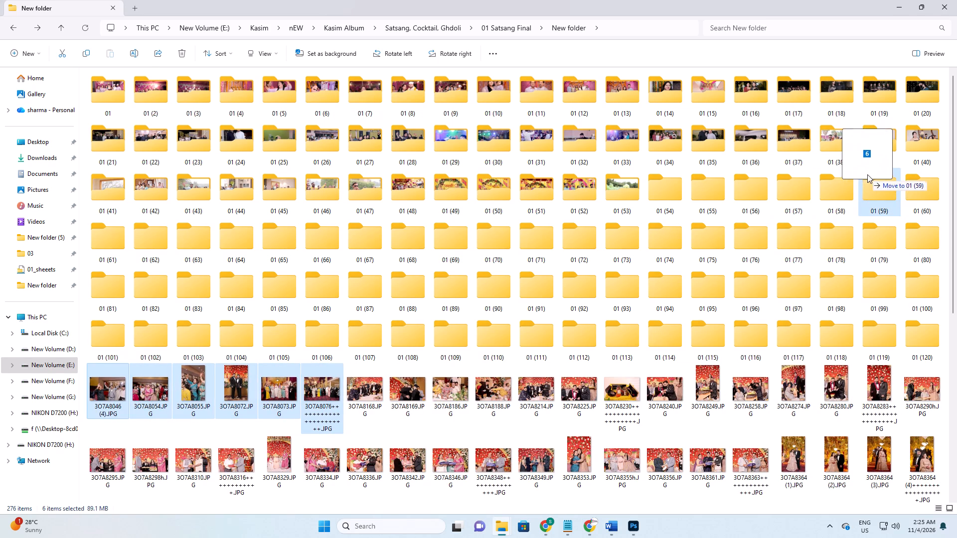
pyautogui.moveTo(867, 174); pyautogui.dragTo(902, 198)
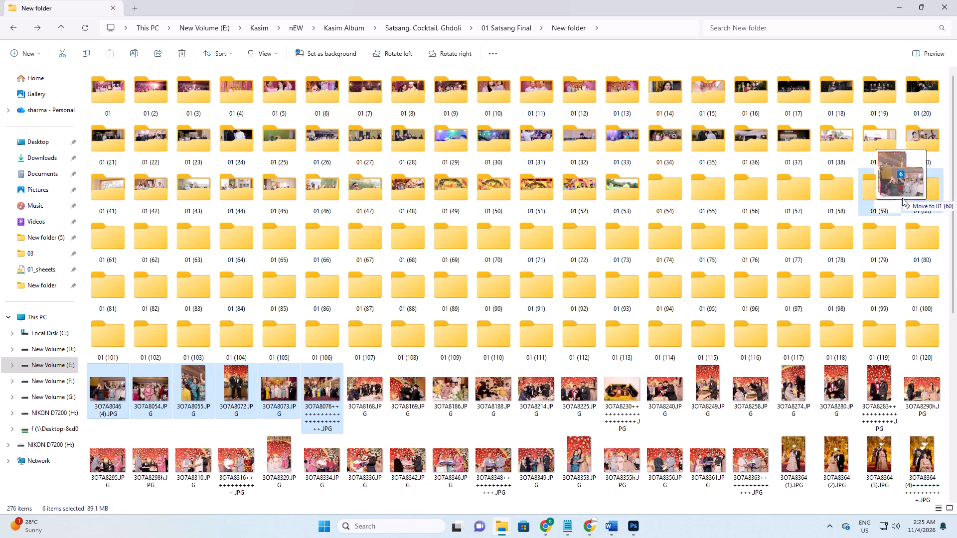
pyautogui.moveTo(902, 198); pyautogui.dragTo(726, 221)
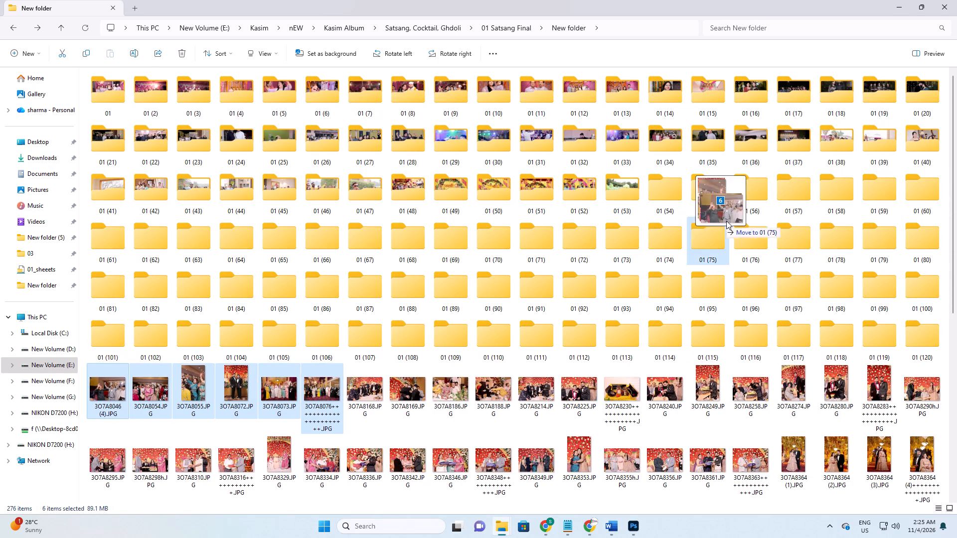
pyautogui.moveTo(726, 221); pyautogui.dragTo(881, 194)
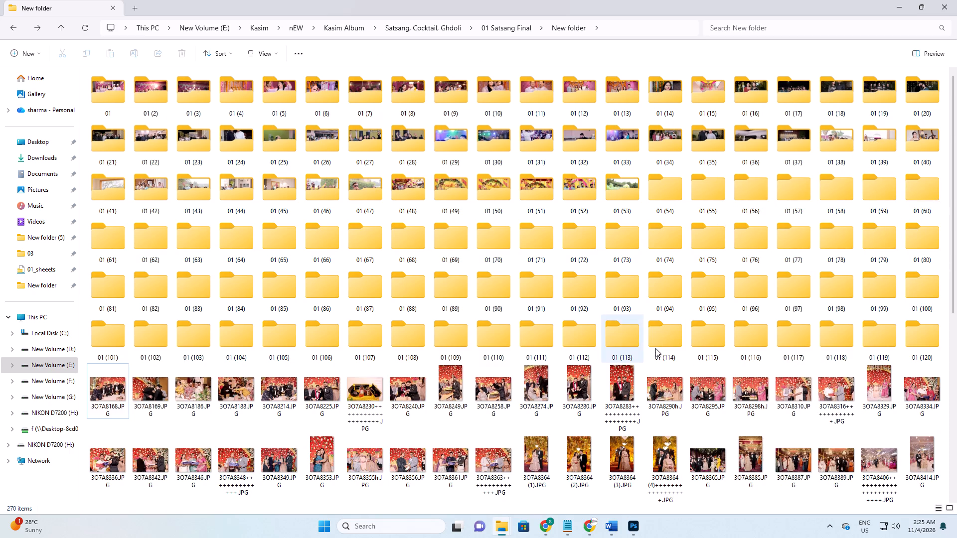
# Move the seven photos 3O7A8168 through 3O7A8230 into folder 01 (60).
pyautogui.click(372, 394)
pyautogui.keyDown('ctrl'); pyautogui.keyDown('shift'); pyautogui.click(119, 389); pyautogui.keyUp('shift'); pyautogui.keyUp('ctrl')
pyautogui.moveTo(106, 385); pyautogui.dragTo(827, 286)
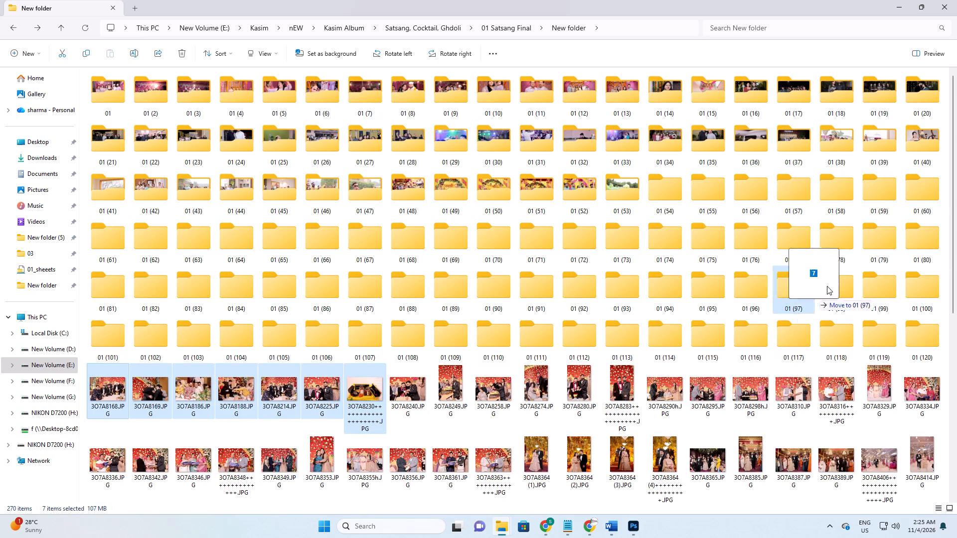
pyautogui.moveTo(827, 286); pyautogui.dragTo(923, 202)
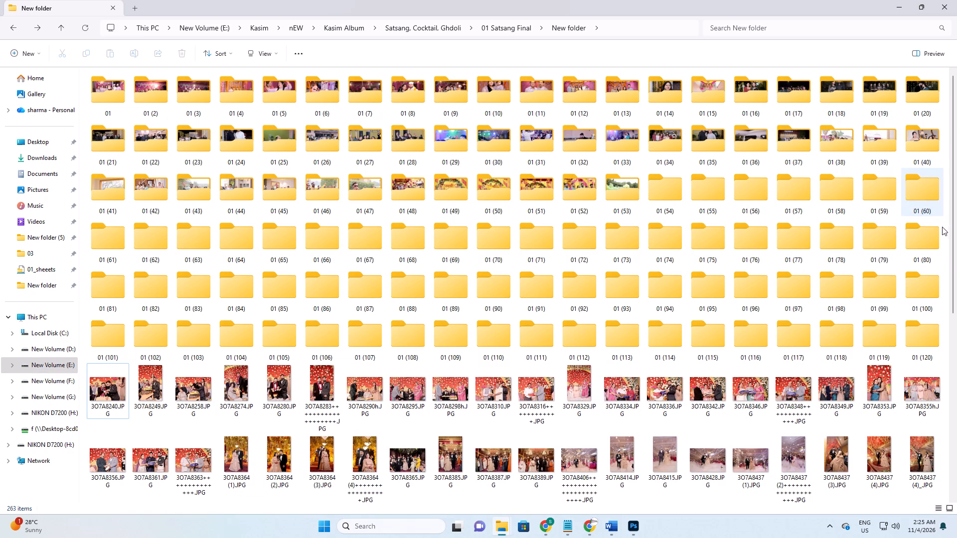
# Refresh the folder view and check the contents of folder 01 (60).
pyautogui.rightClick(950, 224)
pyautogui.moveTo(927, 260); pyautogui.dragTo(676, 272)
pyautogui.rightClick(516, 222)
pyautogui.click(544, 262)
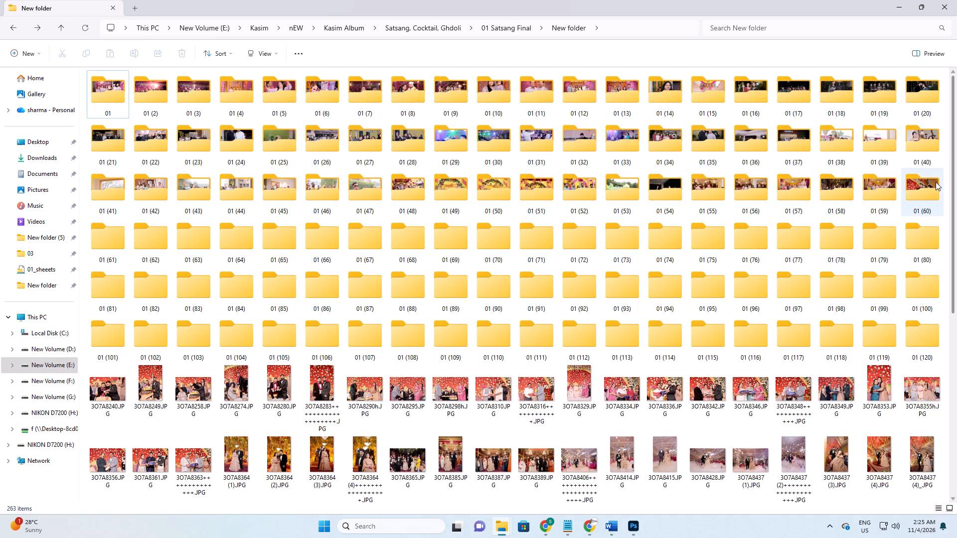
pyautogui.doubleClick(934, 183)
pyautogui.click(934, 184)
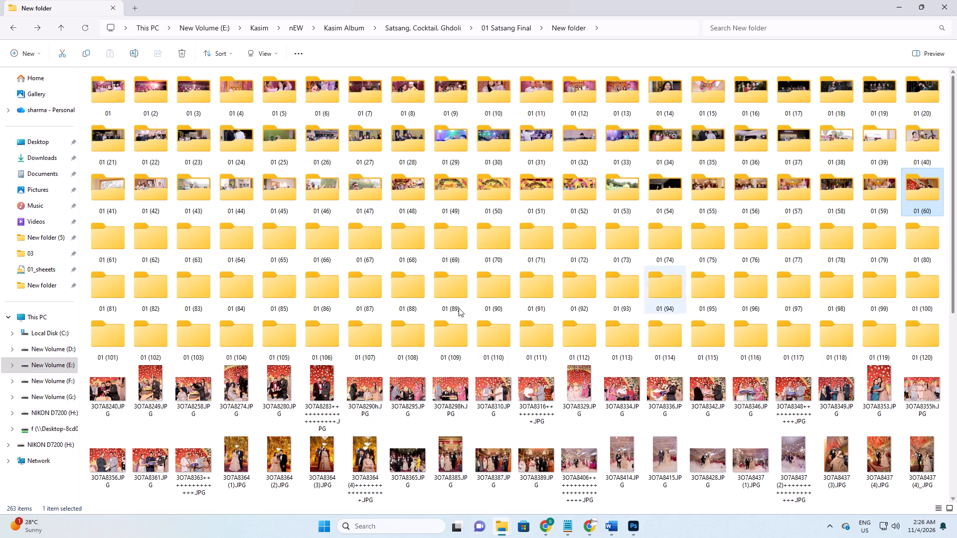
# Move the six photos 3O7A8240 through 3O7A8283 into folder 01 (61).
pyautogui.click(113, 381)
pyautogui.keyDown('ctrl'); pyautogui.keyDown('shift'); pyautogui.click(319, 388); pyautogui.keyUp('shift'); pyautogui.keyUp('ctrl')
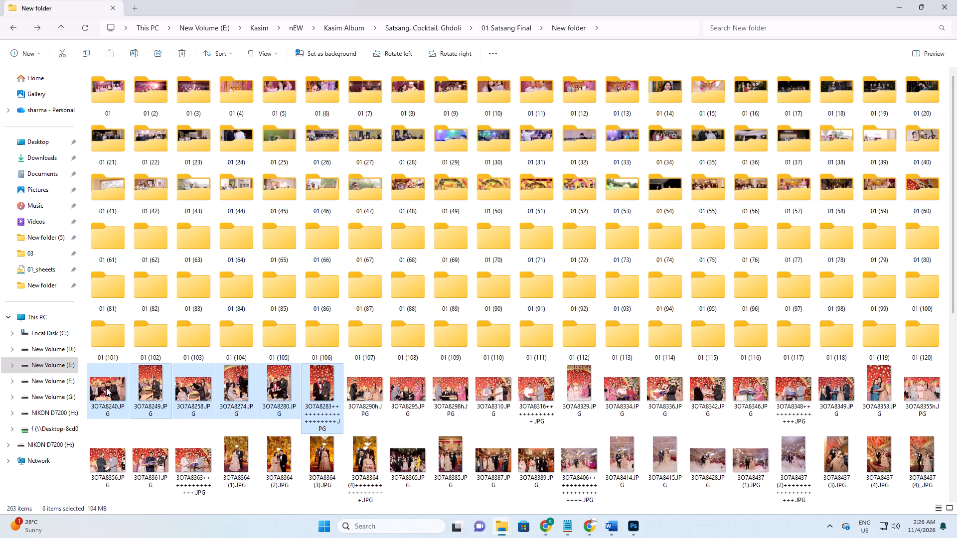
pyautogui.moveTo(106, 388); pyautogui.dragTo(122, 253)
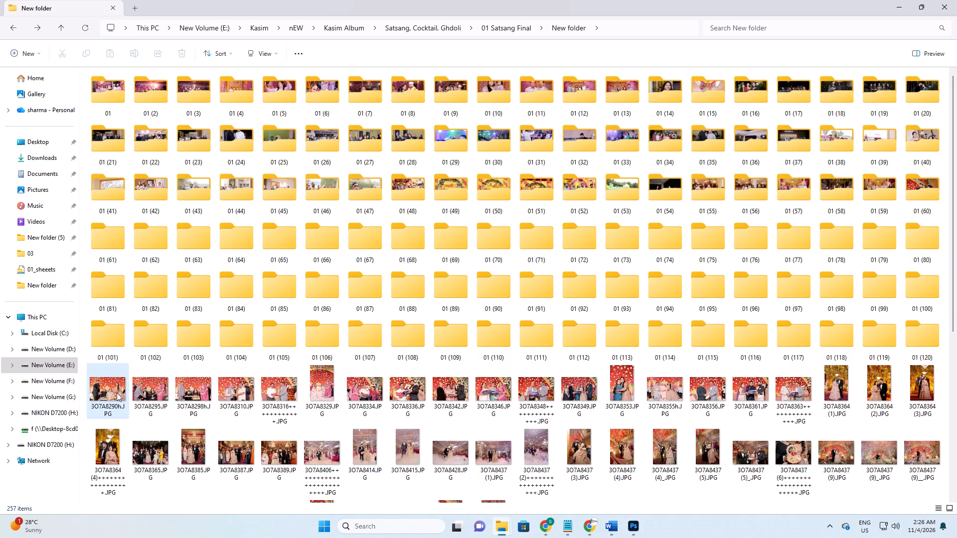
# Move the five photos 3O7A8290h through 3O7A8316 into folder 01 (62).
pyautogui.click(98, 390)
pyautogui.keyDown('ctrl'); pyautogui.keyDown('shift'); pyautogui.click(270, 394); pyautogui.keyUp('shift'); pyautogui.keyUp('ctrl')
pyautogui.moveTo(277, 394); pyautogui.dragTo(157, 241)
# Move the six photos 3O7A8329 through 3O7A8348 into folder 01 (63).
pyautogui.click(318, 400)
pyautogui.keyDown('ctrl'); pyautogui.keyDown('shift'); pyautogui.click(102, 384); pyautogui.keyUp('shift'); pyautogui.keyUp('ctrl')
pyautogui.moveTo(102, 386); pyautogui.dragTo(284, 364)
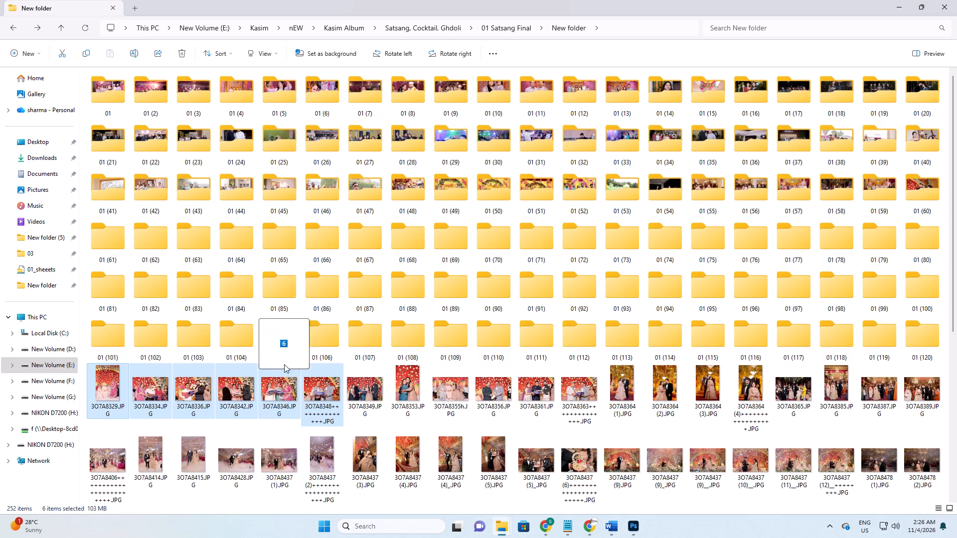
pyautogui.moveTo(284, 364); pyautogui.dragTo(198, 240)
# Move the six photos 3O7A8349 through 3O7A8363 into folder 01 (64).
pyautogui.click(319, 397)
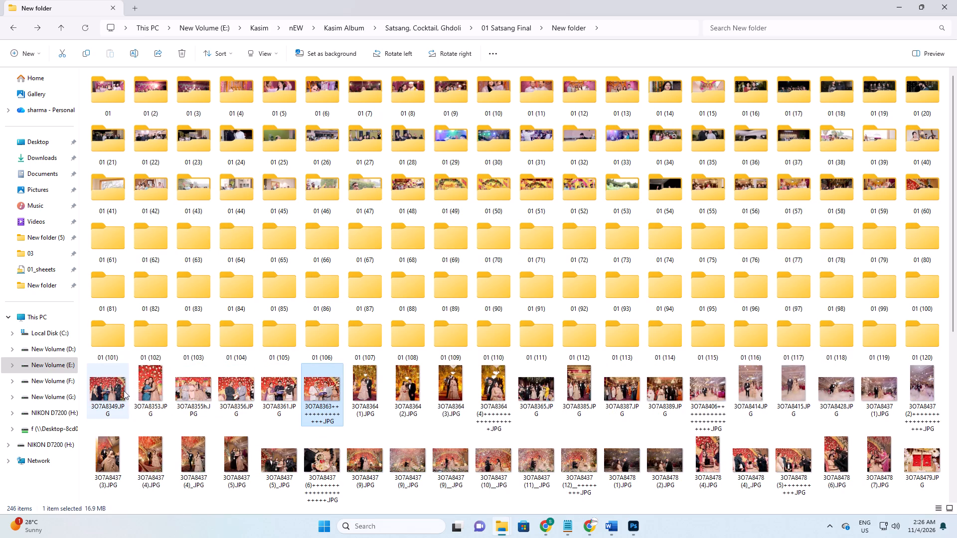
pyautogui.keyDown('ctrl'); pyautogui.keyDown('shift'); pyautogui.click(111, 385); pyautogui.keyUp('shift'); pyautogui.keyUp('ctrl')
pyautogui.moveTo(105, 383); pyautogui.dragTo(236, 244)
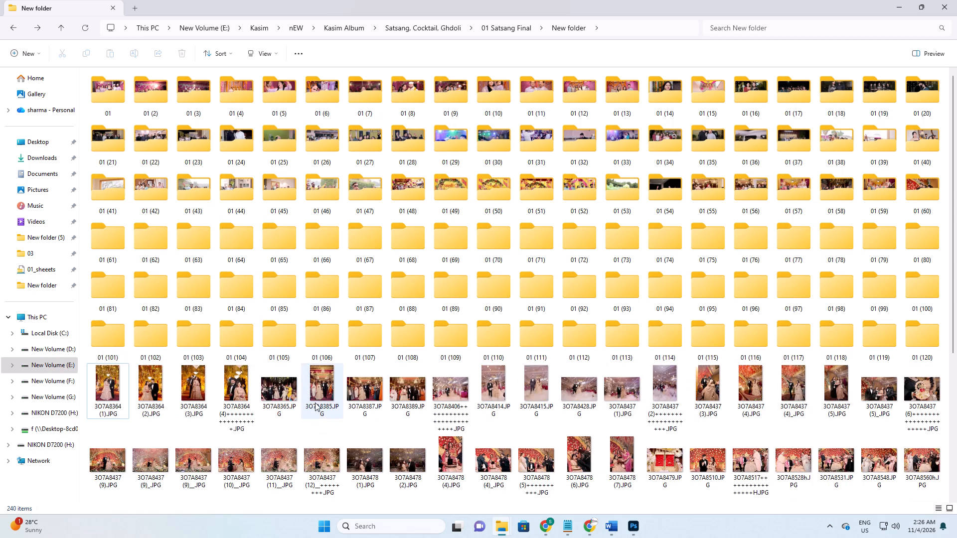
# Move the four photos 3O7A8364 (1) through 3O7A8364 (4) into folder 01 (65).
pyautogui.click(221, 380)
pyautogui.keyDown('ctrl'); pyautogui.keyDown('shift'); pyautogui.click(100, 387); pyautogui.keyUp('shift'); pyautogui.keyUp('ctrl')
pyautogui.moveTo(101, 381); pyautogui.dragTo(475, 281)
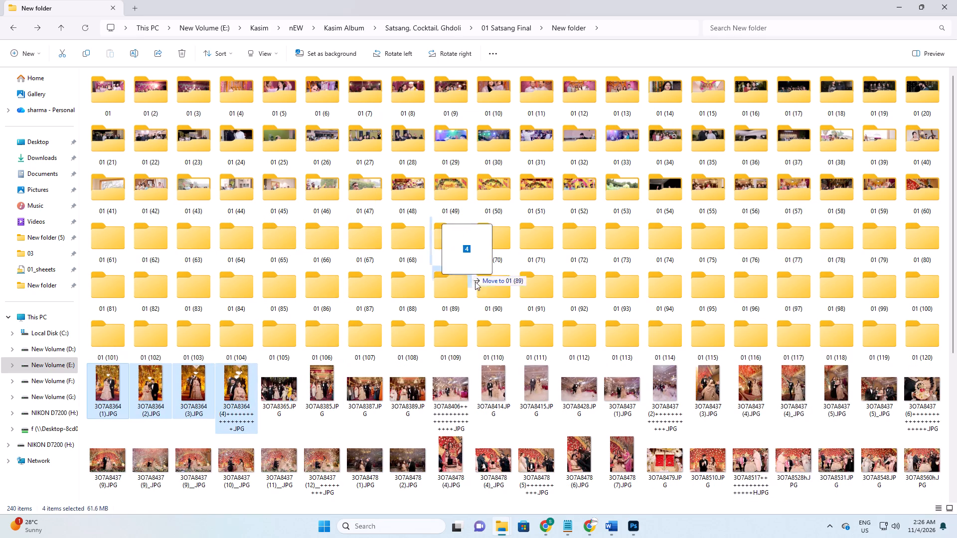
pyautogui.moveTo(475, 281); pyautogui.dragTo(270, 238)
# Move the five photos 3O7A8365 through 3O7A8406 into folder 01 (66).
pyautogui.click(275, 397)
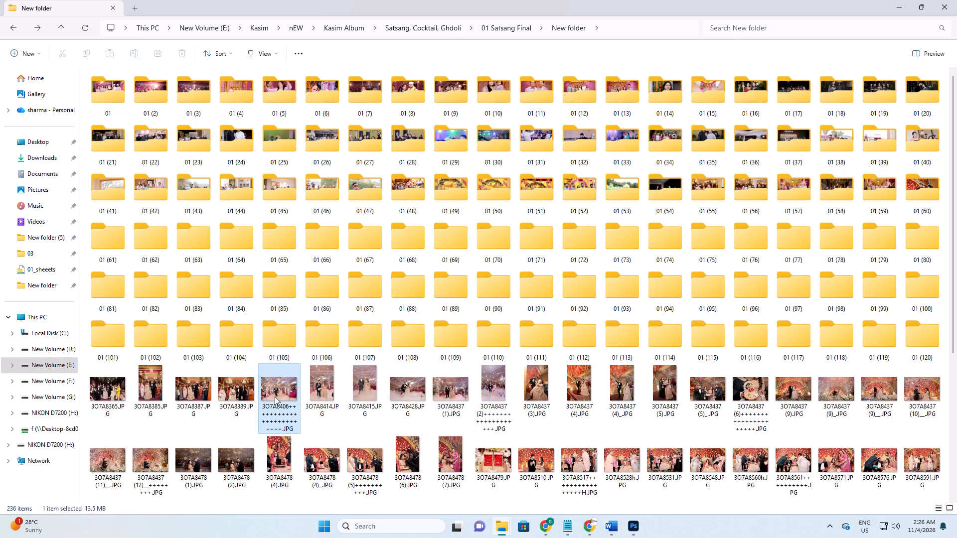
pyautogui.keyDown('ctrl'); pyautogui.keyDown('shift'); pyautogui.click(110, 390); pyautogui.keyUp('shift'); pyautogui.keyUp('ctrl')
pyautogui.moveTo(106, 390); pyautogui.dragTo(328, 244)
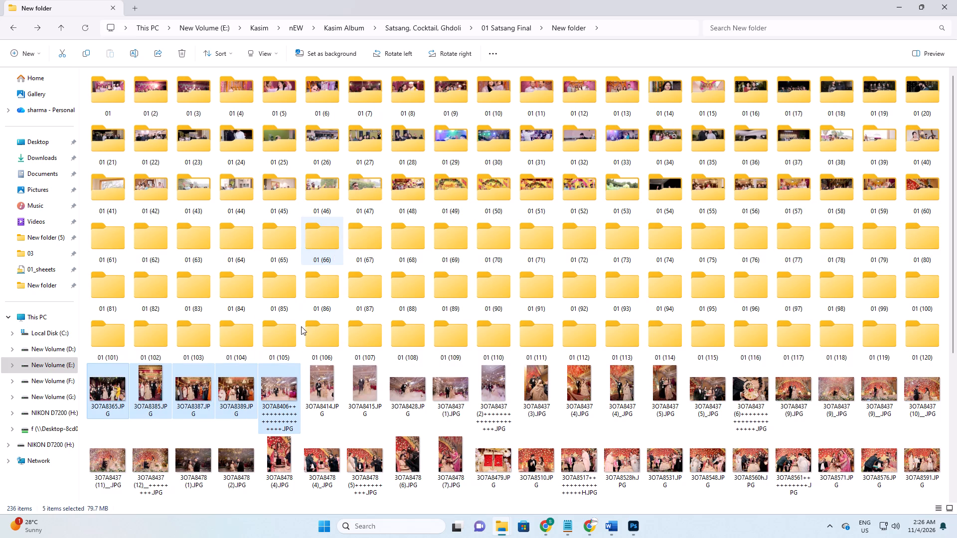
# Move the five photos 3O7A8414 through 3O7A8437 (2) into folder 01 (67).
pyautogui.click(272, 386)
pyautogui.keyDown('ctrl'); pyautogui.keyDown('shift'); pyautogui.click(97, 394); pyautogui.keyUp('shift'); pyautogui.keyUp('ctrl')
pyautogui.moveTo(102, 381); pyautogui.dragTo(364, 247)
# Move the six photos 3O7A8437 (3) through 3O7A8437 (6) into folder 01 (68).
pyautogui.click(323, 396)
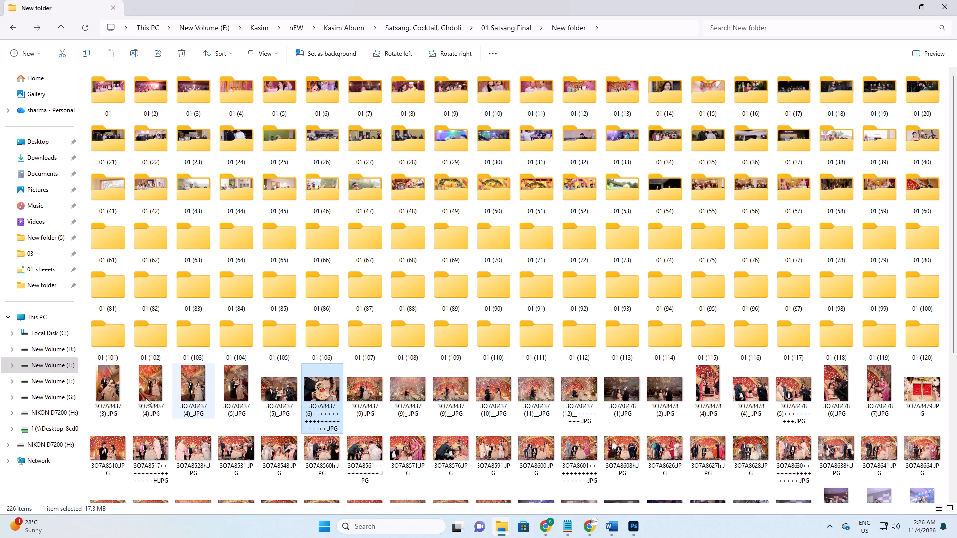
pyautogui.keyDown('ctrl'); pyautogui.keyDown('shift'); pyautogui.click(108, 394); pyautogui.keyUp('shift'); pyautogui.keyUp('ctrl')
pyautogui.moveTo(108, 380); pyautogui.dragTo(421, 248)
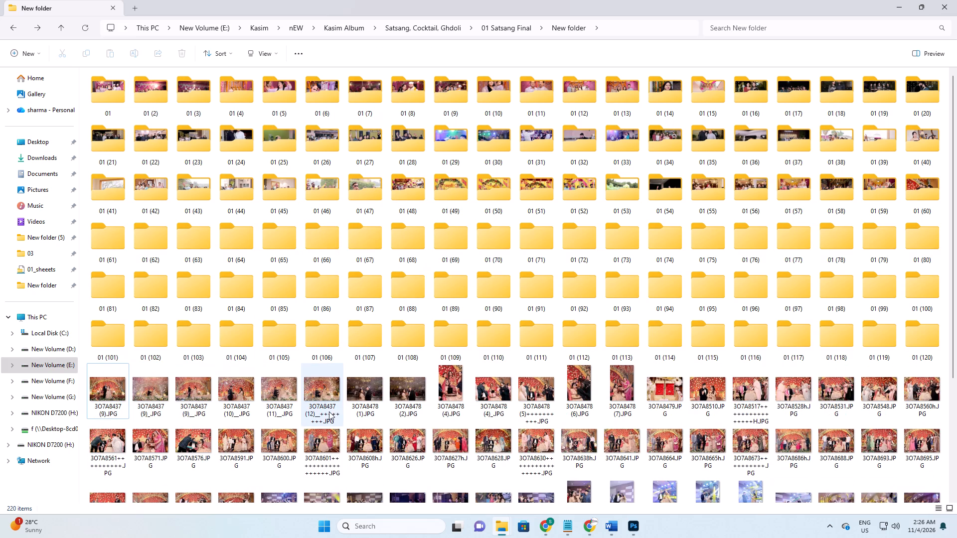
# Move the six photos 3O7A8437 (9) through 3O7A8437 (12) into folder 01 (69).
pyautogui.click(328, 401)
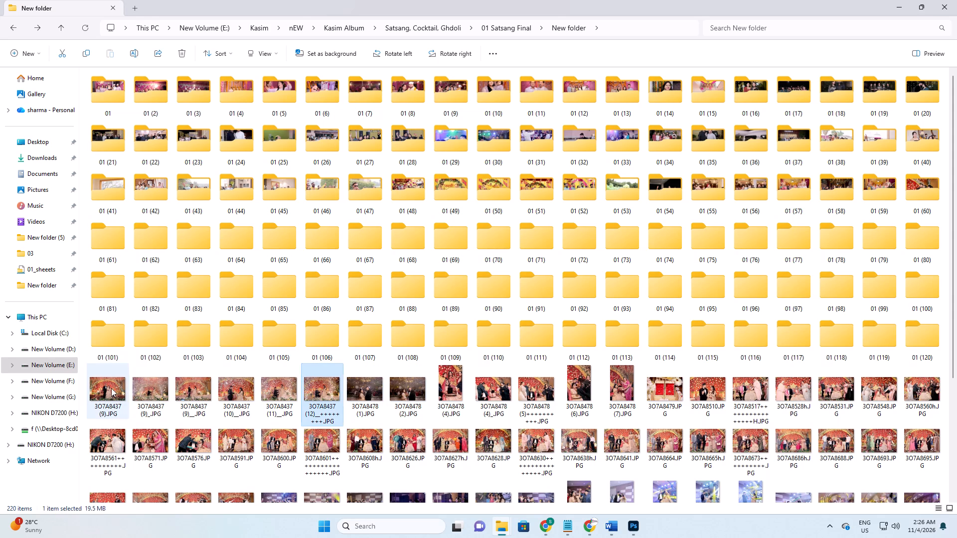
pyautogui.keyDown('ctrl'); pyautogui.keyDown('shift'); pyautogui.click(111, 388); pyautogui.keyUp('shift'); pyautogui.keyUp('ctrl')
pyautogui.moveTo(111, 390); pyautogui.dragTo(453, 238)
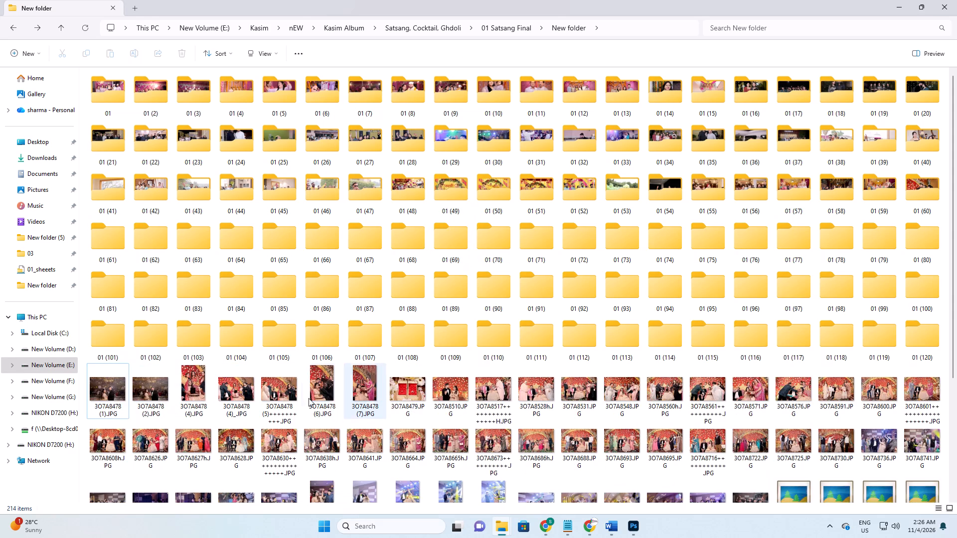
# Move the five photos 3O7A8478 (1) through 3O7A8478 (5) into folder 01 (70).
pyautogui.click(265, 389)
pyautogui.keyDown('ctrl'); pyautogui.keyDown('shift'); pyautogui.click(120, 386); pyautogui.keyUp('shift'); pyautogui.keyUp('ctrl')
pyautogui.moveTo(114, 385); pyautogui.dragTo(497, 243)
# Move the five photos 3O7A8478 (6) through 3O7A8517 into folder 01 (71).
pyautogui.click(283, 395)
pyautogui.keyDown('ctrl'); pyautogui.keyDown('shift'); pyautogui.click(125, 382); pyautogui.keyUp('shift'); pyautogui.keyUp('ctrl')
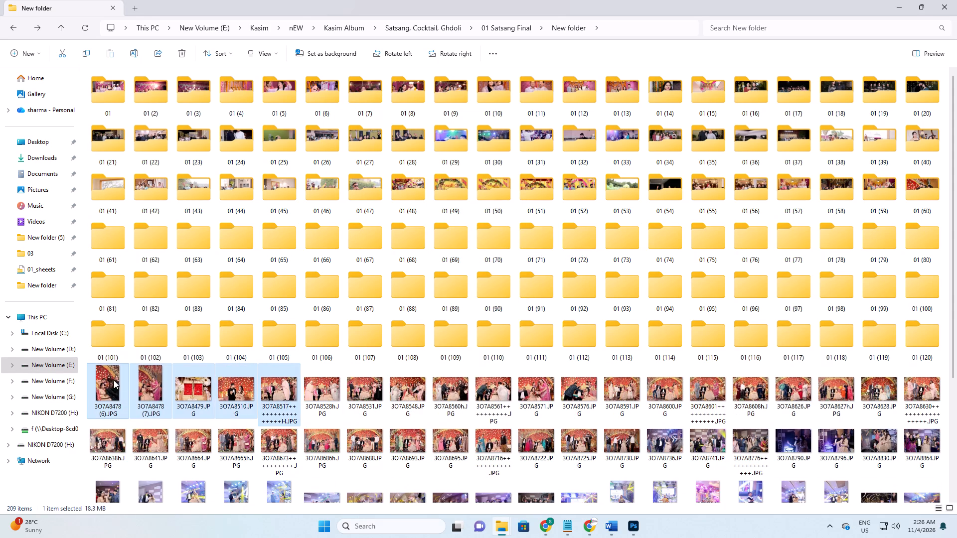
pyautogui.moveTo(113, 384); pyautogui.dragTo(540, 242)
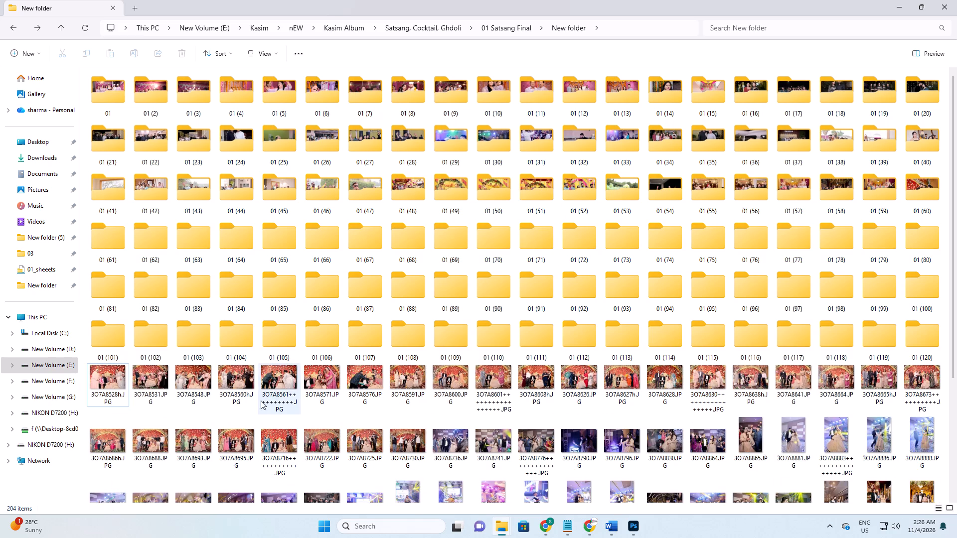
# Move the five photos 3O7A8528h through 3O7A8561 into folder 01 (72).
pyautogui.click(274, 391)
pyautogui.keyDown('ctrl'); pyautogui.keyDown('shift'); pyautogui.click(102, 375); pyautogui.keyUp('shift'); pyautogui.keyUp('ctrl')
pyautogui.moveTo(106, 373); pyautogui.dragTo(582, 235)
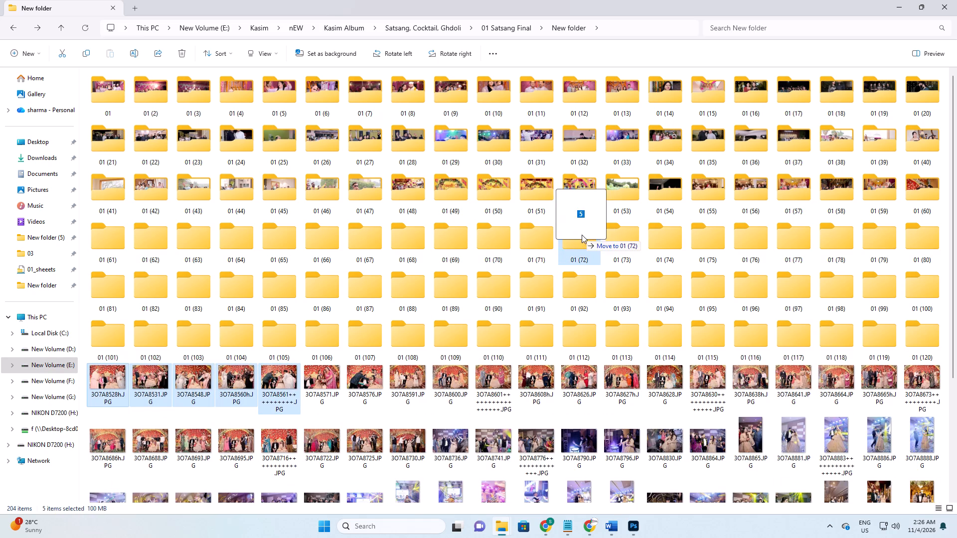
pyautogui.moveTo(582, 235); pyautogui.dragTo(582, 235)
# Move the five photos 3O7A8571 through 3O7A8601 into folder 01 (73).
pyautogui.click(283, 381)
pyautogui.keyDown('ctrl'); pyautogui.keyDown('shift'); pyautogui.click(112, 372); pyautogui.keyUp('shift'); pyautogui.keyUp('ctrl')
pyautogui.moveTo(116, 375); pyautogui.dragTo(119, 377)
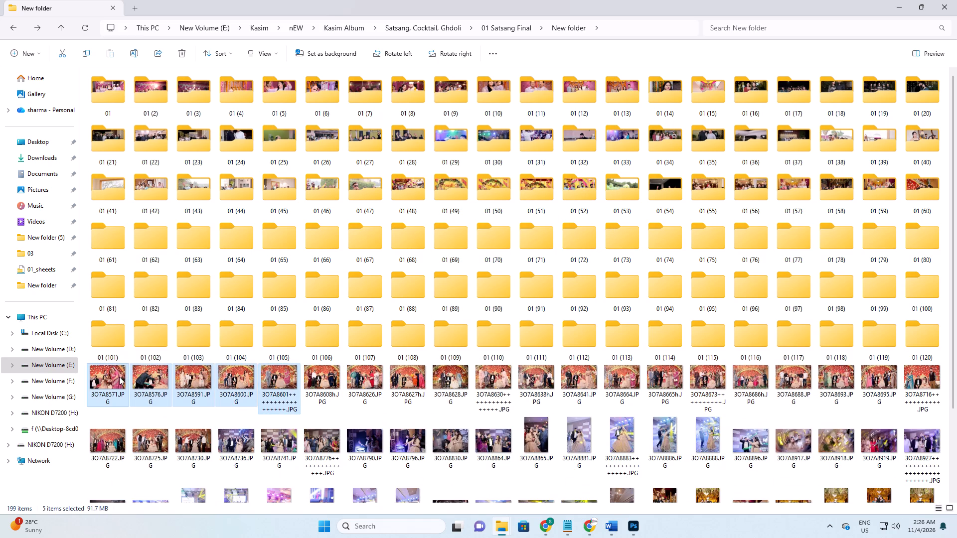
pyautogui.moveTo(119, 377); pyautogui.dragTo(623, 241)
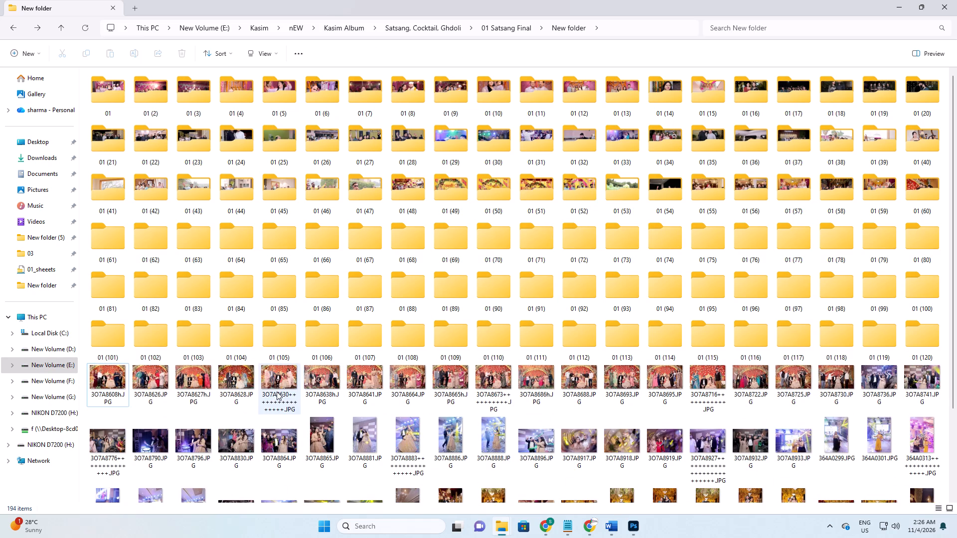
# Move the five photos 3O7A8608h through 3O7A8630 into folder 01 (74).
pyautogui.click(290, 391)
pyautogui.keyDown('ctrl'); pyautogui.keyDown('shift'); pyautogui.click(112, 388); pyautogui.keyUp('shift'); pyautogui.keyUp('ctrl')
pyautogui.moveTo(87, 376); pyautogui.dragTo(716, 245)
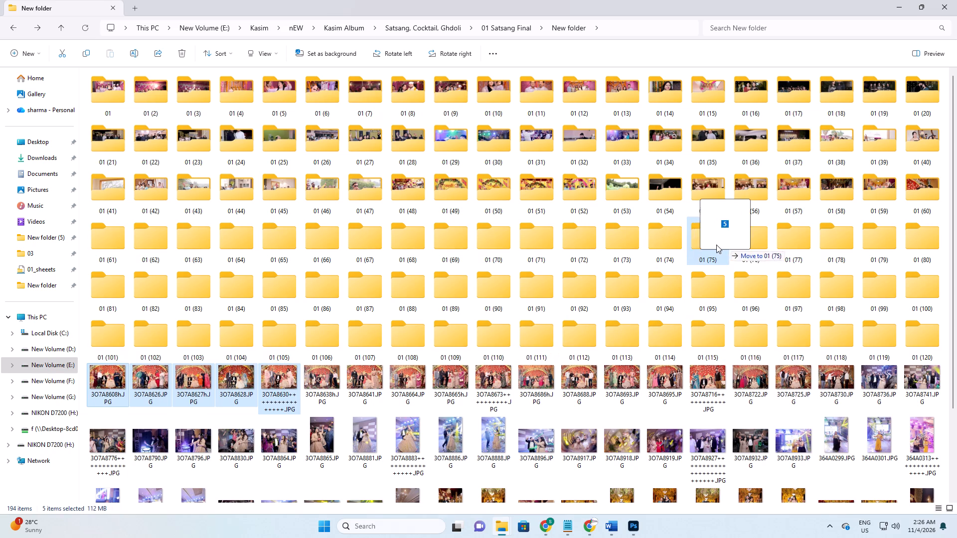
pyautogui.moveTo(716, 245); pyautogui.dragTo(678, 244)
# Check the contents of folders 01 (74) and 01 (73) and return to the parent folder.
pyautogui.doubleClick(671, 245)
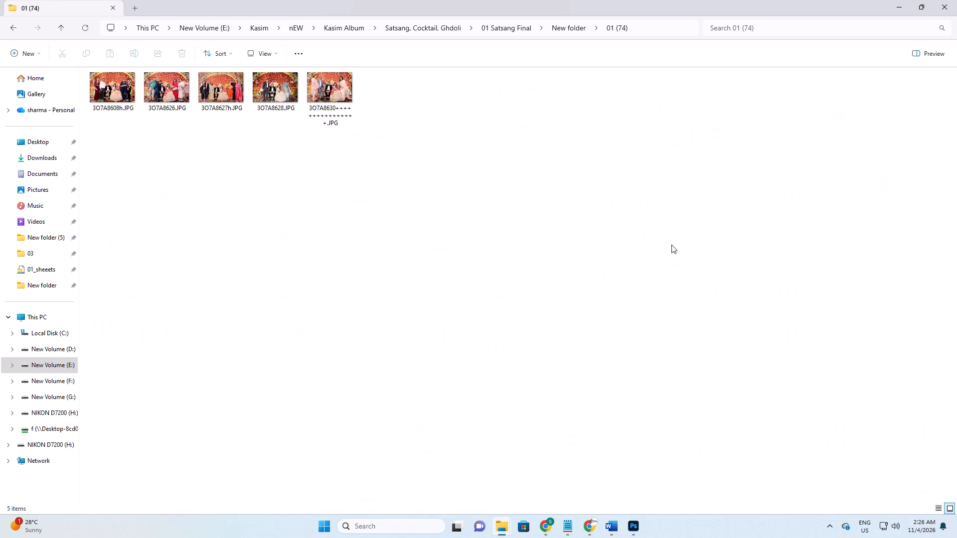
pyautogui.click(671, 245)
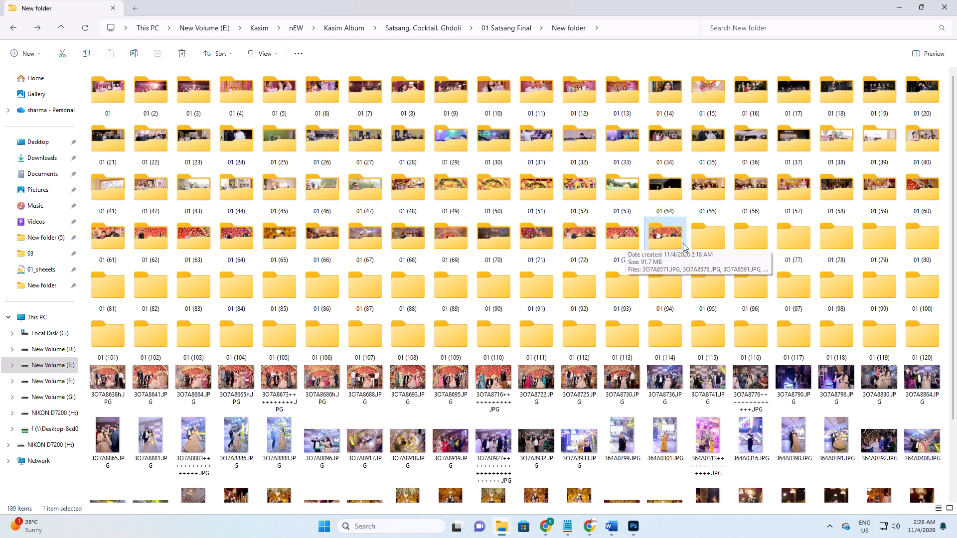
pyautogui.doubleClick(631, 238)
pyautogui.click(632, 238)
pyautogui.click(719, 244)
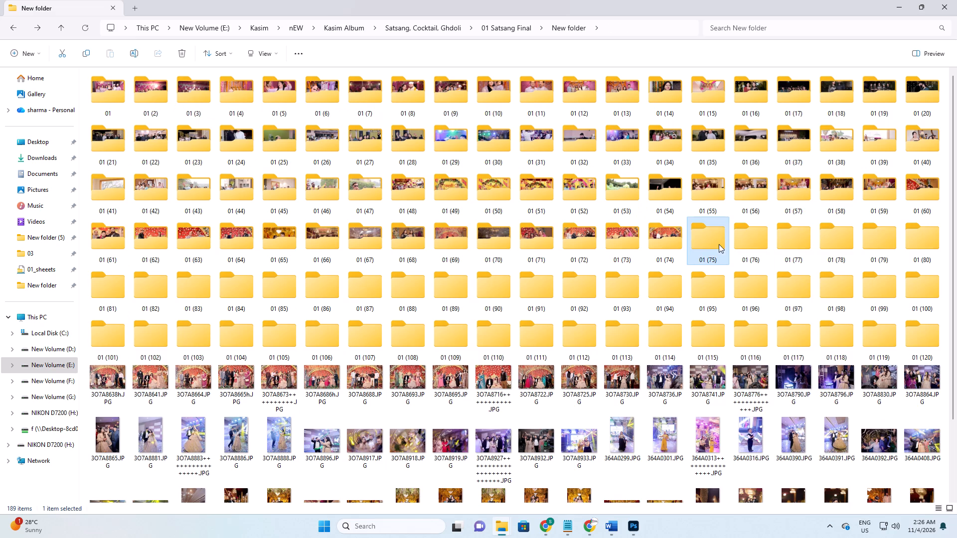
# Move the five photos 3O7A8638h through 3O7A8673 into folder 01 (75).
pyautogui.click(280, 387)
pyautogui.keyDown('ctrl'); pyautogui.keyDown('shift'); pyautogui.click(98, 379); pyautogui.keyUp('shift'); pyautogui.keyUp('ctrl')
pyautogui.moveTo(99, 377); pyautogui.dragTo(689, 268)
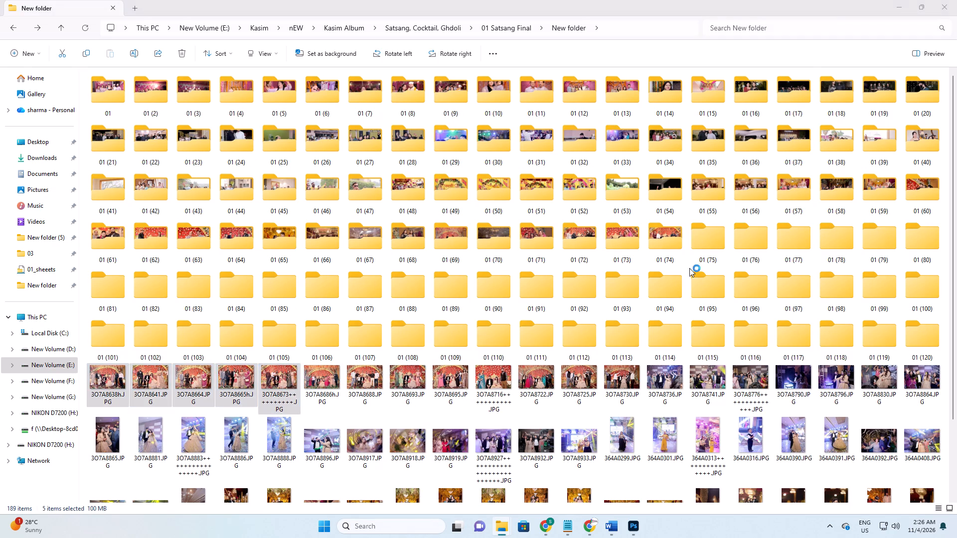
pyautogui.moveTo(689, 268); pyautogui.dragTo(694, 262)
pyautogui.press('Escape')
pyautogui.moveTo(264, 379); pyautogui.dragTo(599, 332)
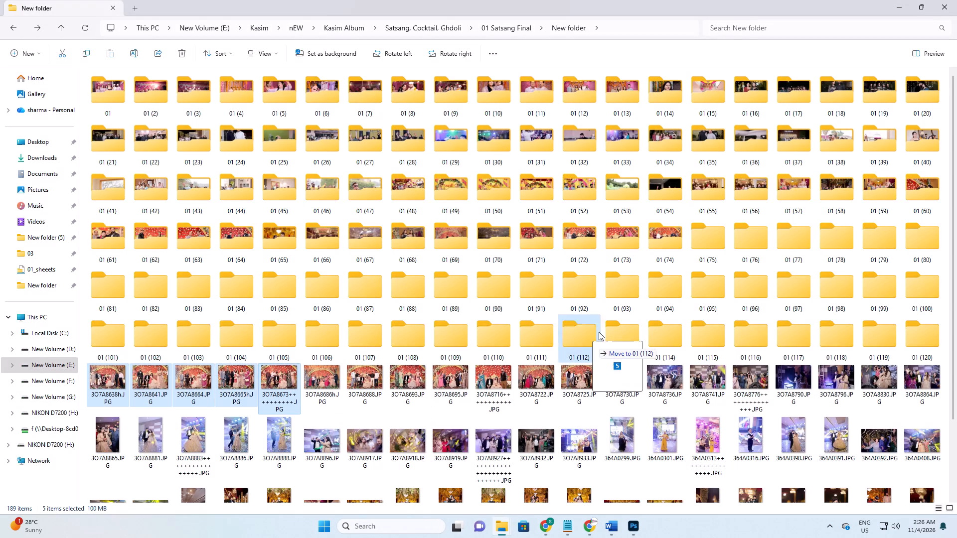
pyautogui.moveTo(599, 332); pyautogui.dragTo(705, 232)
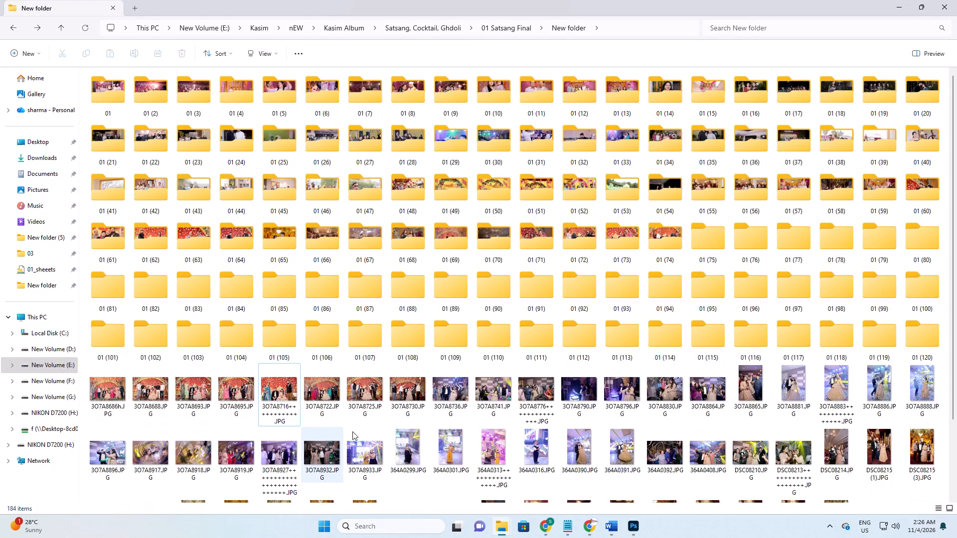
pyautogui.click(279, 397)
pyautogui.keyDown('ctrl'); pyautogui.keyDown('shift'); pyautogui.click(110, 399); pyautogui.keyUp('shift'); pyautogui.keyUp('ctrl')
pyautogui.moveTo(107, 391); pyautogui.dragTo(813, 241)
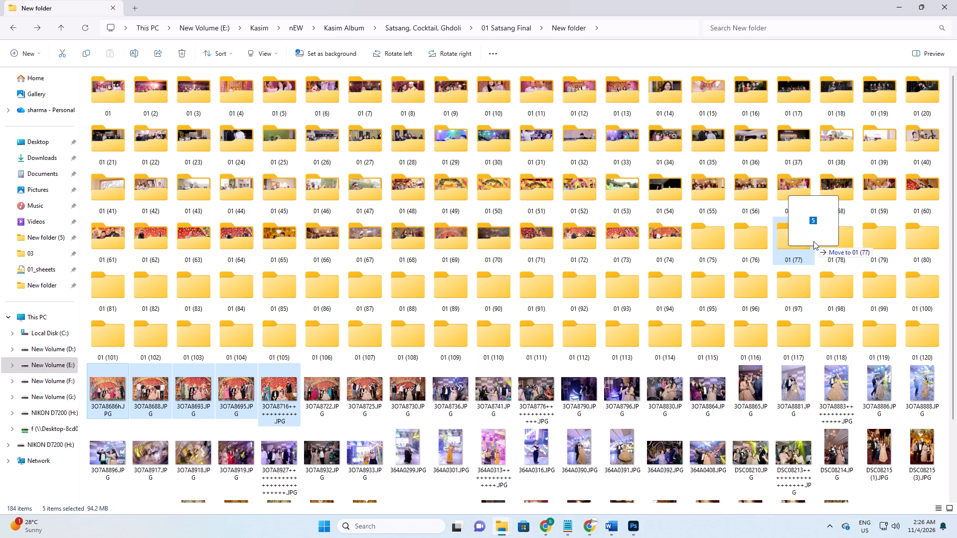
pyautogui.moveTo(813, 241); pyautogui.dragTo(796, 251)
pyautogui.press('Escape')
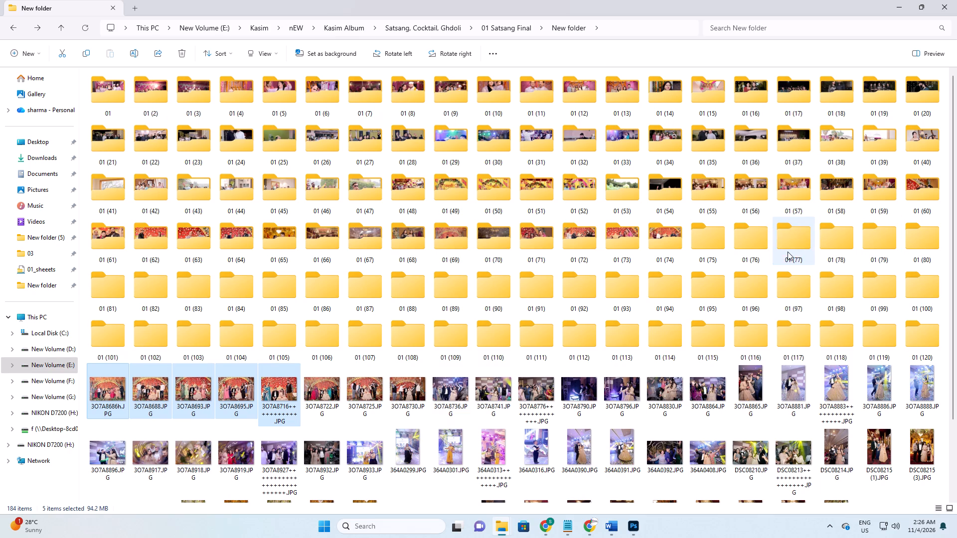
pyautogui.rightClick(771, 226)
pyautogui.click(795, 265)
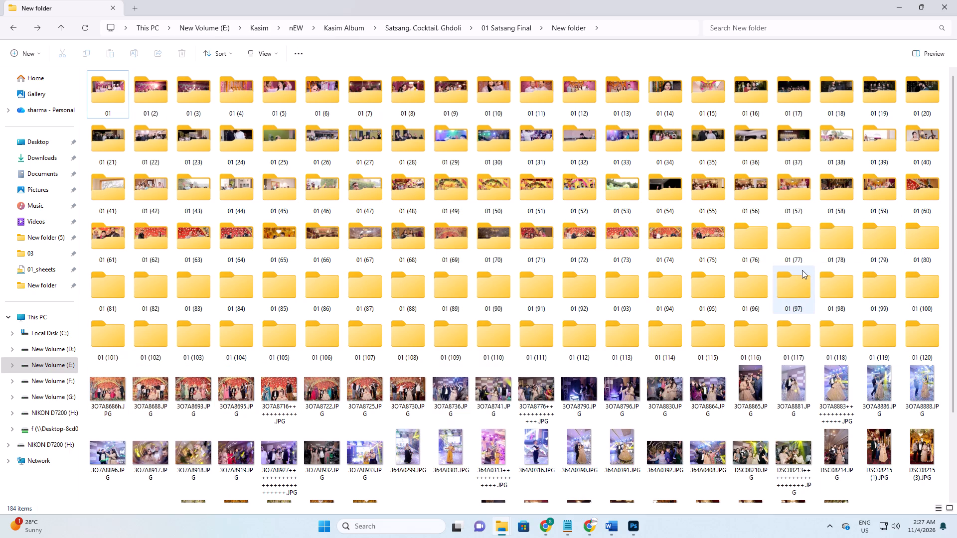
# Check the contents of folders 01 (76) and 01 (75) and return to the parent folder.
pyautogui.doubleClick(766, 242)
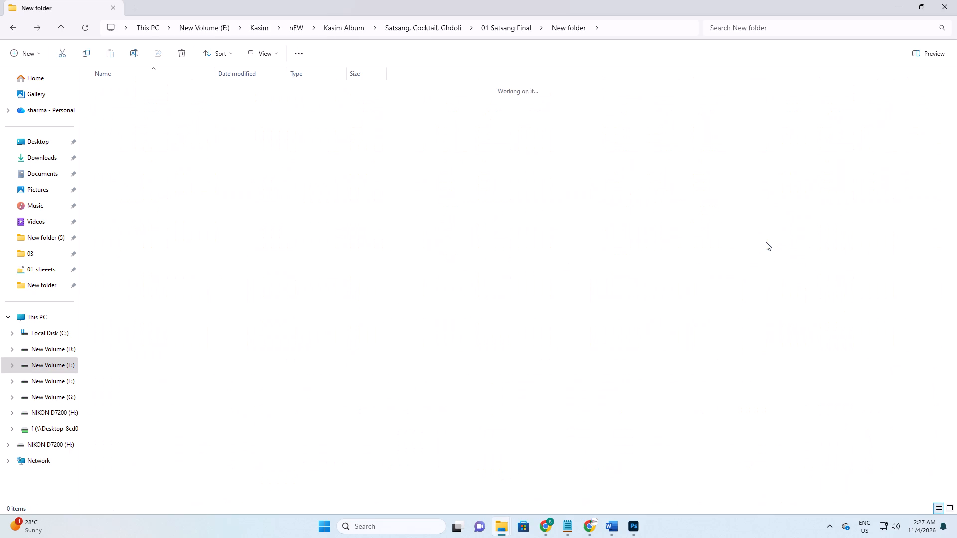
pyautogui.click(725, 256)
pyautogui.doubleClick(696, 246)
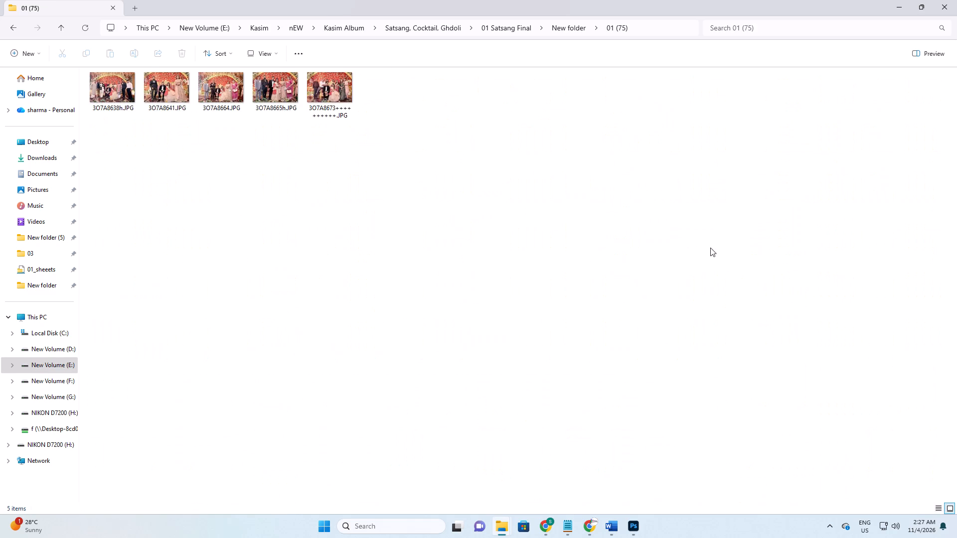
pyautogui.moveTo(709, 268); pyautogui.dragTo(700, 271)
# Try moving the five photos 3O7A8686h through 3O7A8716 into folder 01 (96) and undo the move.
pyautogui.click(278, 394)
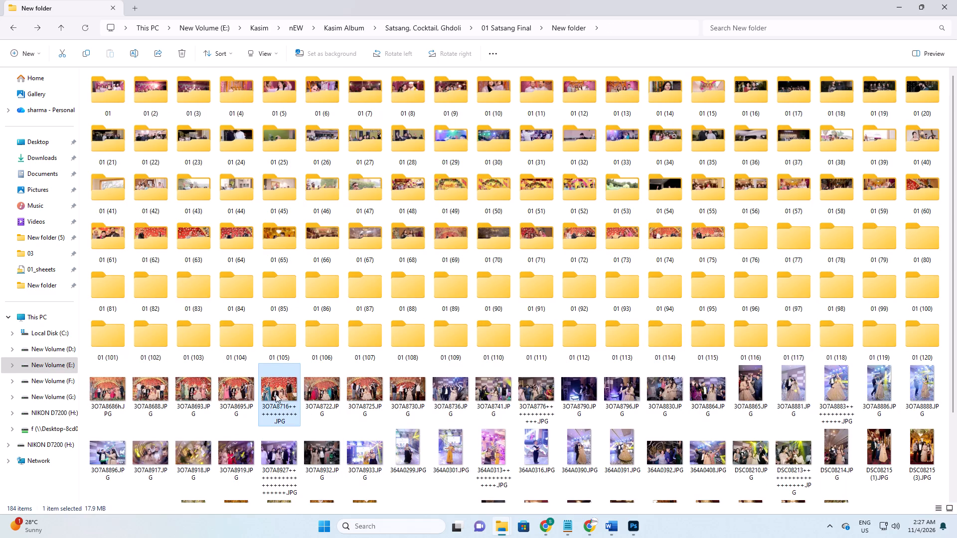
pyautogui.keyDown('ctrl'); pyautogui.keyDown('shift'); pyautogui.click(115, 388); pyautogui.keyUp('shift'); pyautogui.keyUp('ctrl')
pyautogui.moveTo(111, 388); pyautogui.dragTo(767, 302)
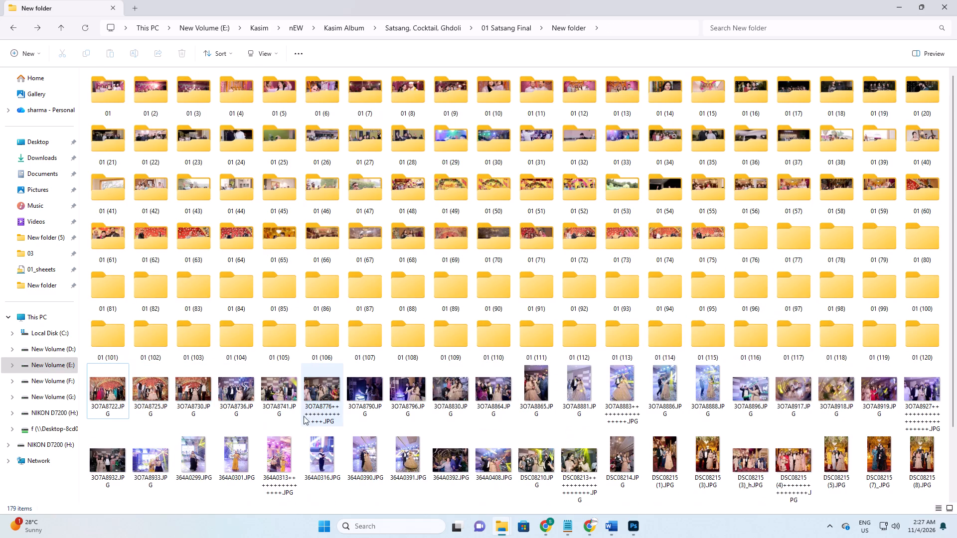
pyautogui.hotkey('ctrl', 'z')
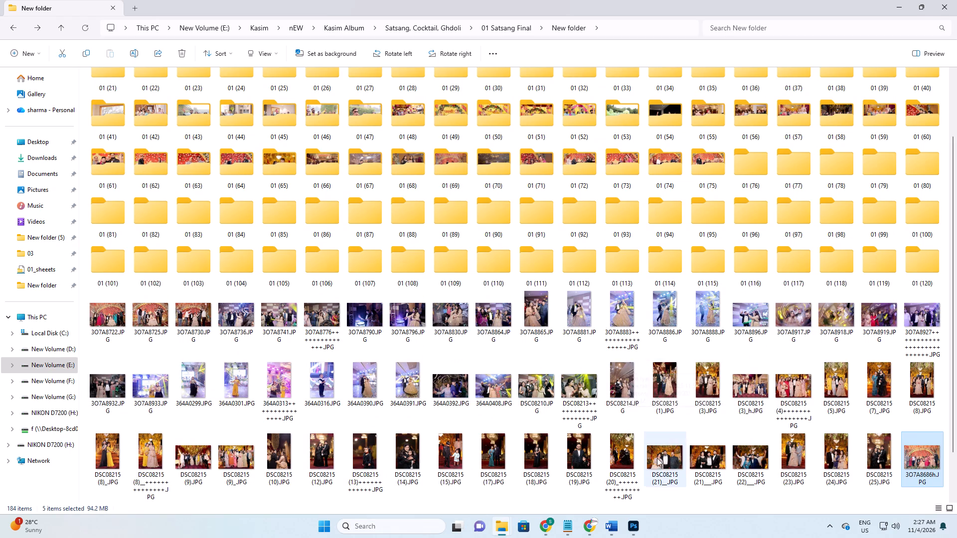
# Move the six photos 3O7A8722 through 3O7A8776 into folder 01 (76) and refresh the folder view.
pyautogui.scroll(4, 615, 433)
pyautogui.click(336, 389)
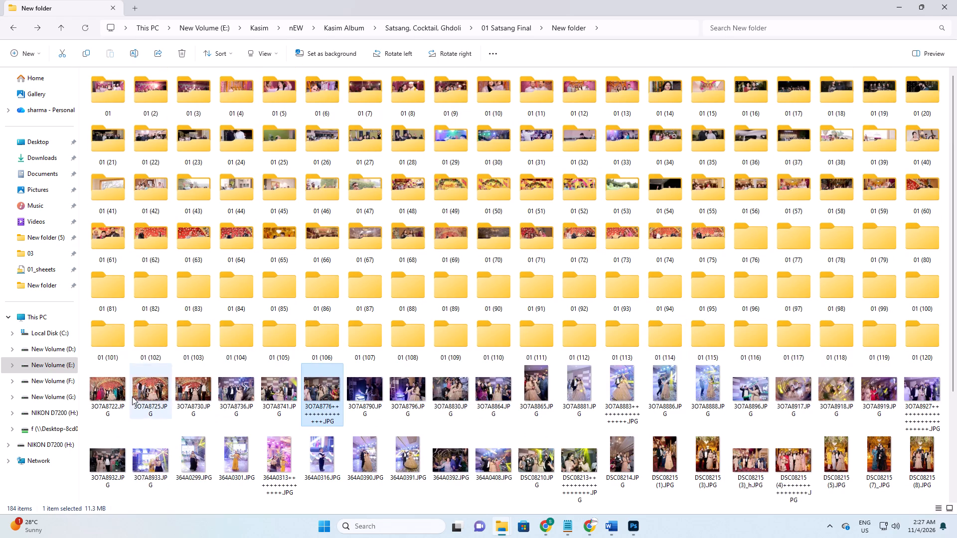
pyautogui.keyDown('ctrl'); pyautogui.keyDown('shift'); pyautogui.click(111, 386); pyautogui.keyUp('shift'); pyautogui.keyUp('ctrl')
pyautogui.moveTo(105, 386); pyautogui.dragTo(761, 252)
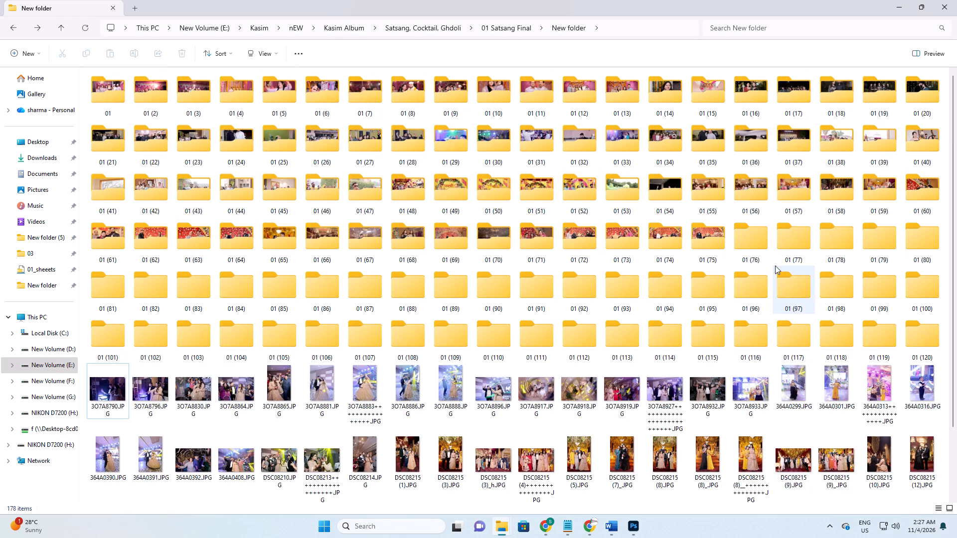
pyautogui.rightClick(775, 266)
pyautogui.click(790, 302)
# Move the five photos 3O7A8686h through 3O7A8716 into folder 01 (77).
pyautogui.click(269, 402)
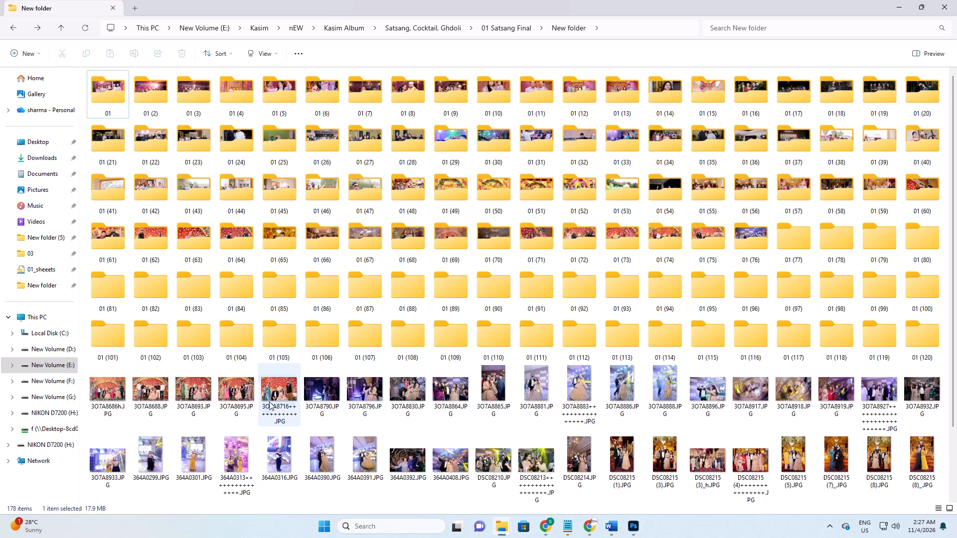
pyautogui.keyDown('ctrl'); pyautogui.keyDown('shift'); pyautogui.click(126, 392); pyautogui.keyUp('shift'); pyautogui.keyUp('ctrl')
pyautogui.moveTo(99, 380); pyautogui.dragTo(799, 247)
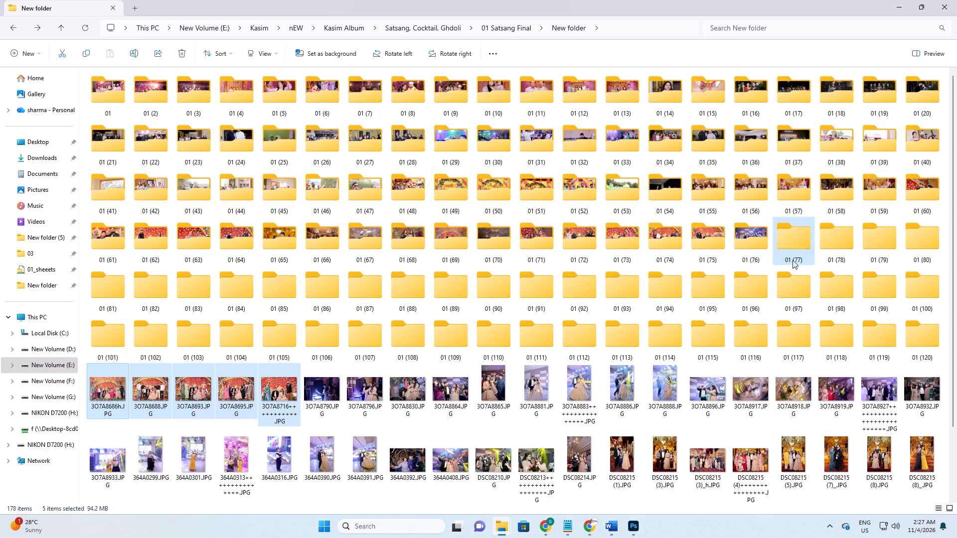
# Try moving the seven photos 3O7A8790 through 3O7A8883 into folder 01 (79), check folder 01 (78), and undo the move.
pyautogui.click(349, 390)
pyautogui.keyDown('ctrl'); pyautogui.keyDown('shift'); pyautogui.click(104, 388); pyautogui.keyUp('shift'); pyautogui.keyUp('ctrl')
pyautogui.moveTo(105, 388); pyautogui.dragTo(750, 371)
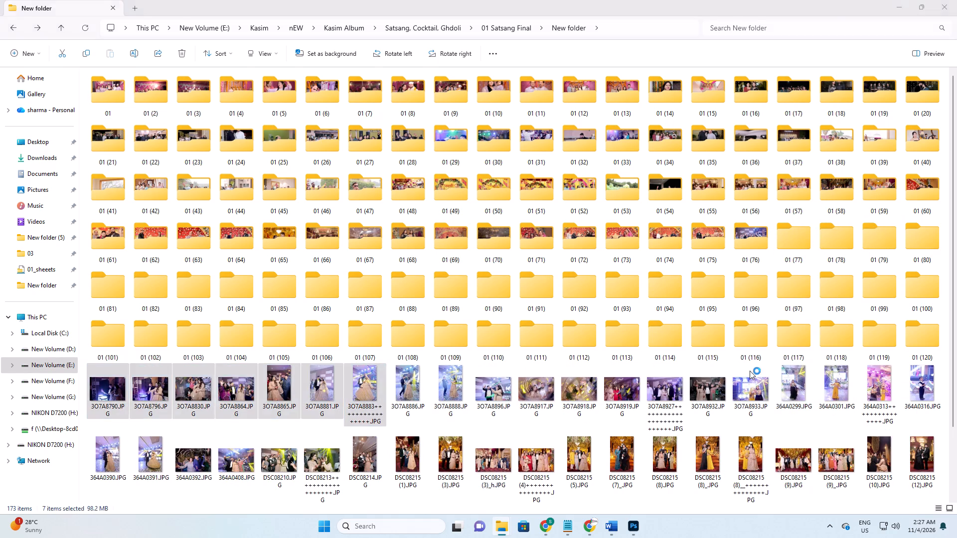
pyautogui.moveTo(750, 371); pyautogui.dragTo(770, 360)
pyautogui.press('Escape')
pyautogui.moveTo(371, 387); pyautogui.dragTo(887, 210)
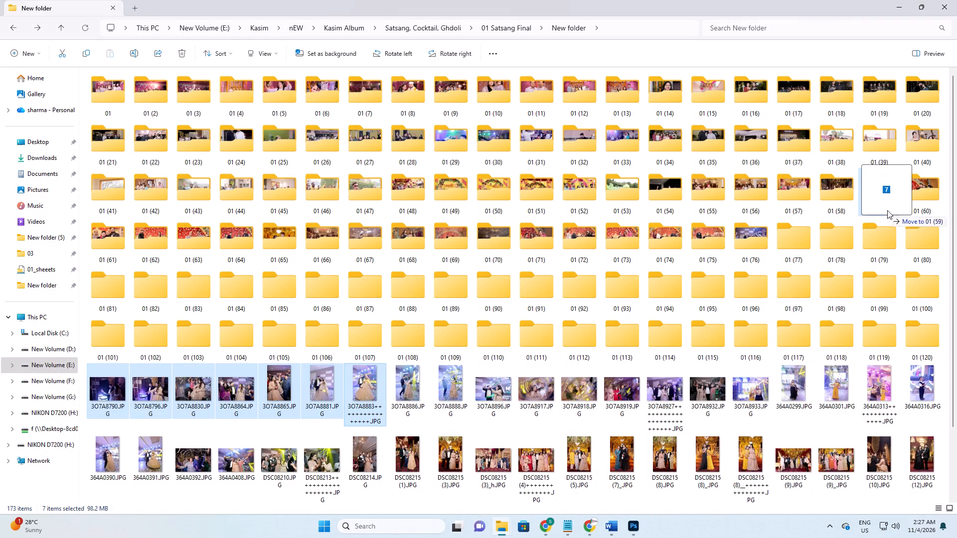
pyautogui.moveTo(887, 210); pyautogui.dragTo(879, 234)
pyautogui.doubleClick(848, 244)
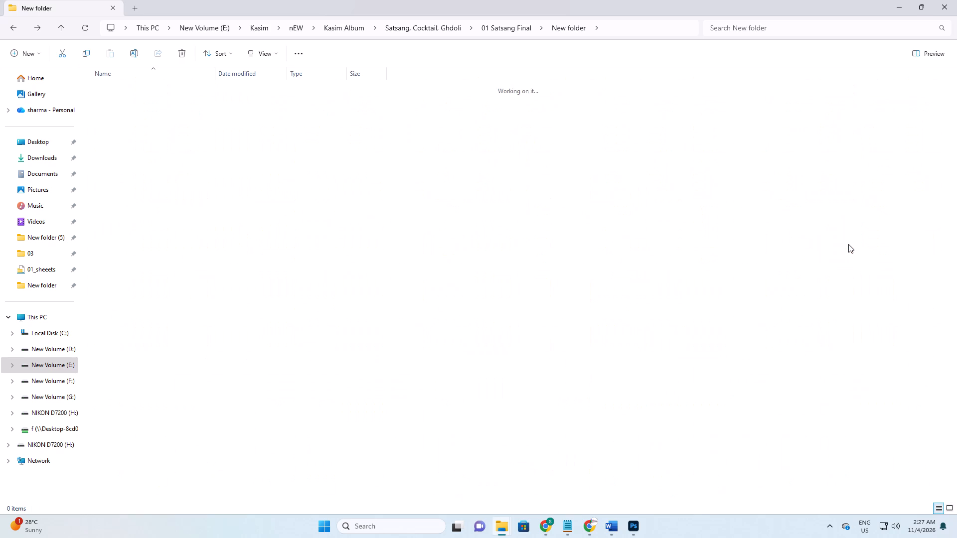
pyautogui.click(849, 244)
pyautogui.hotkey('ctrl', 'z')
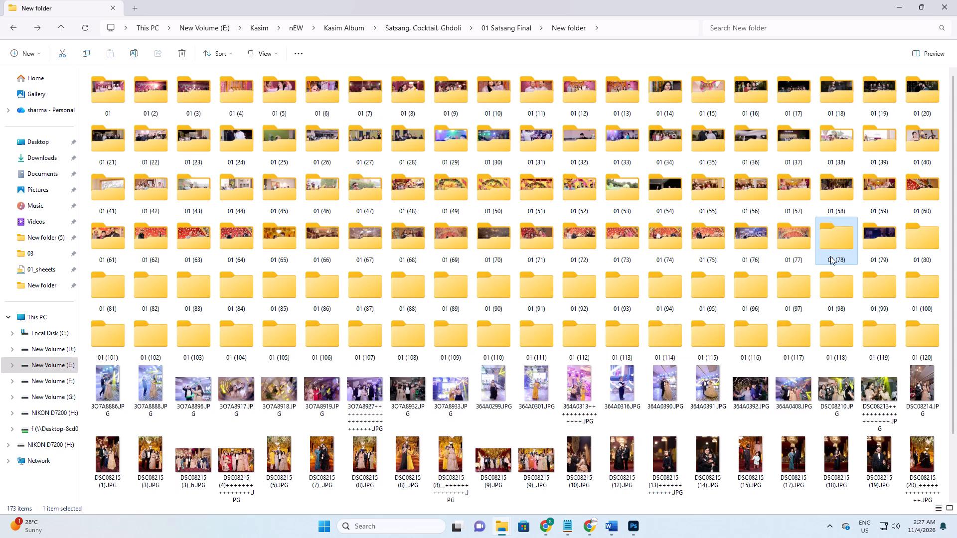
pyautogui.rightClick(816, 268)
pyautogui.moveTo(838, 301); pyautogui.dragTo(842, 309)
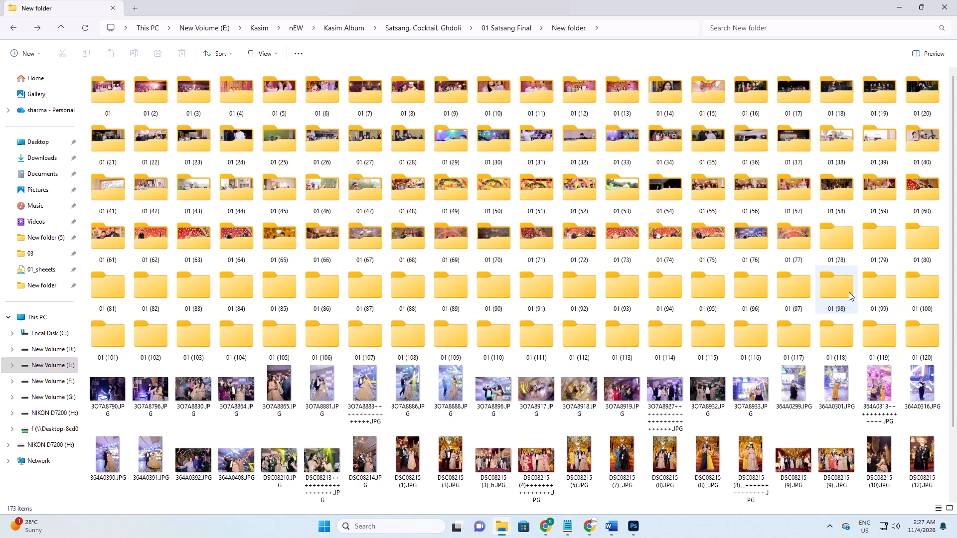
# Check the contents of folder 01 (77) and return to the parent folder.
pyautogui.doubleClick(784, 238)
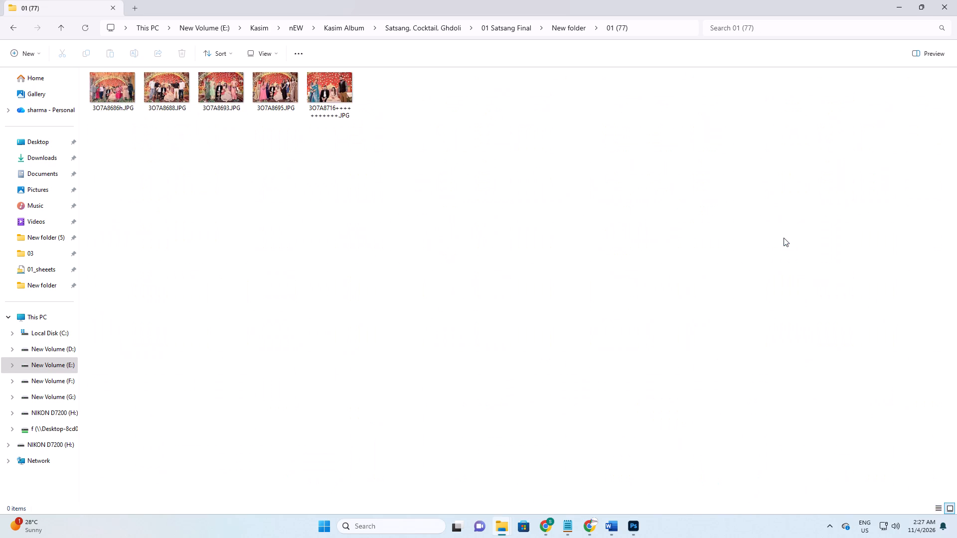
pyautogui.click(784, 238)
# Move the seven photos 3O7A8790 through 3O7A8883 into folder 01 (78).
pyautogui.click(359, 390)
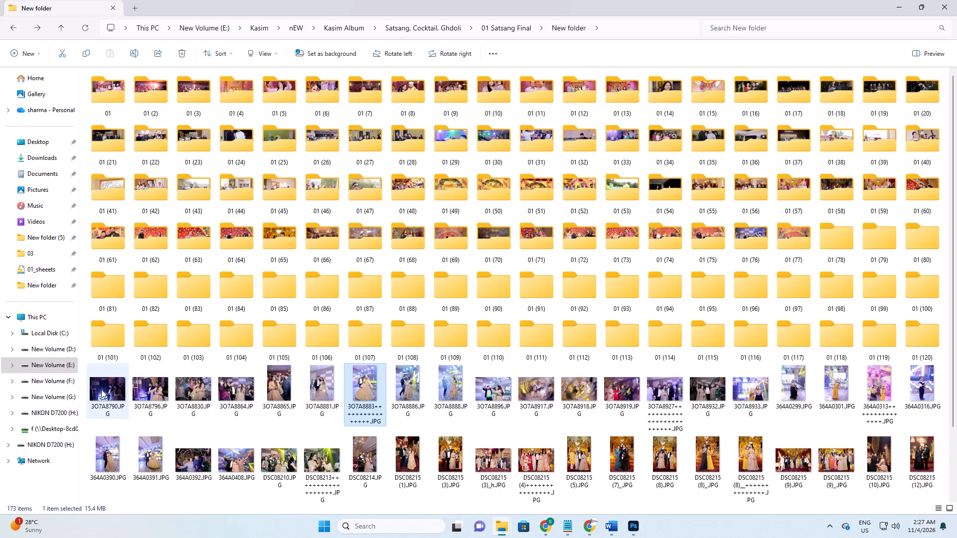
pyautogui.keyDown('ctrl'); pyautogui.keyDown('shift'); pyautogui.click(108, 387); pyautogui.keyUp('shift'); pyautogui.keyUp('ctrl')
pyautogui.moveTo(103, 389); pyautogui.dragTo(826, 212)
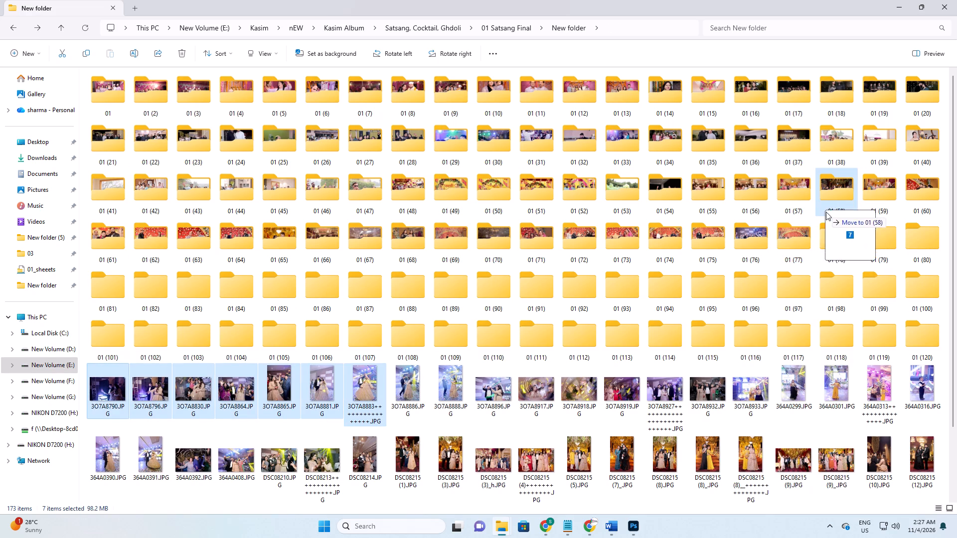
pyautogui.moveTo(826, 212); pyautogui.dragTo(827, 245)
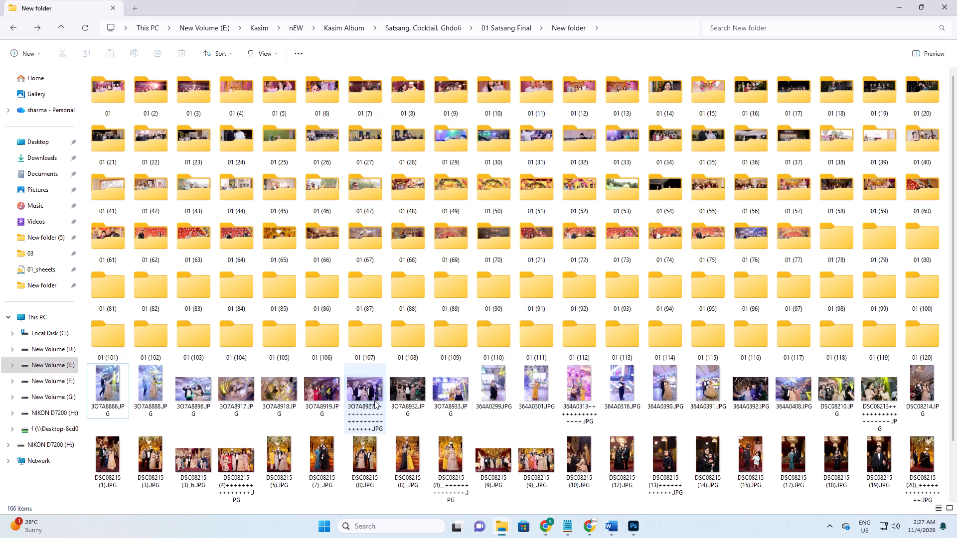
# Move the seven photos 3O7A8886 through 3O7A8927 into folder 01 (79).
pyautogui.click(374, 401)
pyautogui.keyDown('ctrl'); pyautogui.keyDown('shift'); pyautogui.click(104, 393); pyautogui.keyUp('shift'); pyautogui.keyUp('ctrl')
pyautogui.moveTo(106, 385); pyautogui.dragTo(890, 276)
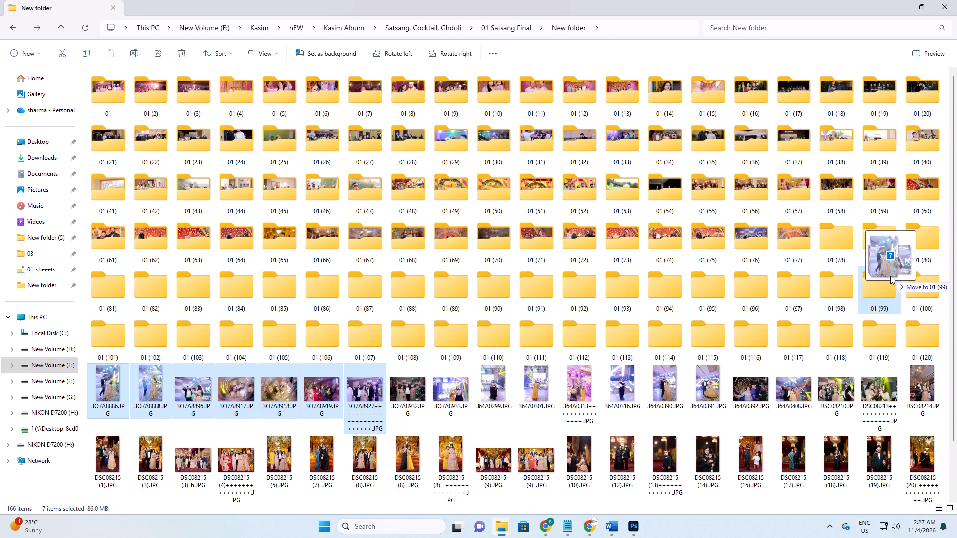
pyautogui.moveTo(890, 276); pyautogui.dragTo(885, 255)
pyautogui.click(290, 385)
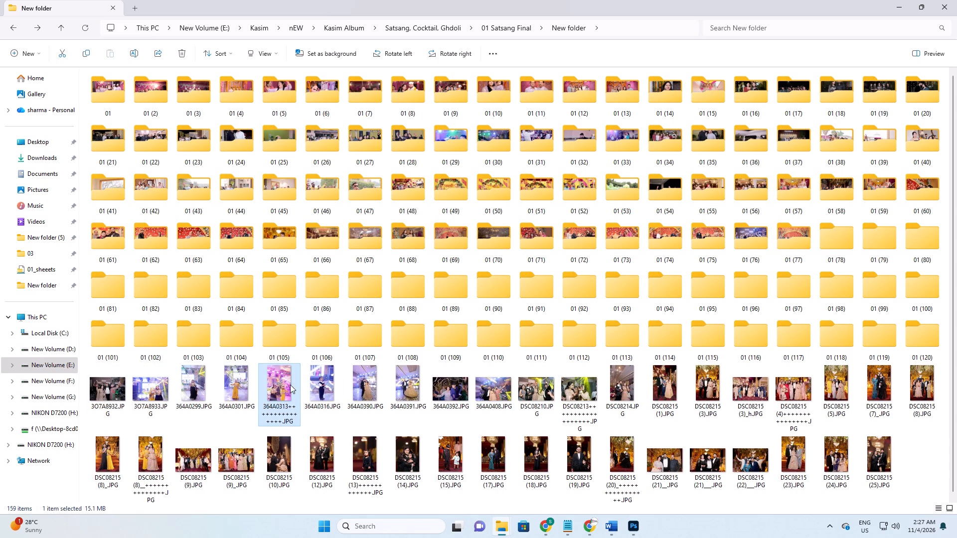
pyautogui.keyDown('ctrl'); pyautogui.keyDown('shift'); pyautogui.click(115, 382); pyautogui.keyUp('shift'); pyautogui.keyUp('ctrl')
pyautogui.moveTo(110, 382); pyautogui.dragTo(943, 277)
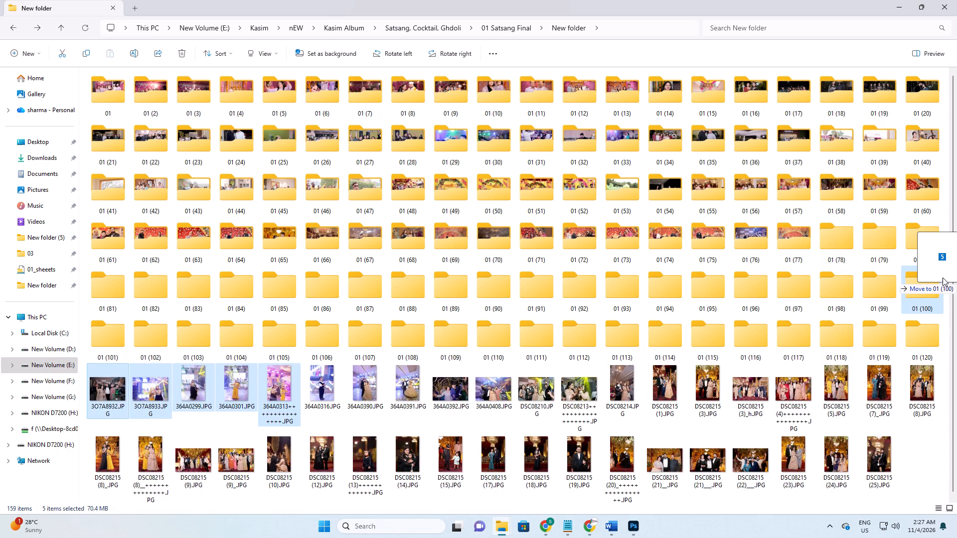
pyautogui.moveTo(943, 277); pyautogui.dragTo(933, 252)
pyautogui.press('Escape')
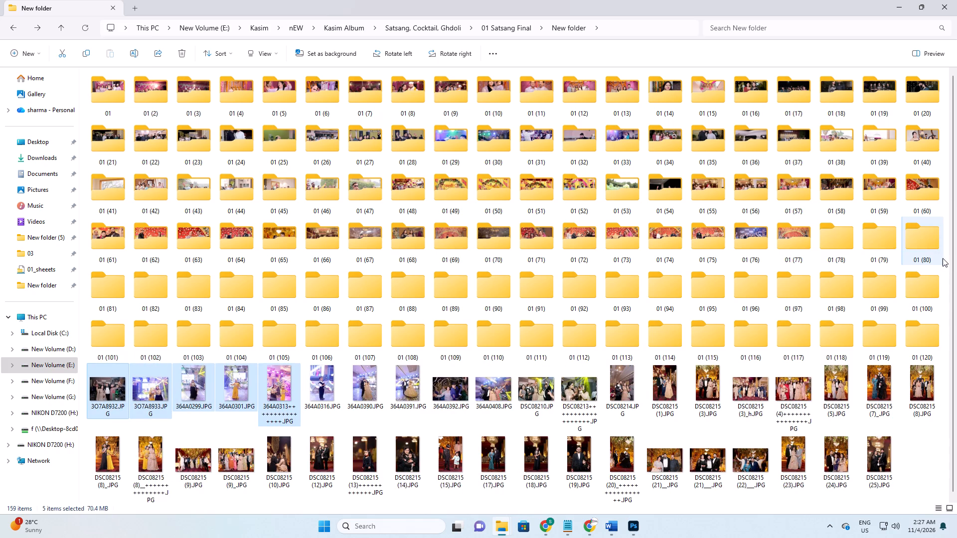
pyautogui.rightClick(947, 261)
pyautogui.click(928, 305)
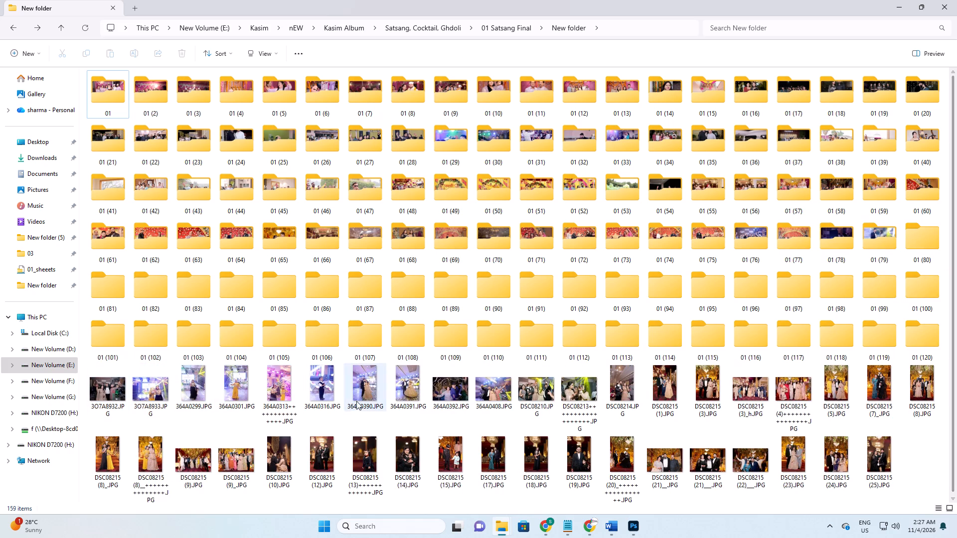
# Move the five photos 3O7A8932 through 364A0313 into folder 01 (80).
pyautogui.click(273, 401)
pyautogui.keyDown('ctrl'); pyautogui.keyDown('shift'); pyautogui.click(144, 393); pyautogui.keyUp('shift'); pyautogui.keyUp('ctrl')
pyautogui.keyDown('ctrl'); pyautogui.keyDown('shift'); pyautogui.click(114, 391); pyautogui.keyUp('shift'); pyautogui.keyUp('ctrl')
pyautogui.moveTo(103, 387); pyautogui.dragTo(603, 382)
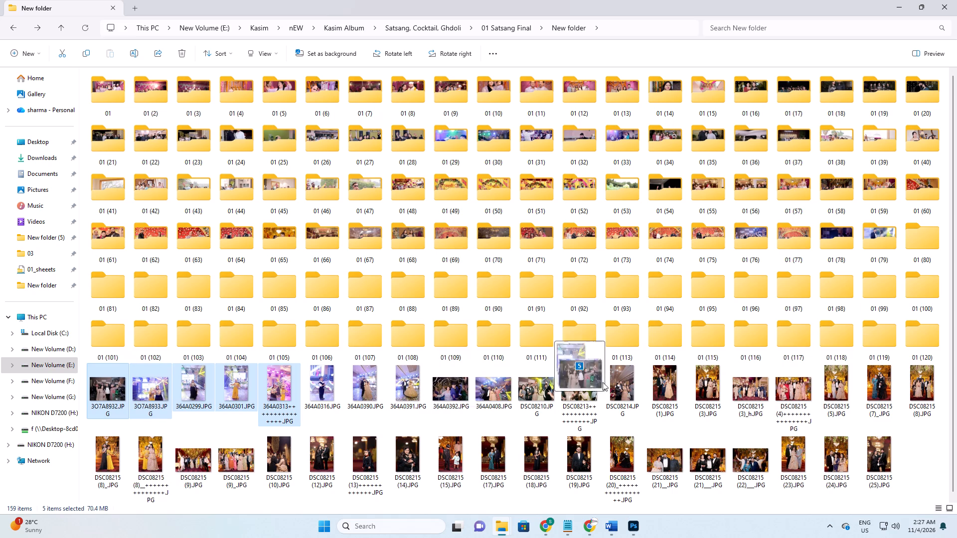
pyautogui.moveTo(603, 382); pyautogui.dragTo(932, 253)
# Move the seven photos 364A0316 through DSC08213 into folder 01 (81).
pyautogui.click(354, 390)
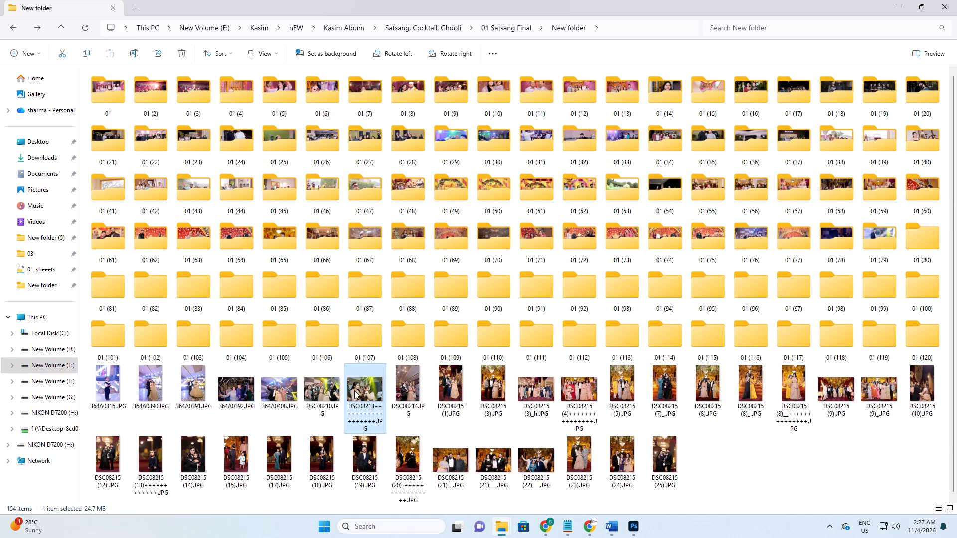
pyautogui.keyDown('ctrl'); pyautogui.keyDown('shift'); pyautogui.click(101, 376); pyautogui.keyUp('shift'); pyautogui.keyUp('ctrl')
pyautogui.moveTo(112, 385); pyautogui.dragTo(114, 302)
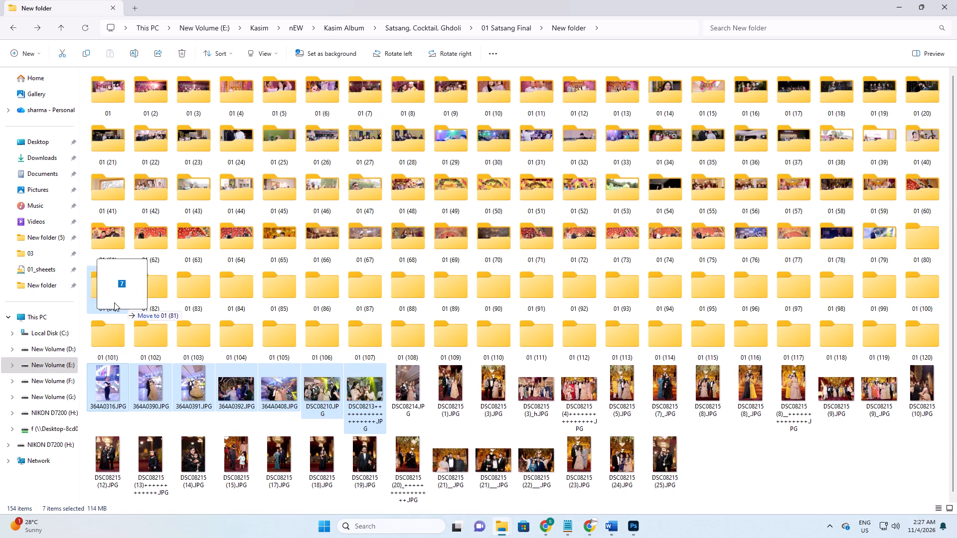
pyautogui.moveTo(114, 302); pyautogui.dragTo(107, 298)
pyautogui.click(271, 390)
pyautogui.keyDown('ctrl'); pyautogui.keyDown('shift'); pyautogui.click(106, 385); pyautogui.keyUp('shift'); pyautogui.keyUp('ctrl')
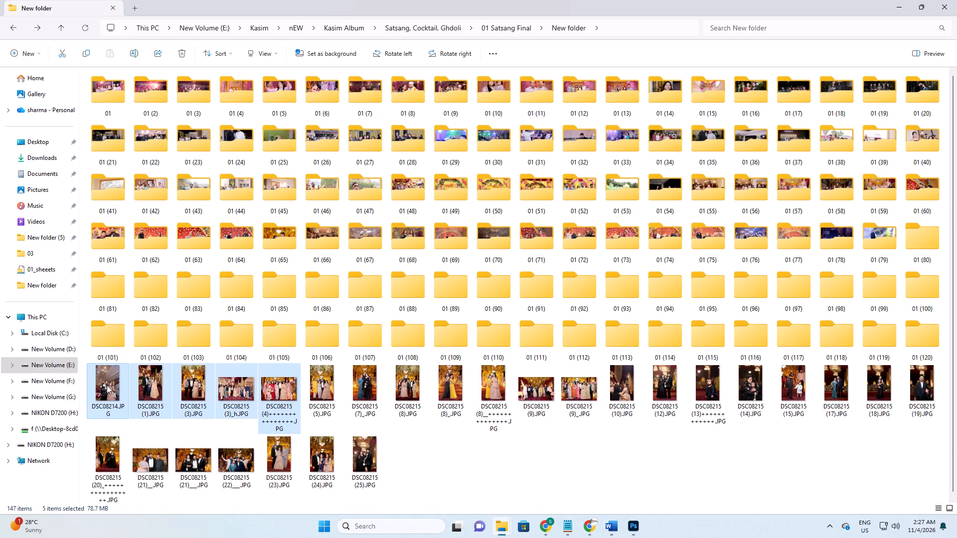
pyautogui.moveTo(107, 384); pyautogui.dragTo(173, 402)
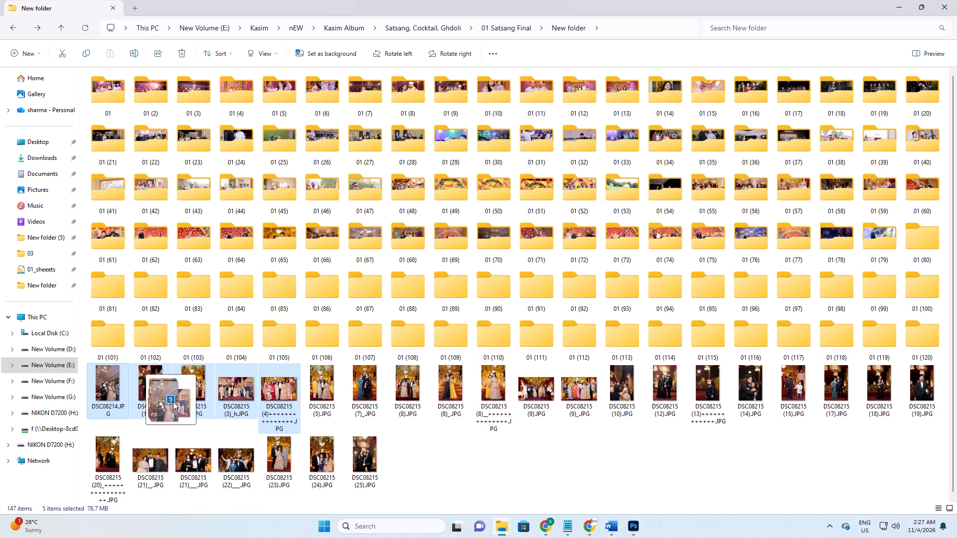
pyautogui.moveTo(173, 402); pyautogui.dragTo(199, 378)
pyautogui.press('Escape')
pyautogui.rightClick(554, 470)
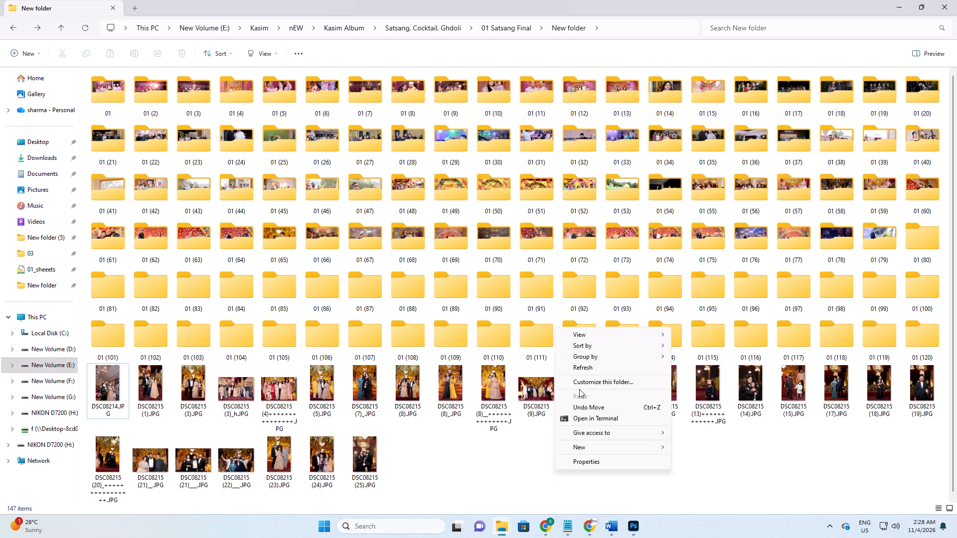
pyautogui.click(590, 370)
# Move the five photos DSC08214 through DSC08215 (4) into folder 01 (82), check that folder, and return to the parent folder.
pyautogui.click(268, 405)
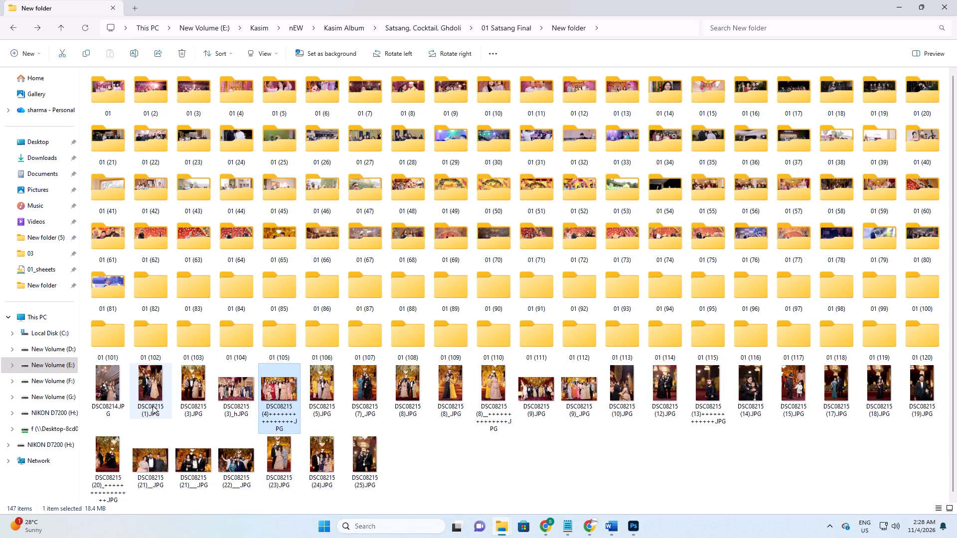
pyautogui.keyDown('ctrl'); pyautogui.keyDown('shift'); pyautogui.click(123, 399); pyautogui.keyUp('shift'); pyautogui.keyUp('ctrl')
pyautogui.moveTo(114, 389); pyautogui.dragTo(162, 294)
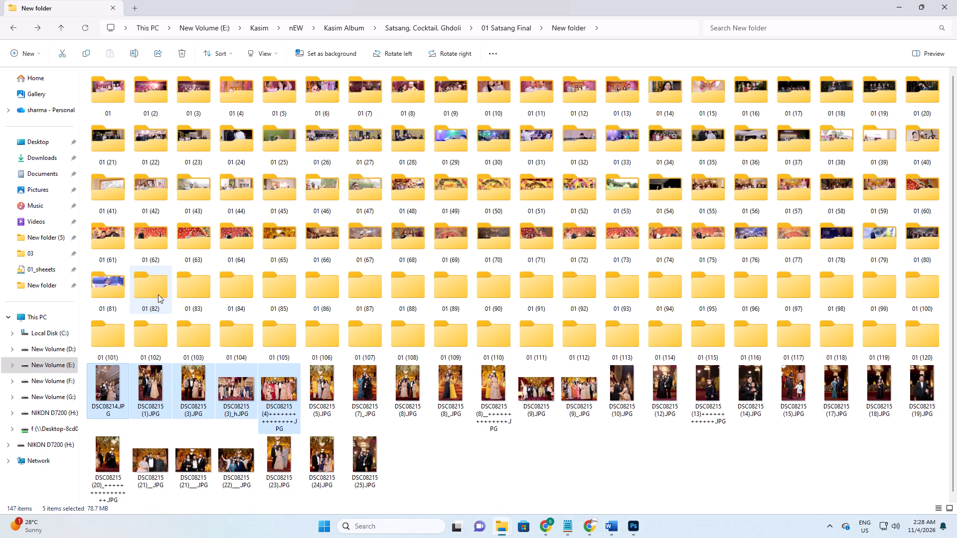
pyautogui.doubleClick(153, 283)
pyautogui.moveTo(157, 285); pyautogui.dragTo(165, 288)
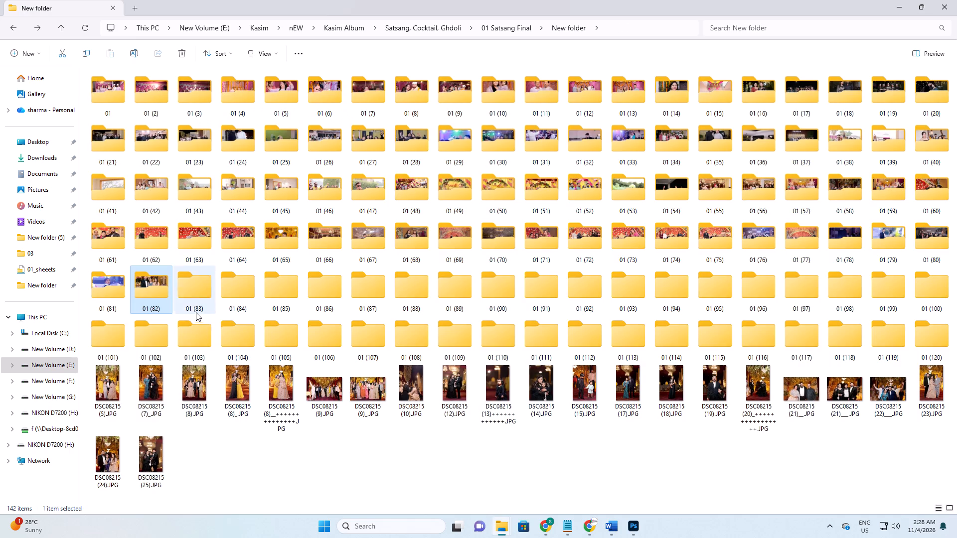
# Move the five photos DSC08215 (5) through DSC08215 (8)__++ into folder 01 (84).
pyautogui.click(275, 391)
pyautogui.keyDown('ctrl'); pyautogui.keyDown('shift'); pyautogui.click(96, 374); pyautogui.keyUp('shift'); pyautogui.keyUp('ctrl')
pyautogui.moveTo(112, 386); pyautogui.dragTo(113, 388)
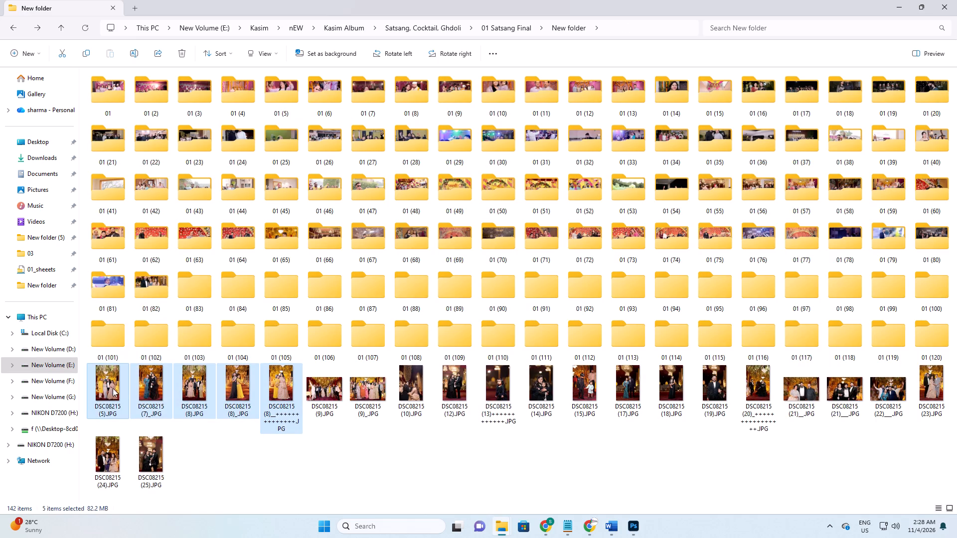
pyautogui.moveTo(113, 388); pyautogui.dragTo(234, 286)
# Move the five photos DSC08215 (9) through DSC08215 (13)++ into folder 01 (85), check folder 01 (84), and return to the parent folder.
pyautogui.click(282, 394)
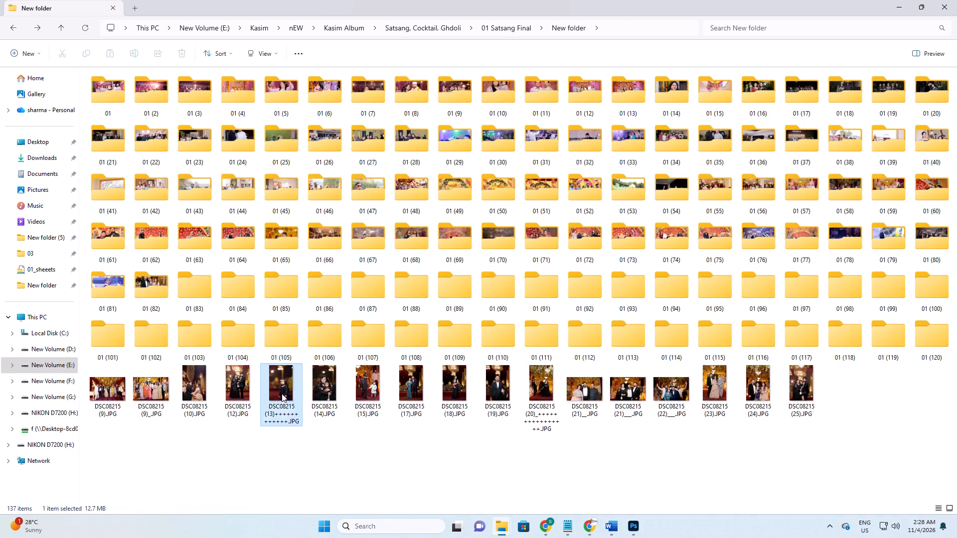
pyautogui.keyDown('ctrl'); pyautogui.keyDown('shift'); pyautogui.click(112, 388); pyautogui.keyUp('shift'); pyautogui.keyUp('ctrl')
pyautogui.moveTo(105, 384); pyautogui.dragTo(287, 294)
pyautogui.doubleClick(226, 284)
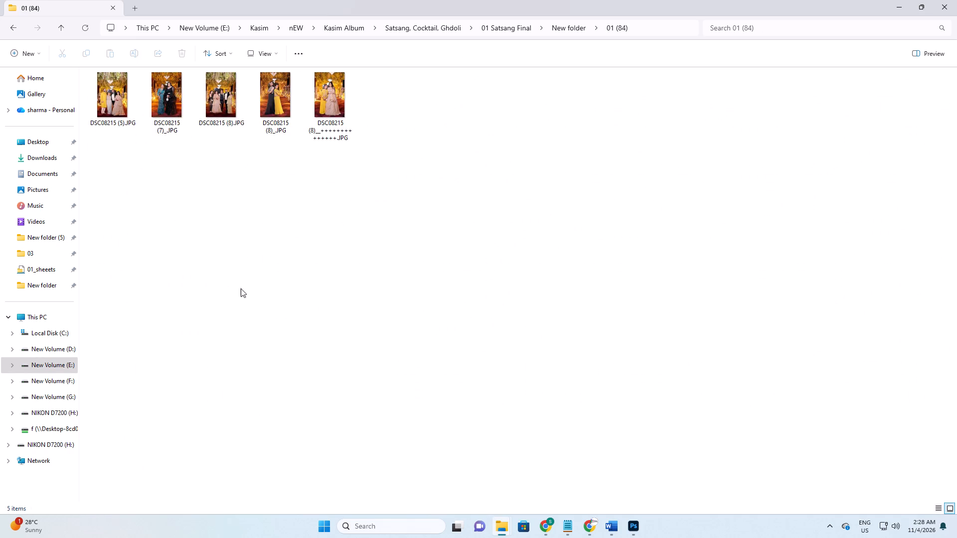
pyautogui.moveTo(248, 291); pyautogui.dragTo(257, 292)
pyautogui.doubleClick(287, 286)
pyautogui.click(287, 286)
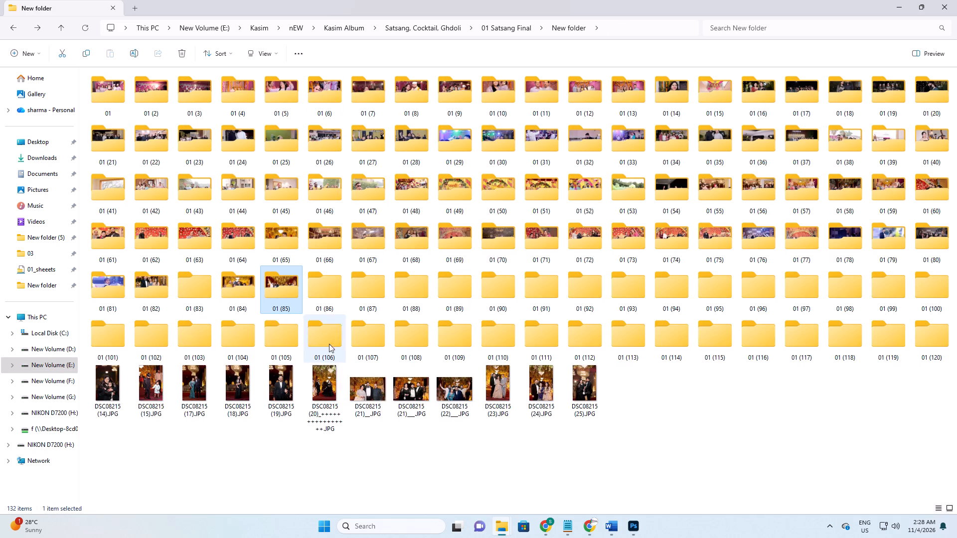
# Move the six photos DSC08215 (14) through DSC08215 (20)_++ into folder 01 (86).
pyautogui.click(319, 394)
pyautogui.keyDown('ctrl'); pyautogui.keyDown('shift'); pyautogui.click(115, 379); pyautogui.keyUp('shift'); pyautogui.keyUp('ctrl')
pyautogui.moveTo(121, 382); pyautogui.dragTo(319, 286)
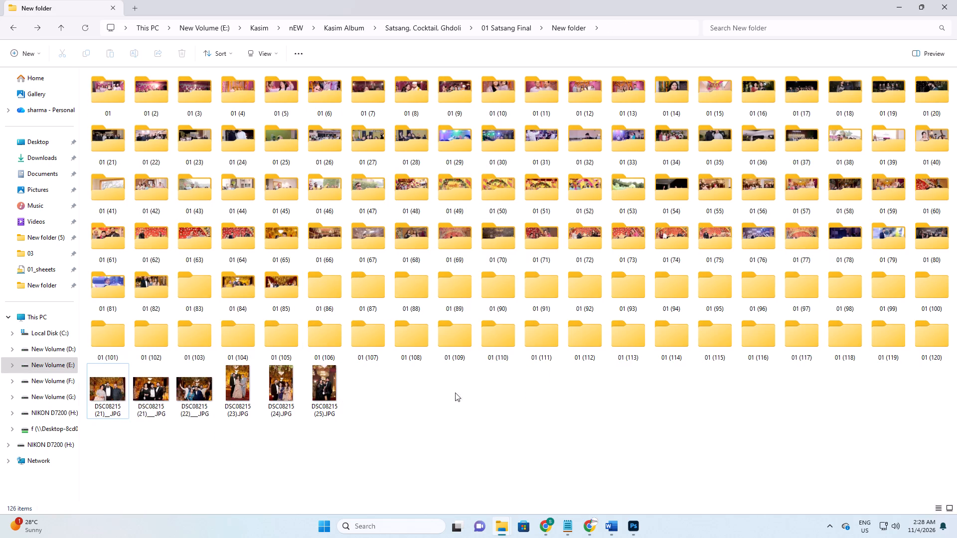
# Move the six remaining photos, DSC08215 (21)__ through DSC08215 (25), into folder 01 (87).
pyautogui.moveTo(631, 384); pyautogui.dragTo(104, 386)
pyautogui.moveTo(125, 393); pyautogui.dragTo(370, 298)
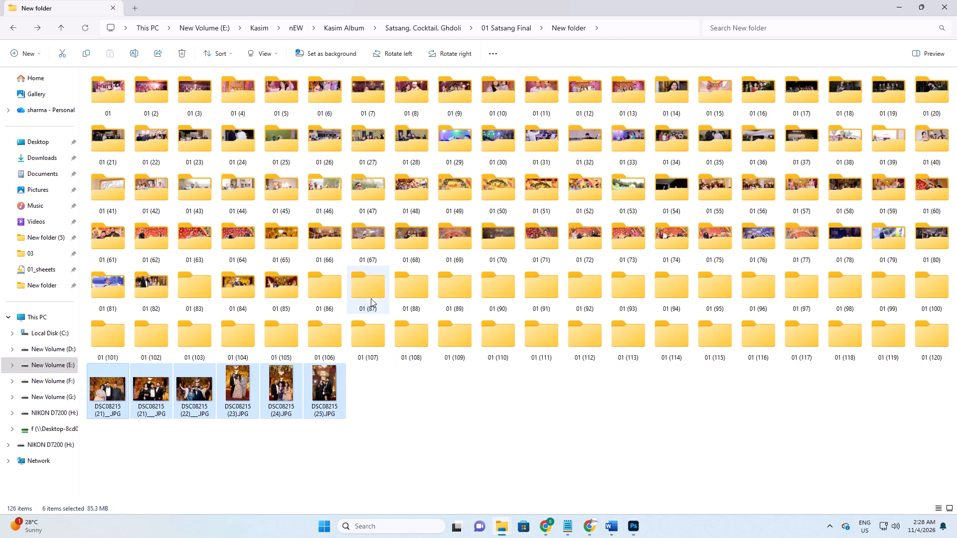
pyautogui.moveTo(425, 412); pyautogui.dragTo(444, 399, button='right')
pyautogui.click(480, 295)
pyautogui.click(455, 281)
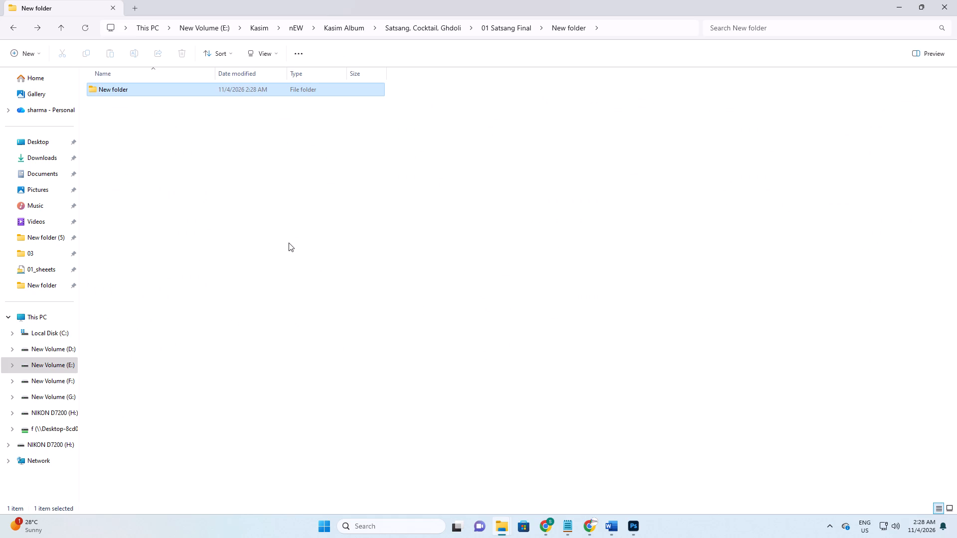
# Copy all the numbered folders from New folder inside 01 Satsang Final and go to the desktop.
pyautogui.click(289, 243)
pyautogui.press('Return')
pyautogui.click(290, 241)
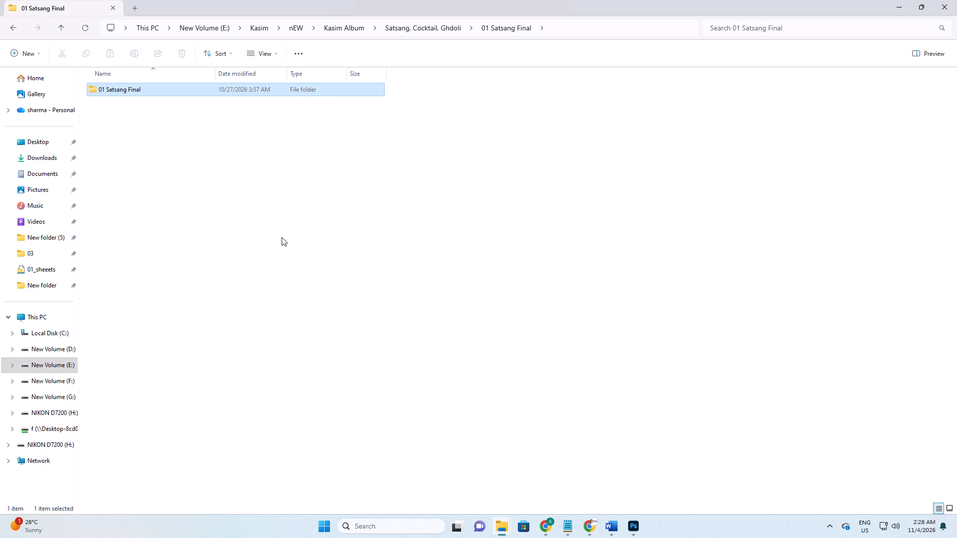
pyautogui.press('Return')
pyautogui.press('Return')
pyautogui.doubleClick(157, 91)
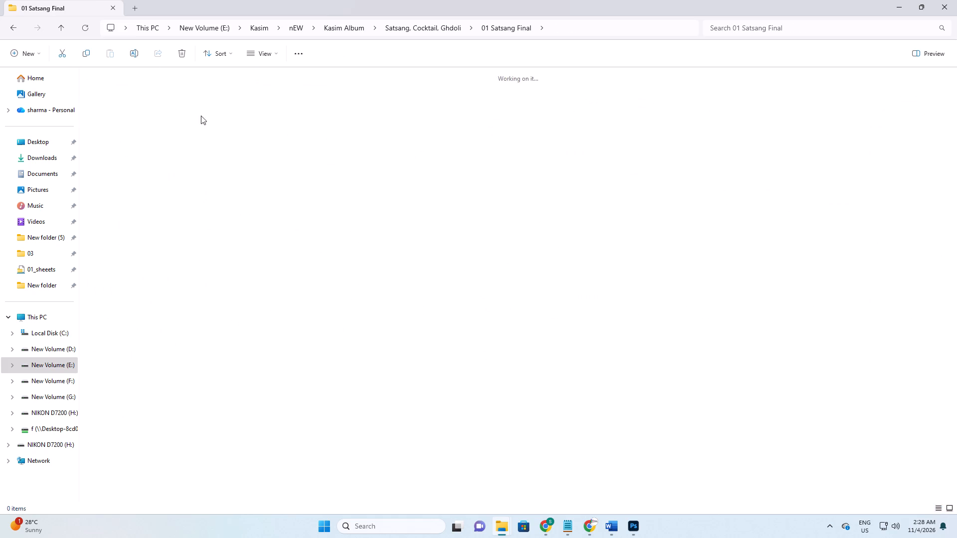
pyautogui.hotkey('ctrl', 'a')
pyautogui.hotkey('ctrl', 'c')
pyautogui.press('super+d')
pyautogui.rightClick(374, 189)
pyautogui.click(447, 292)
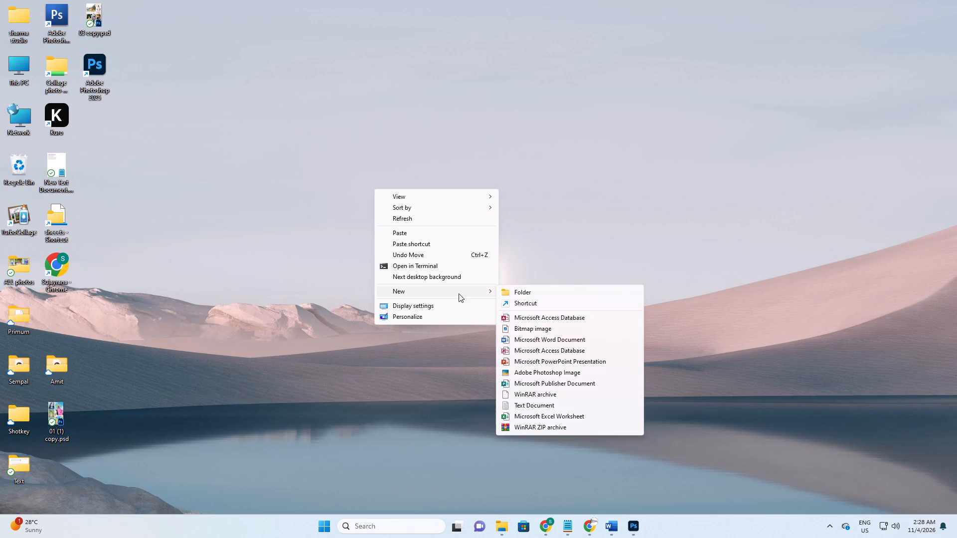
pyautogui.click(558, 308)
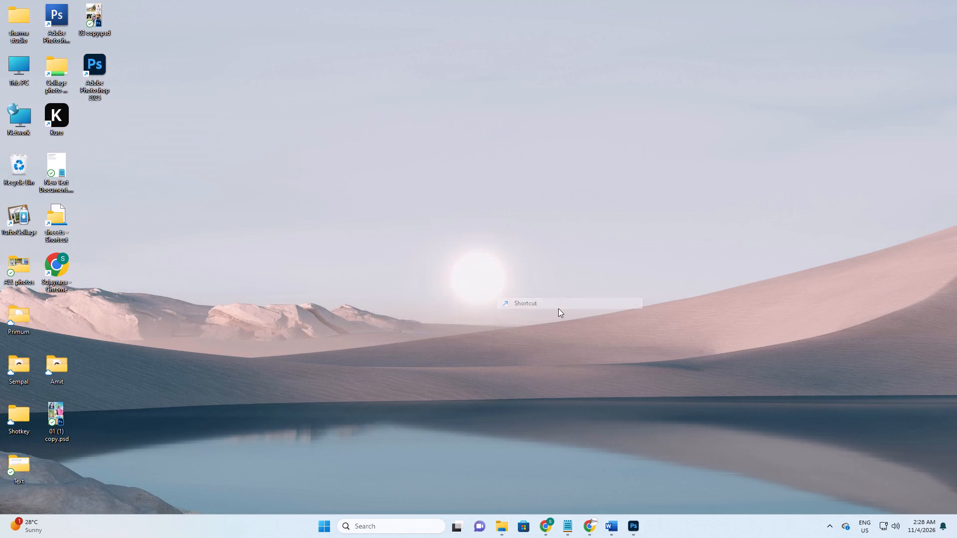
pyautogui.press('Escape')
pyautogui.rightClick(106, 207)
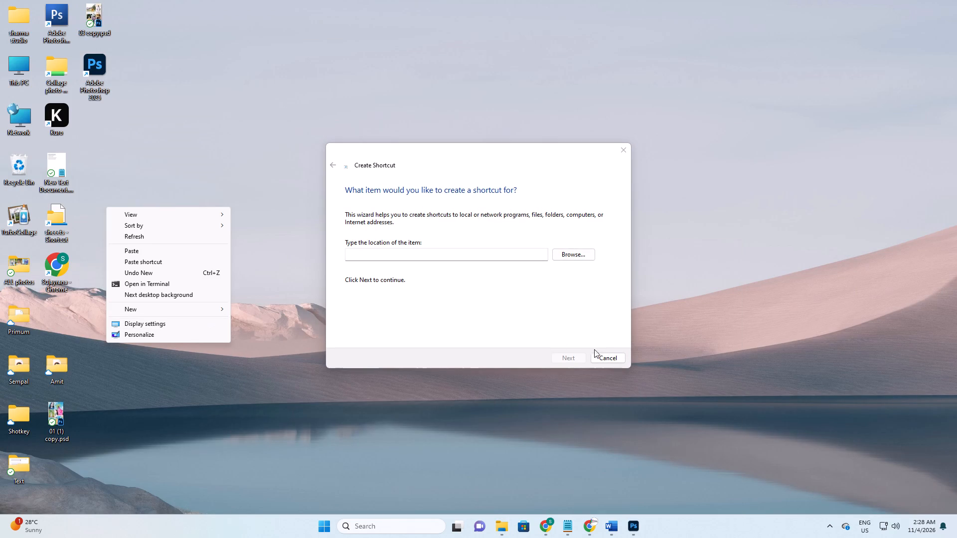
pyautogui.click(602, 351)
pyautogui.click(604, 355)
# Create a desktop folder named Kasim and place it below the Adobe Photoshop 2025 shortcut.
pyautogui.rightClick(169, 209)
pyautogui.click(233, 315)
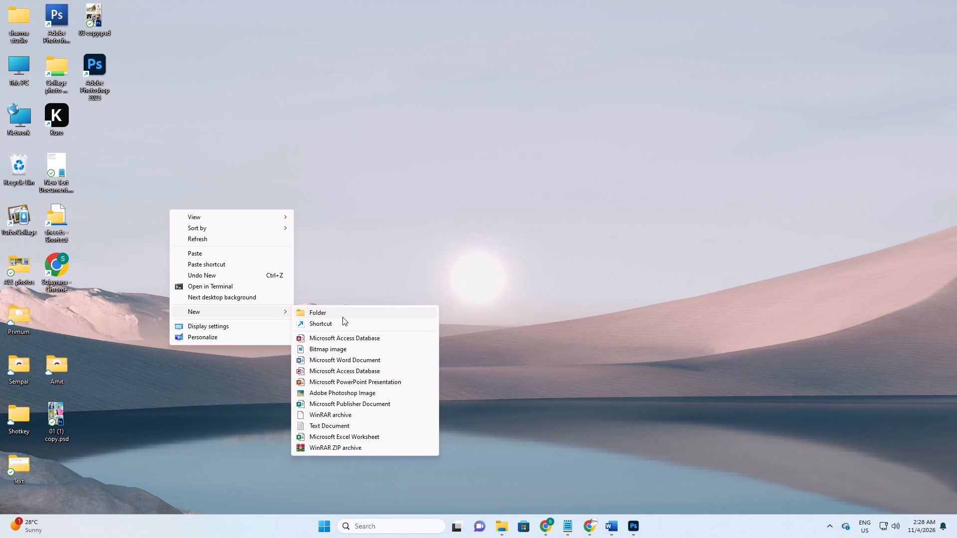
pyautogui.click(342, 317)
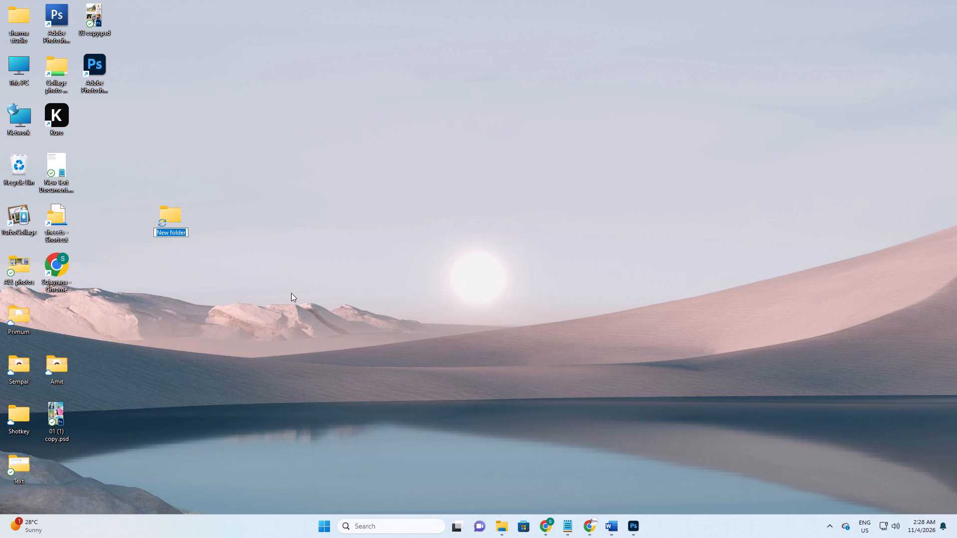
pyautogui.hotkey('shift', 'k')
pyautogui.write('asinm')
pyautogui.click(252, 301)
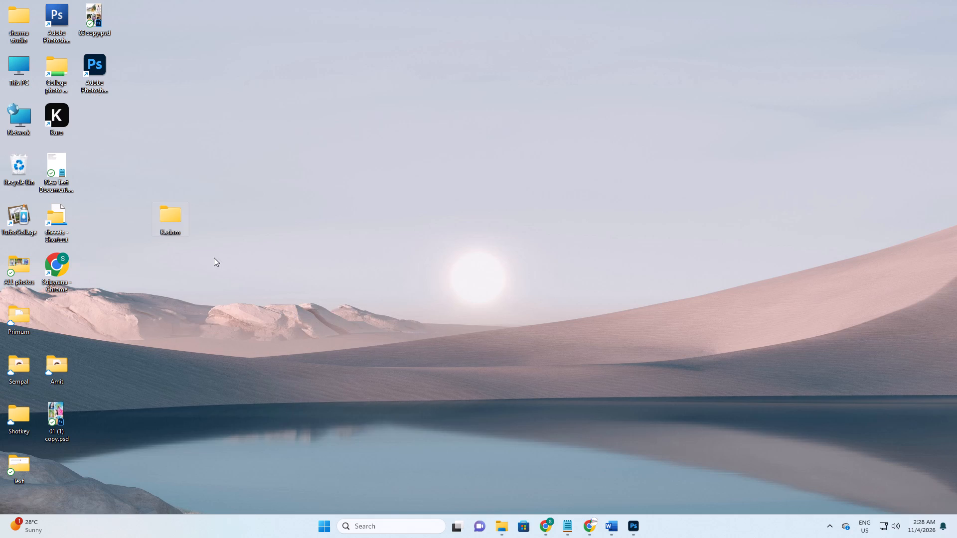
pyautogui.click(163, 214)
pyautogui.press('F2')
pyautogui.press('Left')
pyautogui.press('Left')
pyautogui.press('Right')
pyautogui.press('Right')
pyautogui.press('Right')
pyautogui.press('Right')
pyautogui.press('Delete')
pyautogui.press('Return')
pyautogui.click(268, 285)
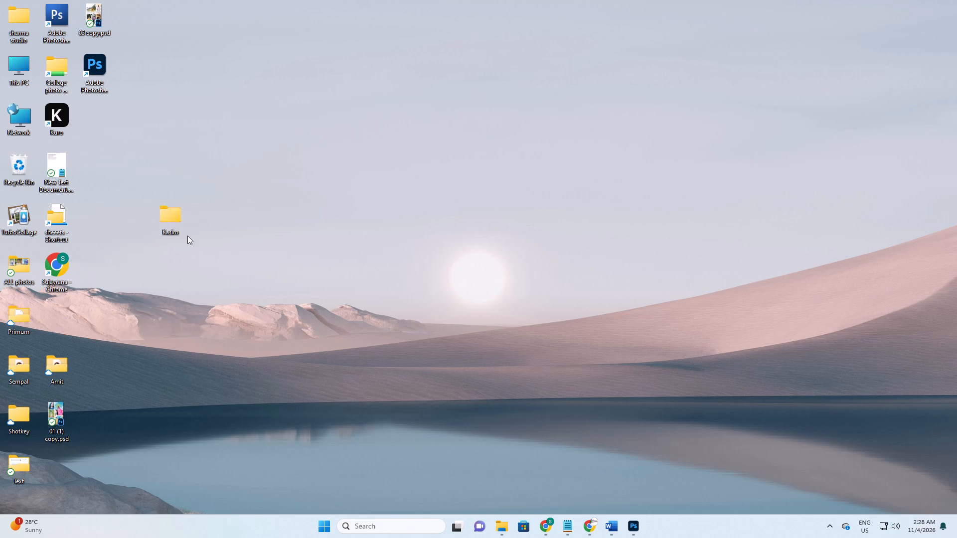
pyautogui.moveTo(179, 221); pyautogui.dragTo(98, 113)
# Paste the copied numbered folders as shortcuts into the desktop Kasim folder, refresh and look over the list, and close the window.
pyautogui.doubleClick(97, 114)
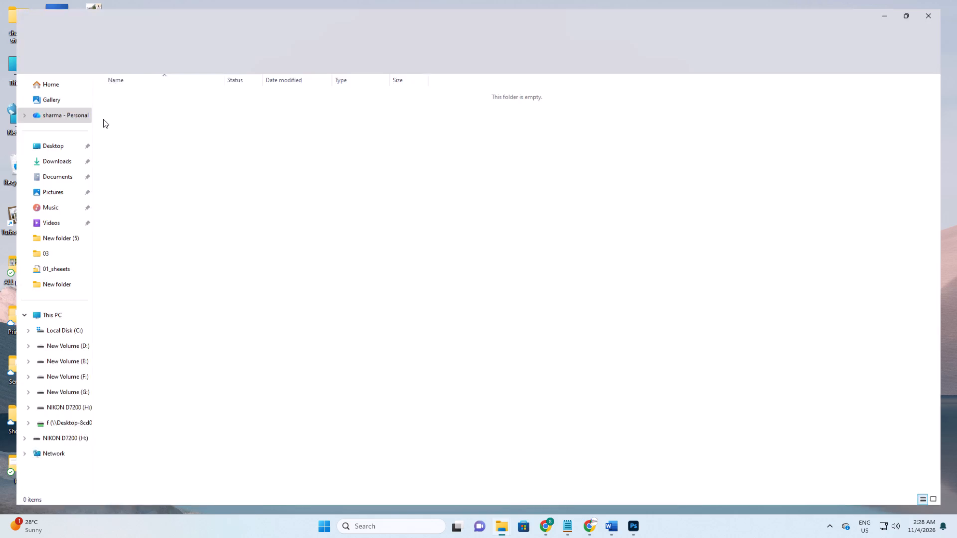
pyautogui.rightClick(227, 164)
pyautogui.click(289, 241)
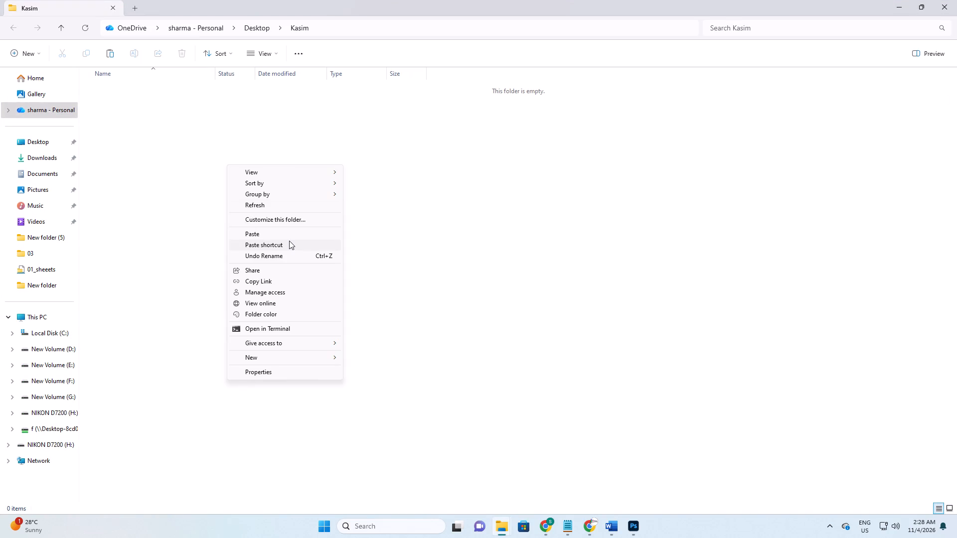
pyautogui.moveTo(569, 224); pyautogui.dragTo(576, 229, button='right')
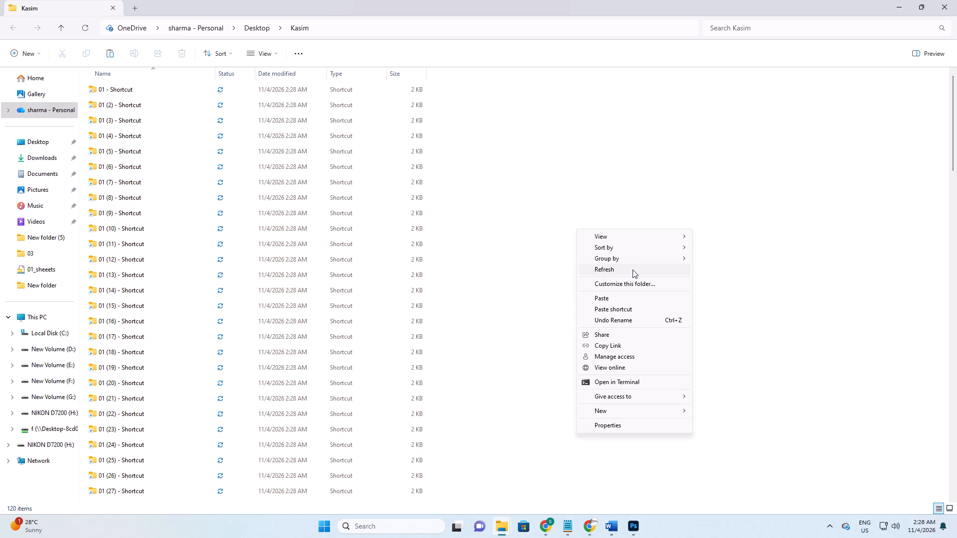
pyautogui.click(633, 269)
pyautogui.scroll(-20, 898, 0)
pyautogui.scroll(-2, 898, 0)
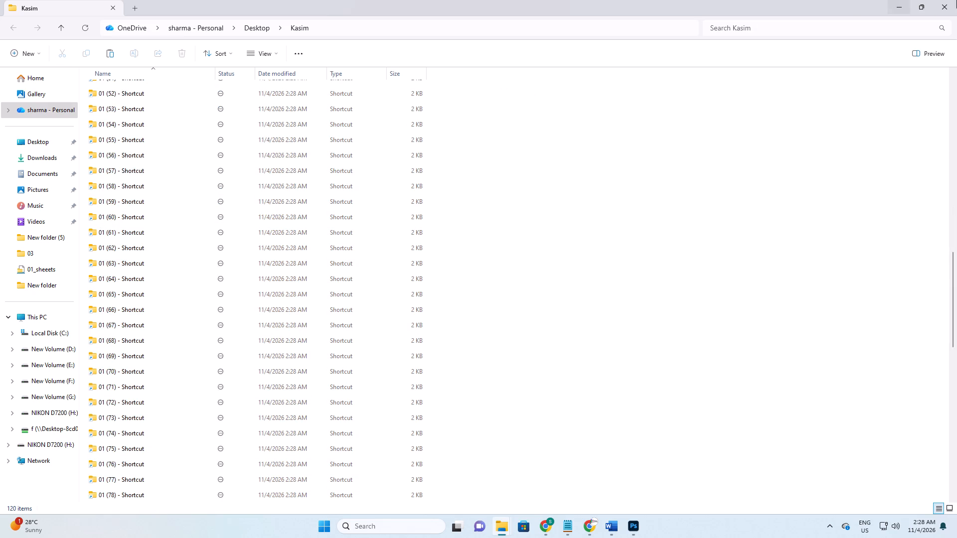
pyautogui.click(956, 0)
# Switch to Photoshop, show the actions list beside the 01.PSD spread, and activate the Move tool.
pyautogui.click(636, 526)
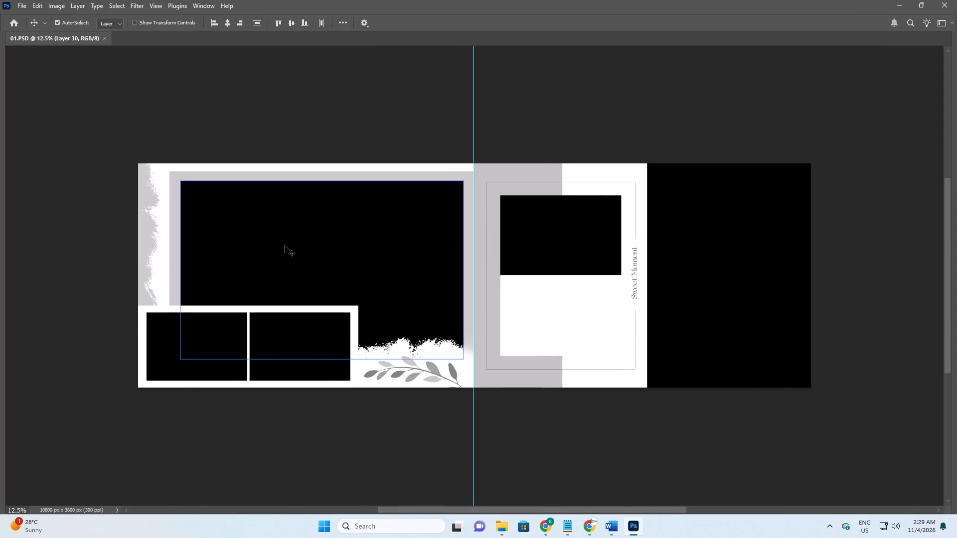
pyautogui.press('F9')
pyautogui.press('space')
pyautogui.press('space')
pyautogui.press('space')
pyautogui.press('space')
pyautogui.press('space')
pyautogui.press('space')
pyautogui.press('space')
pyautogui.press('space')
pyautogui.press('space')
pyautogui.moveTo(373, 259); pyautogui.dragTo(326, 254)
pyautogui.press('v')
# Fill the spread's six photo placeholders with all six photos from Kasim's 01 shortcut, using the Photos Fill With Sequence action.
pyautogui.rightClick(268, 217)
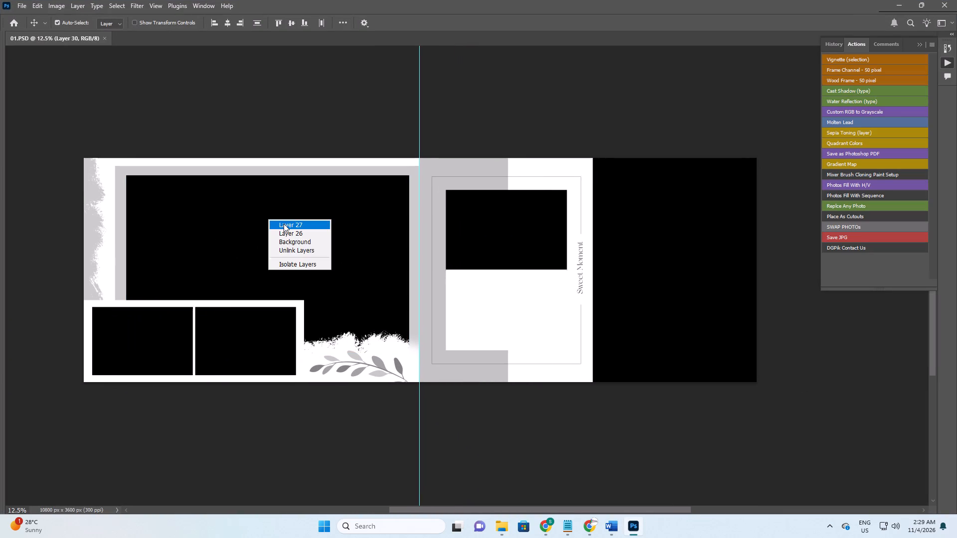
pyautogui.click(284, 224)
pyautogui.keyDown('shift'); pyautogui.rightClick(127, 335); pyautogui.keyUp('shift')
pyautogui.keyDown('shift'); pyautogui.click(143, 340); pyautogui.keyUp('shift')
pyautogui.keyDown('shift'); pyautogui.moveTo(228, 321); pyautogui.dragTo(232, 324, button='right'); pyautogui.keyUp('shift')
pyautogui.keyDown('shift'); pyautogui.click(242, 330); pyautogui.keyUp('shift')
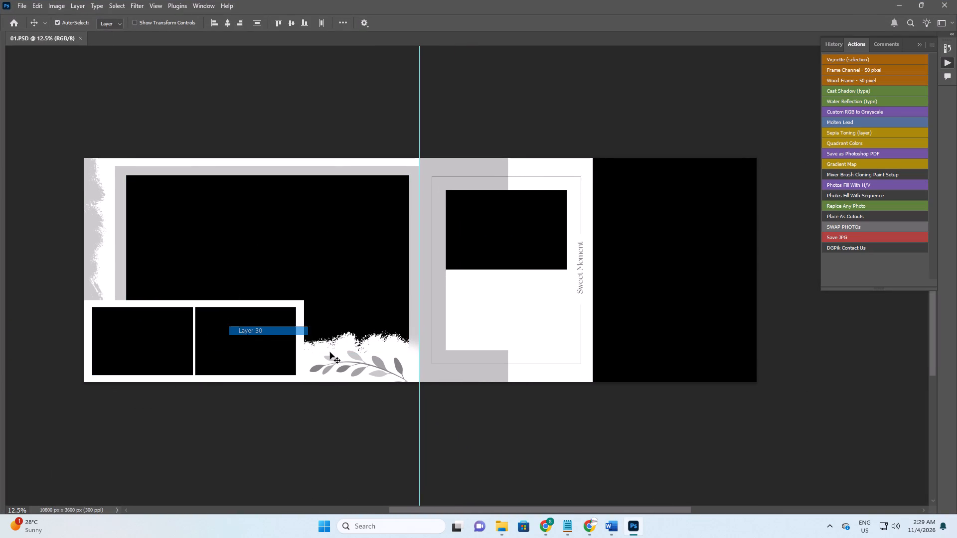
pyautogui.keyDown('shift'); pyautogui.rightClick(496, 237); pyautogui.keyUp('shift')
pyautogui.keyDown('shift'); pyautogui.click(508, 243); pyautogui.keyUp('shift')
pyautogui.keyDown('shift'); pyautogui.rightClick(498, 315); pyautogui.keyUp('shift')
pyautogui.keyDown('shift'); pyautogui.click(514, 321); pyautogui.keyUp('shift')
pyautogui.keyDown('shift'); pyautogui.moveTo(694, 228); pyautogui.dragTo(700, 230, button='right'); pyautogui.keyUp('shift')
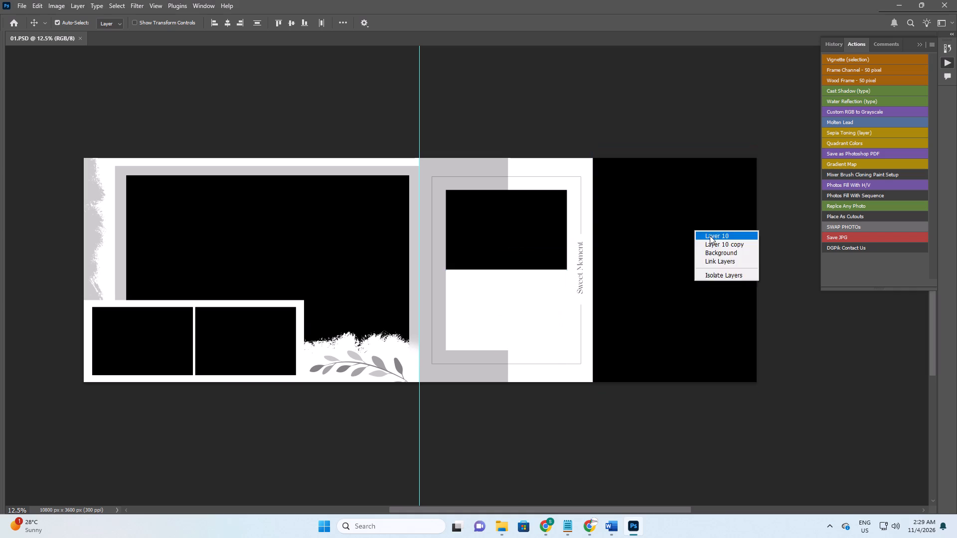
pyautogui.keyDown('shift'); pyautogui.click(710, 236); pyautogui.keyUp('shift')
pyautogui.click(871, 193)
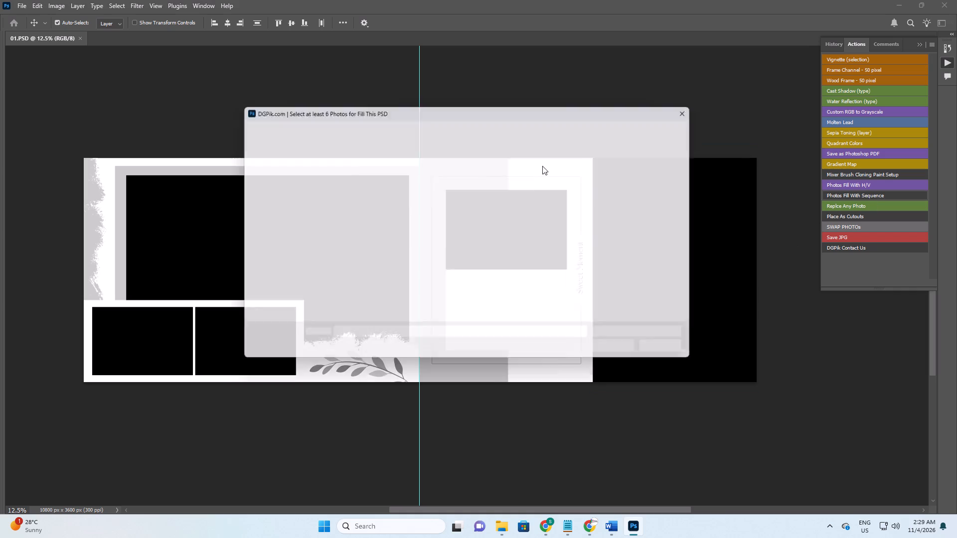
pyautogui.click(262, 197)
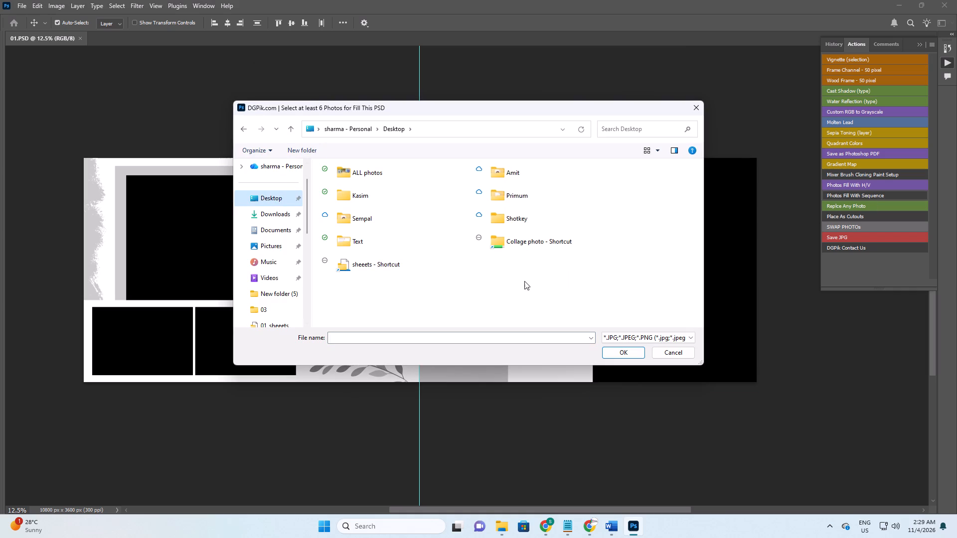
pyautogui.doubleClick(385, 199)
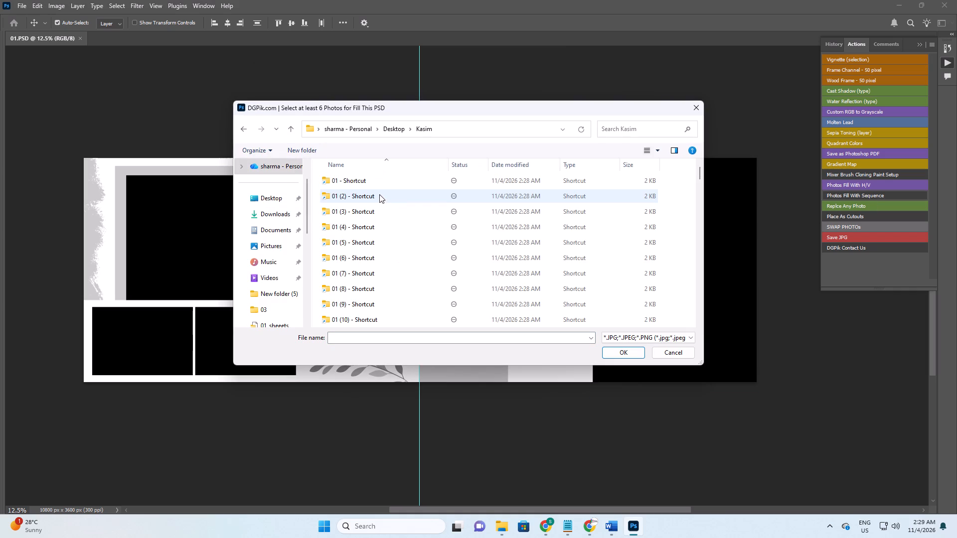
pyautogui.doubleClick(365, 182)
pyautogui.click(454, 243)
pyautogui.hotkey('ctrl', 'a')
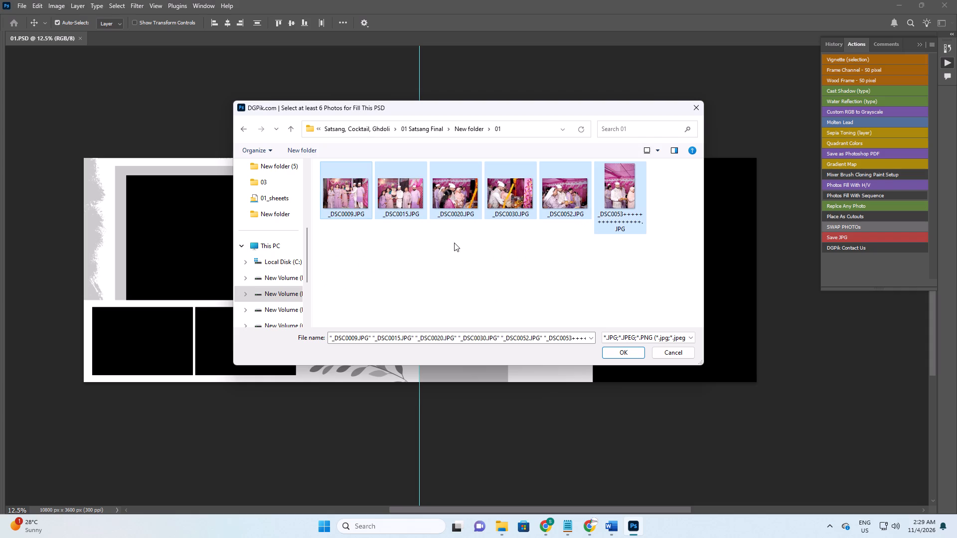
pyautogui.press('Return')
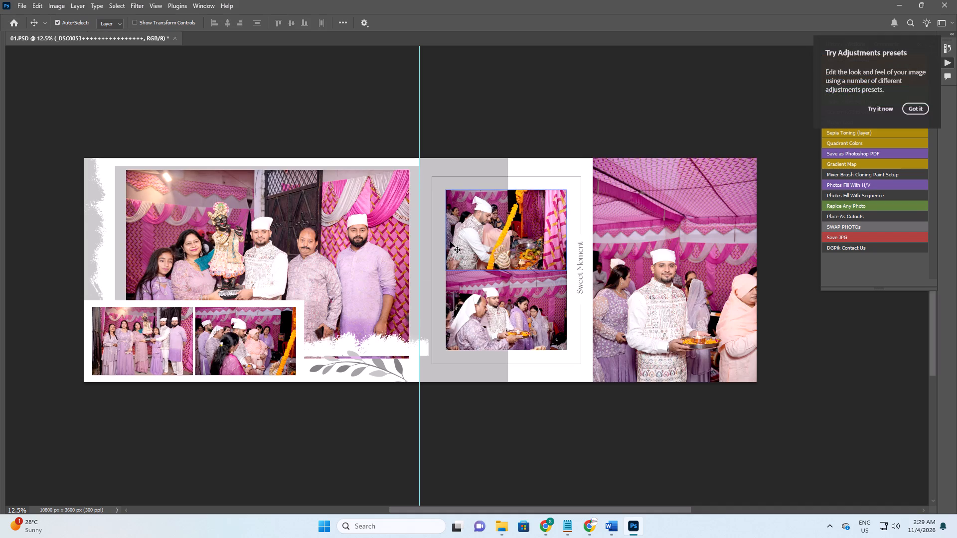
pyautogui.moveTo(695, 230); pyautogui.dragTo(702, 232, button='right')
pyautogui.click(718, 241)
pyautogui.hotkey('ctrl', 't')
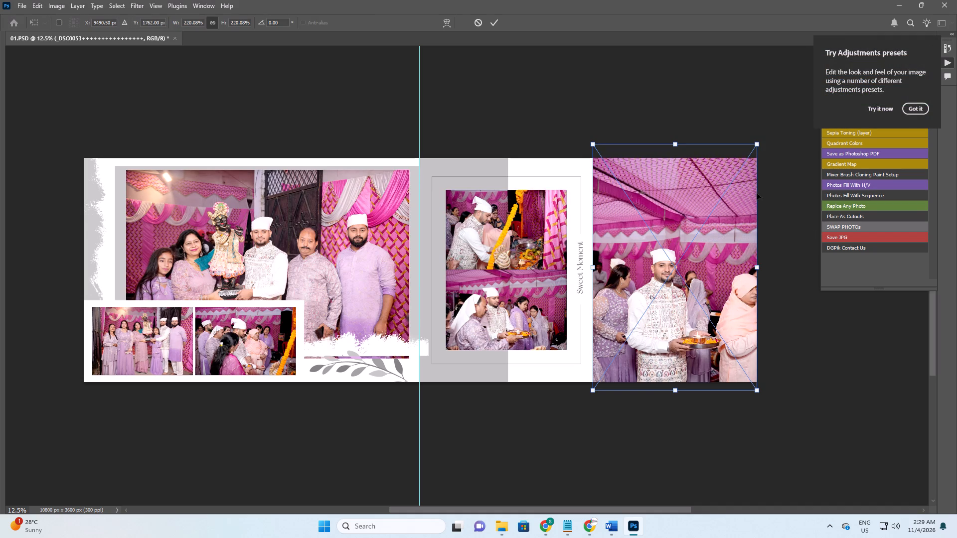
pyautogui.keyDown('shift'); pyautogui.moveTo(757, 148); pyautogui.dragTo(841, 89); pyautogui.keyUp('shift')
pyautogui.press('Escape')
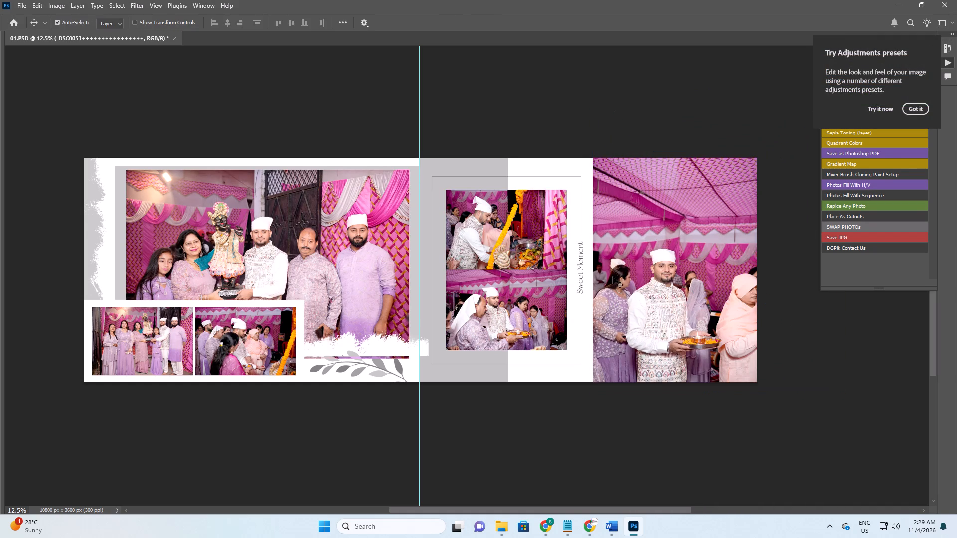
# Enlarge the tall portrait at the spread's far end to about 322% and shift it up so the man fills the frame.
pyautogui.press('space')
pyautogui.press('space')
pyautogui.press('space')
pyautogui.moveTo(667, 294); pyautogui.dragTo(572, 298)
pyautogui.hotkey('ctrl', 't')
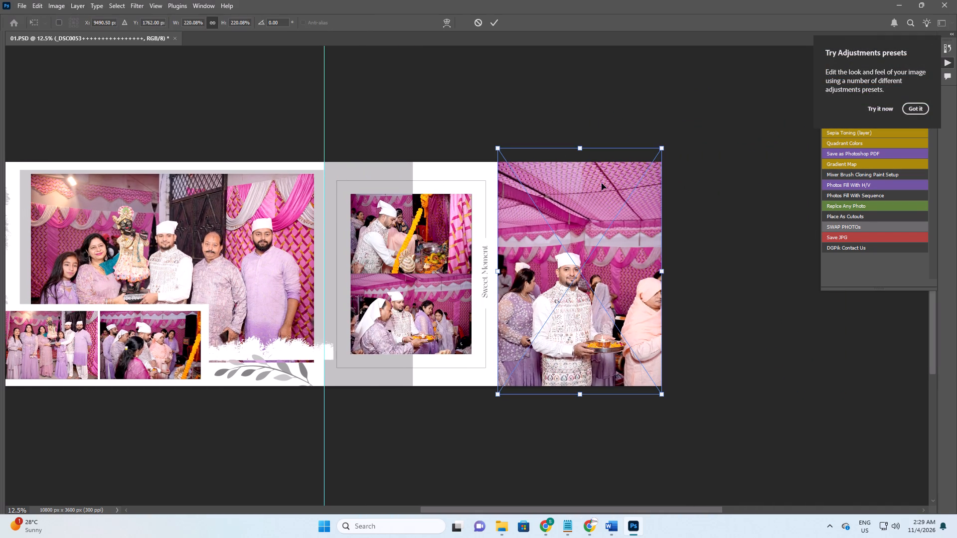
pyautogui.click(214, 24)
pyautogui.keyDown('alt'); pyautogui.keyDown('shift'); pyautogui.moveTo(663, 148); pyautogui.dragTo(719, 102); pyautogui.keyUp('shift'); pyautogui.keyUp('alt')
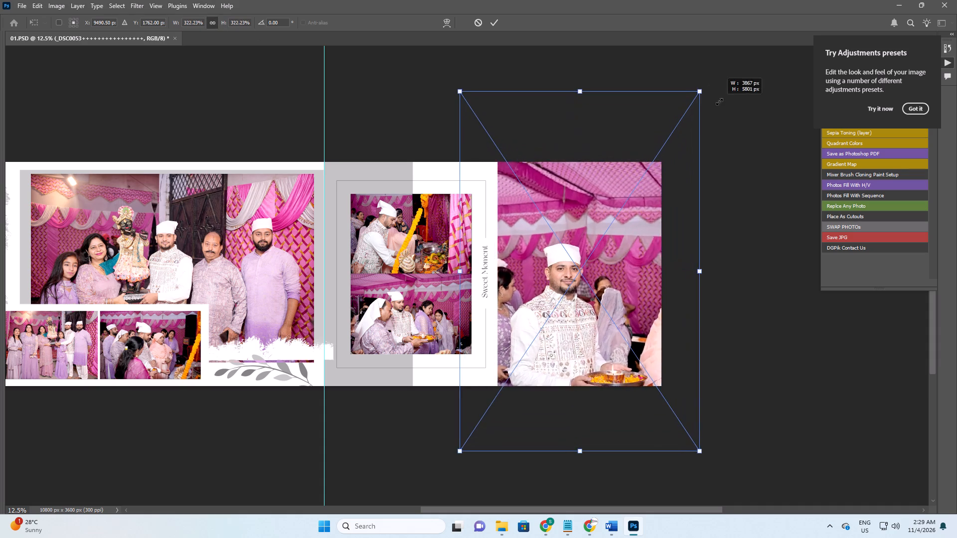
pyautogui.keyDown('alt'); pyautogui.keyDown('shift'); pyautogui.moveTo(719, 102); pyautogui.dragTo(722, 101); pyautogui.keyUp('shift'); pyautogui.keyUp('alt')
pyautogui.moveTo(630, 212); pyautogui.dragTo(632, 163)
pyautogui.press('Return')
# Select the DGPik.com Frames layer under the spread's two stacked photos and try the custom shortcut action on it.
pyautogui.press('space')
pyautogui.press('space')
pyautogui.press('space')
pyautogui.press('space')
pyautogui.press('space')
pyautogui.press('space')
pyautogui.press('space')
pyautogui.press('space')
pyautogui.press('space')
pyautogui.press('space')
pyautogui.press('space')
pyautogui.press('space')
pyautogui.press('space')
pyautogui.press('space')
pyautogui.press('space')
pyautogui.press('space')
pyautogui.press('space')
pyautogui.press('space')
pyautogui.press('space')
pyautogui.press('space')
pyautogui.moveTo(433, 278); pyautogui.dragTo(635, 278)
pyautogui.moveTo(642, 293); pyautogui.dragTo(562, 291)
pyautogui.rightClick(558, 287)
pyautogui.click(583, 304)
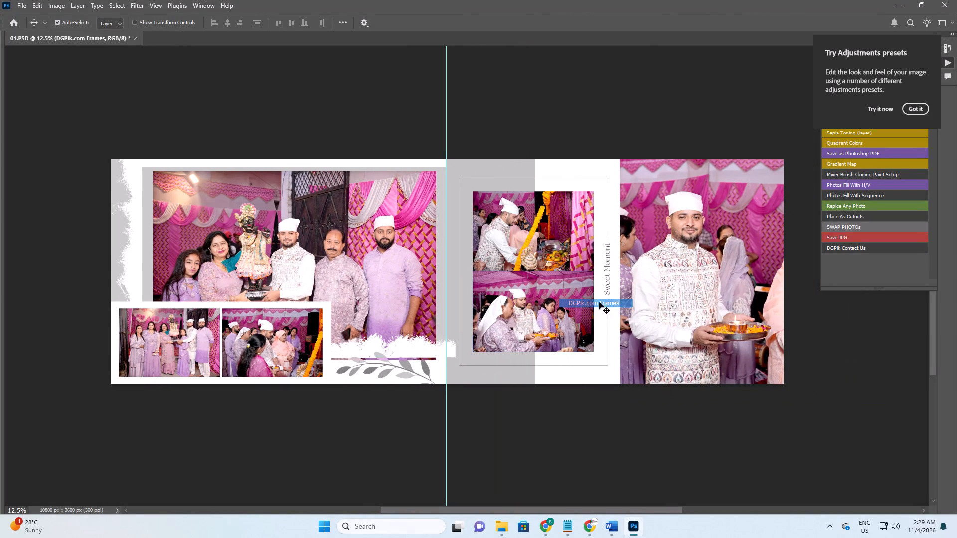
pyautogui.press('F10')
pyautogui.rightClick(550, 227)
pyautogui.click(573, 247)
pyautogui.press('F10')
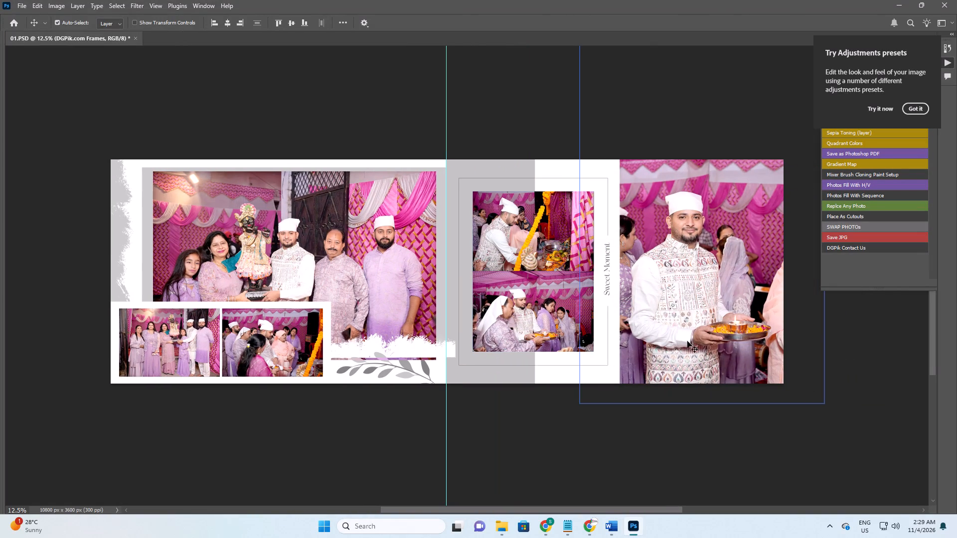
# Check the contents of the desktop Shotkey folder, refreshing and reopening it, and close it.
pyautogui.press('super+d')
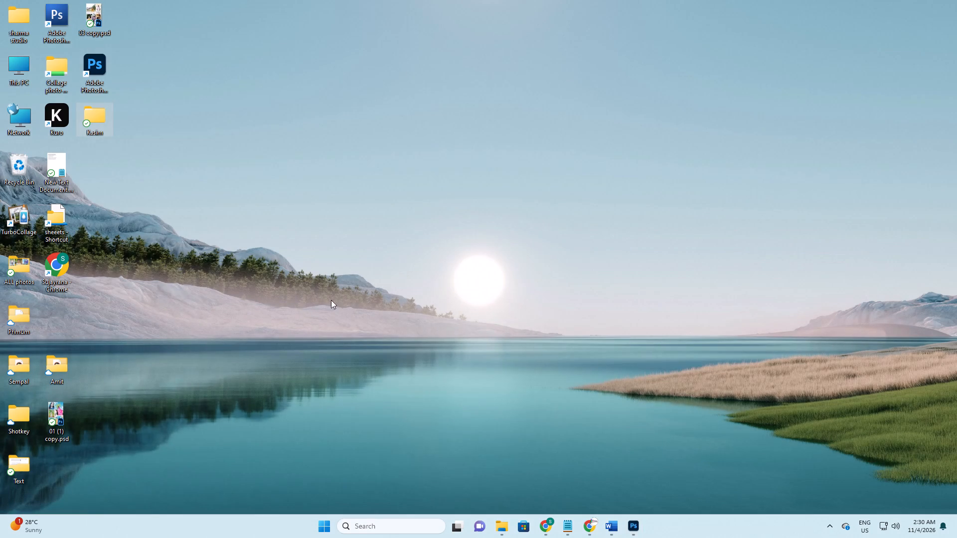
pyautogui.click(204, 314)
pyautogui.doubleClick(8, 423)
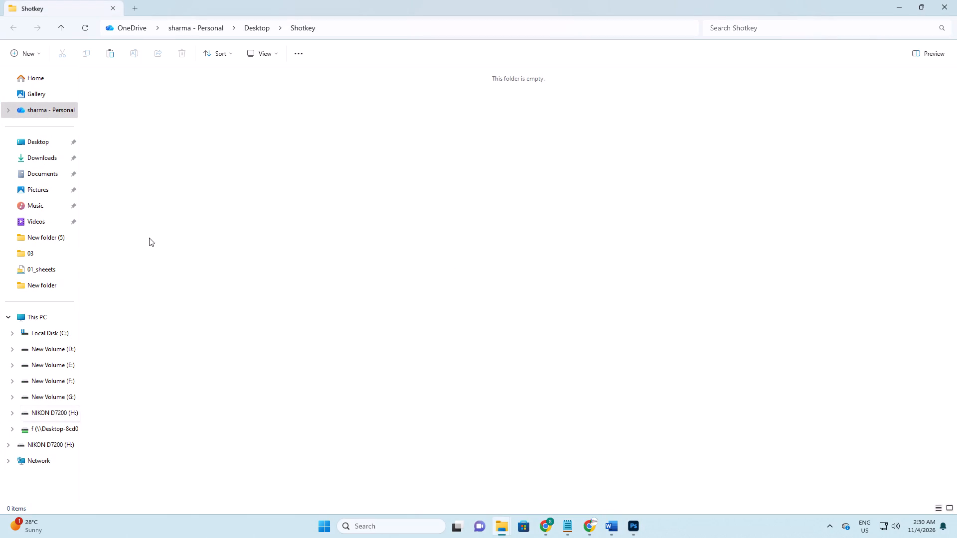
pyautogui.rightClick(323, 261)
pyautogui.click(360, 300)
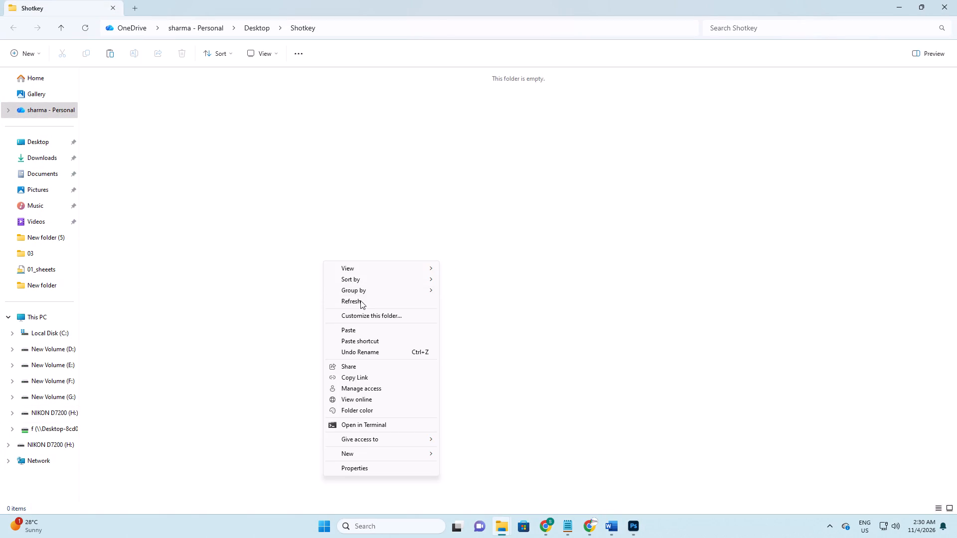
pyautogui.click(956, 0)
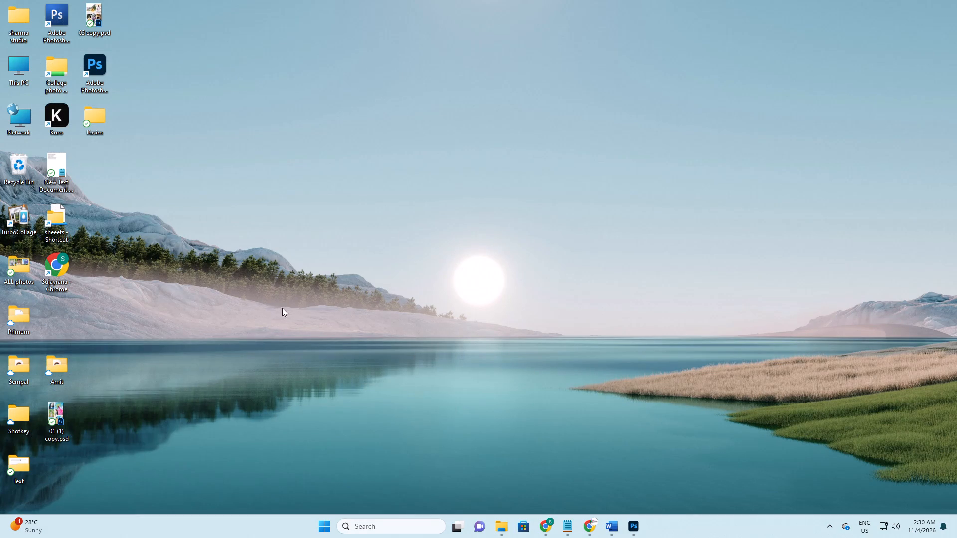
pyautogui.doubleClick(20, 414)
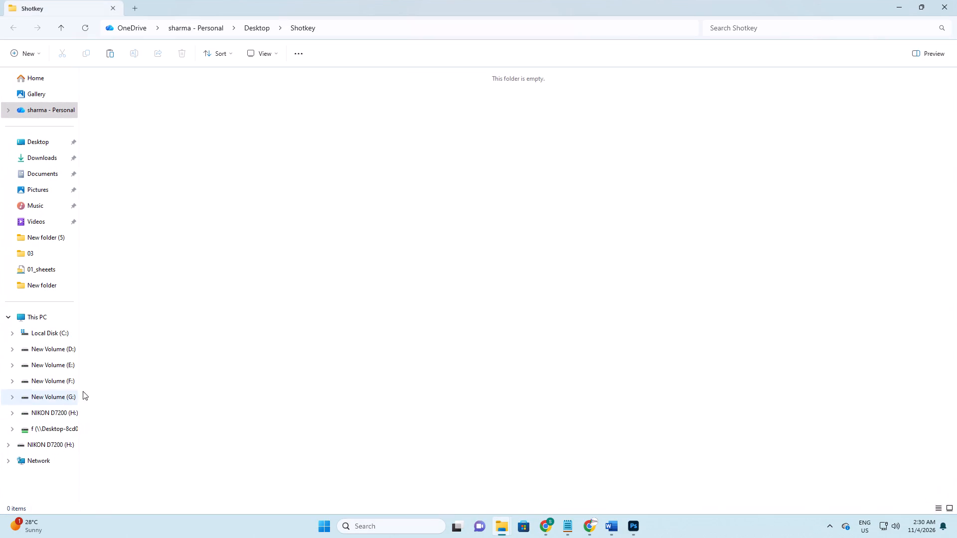
pyautogui.click(956, 0)
# Look through the Recycle Bin's deleted files, refresh the list, and close the window.
pyautogui.click(2, 166)
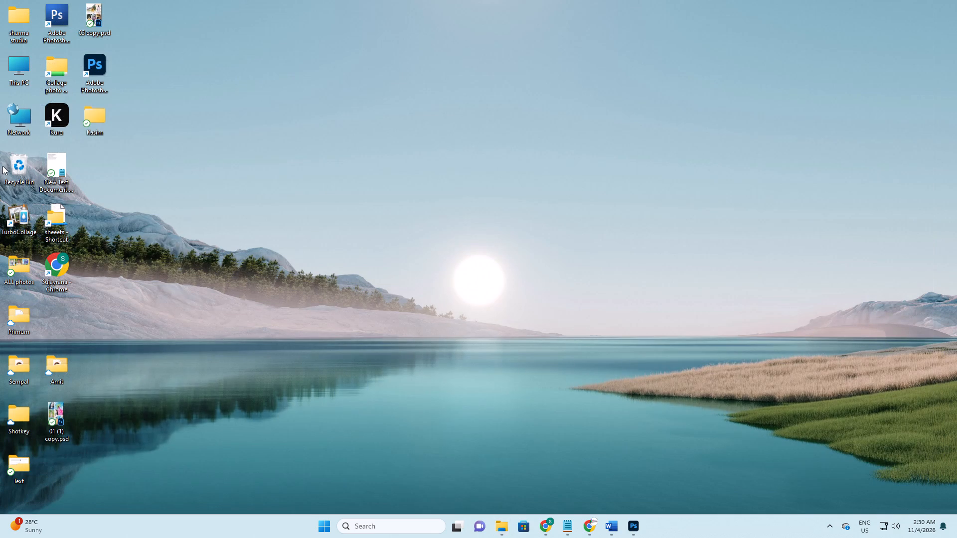
pyautogui.doubleClick(2, 166)
pyautogui.press('s')
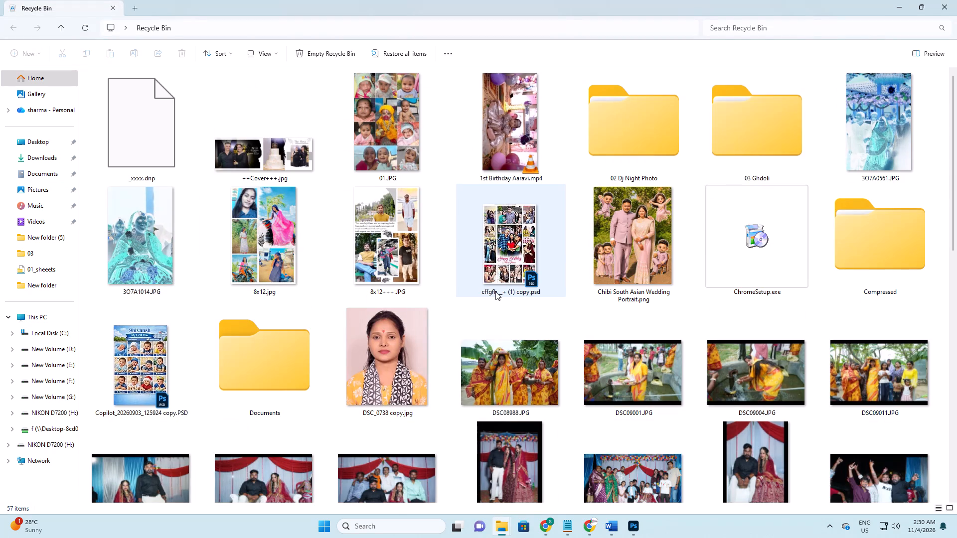
pyautogui.click(727, 240)
pyautogui.press('s')
pyautogui.scroll(-3, 732, 248)
pyautogui.moveTo(475, 479); pyautogui.dragTo(476, 474, button='right')
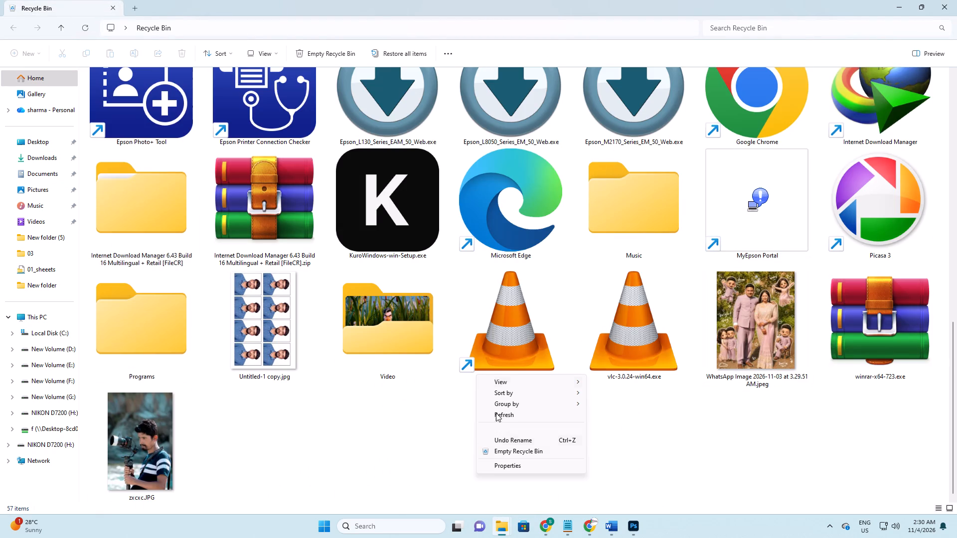
pyautogui.click(523, 410)
pyautogui.press('s')
pyautogui.press('s')
pyautogui.press('s')
pyautogui.click(956, 0)
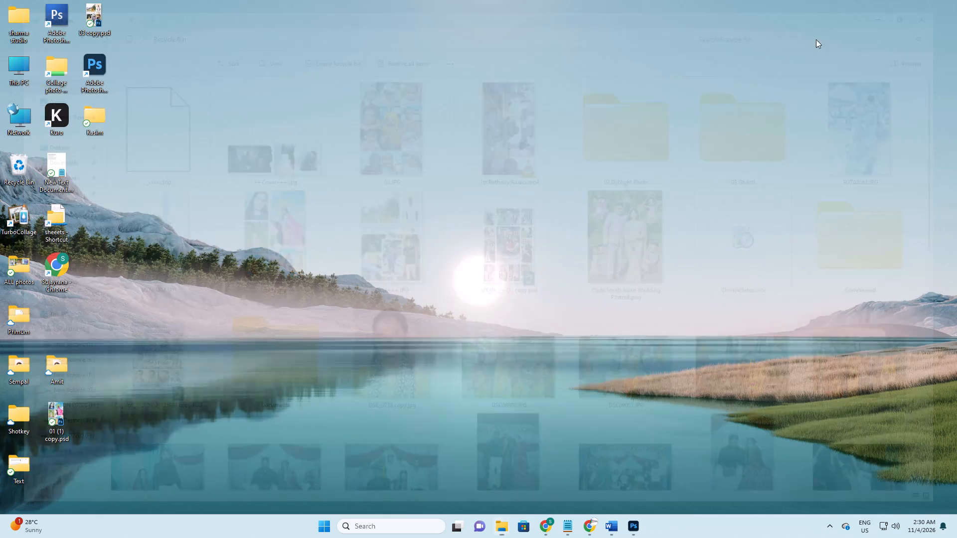
# Close the leftover Photoshop Presets and Start Menu Programs folder windows.
pyautogui.hotkey('alt', 'Tab')
pyautogui.hotkey('alt', 'Tab')
pyautogui.hotkey('alt', 'Tab')
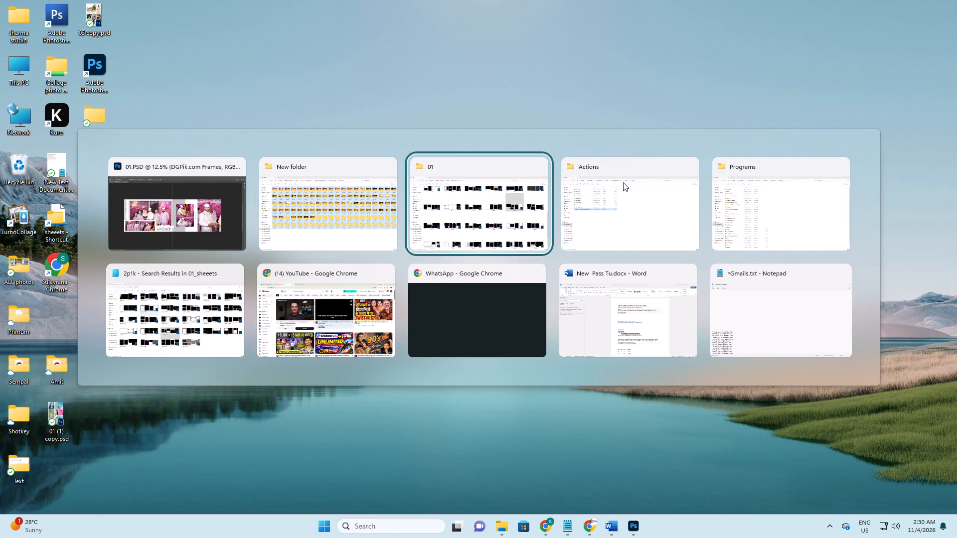
pyautogui.hotkey('alt', 'Tab')
pyautogui.click(623, 182)
pyautogui.click(956, 0)
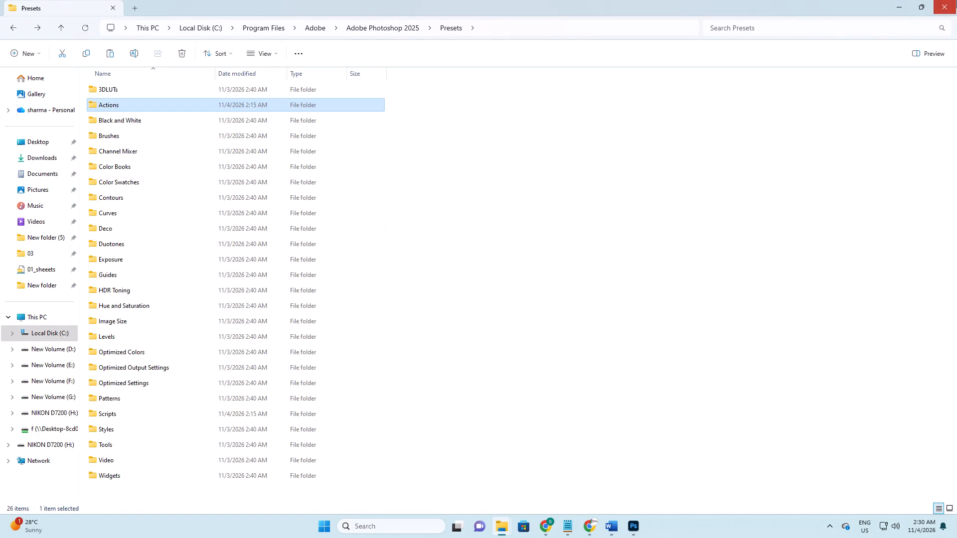
pyautogui.hotkey('alt', 'Tab')
pyautogui.hotkey('alt', 'Tab')
pyautogui.hotkey('alt', 'Tab')
pyautogui.hotkey('alt', 'Tab')
pyautogui.click(956, 0)
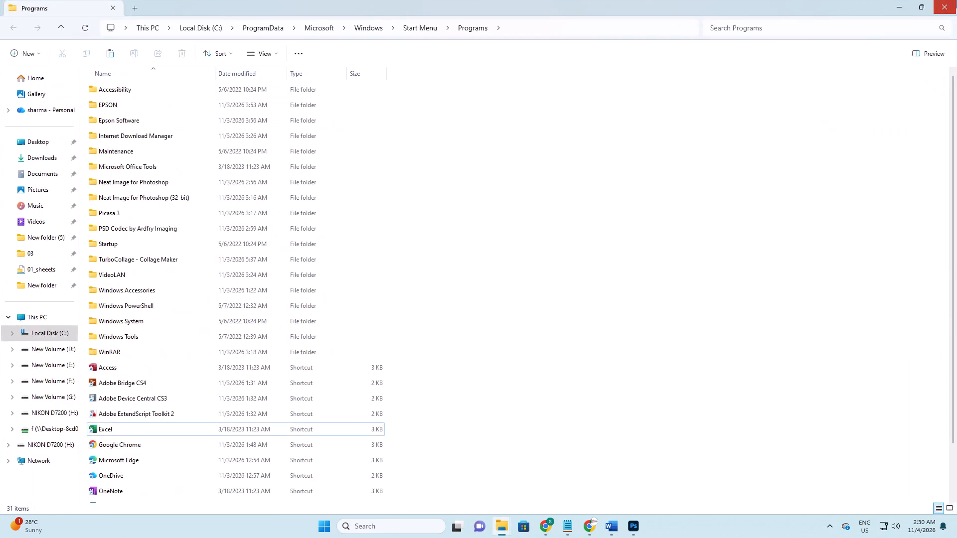
pyautogui.hotkey('alt', 'Tab')
pyautogui.hotkey('alt', 'Tab')
pyautogui.hotkey('alt', 'Tab')
pyautogui.hotkey('alt', 'Tab')
pyautogui.hotkey('alt', 'Tab')
pyautogui.hotkey('alt', 'Tab')
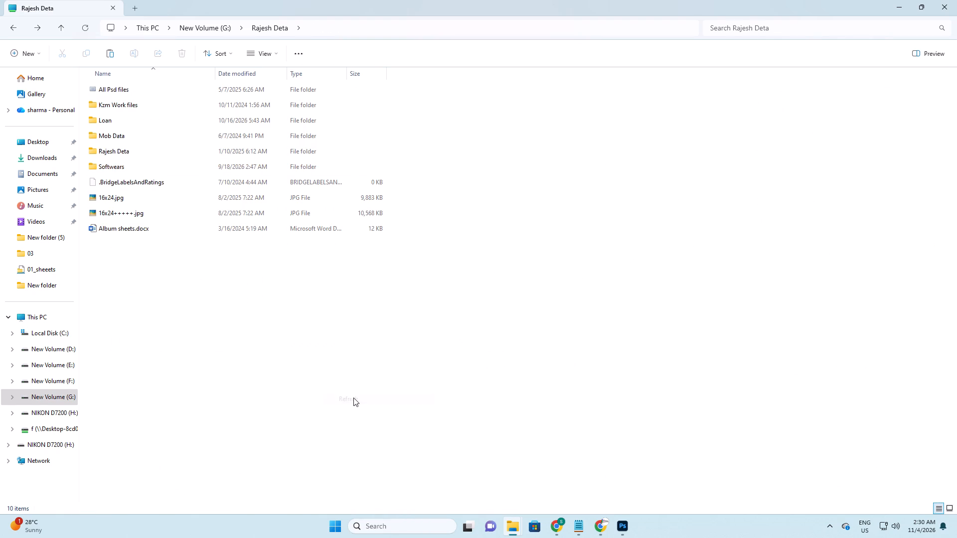
pyautogui.press('s')
pyautogui.press('s')
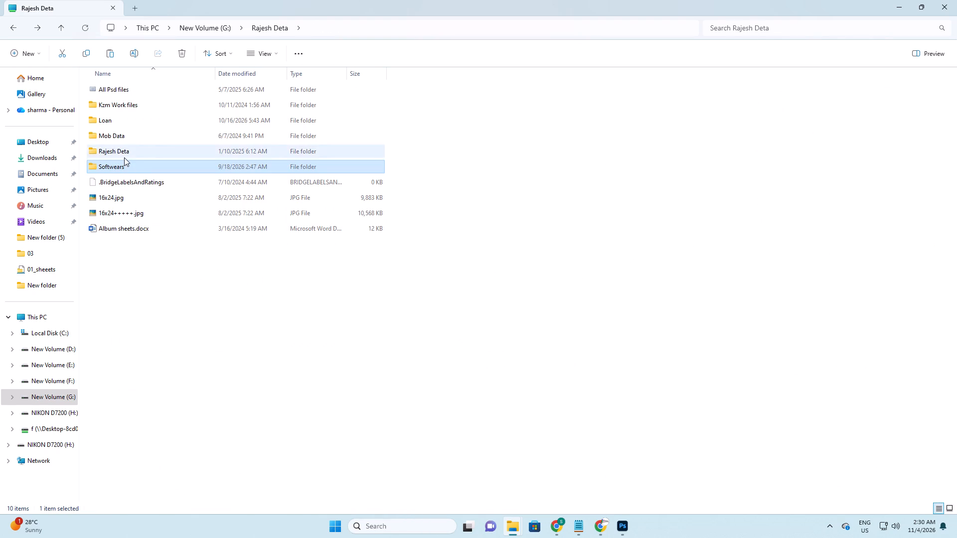
# Look through the Softwears folder for items whose names start with S, and go back up to This PC, checking the parent folders.
pyautogui.doubleClick(128, 164)
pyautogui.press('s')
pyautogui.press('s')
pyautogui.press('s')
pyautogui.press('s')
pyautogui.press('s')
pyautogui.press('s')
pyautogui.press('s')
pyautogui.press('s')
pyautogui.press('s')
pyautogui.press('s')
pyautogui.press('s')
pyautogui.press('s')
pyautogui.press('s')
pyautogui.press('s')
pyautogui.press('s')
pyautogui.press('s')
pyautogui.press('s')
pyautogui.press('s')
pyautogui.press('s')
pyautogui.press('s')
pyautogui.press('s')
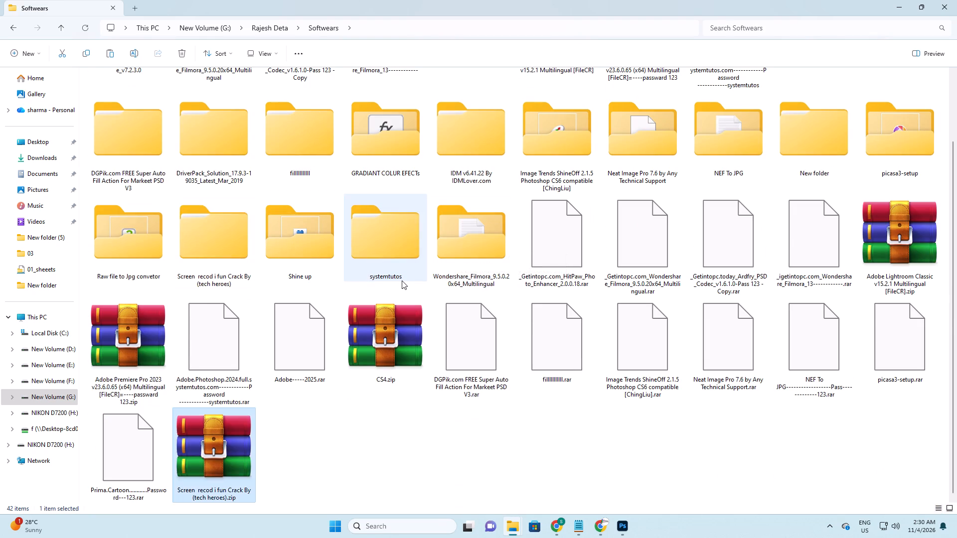
pyautogui.click(510, 302)
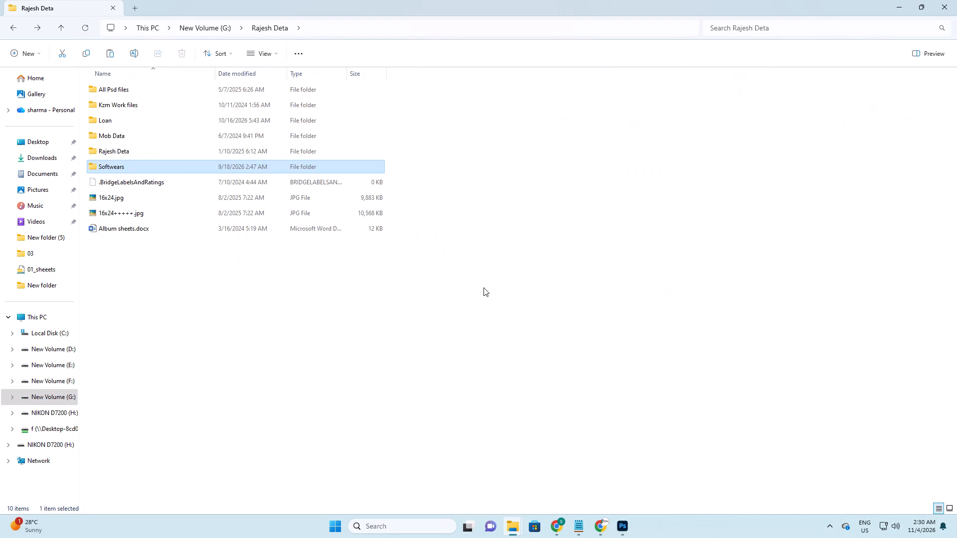
pyautogui.click(483, 287)
pyautogui.click(466, 324)
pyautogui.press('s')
pyautogui.click(457, 320)
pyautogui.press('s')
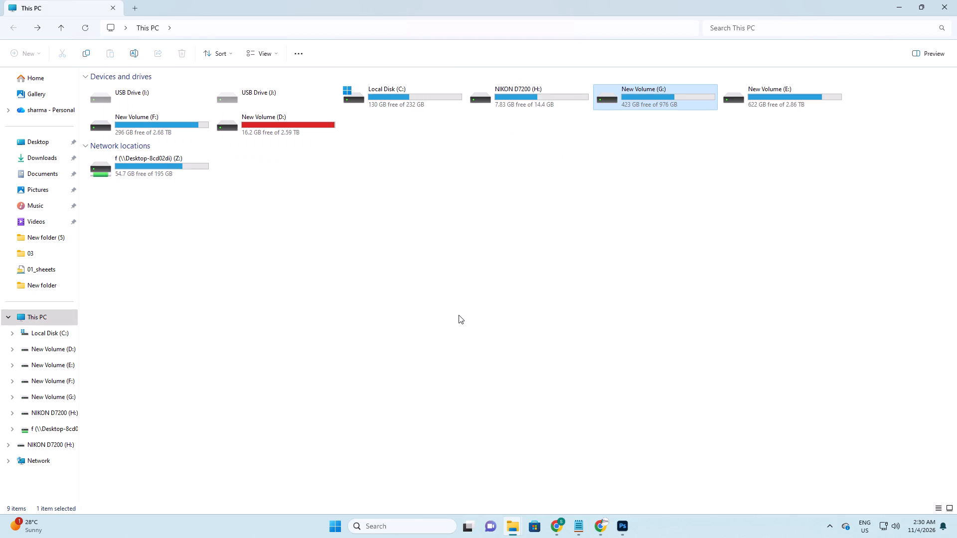
# Search the whole of This PC for "shot".
pyautogui.click(887, 130)
pyautogui.click(733, 30)
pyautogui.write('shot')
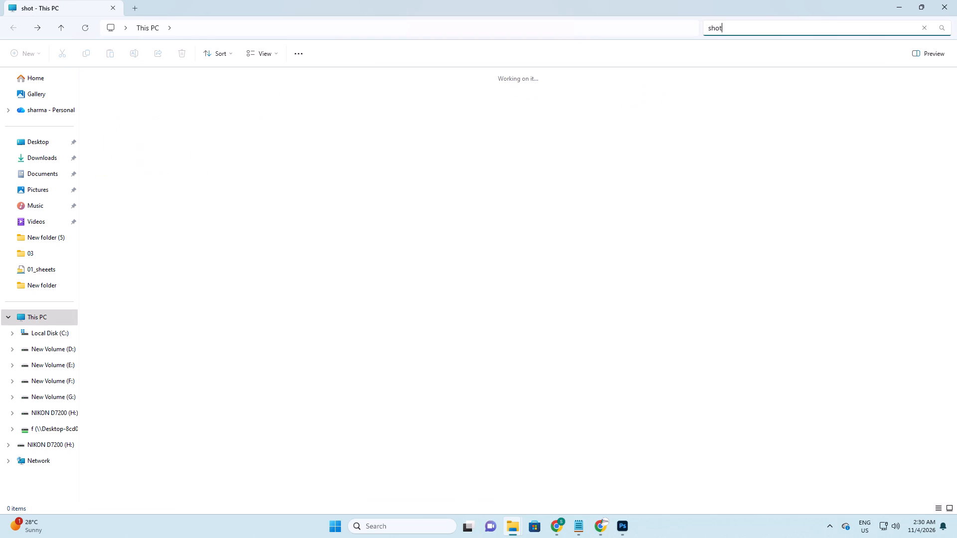
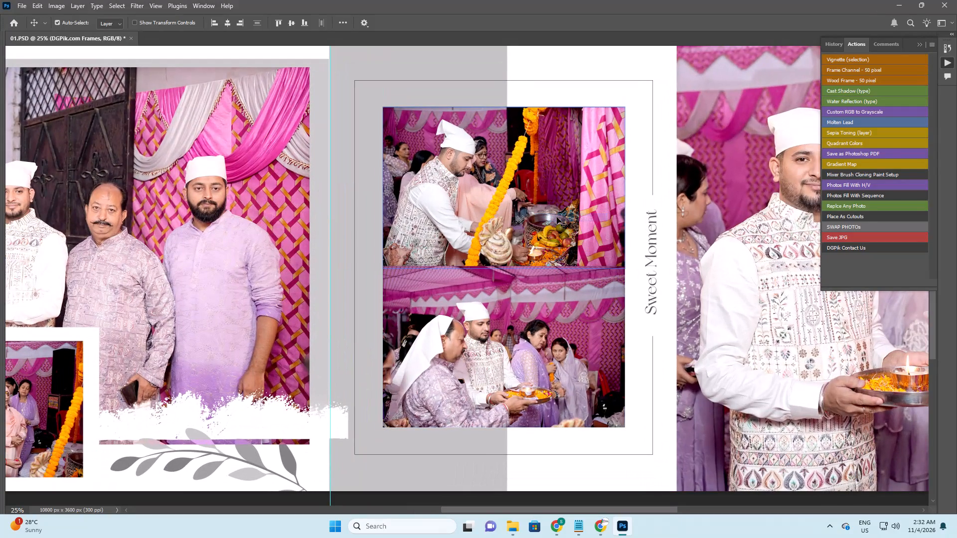
# Show the Photoshop Actions and bring up their options for loading, replacing or saving action sets.
pyautogui.press('F9')
pyautogui.press('F9')
pyautogui.click(921, 43)
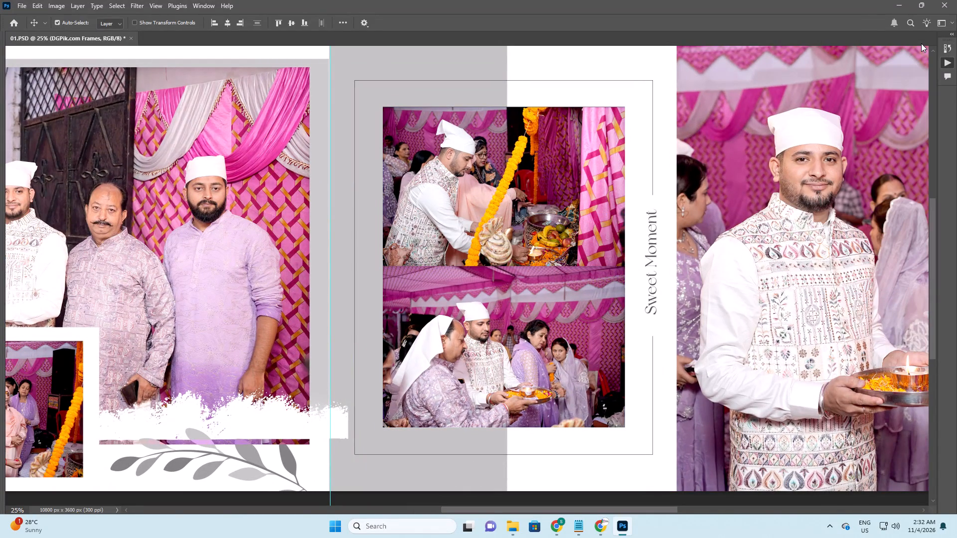
pyautogui.press('F9')
pyautogui.click(929, 44)
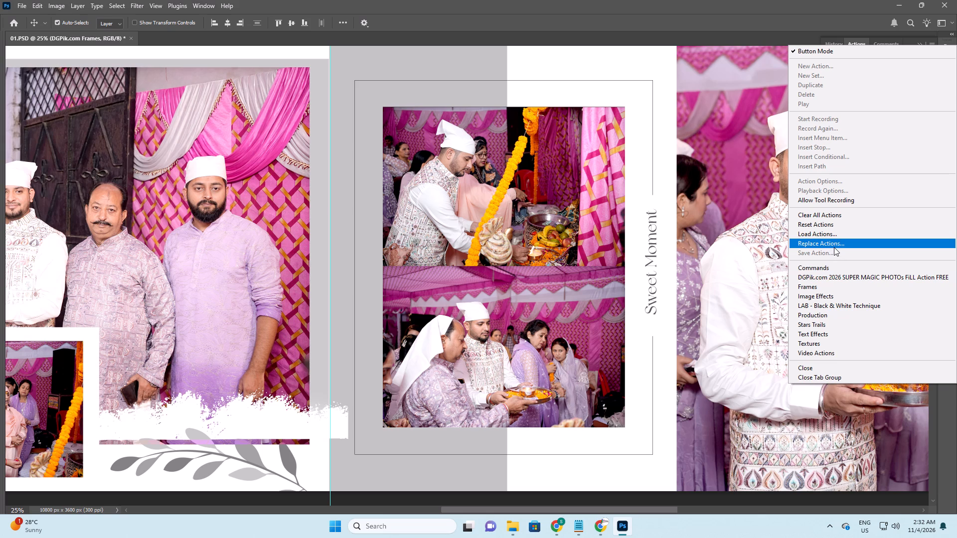
# Allow tool recording for actions and turn off Button Mode so the action sets are listed.
pyautogui.click(829, 203)
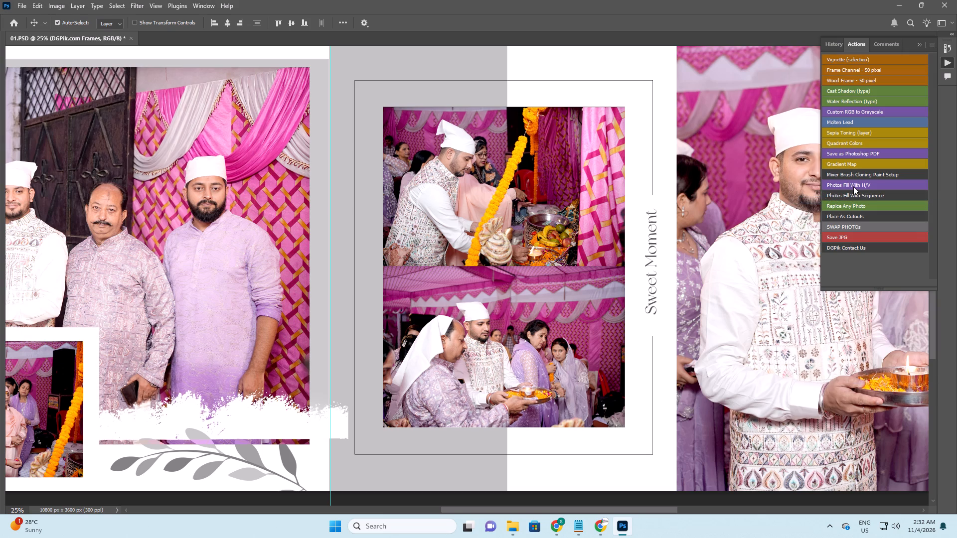
pyautogui.click(919, 45)
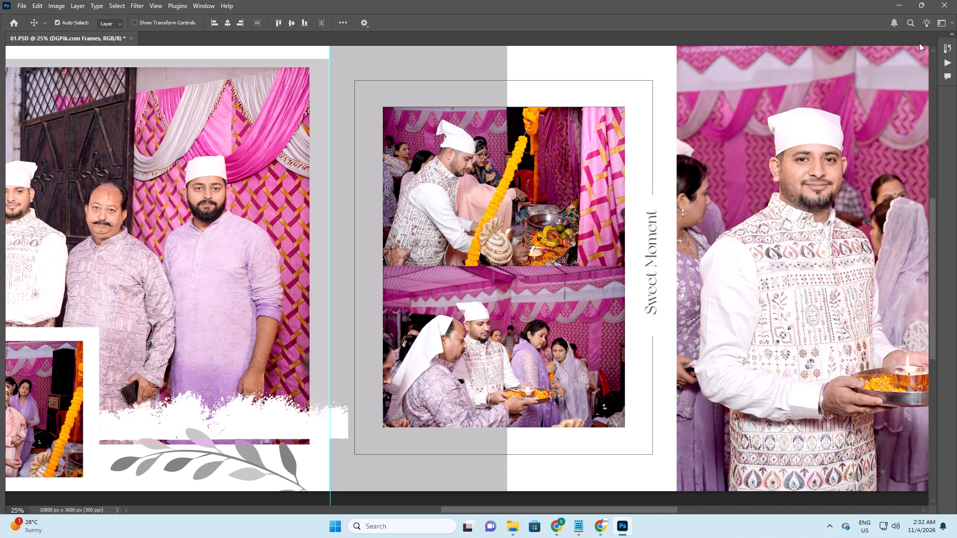
pyautogui.press('F9')
pyautogui.click(932, 46)
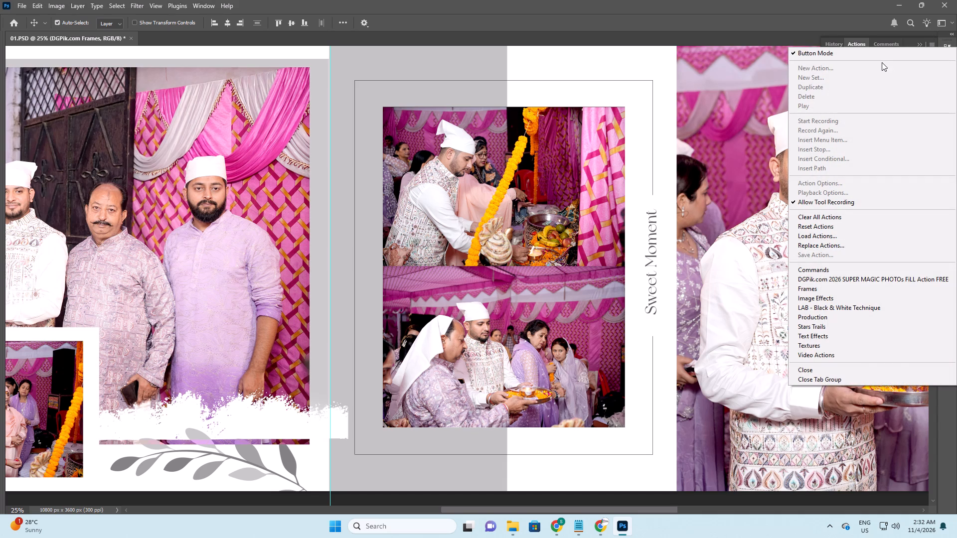
pyautogui.click(880, 58)
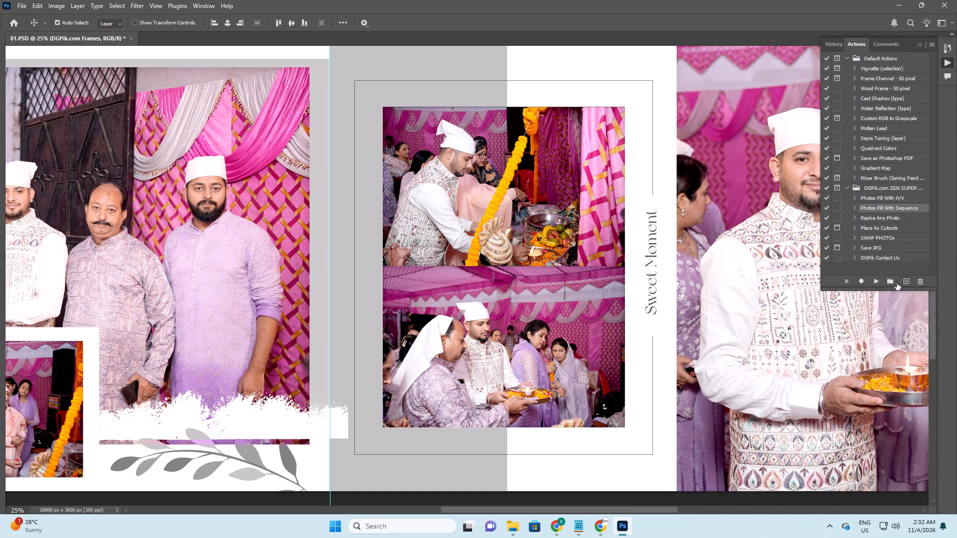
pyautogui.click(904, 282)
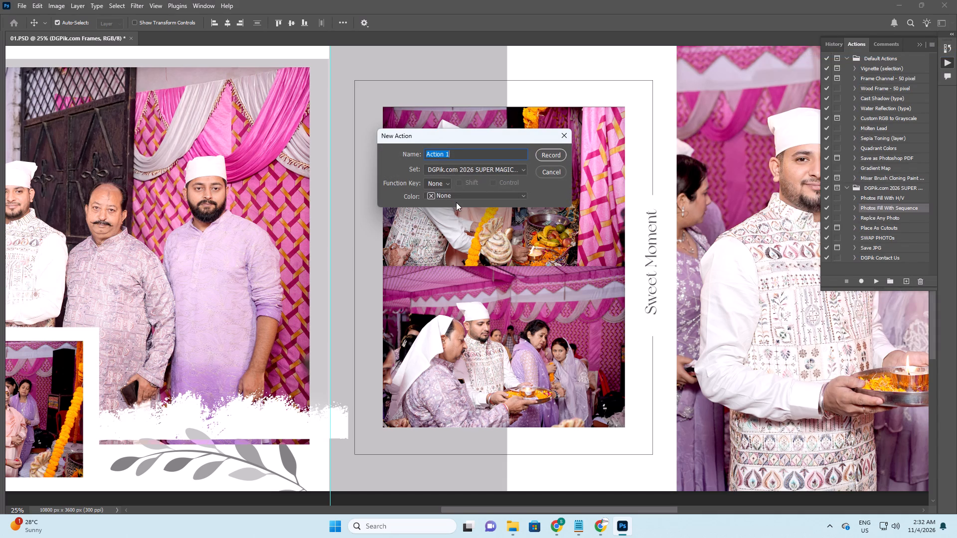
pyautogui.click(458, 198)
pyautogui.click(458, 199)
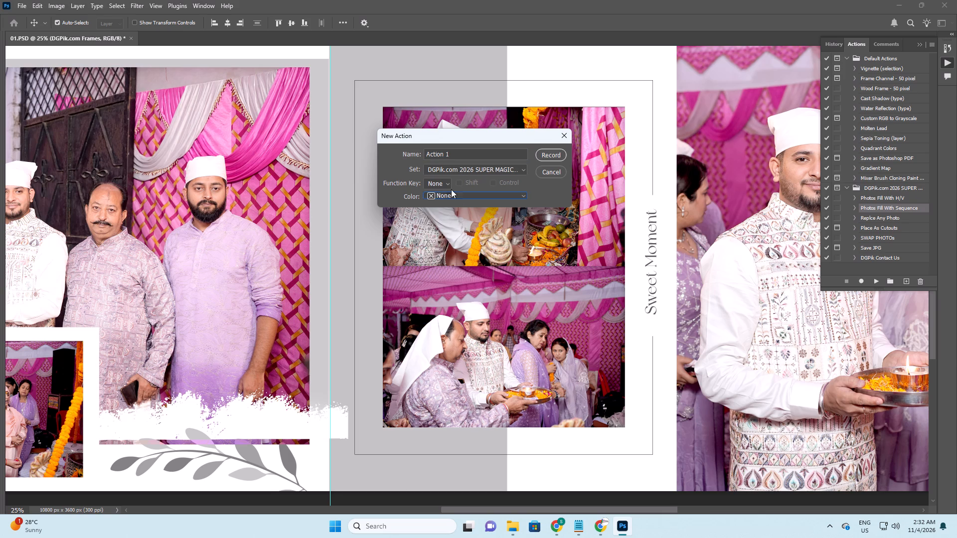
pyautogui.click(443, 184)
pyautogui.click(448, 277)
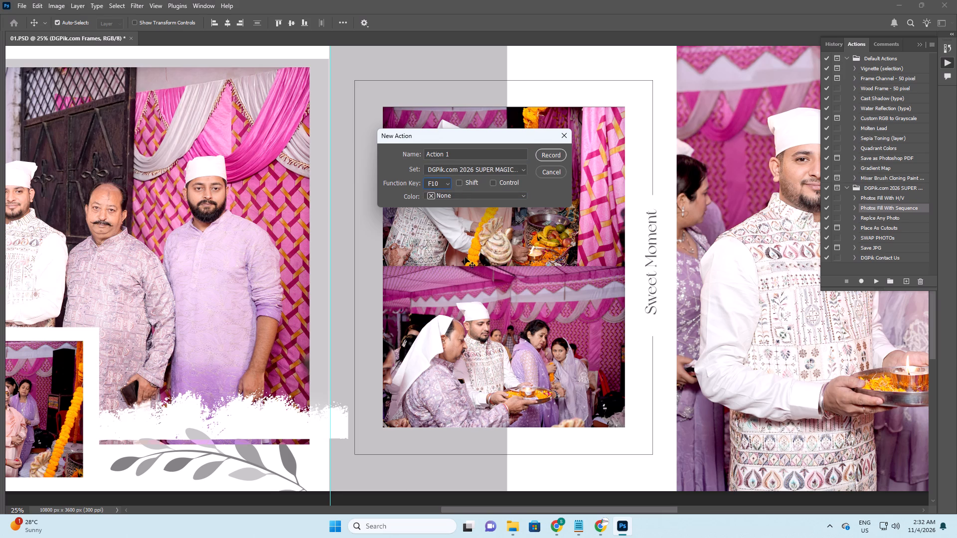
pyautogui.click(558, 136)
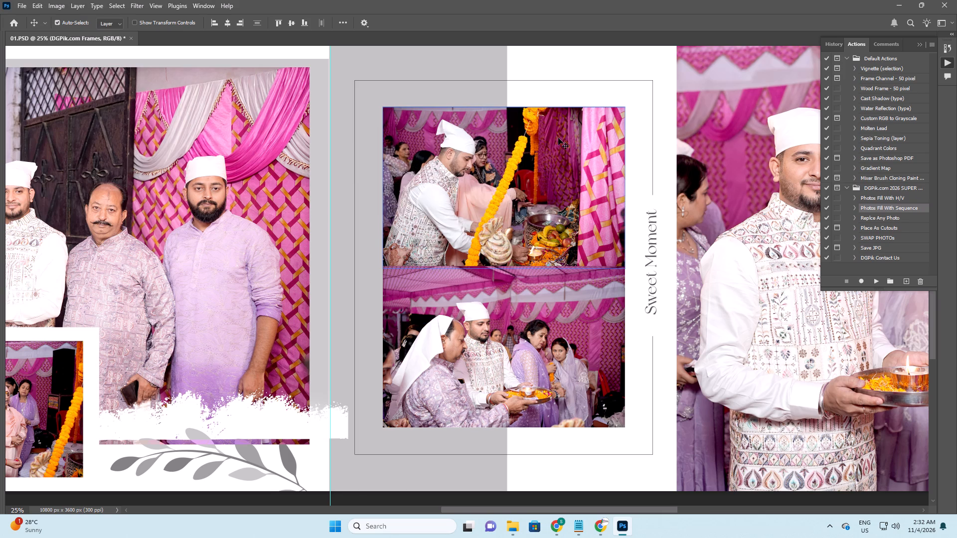
# Create a new action named Action 1 in the DGPik.com 2026 set with function key F10 and start recording.
pyautogui.click(902, 282)
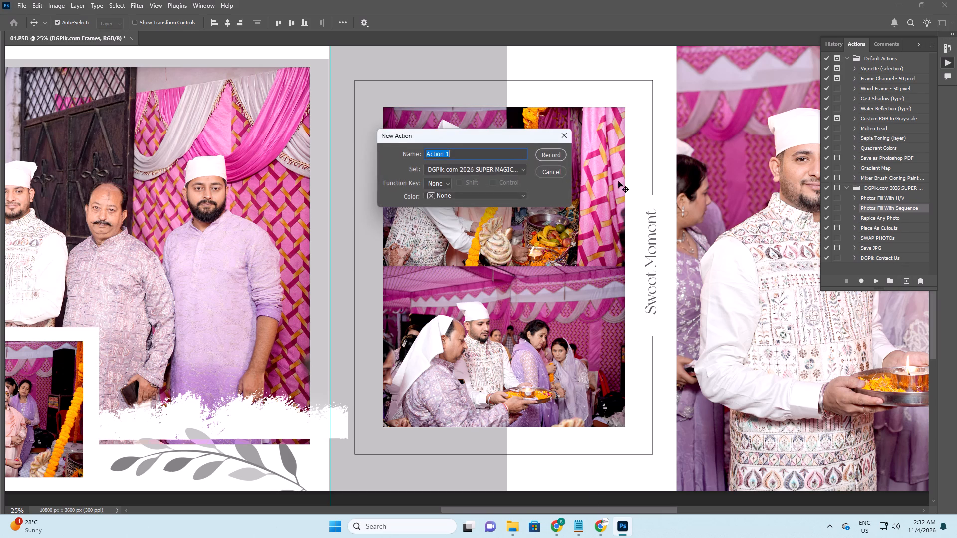
pyautogui.click(451, 185)
pyautogui.click(447, 275)
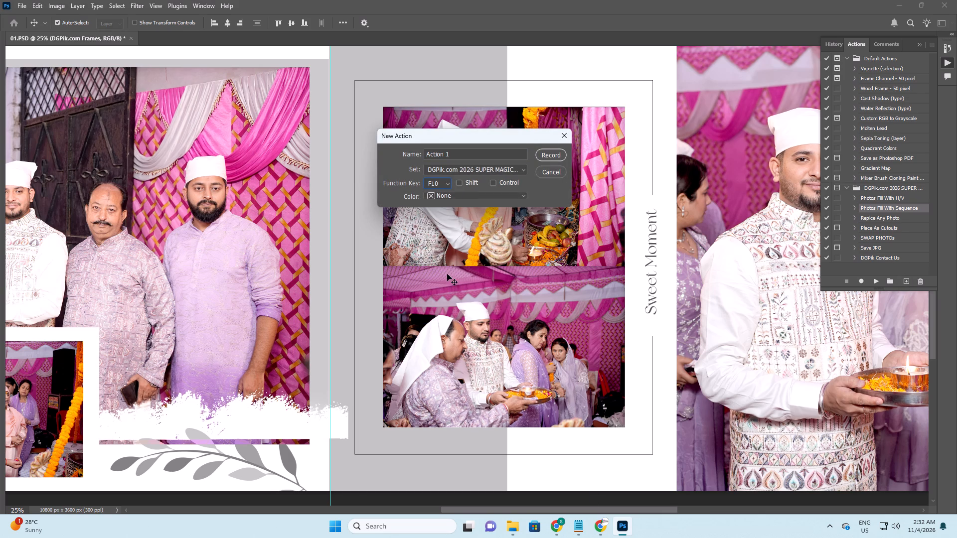
pyautogui.click(554, 153)
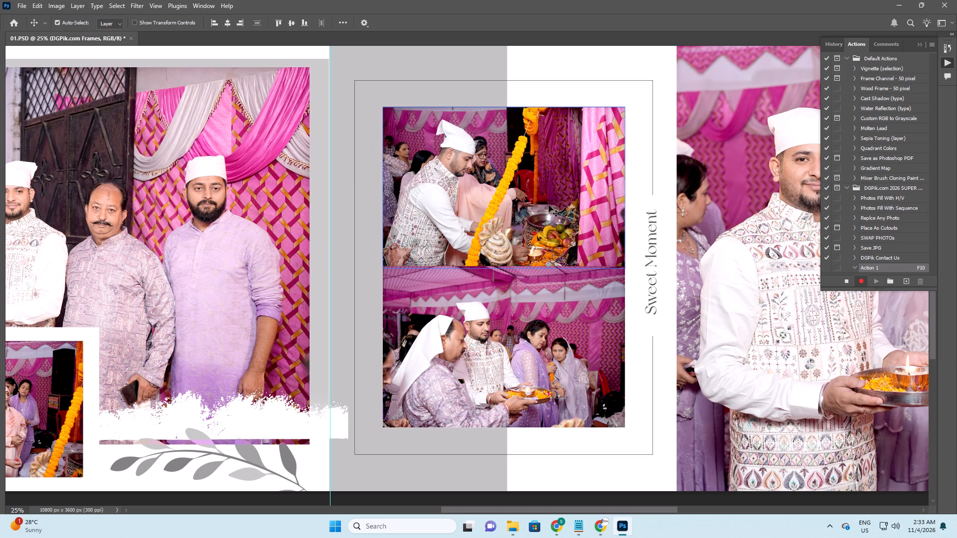
# Record a white 3 px inside stroke layer style on the selected DGPik.com Frames layer, and stop the recording.
pyautogui.hotkey('alt', 'l')
pyautogui.press('y')
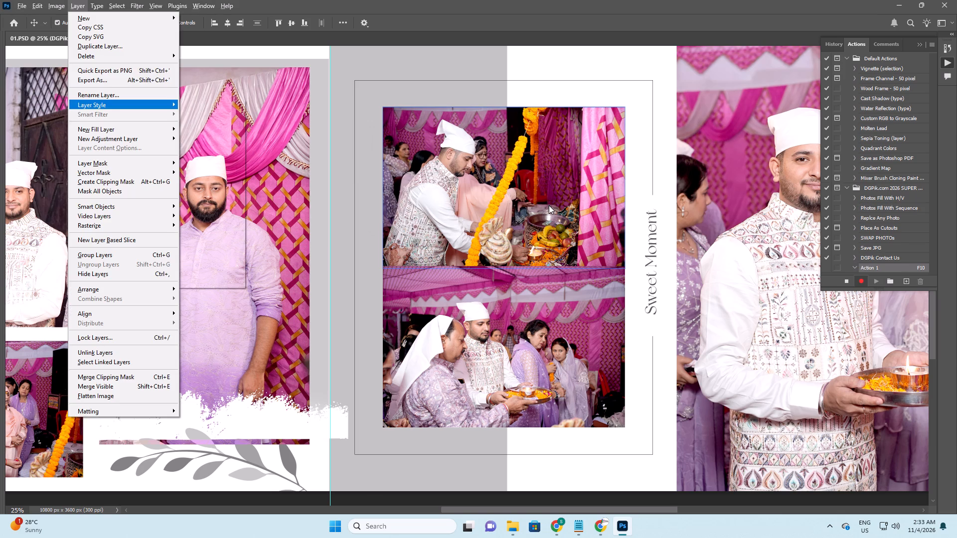
pyautogui.press('Return')
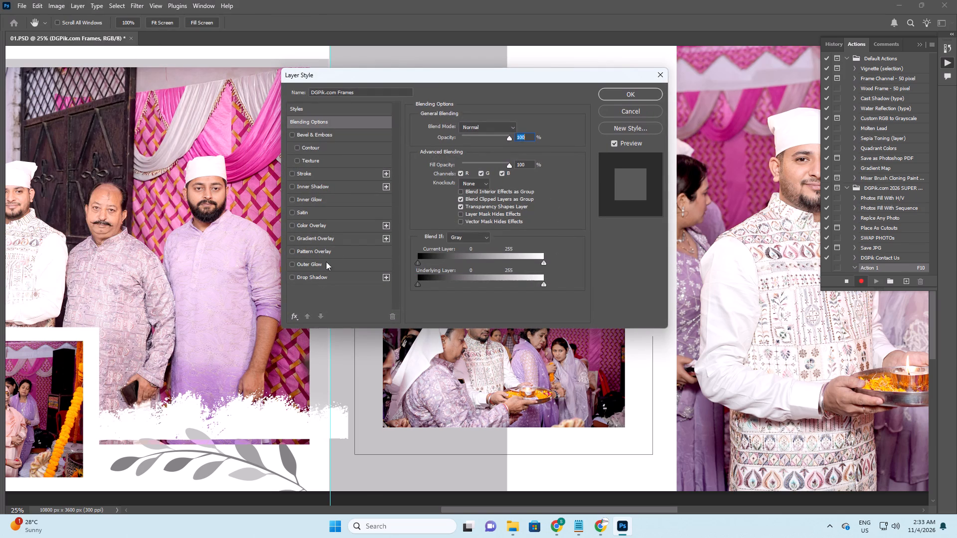
pyautogui.moveTo(419, 80); pyautogui.dragTo(275, 155)
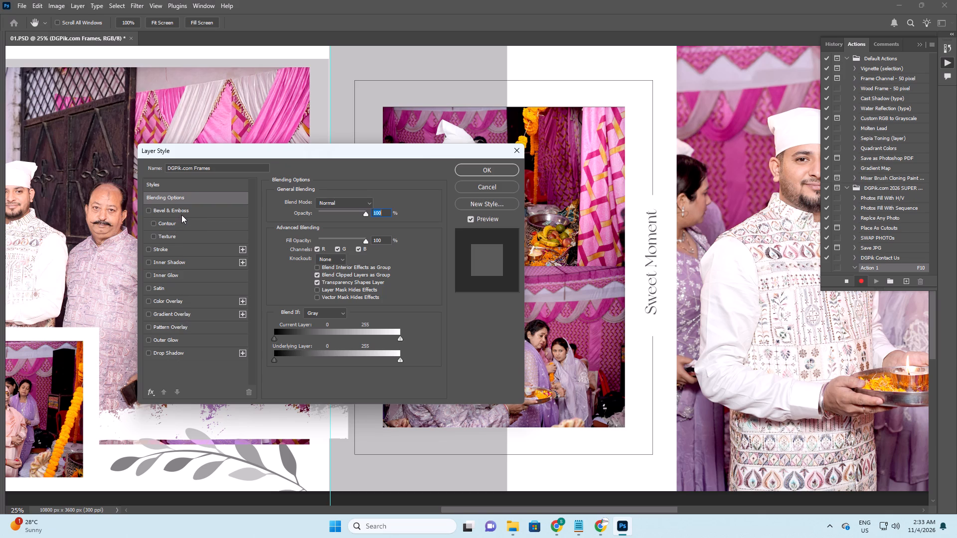
pyautogui.click(170, 248)
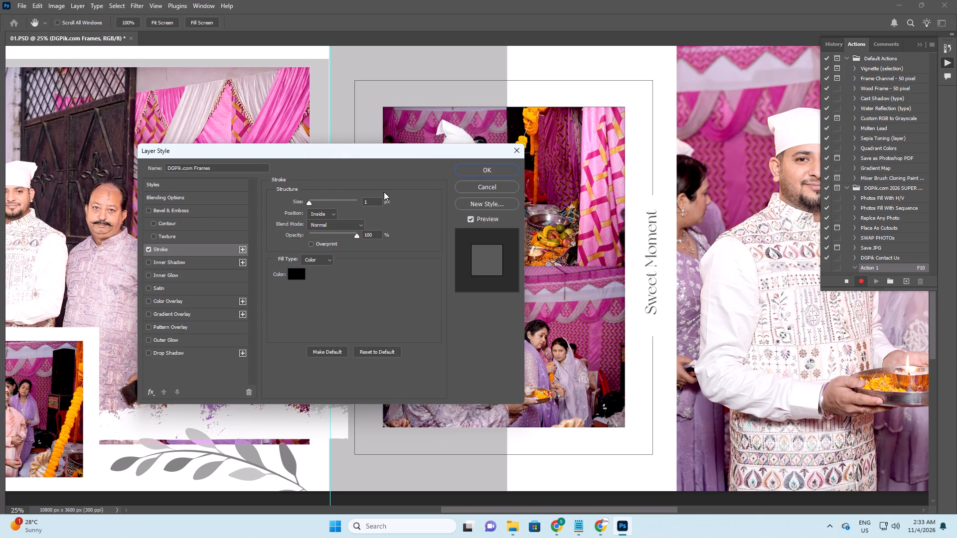
pyautogui.click(374, 202)
pyautogui.scroll(2, 375, 203)
pyautogui.click(299, 272)
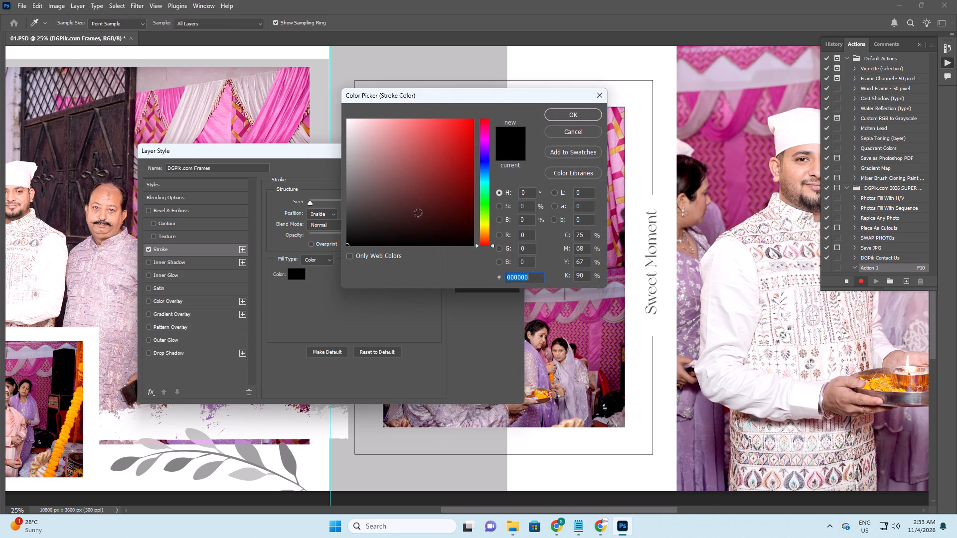
pyautogui.moveTo(418, 213); pyautogui.dragTo(138, 40)
pyautogui.press('Return')
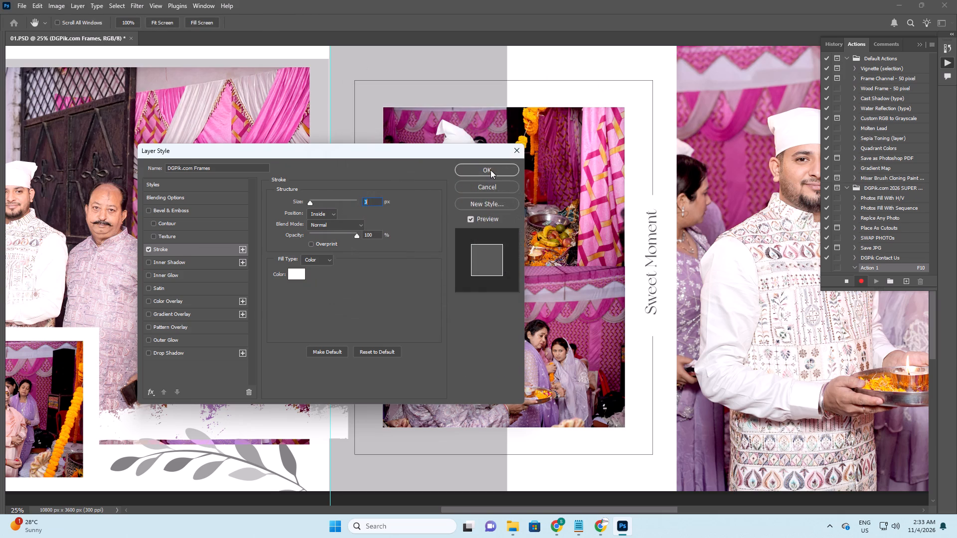
pyautogui.click(490, 170)
pyautogui.click(844, 280)
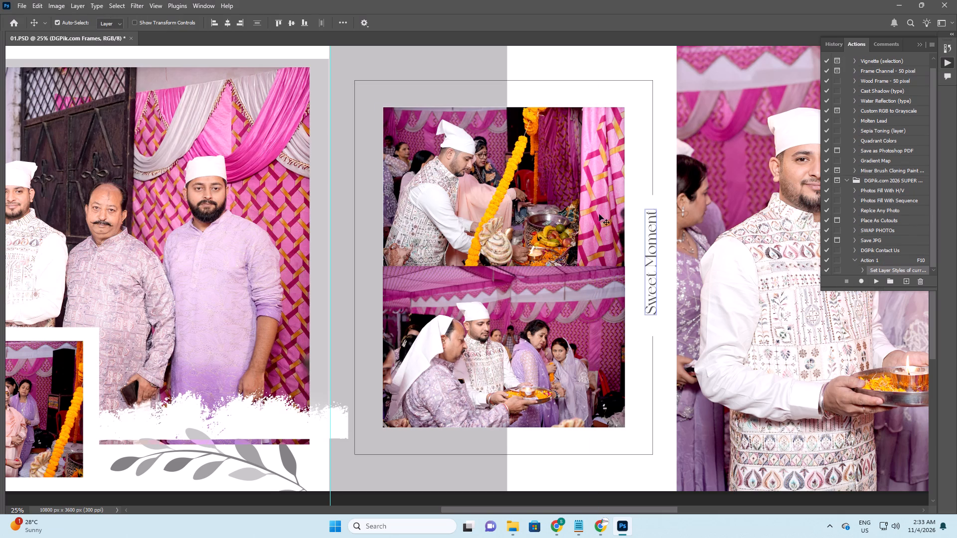
# Apply Action 1 to the frame layers of the two stacked photos beside the Sweet Moment text.
pyautogui.rightClick(504, 197)
pyautogui.click(522, 211)
pyautogui.press('F10')
pyautogui.rightClick(461, 324)
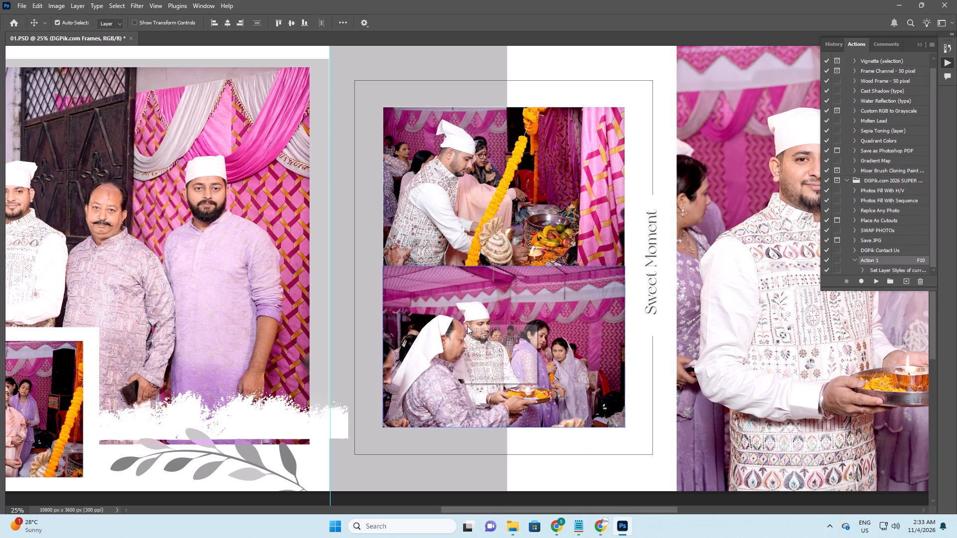
pyautogui.click(480, 337)
pyautogui.press('F10')
# Examine the stroke where the two stacked photos meet, selecting the _DSC0030 layer and returning to the whole spread.
pyautogui.hotkey('ctrl', 'space')
pyautogui.hotkey('ctrl', 'space')
pyautogui.hotkey('ctrl', 'space')
pyautogui.hotkey('ctrl', 'space')
pyautogui.hotkey('ctrl', 'space')
pyautogui.hotkey('ctrl', 'space')
pyautogui.hotkey('ctrl', 'space')
pyautogui.hotkey('ctrl', 'space')
pyautogui.hotkey('ctrl', 'space')
pyautogui.hotkey('ctrl', 'space')
pyautogui.hotkey('ctrl', 'space')
pyautogui.hotkey('ctrl', 'space')
pyautogui.hotkey('ctrl', 'space')
pyautogui.keyDown('ctrl'); pyautogui.tripleClick(494, 245); pyautogui.keyUp('ctrl')
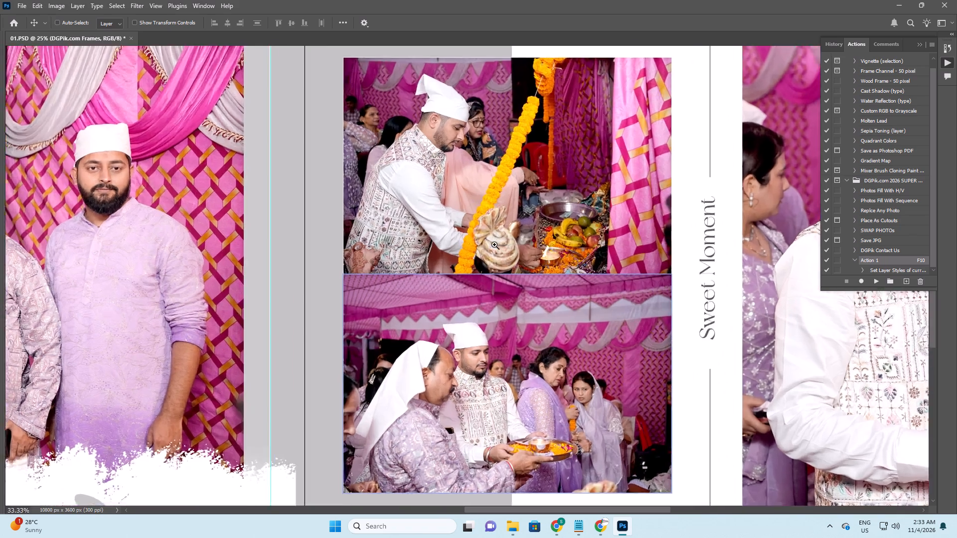
pyautogui.click(730, 304)
pyautogui.press('space')
pyautogui.moveTo(460, 220); pyautogui.dragTo(470, 225, button='right')
pyautogui.click(478, 228)
pyautogui.press('space')
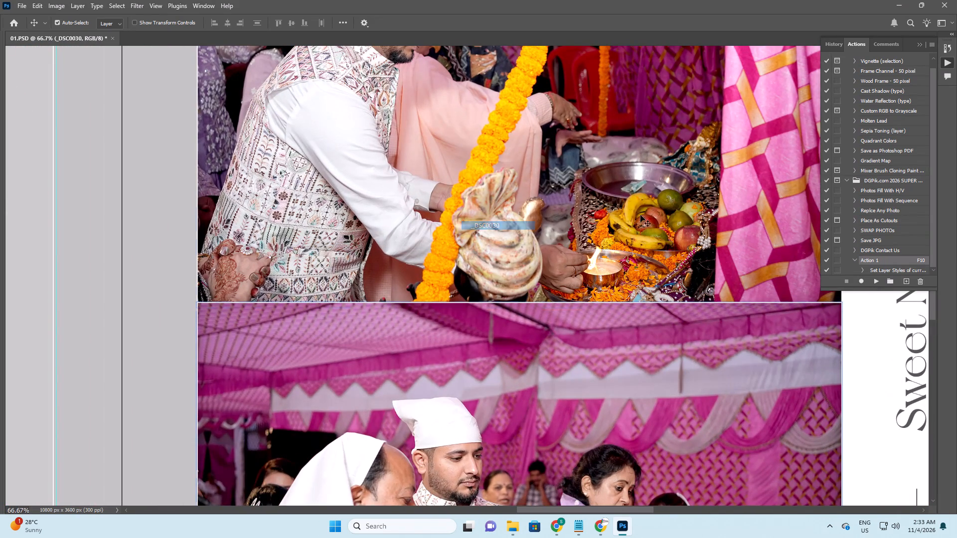
pyautogui.moveTo(617, 193); pyautogui.dragTo(628, 197, button='right')
pyautogui.click(636, 201)
pyautogui.press('space')
pyautogui.moveTo(537, 201); pyautogui.dragTo(544, 204, button='right')
pyautogui.click(555, 209)
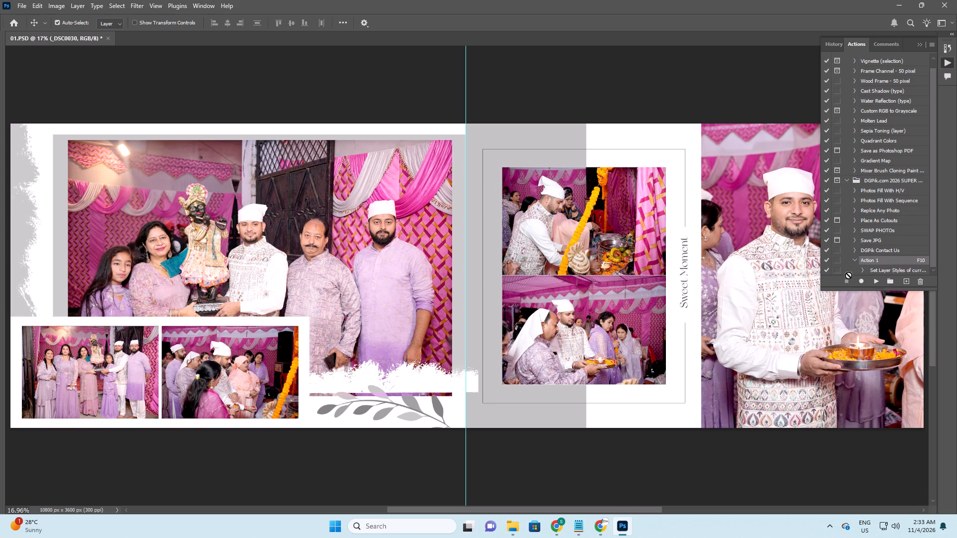
# Create a new action named Action 2 in the DGPik.com set with function key Shift+F10 and start recording.
pyautogui.click(905, 283)
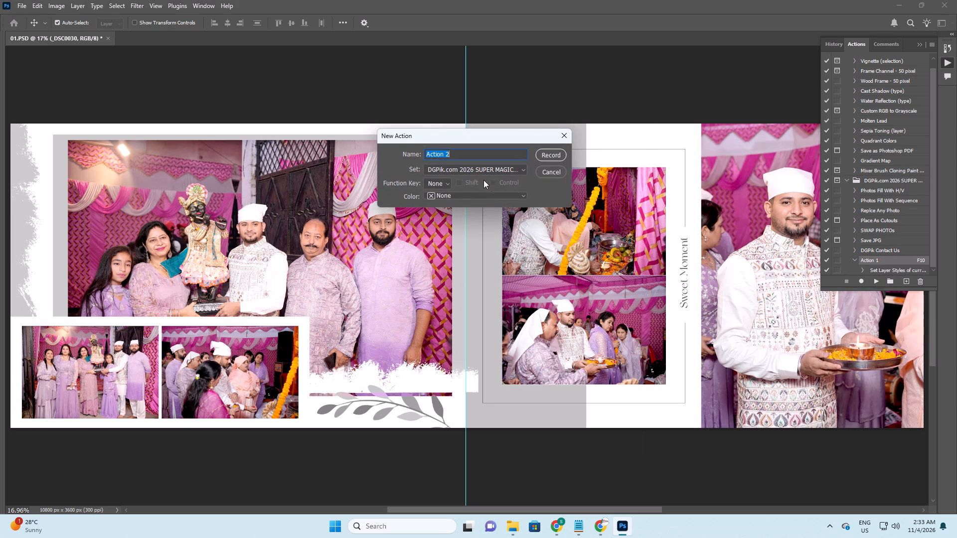
pyautogui.click(441, 178)
pyautogui.click(449, 278)
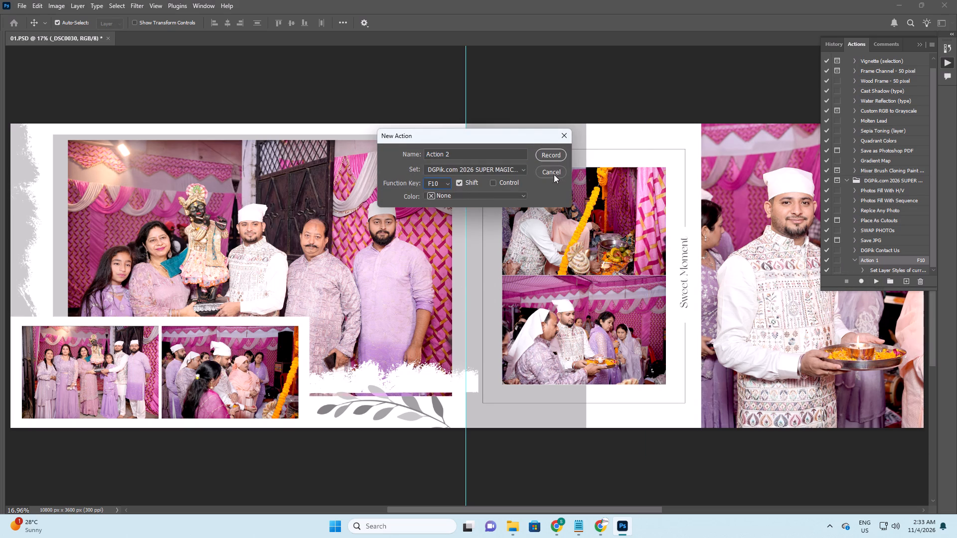
pyautogui.click(553, 156)
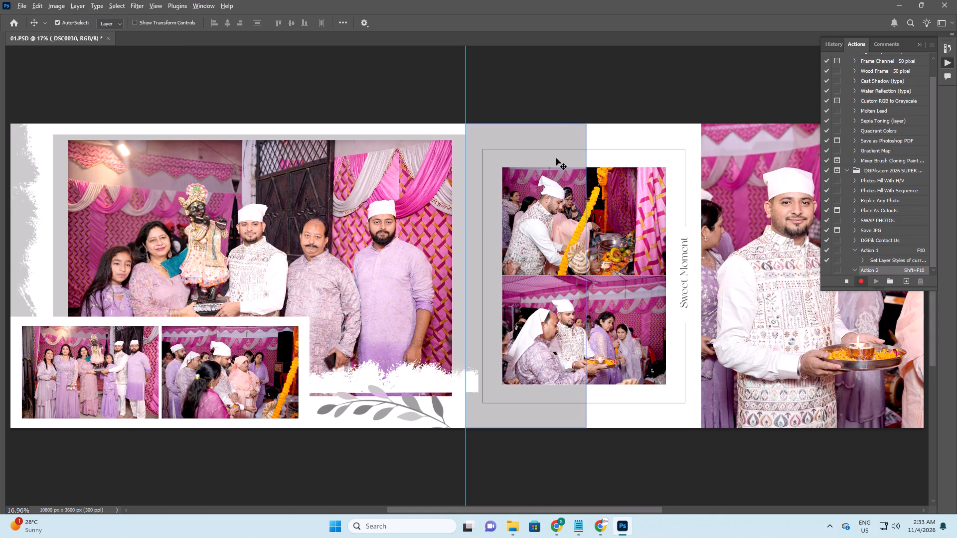
# Record a black (000000) stroke layer style on the _DSC0030 layer into Action 2, and stop the recording.
pyautogui.hotkey('alt', 'l')
pyautogui.press('y')
pyautogui.press('Return')
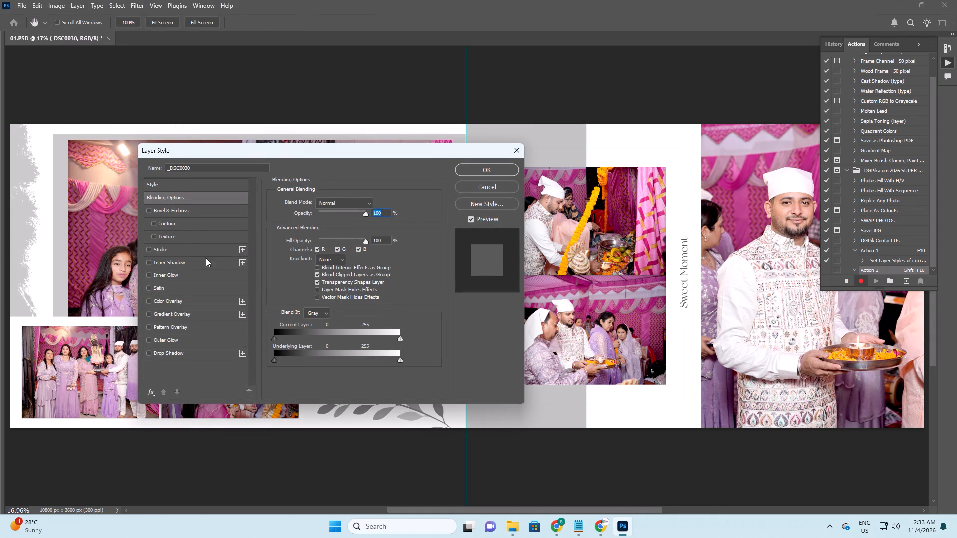
pyautogui.click(172, 248)
pyautogui.click(296, 274)
pyautogui.moveTo(416, 189); pyautogui.dragTo(708, 324)
pyautogui.press('Return')
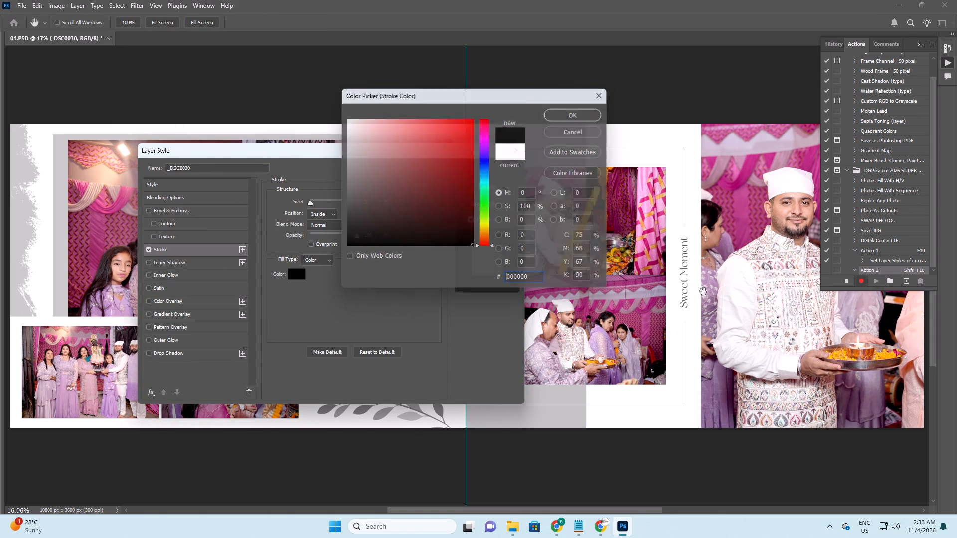
pyautogui.click(490, 168)
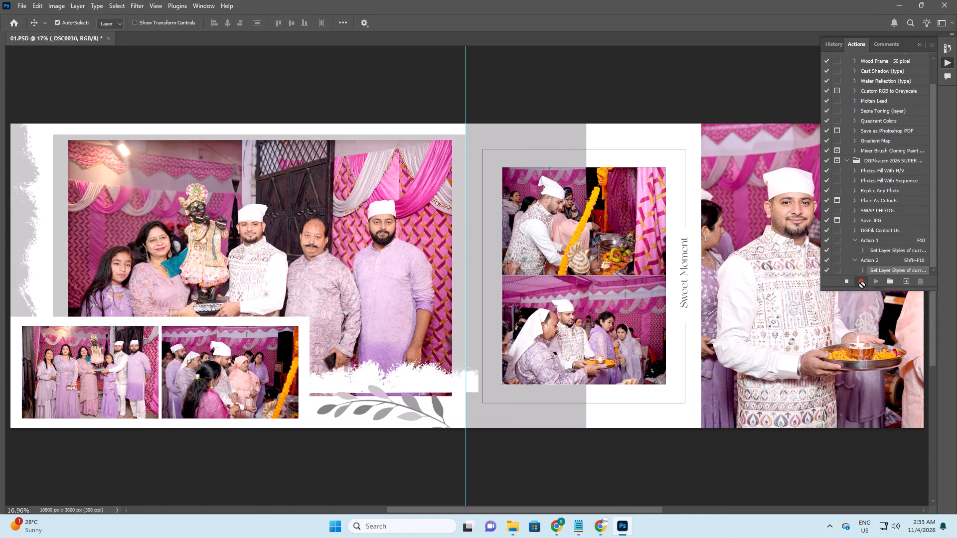
pyautogui.click(848, 280)
# Undo the last layer style change on the _DSC0030 photo.
pyautogui.hotkey('ctrl', 'space')
pyautogui.keyDown('ctrl'); pyautogui.click(548, 266); pyautogui.keyUp('ctrl')
pyautogui.hotkey('ctrl', 'alt', 'z')
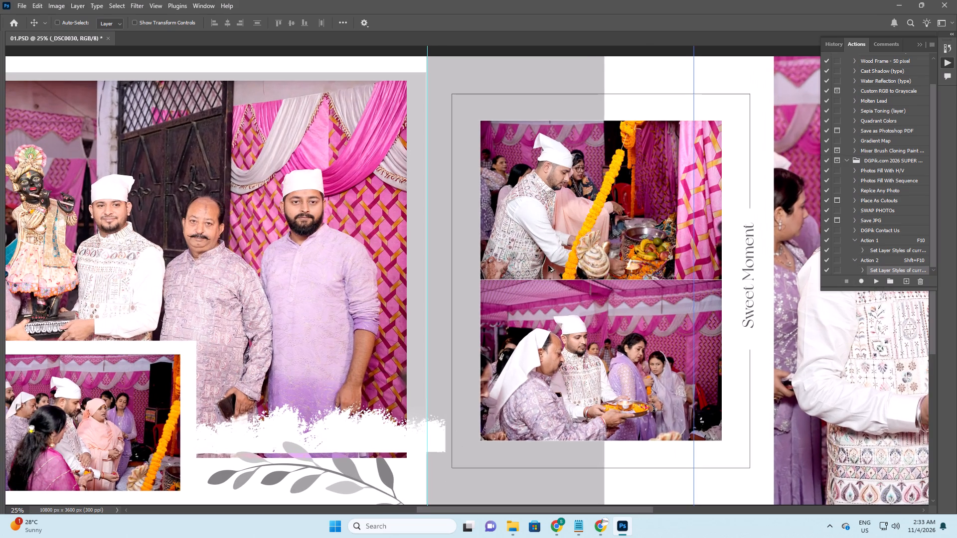
# Move Layer 28, the white torn-edge strip, straight down about 41 px over the large family photo's bottom edge.
pyautogui.press('space')
pyautogui.moveTo(527, 211); pyautogui.dragTo(539, 215, button='right')
pyautogui.click(548, 219)
pyautogui.press('Tab')
pyautogui.press('Tab')
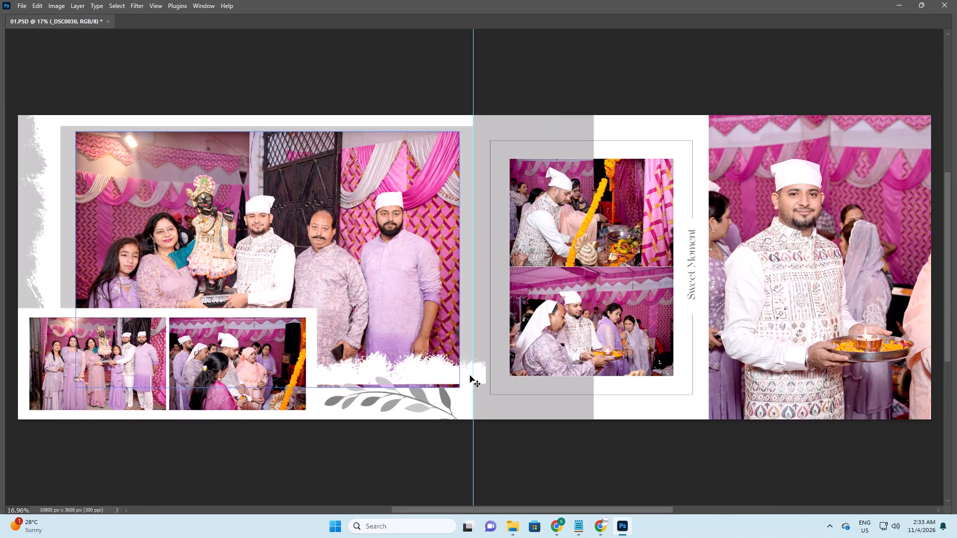
pyautogui.press('space')
pyautogui.press('space')
pyautogui.press('space')
pyautogui.moveTo(433, 373); pyautogui.dragTo(476, 268)
pyautogui.rightClick(460, 269)
pyautogui.click(468, 273)
pyautogui.moveTo(470, 272); pyautogui.dragTo(470, 277)
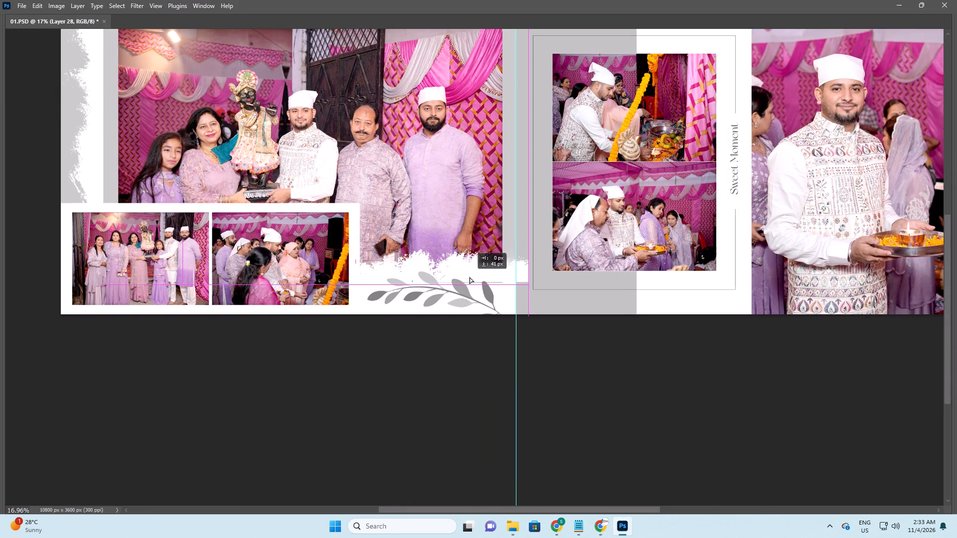
pyautogui.moveTo(470, 277); pyautogui.dragTo(470, 277)
# Delete the part of the Layer 28 strip extending past the centre guide using a rectangular marquee, and deselect.
pyautogui.press('space')
pyautogui.press('space')
pyautogui.moveTo(528, 272); pyautogui.dragTo(528, 287)
pyautogui.press('m')
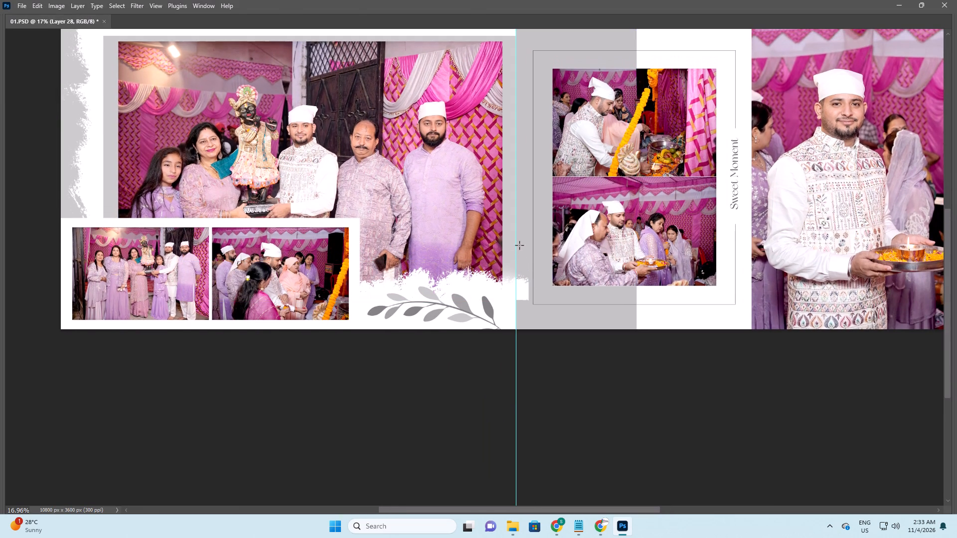
pyautogui.moveTo(516, 237); pyautogui.dragTo(612, 430)
pyautogui.press('Delete')
pyautogui.press('super+d')
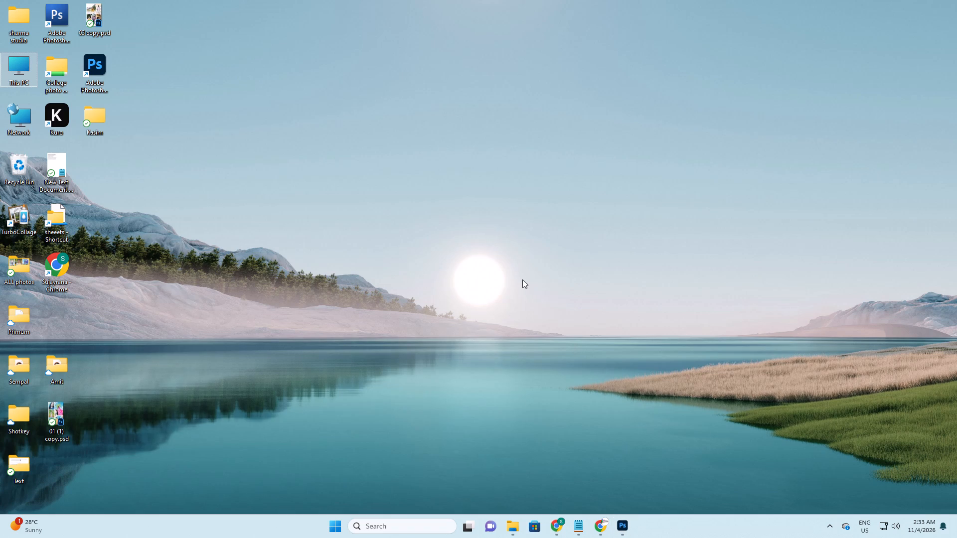
pyautogui.hotkey('alt', 'Tab')
pyautogui.press('space')
pyautogui.moveTo(437, 179); pyautogui.dragTo(439, 306)
pyautogui.hotkey('ctrl', 'd')
# Save the 01.PSD spread.
pyautogui.hotkey('ctrl', 's')
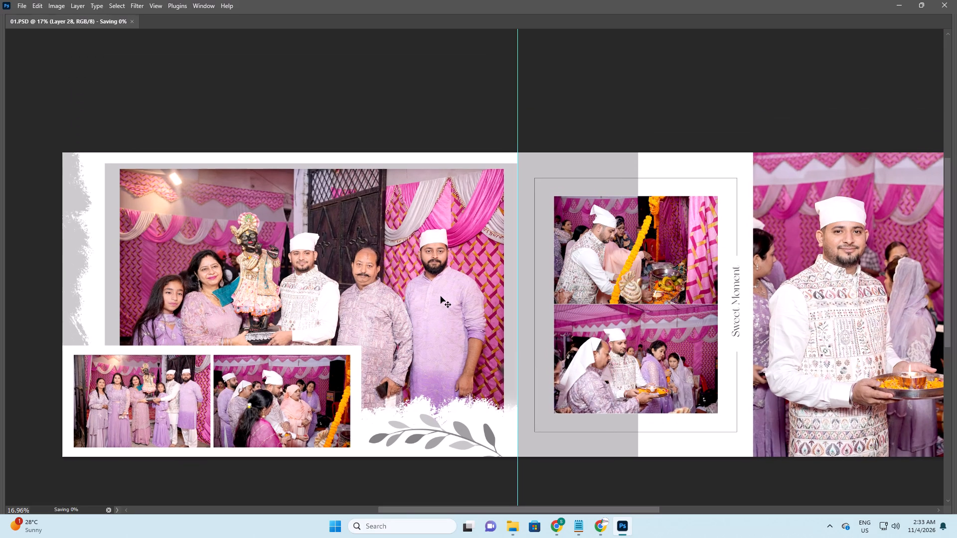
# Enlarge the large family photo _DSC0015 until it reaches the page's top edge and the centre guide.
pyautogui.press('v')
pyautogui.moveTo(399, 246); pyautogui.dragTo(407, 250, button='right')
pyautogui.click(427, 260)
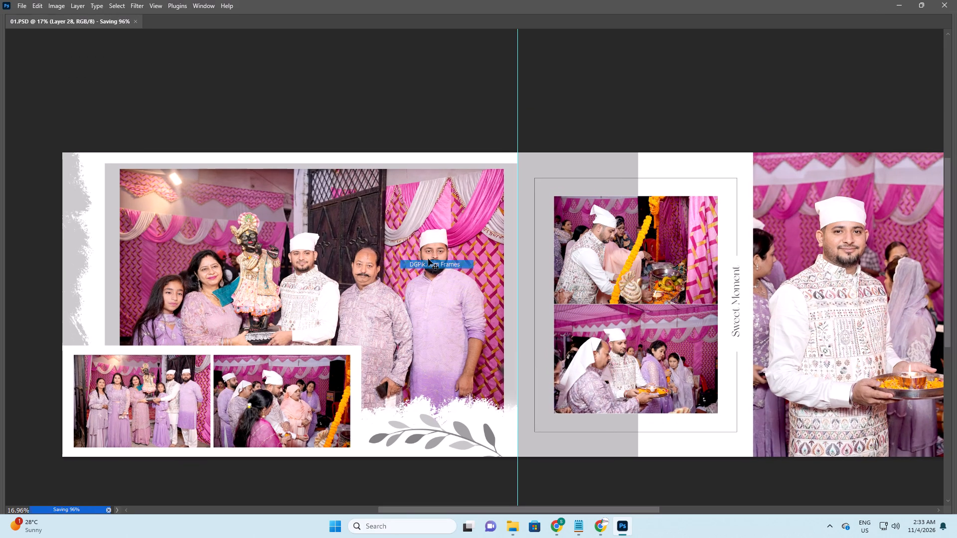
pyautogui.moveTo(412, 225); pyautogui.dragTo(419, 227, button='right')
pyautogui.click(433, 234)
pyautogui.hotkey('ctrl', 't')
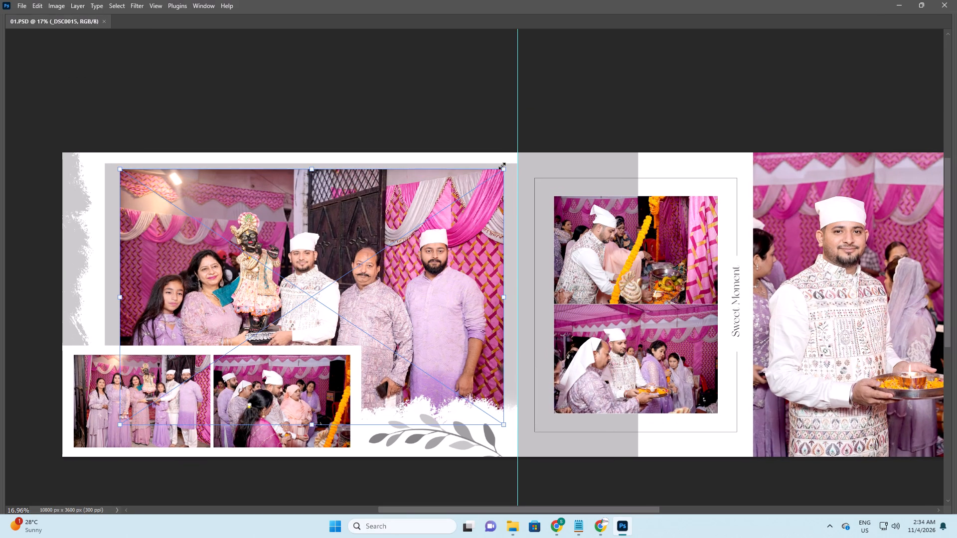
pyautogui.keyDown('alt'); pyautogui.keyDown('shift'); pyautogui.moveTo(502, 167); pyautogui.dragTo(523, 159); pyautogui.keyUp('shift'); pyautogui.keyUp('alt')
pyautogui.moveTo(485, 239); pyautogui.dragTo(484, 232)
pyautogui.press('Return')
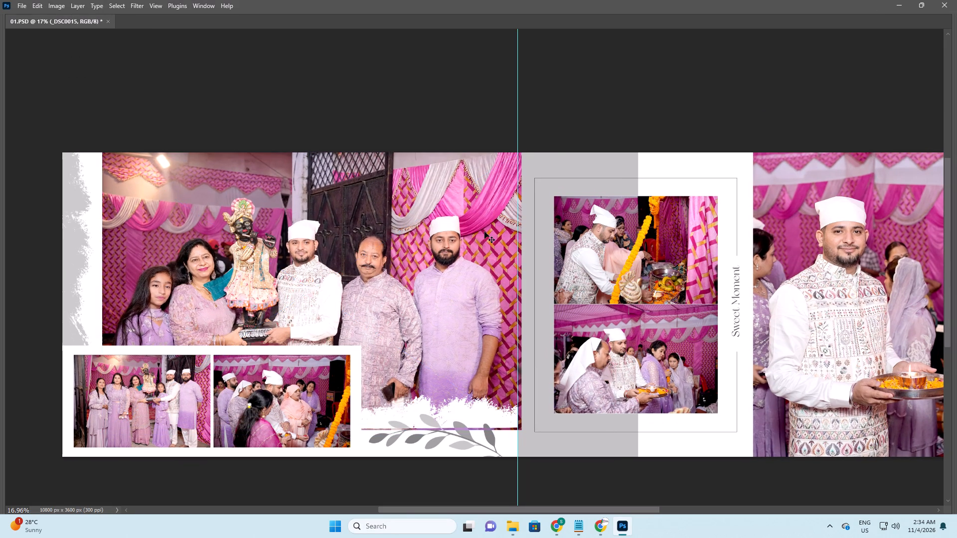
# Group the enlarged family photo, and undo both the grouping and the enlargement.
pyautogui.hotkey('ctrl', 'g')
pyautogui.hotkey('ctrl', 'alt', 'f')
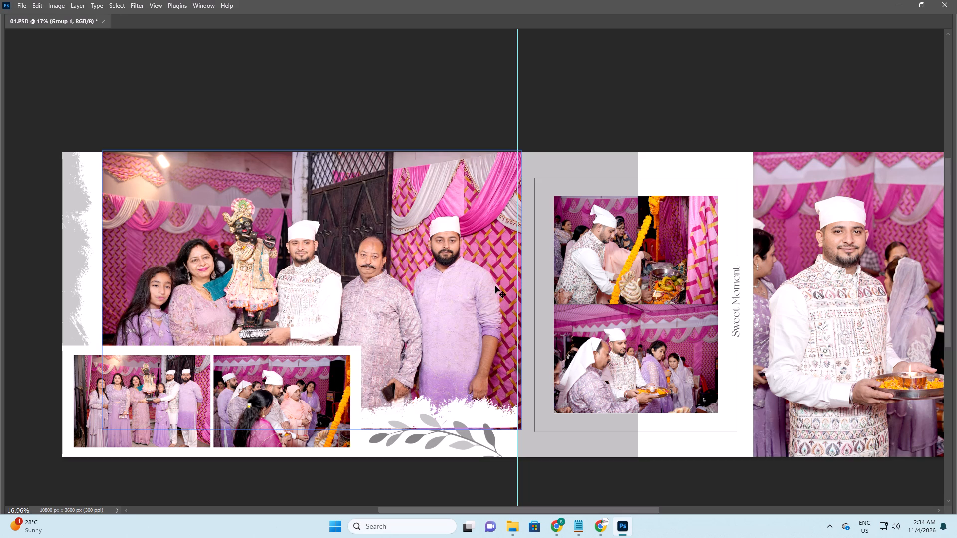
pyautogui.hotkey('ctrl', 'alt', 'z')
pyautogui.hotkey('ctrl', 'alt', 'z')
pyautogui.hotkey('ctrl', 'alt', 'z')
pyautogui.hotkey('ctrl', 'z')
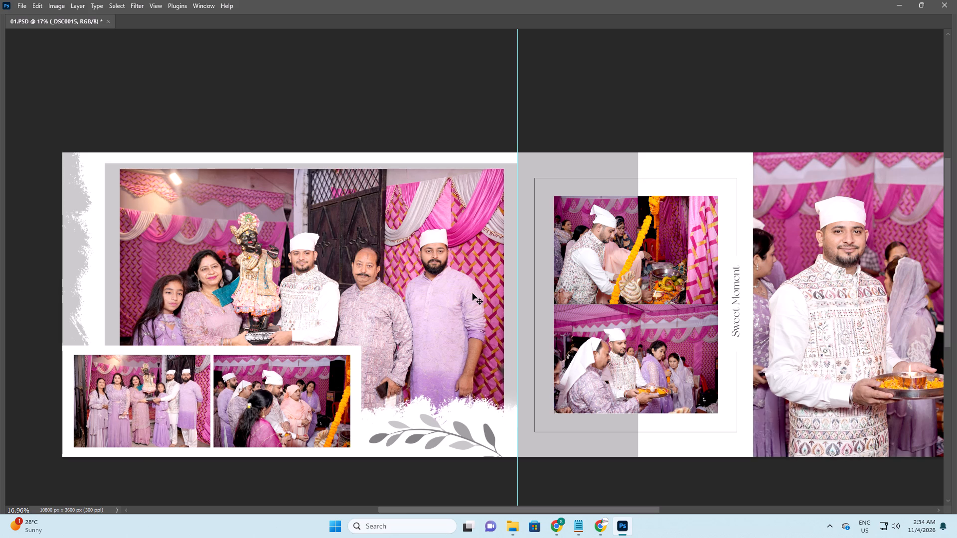
# Assign the Ctrl+G keyboard shortcut to the Layer command Create/Release Clipping Mask.
pyautogui.hotkey('ctrl', 'alt', 'shift', 'k')
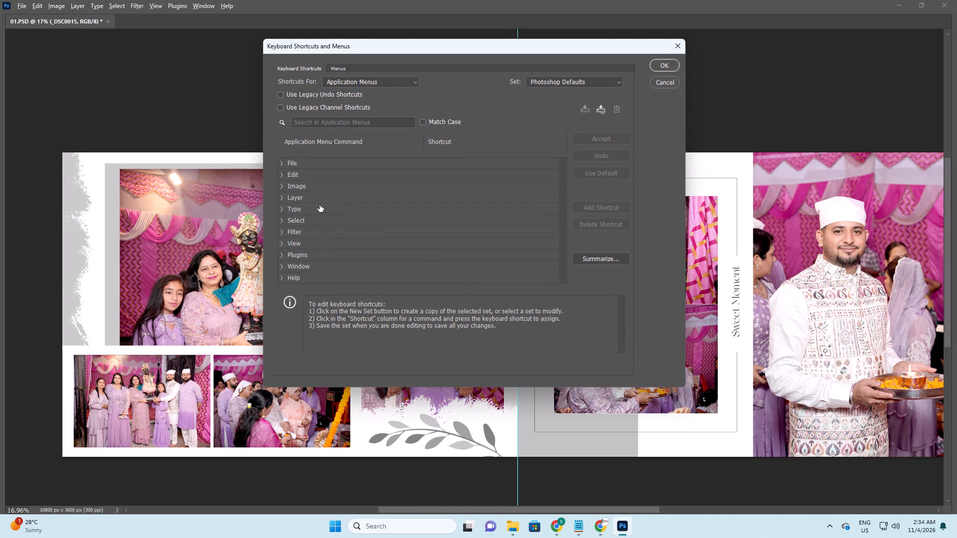
pyautogui.click(283, 199)
pyautogui.scroll(-19, 388, 215)
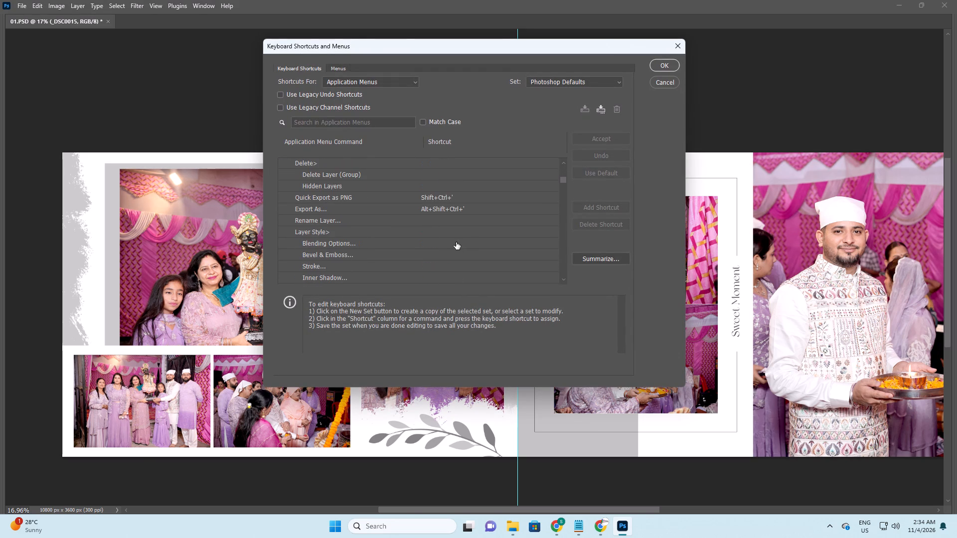
pyautogui.scroll(-14, 456, 242)
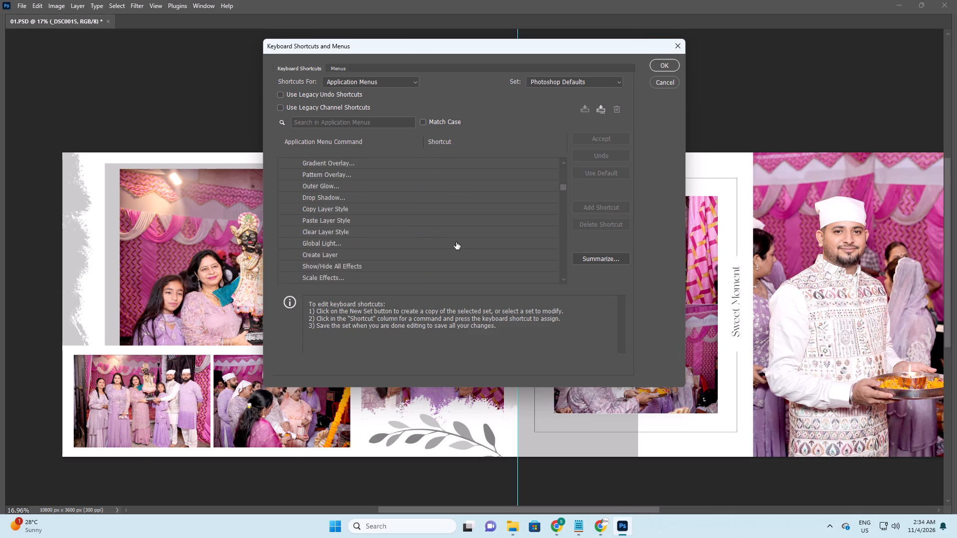
pyautogui.scroll(-20, 456, 242)
pyautogui.scroll(-20, 456, 242)
pyautogui.scroll(-11, 456, 242)
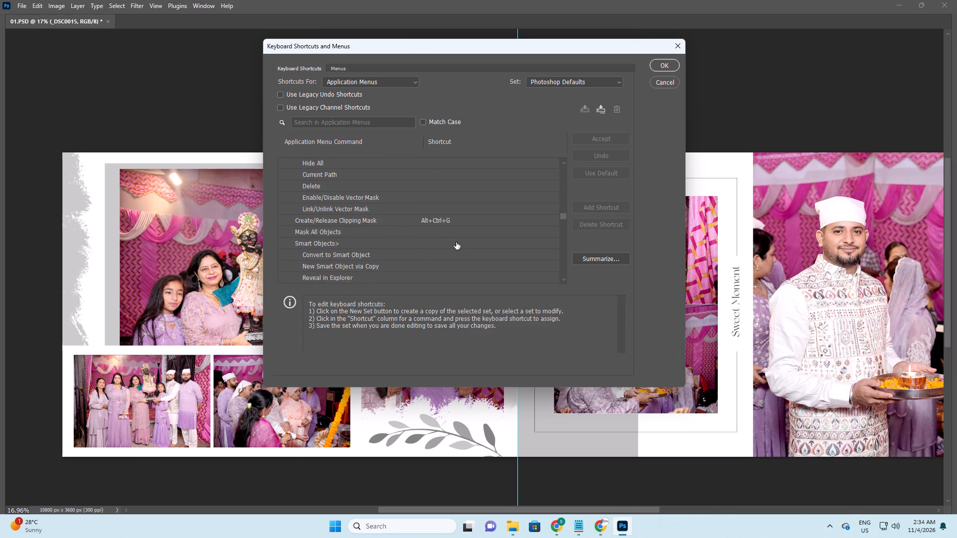
pyautogui.scroll(-2, 456, 242)
pyautogui.click(451, 189)
pyautogui.hotkey('ctrl', 'g')
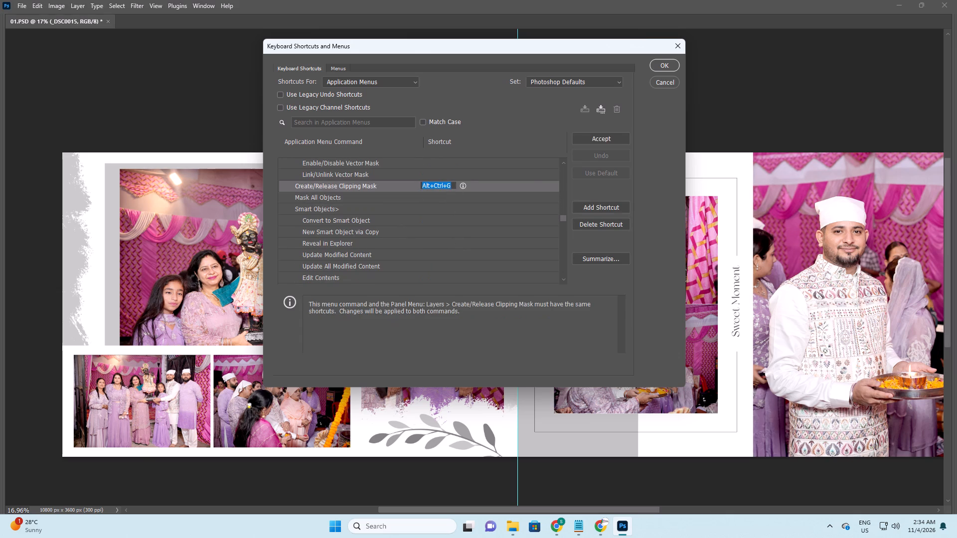
pyautogui.click(671, 64)
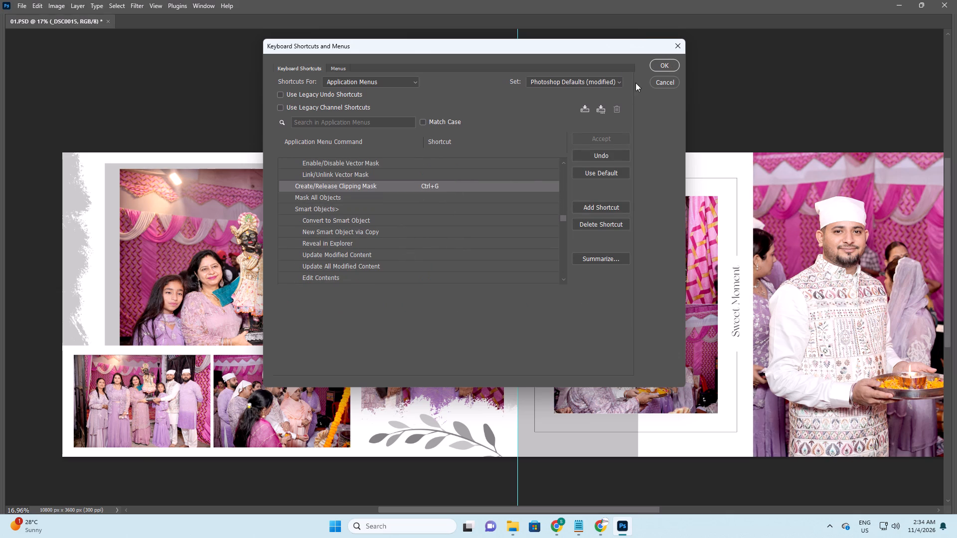
pyautogui.click(671, 66)
# Clip the large family photo _DSC0015 to the frame layer beneath it.
pyautogui.press('v')
pyautogui.moveTo(344, 228); pyautogui.dragTo(349, 230, button='right')
pyautogui.click(362, 239)
pyautogui.hotkey('ctrl', 'g')
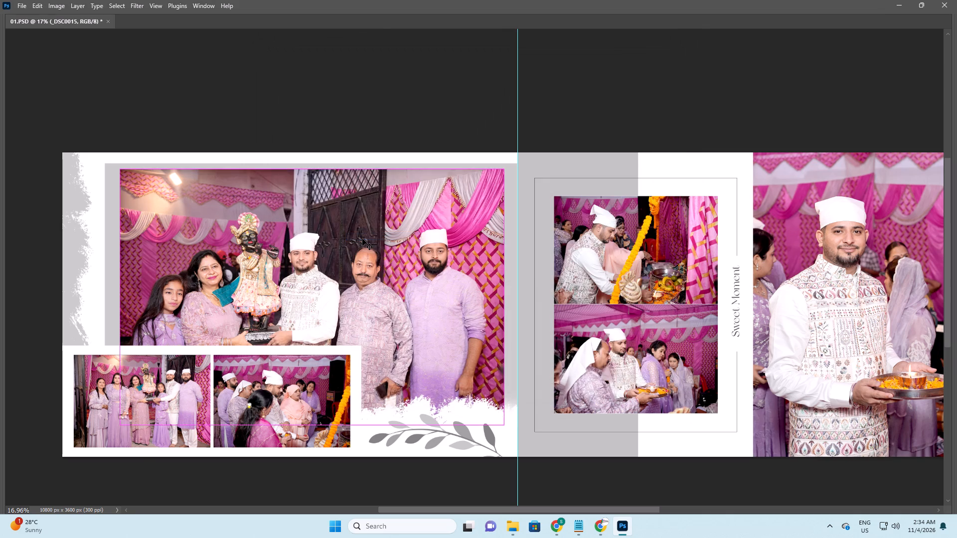
# Enlarge the clipped family photo to about the centre guide and the page's top edge, and nudge it upward within its frame.
pyautogui.hotkey('ctrl', 't')
pyautogui.keyDown('shift'); pyautogui.moveTo(502, 169); pyautogui.dragTo(518, 165); pyautogui.keyUp('shift')
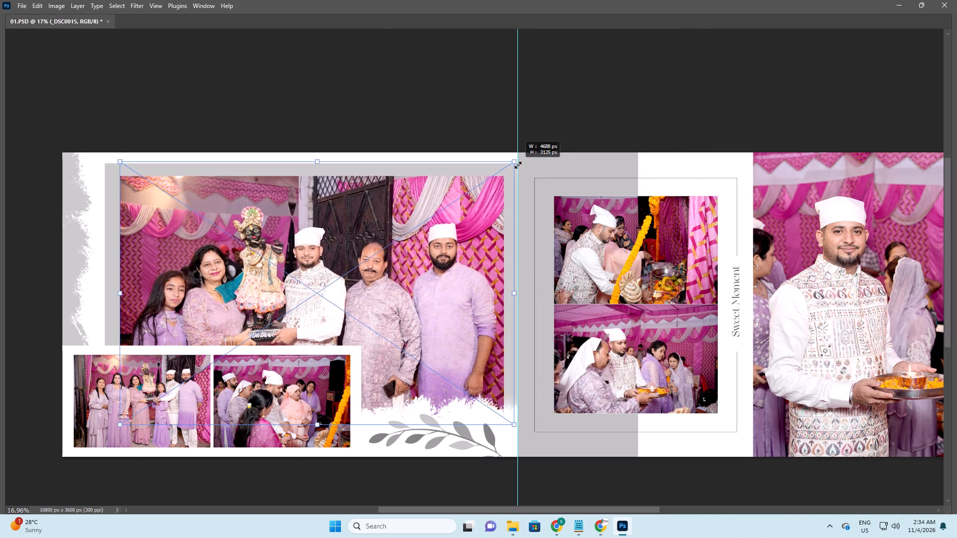
pyautogui.keyDown('shift'); pyautogui.moveTo(518, 165); pyautogui.dragTo(518, 168); pyautogui.keyUp('shift')
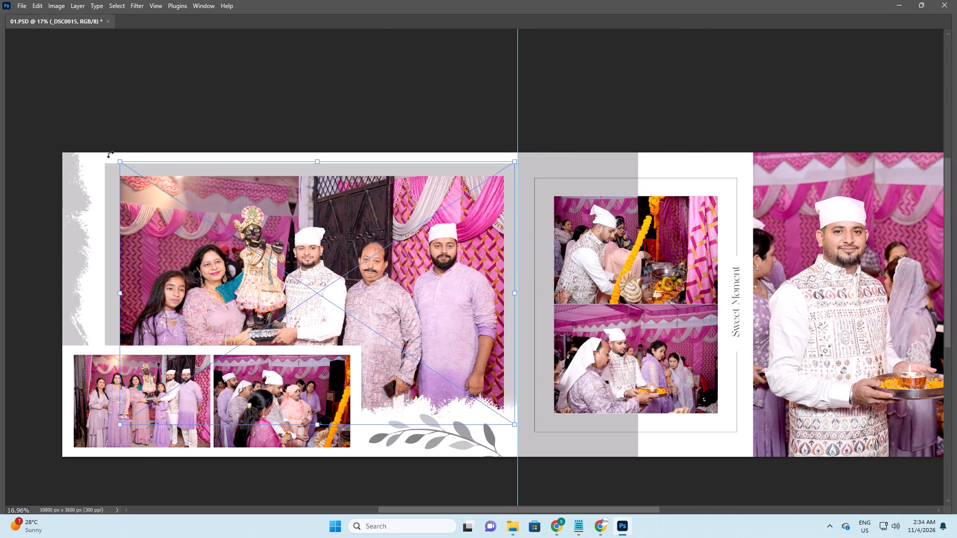
pyautogui.keyDown('shift'); pyautogui.moveTo(121, 162); pyautogui.dragTo(115, 145); pyautogui.keyUp('shift')
pyautogui.hotkey('shift', 'Up')
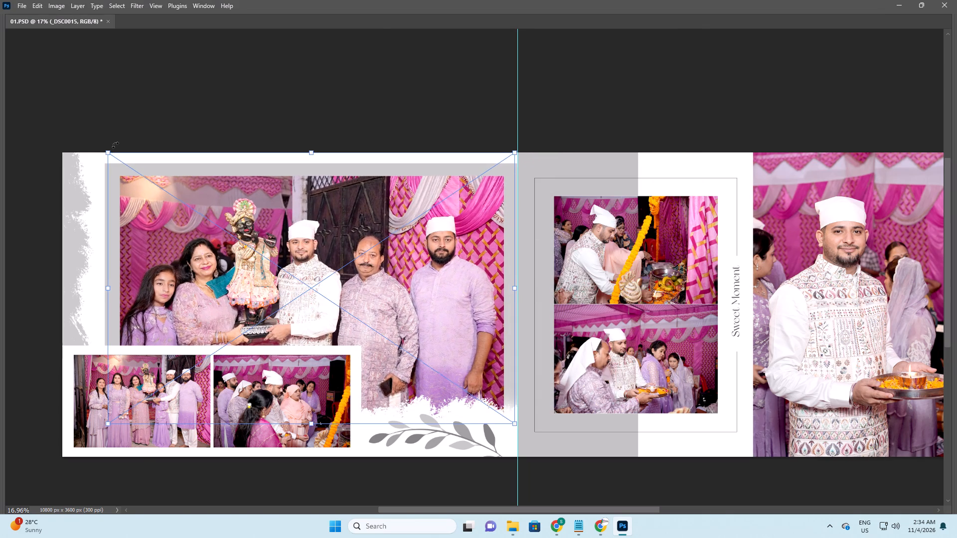
pyautogui.hotkey('shift', 'Up')
pyautogui.hotkey('shift', 'Up')
pyautogui.press('Return')
pyautogui.press('Tab')
pyautogui.press('Tab')
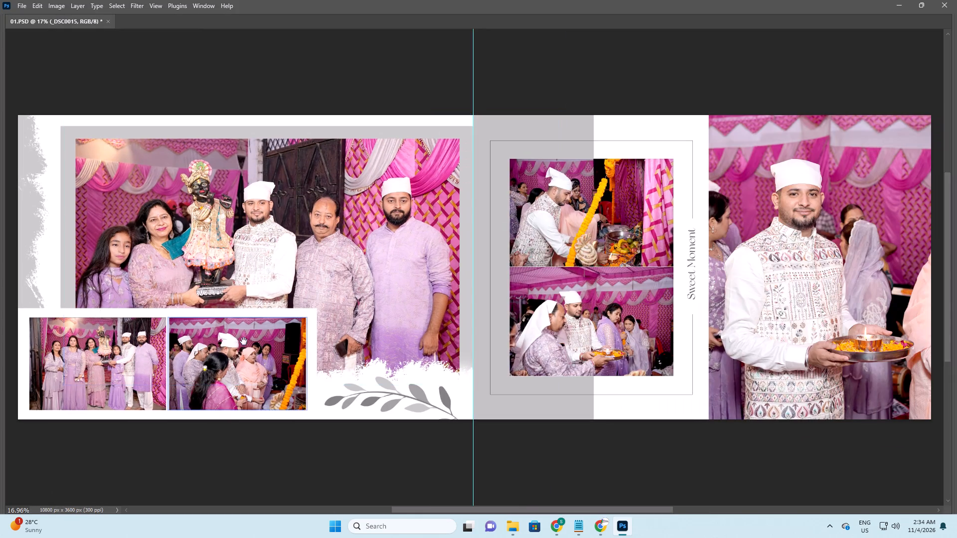
# Enlarge the small group photo _DSC0009 slightly about its centre within its frame below the large family photo.
pyautogui.press('space')
pyautogui.press('space')
pyautogui.press('space')
pyautogui.press('space')
pyautogui.press('space')
pyautogui.press('space')
pyautogui.press('space')
pyautogui.press('space')
pyautogui.press('space')
pyautogui.press('space')
pyautogui.moveTo(246, 340); pyautogui.dragTo(393, 312)
pyautogui.press('space')
pyautogui.press('space')
pyautogui.press('space')
pyautogui.press('space')
pyautogui.press('space')
pyautogui.press('space')
pyautogui.press('space')
pyautogui.moveTo(493, 311); pyautogui.dragTo(463, 330)
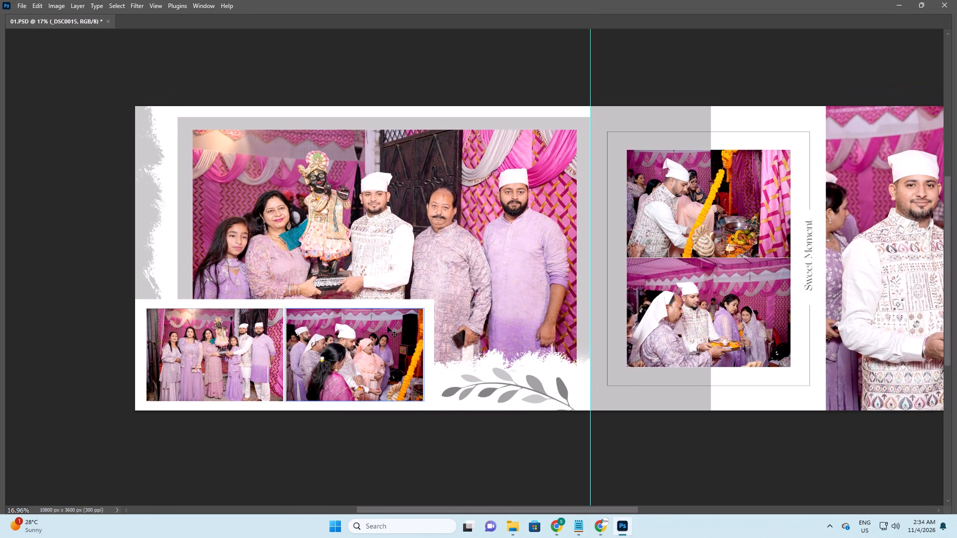
pyautogui.moveTo(384, 325); pyautogui.dragTo(392, 330, button='right')
pyautogui.click(400, 334)
pyautogui.moveTo(219, 352); pyautogui.dragTo(227, 355, button='right')
pyautogui.click(236, 359)
pyautogui.hotkey('ctrl', 't')
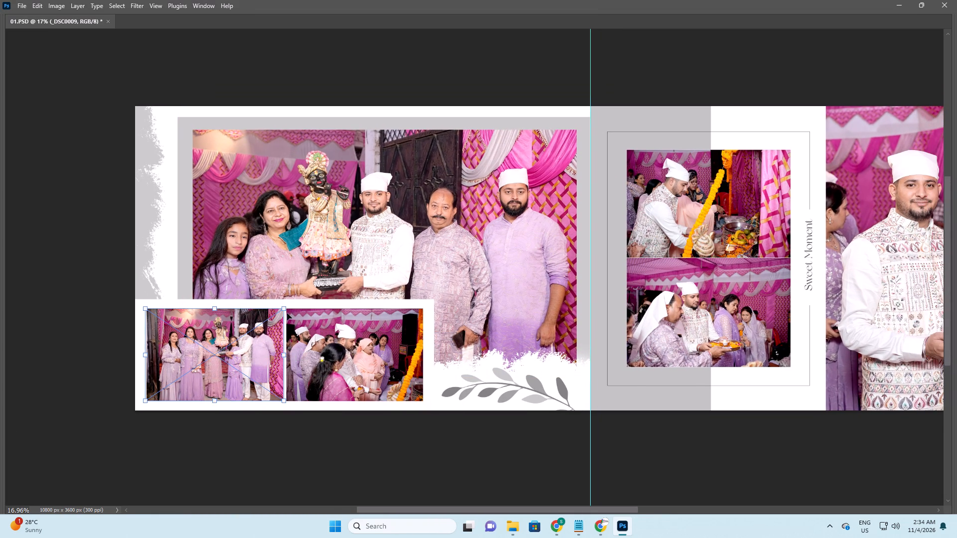
pyautogui.keyDown('alt'); pyautogui.keyDown('shift'); pyautogui.moveTo(287, 312); pyautogui.dragTo(298, 307); pyautogui.keyUp('shift'); pyautogui.keyUp('alt')
pyautogui.press('Return')
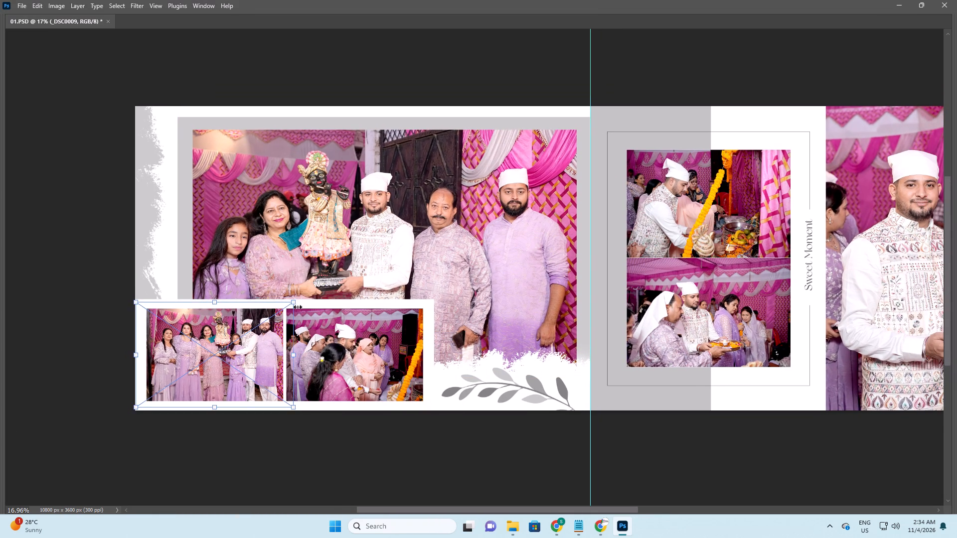
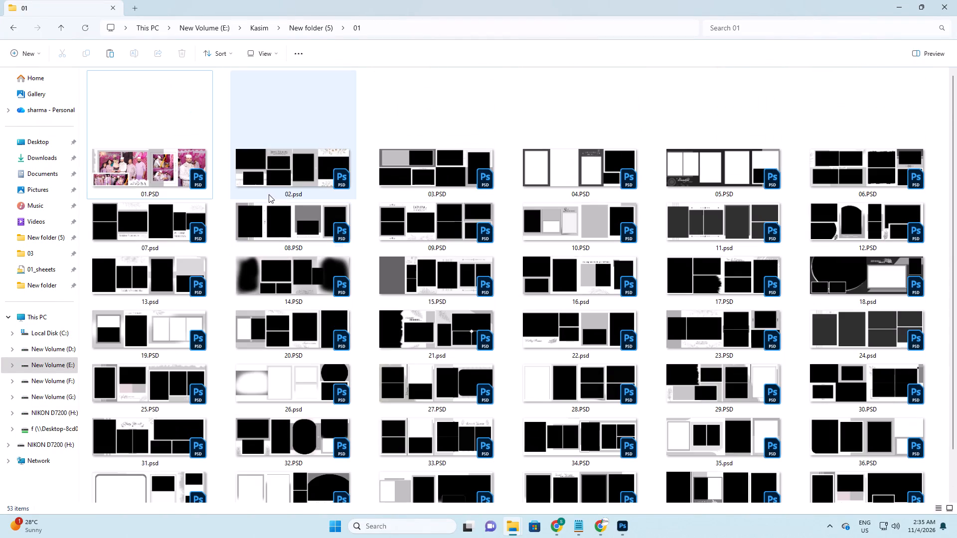
# Create a new folder with the default name alongside the PSD templates in folder 01, and refresh the folder listing.
pyautogui.rightClick(362, 196)
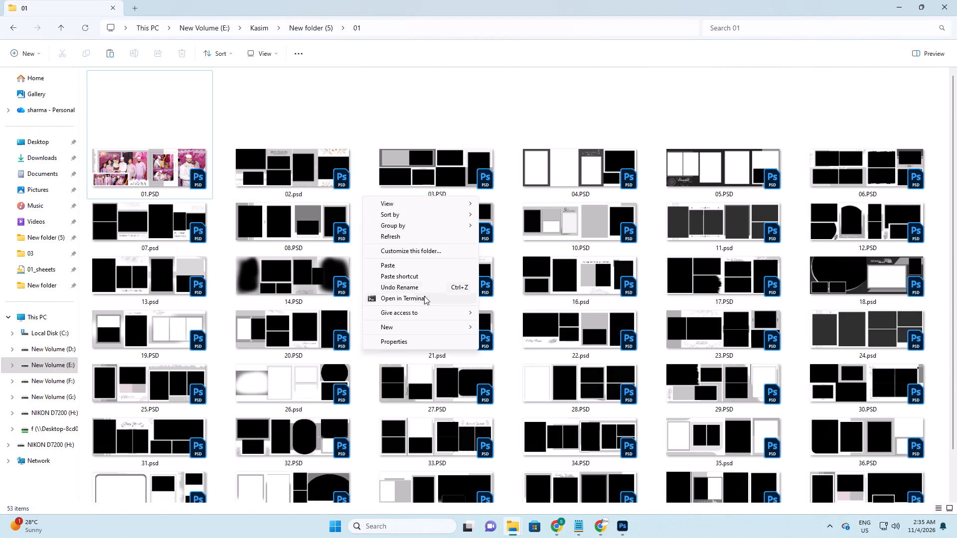
pyautogui.click(448, 323)
pyautogui.click(508, 328)
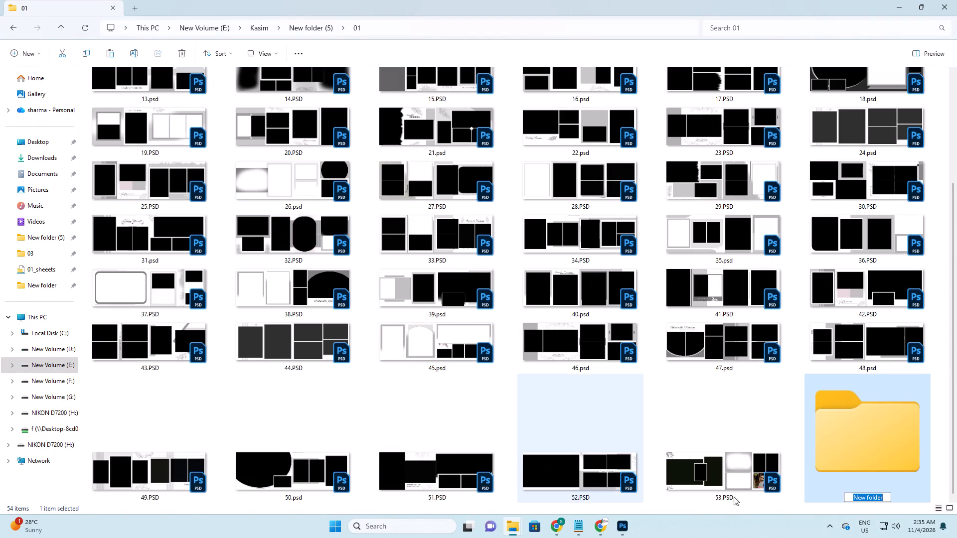
pyautogui.rightClick(793, 350)
pyautogui.click(817, 389)
pyautogui.scroll(3, 663, 336)
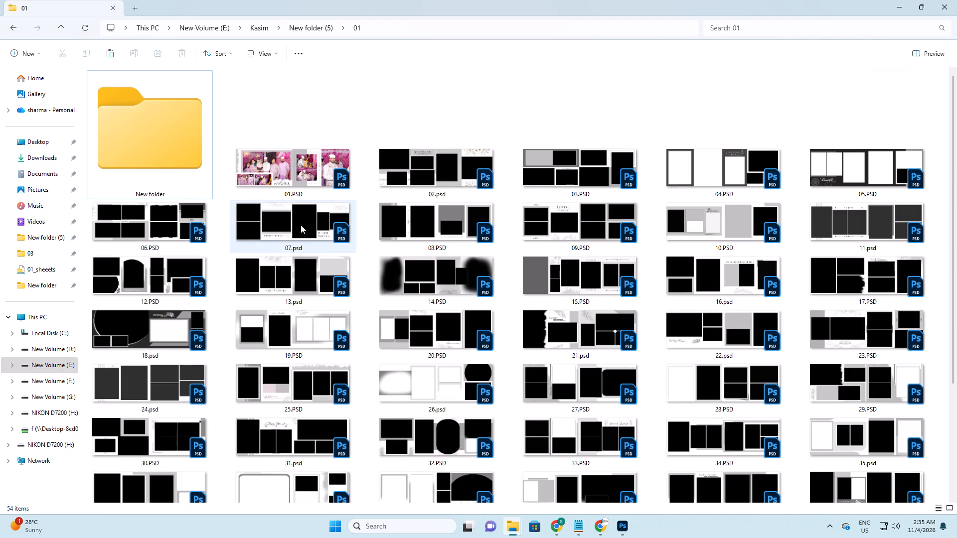
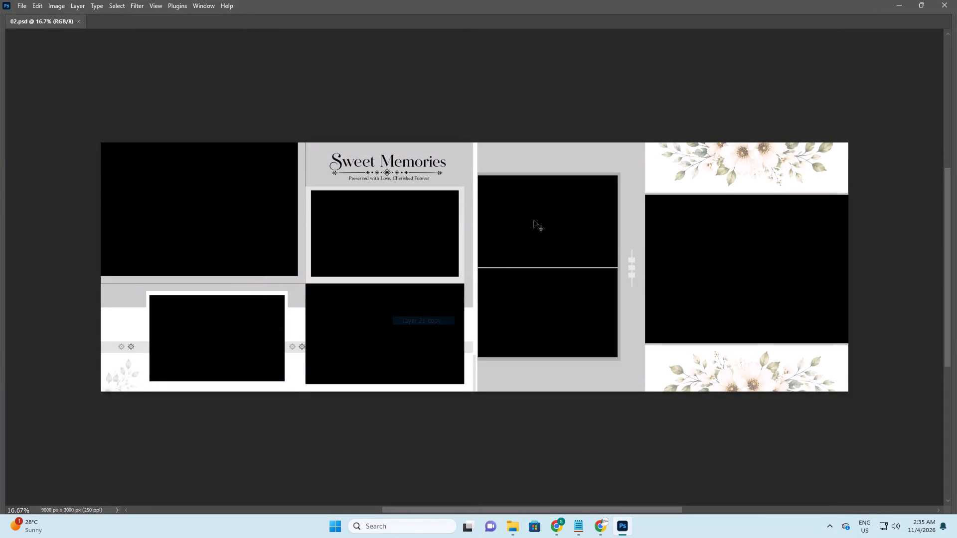
# Select the remaining black photo placeholders on the 02.psd spread and run Photos Fill With Sequence using all photos in folder 01 (2).
pyautogui.keyDown('shift'); pyautogui.rightClick(533, 219); pyautogui.keyUp('shift')
pyautogui.keyDown('shift'); pyautogui.click(544, 225); pyautogui.keyUp('shift')
pyautogui.keyDown('shift'); pyautogui.rightClick(545, 299); pyautogui.keyUp('shift')
pyautogui.keyDown('shift'); pyautogui.click(558, 304); pyautogui.keyUp('shift')
pyautogui.keyDown('shift'); pyautogui.rightClick(697, 249); pyautogui.keyUp('shift')
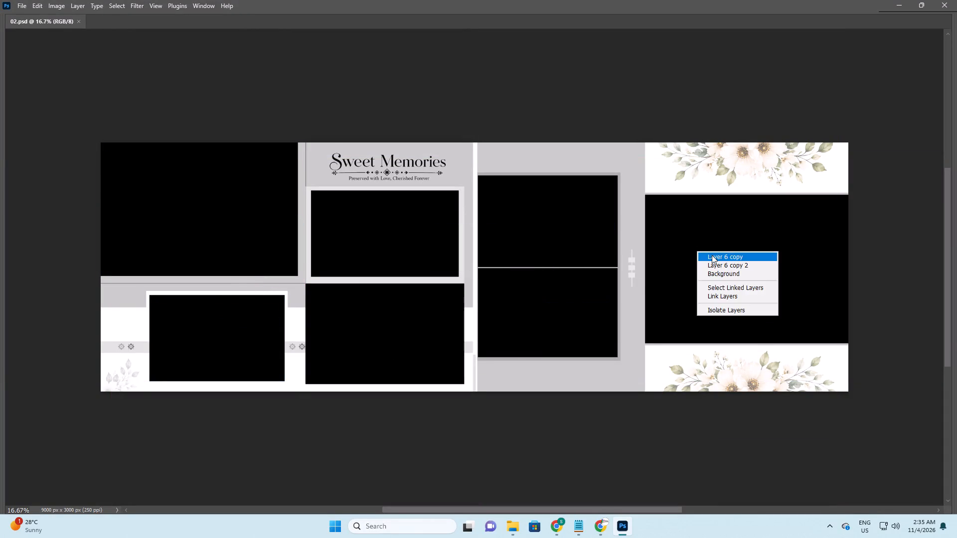
pyautogui.keyDown('shift'); pyautogui.click(712, 255); pyautogui.keyUp('shift')
pyautogui.press('F9')
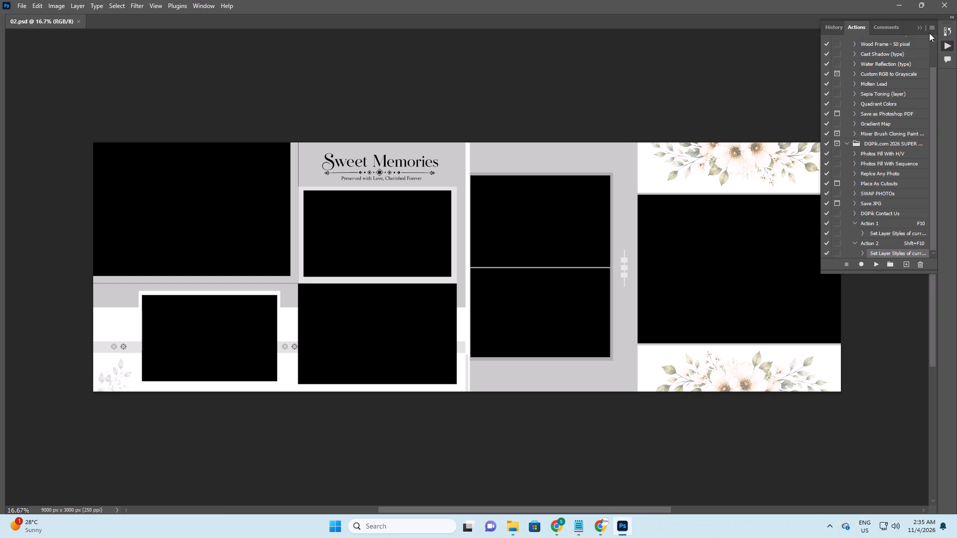
pyautogui.click(929, 32)
pyautogui.click(935, 30)
pyautogui.click(854, 35)
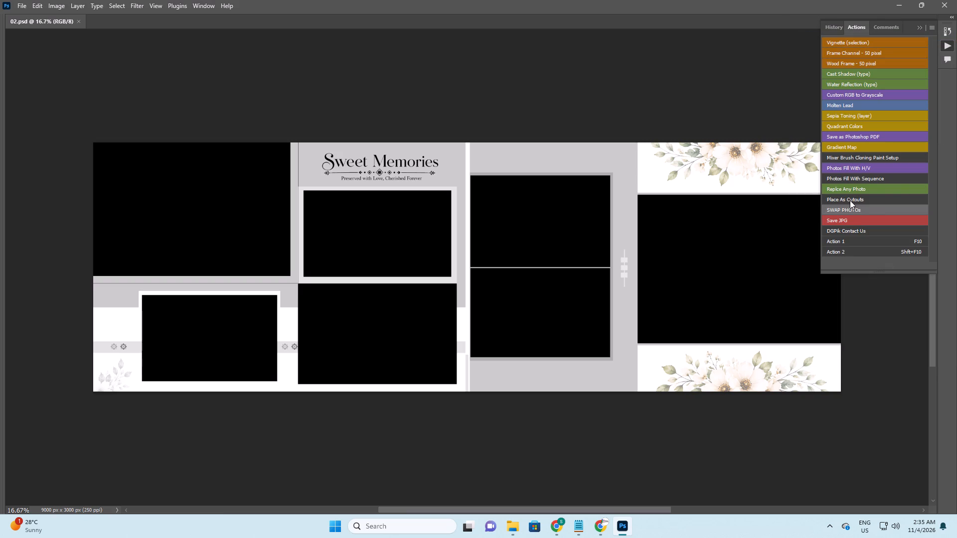
pyautogui.click(860, 178)
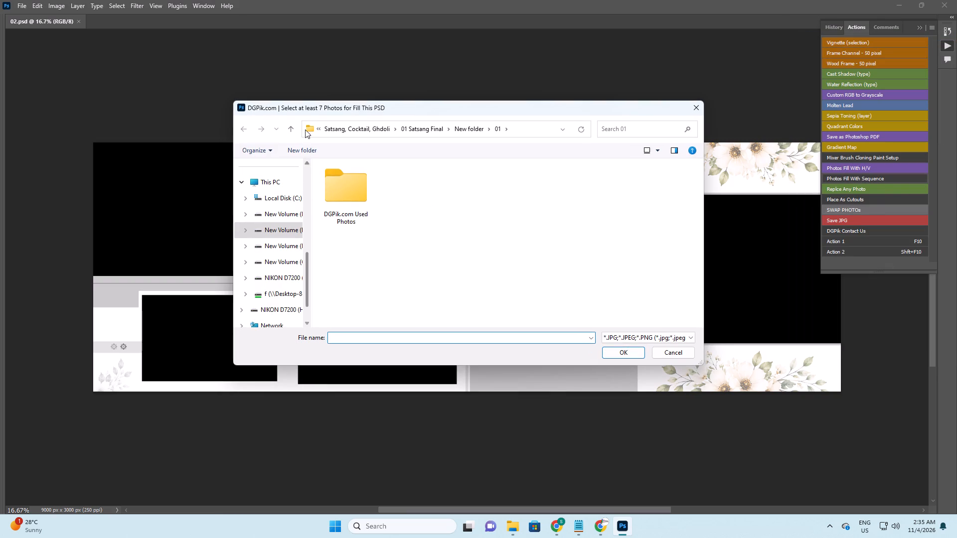
pyautogui.click(293, 130)
pyautogui.doubleClick(348, 198)
pyautogui.click(414, 226)
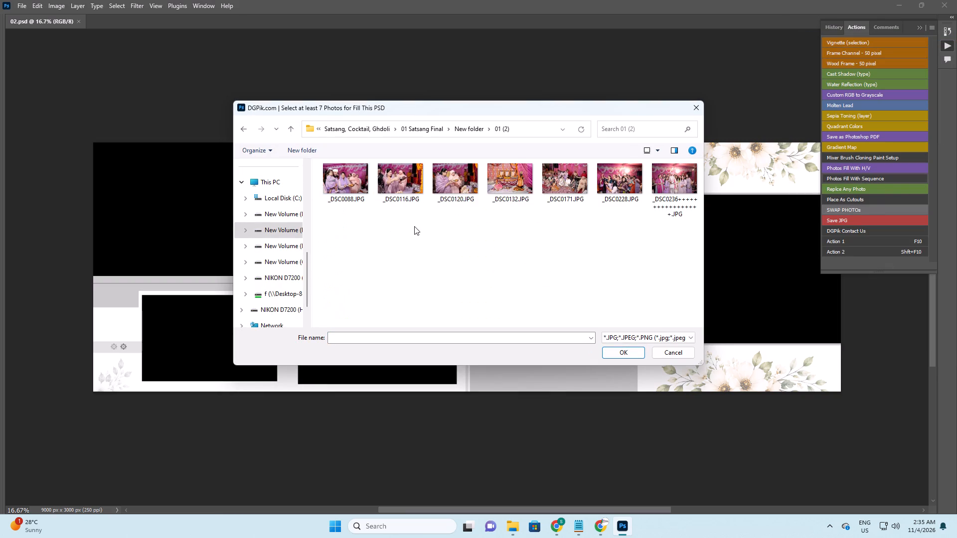
pyautogui.hotkey('ctrl', 'a')
pyautogui.press('Return')
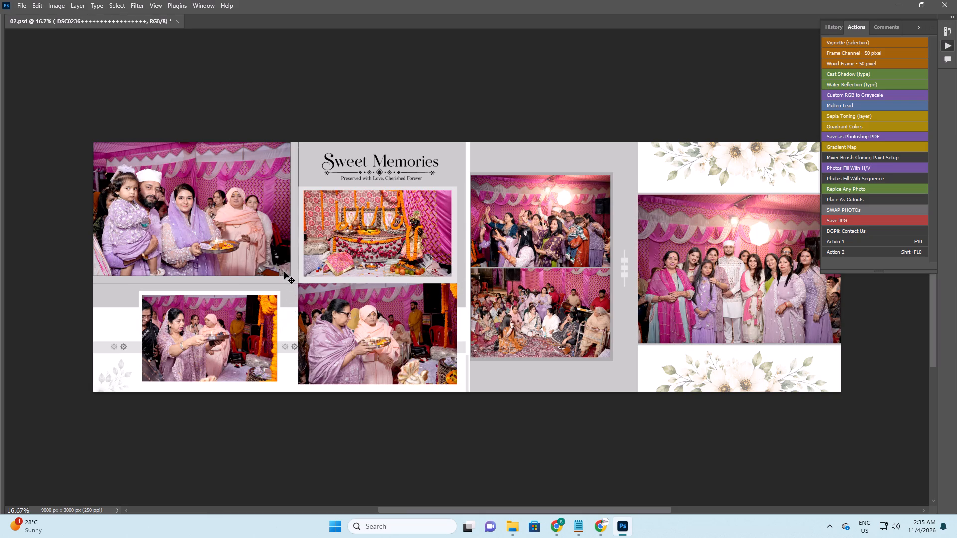
# Enlarge the photo of the family with the child at the spread's upper left and shift it slightly right within its frame.
pyautogui.moveTo(228, 218); pyautogui.dragTo(233, 221, button='right')
pyautogui.click(243, 225)
pyautogui.hotkey('ctrl', 't')
pyautogui.keyDown('alt'); pyautogui.keyDown('shift'); pyautogui.moveTo(299, 142); pyautogui.dragTo(307, 142); pyautogui.keyUp('shift'); pyautogui.keyUp('alt')
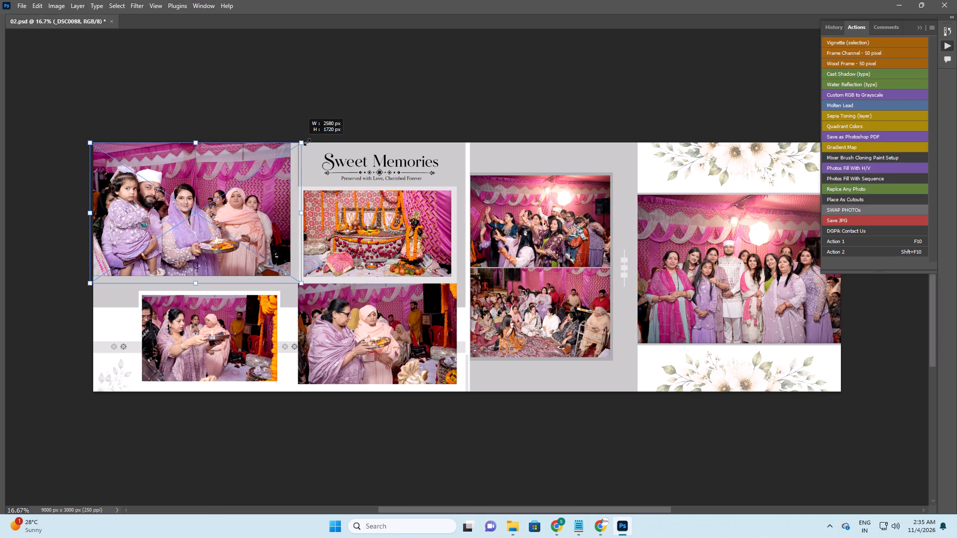
pyautogui.keyDown('alt'); pyautogui.keyDown('shift'); pyautogui.moveTo(307, 142); pyautogui.dragTo(320, 142); pyautogui.keyUp('shift'); pyautogui.keyUp('alt')
pyautogui.moveTo(243, 197); pyautogui.dragTo(249, 197)
pyautogui.press('Return')
pyautogui.press('v')
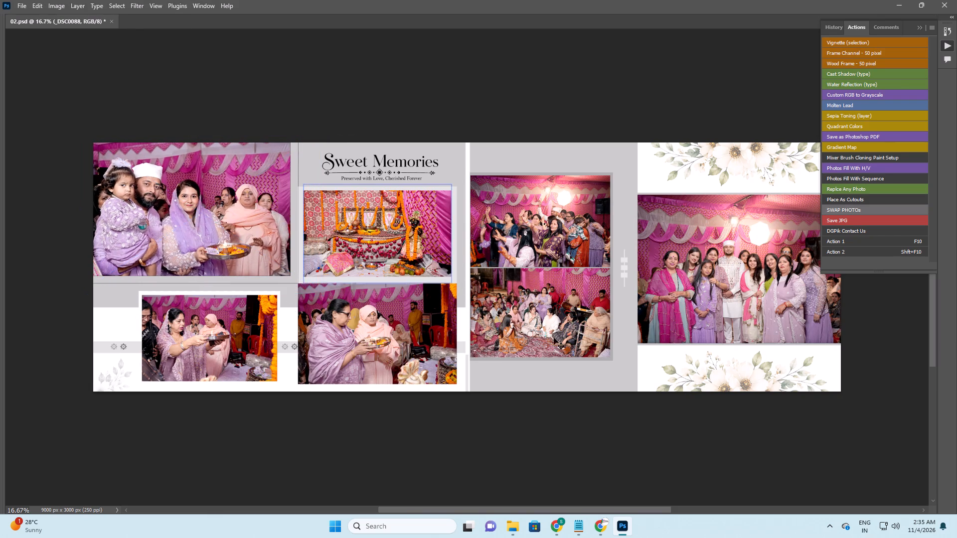
# Slightly enlarge the large standing group photo between the floral borders at the spread's right end.
pyautogui.press('Tab')
pyautogui.press('Tab')
pyautogui.moveTo(778, 266); pyautogui.dragTo(793, 271, button='right')
pyautogui.click(798, 274)
pyautogui.hotkey('ctrl', 't')
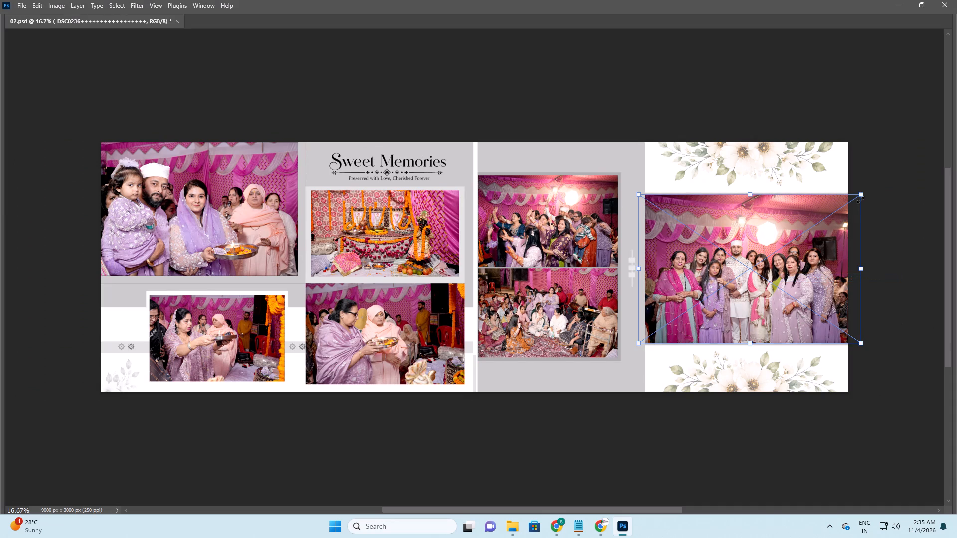
pyautogui.keyDown('shift'); pyautogui.moveTo(861, 196); pyautogui.dragTo(873, 197); pyautogui.keyUp('shift')
pyautogui.press('Return')
# Save the filled 02.psd spread and close the document.
pyautogui.hotkey('ctrl', 's')
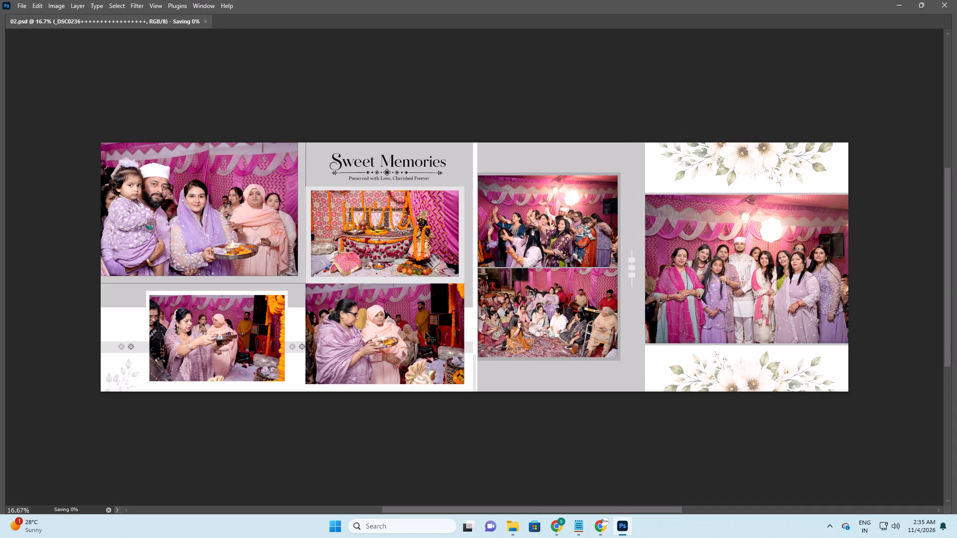
pyautogui.hotkey('ctrl', 'w')
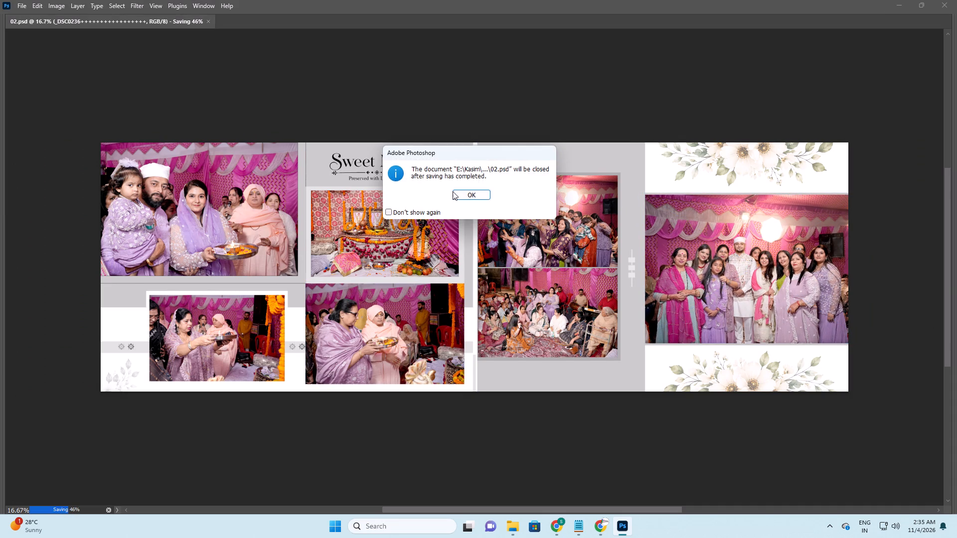
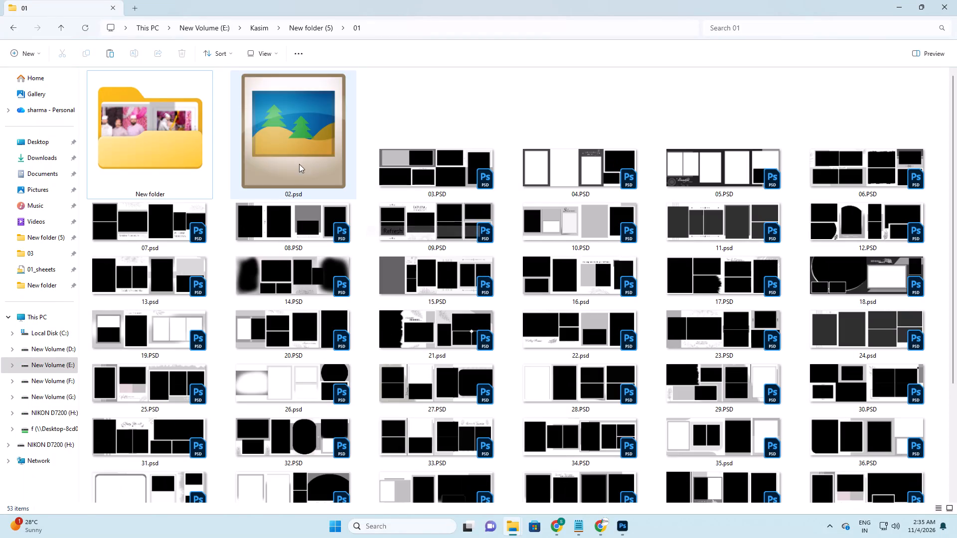
# Move the finished 02.psd into New folder and open the 03.PSD template in Photoshop.
pyautogui.moveTo(296, 152); pyautogui.dragTo(159, 139)
pyautogui.moveTo(262, 154); pyautogui.dragTo(97, 242)
pyautogui.hotkey('alt', 'Tab')
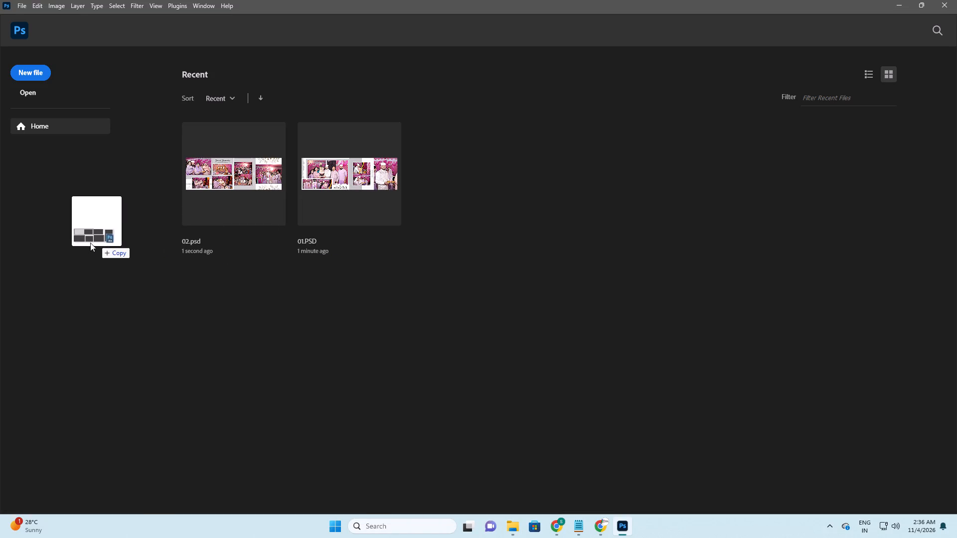
# Select the seven photo placeholders on the 03.PSD spread and run Photos Fill With Sequence using all photos in folder 01 (3).
pyautogui.press('v')
pyautogui.press('v')
pyautogui.moveTo(179, 192); pyautogui.dragTo(189, 196, button='right')
pyautogui.click(196, 200)
pyautogui.keyDown('shift'); pyautogui.moveTo(311, 182); pyautogui.dragTo(319, 186, button='right'); pyautogui.keyUp('shift')
pyautogui.keyDown('shift'); pyautogui.click(326, 189); pyautogui.keyUp('shift')
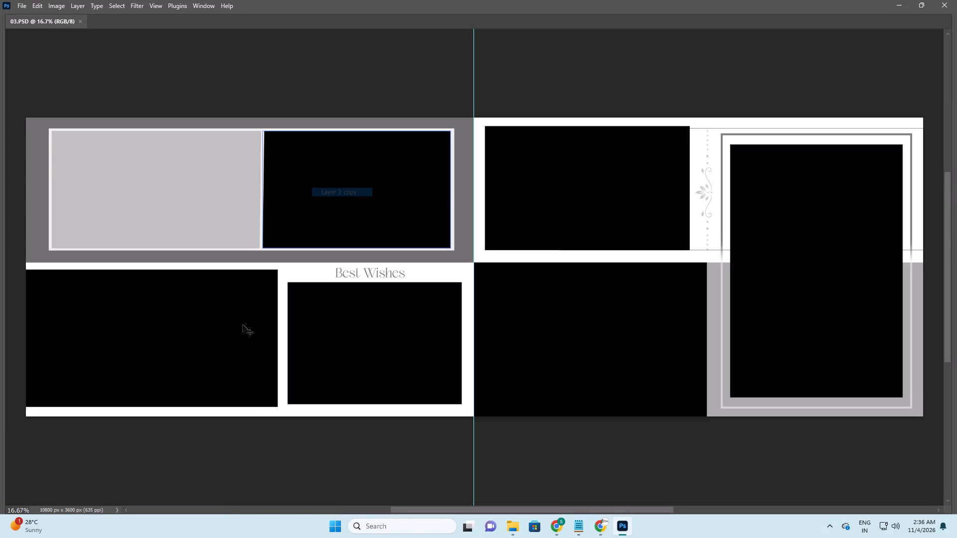
pyautogui.keyDown('shift'); pyautogui.moveTo(192, 324); pyautogui.dragTo(198, 325, button='right'); pyautogui.keyUp('shift')
pyautogui.keyDown('shift'); pyautogui.click(207, 329); pyautogui.keyUp('shift')
pyautogui.keyDown('shift'); pyautogui.rightClick(368, 319); pyautogui.keyUp('shift')
pyautogui.keyDown('shift'); pyautogui.click(381, 326); pyautogui.keyUp('shift')
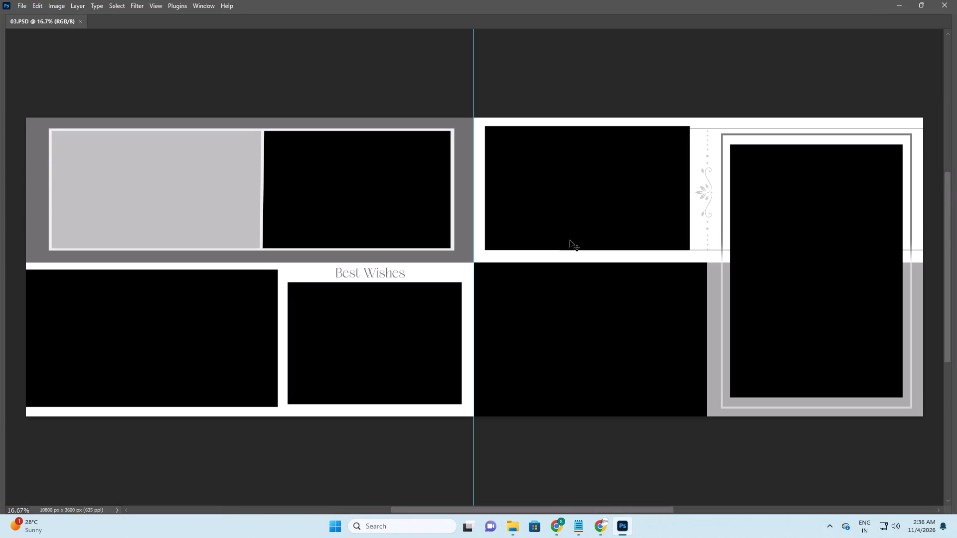
pyautogui.keyDown('shift'); pyautogui.moveTo(612, 201); pyautogui.dragTo(619, 204, button='right'); pyautogui.keyUp('shift')
pyautogui.keyDown('shift'); pyautogui.click(626, 207); pyautogui.keyUp('shift')
pyautogui.keyDown('shift'); pyautogui.rightClick(572, 288); pyautogui.keyUp('shift')
pyautogui.keyDown('shift'); pyautogui.click(588, 296); pyautogui.keyUp('shift')
pyautogui.keyDown('shift'); pyautogui.moveTo(775, 244); pyautogui.dragTo(780, 245, button='right'); pyautogui.keyUp('shift')
pyautogui.keyDown('shift'); pyautogui.click(789, 250); pyautogui.keyUp('shift')
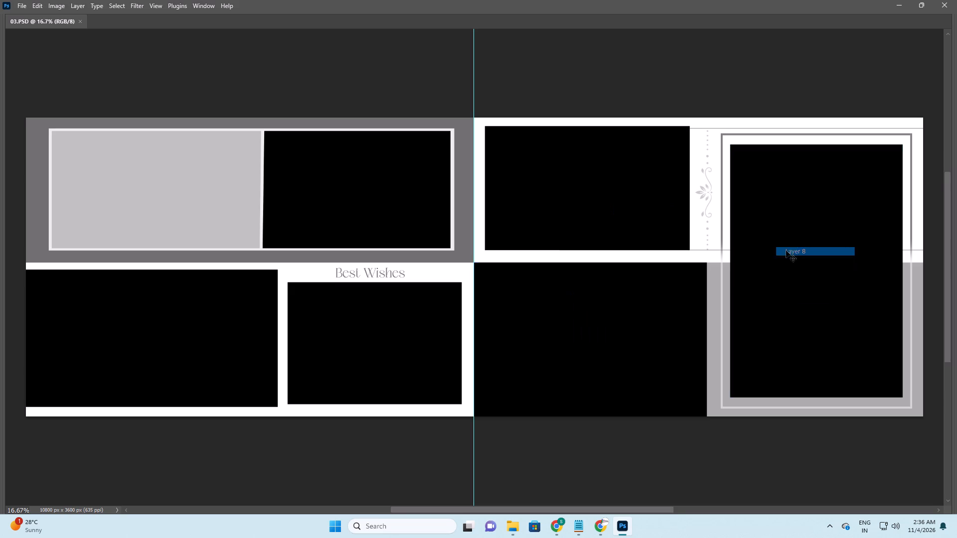
pyautogui.press('F9')
pyautogui.click(862, 177)
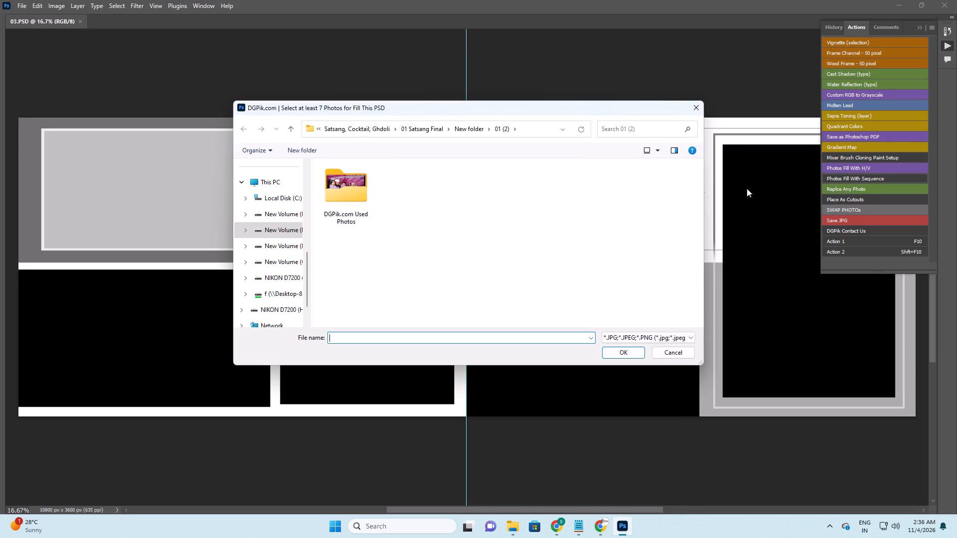
pyautogui.click(292, 127)
pyautogui.doubleClick(355, 213)
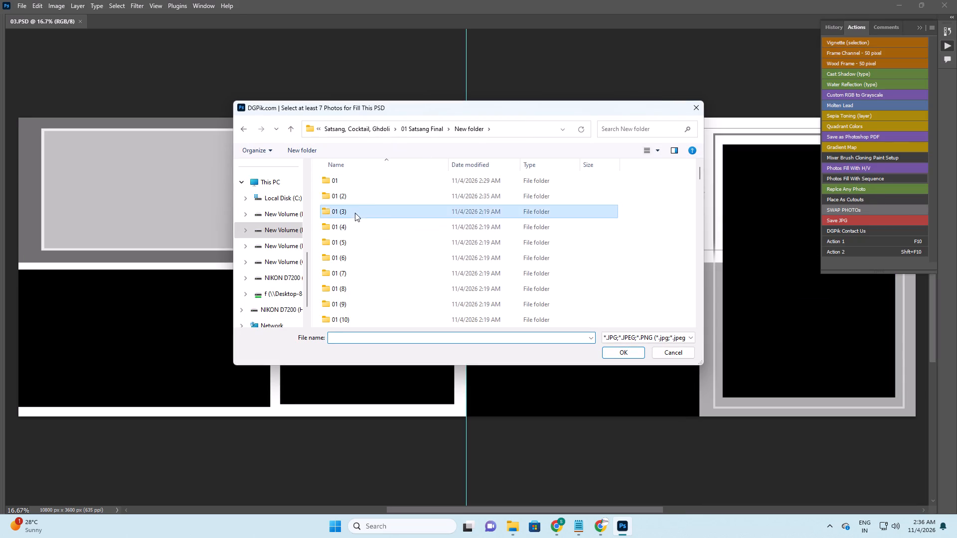
pyautogui.hotkey('ctrl', 'a')
pyautogui.press('Return')
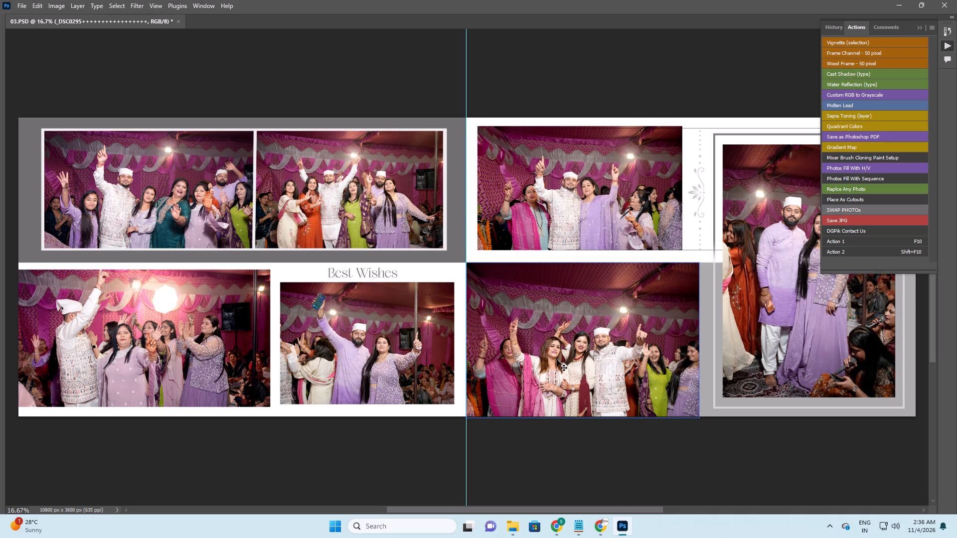
# Slightly enlarge the second photo in the white double frame at the top of the left page.
pyautogui.moveTo(374, 181); pyautogui.dragTo(395, 192, button='right')
pyautogui.click(403, 196)
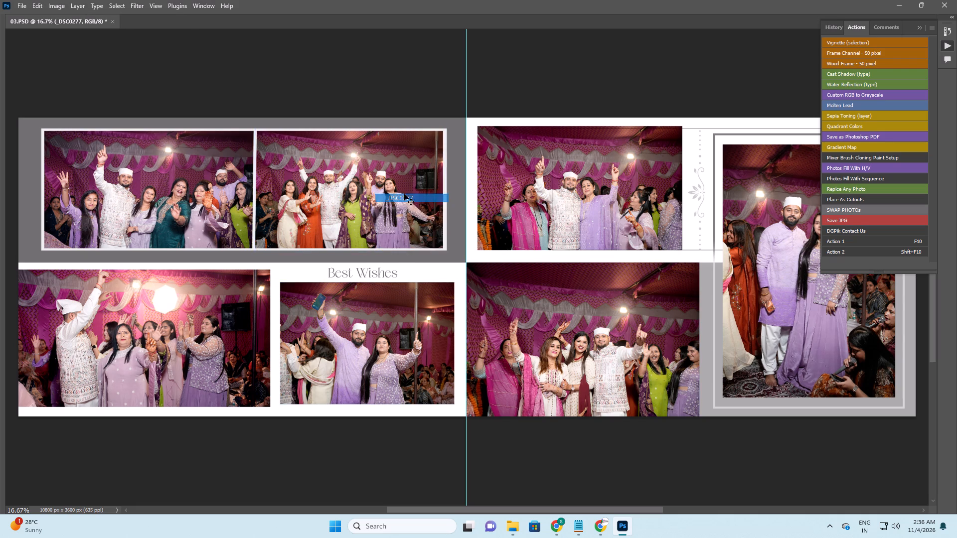
pyautogui.hotkey('ctrl', 't')
pyautogui.keyDown('shift'); pyautogui.moveTo(255, 128); pyautogui.dragTo(234, 118); pyautogui.keyUp('shift')
pyautogui.press('Return')
pyautogui.press('v')
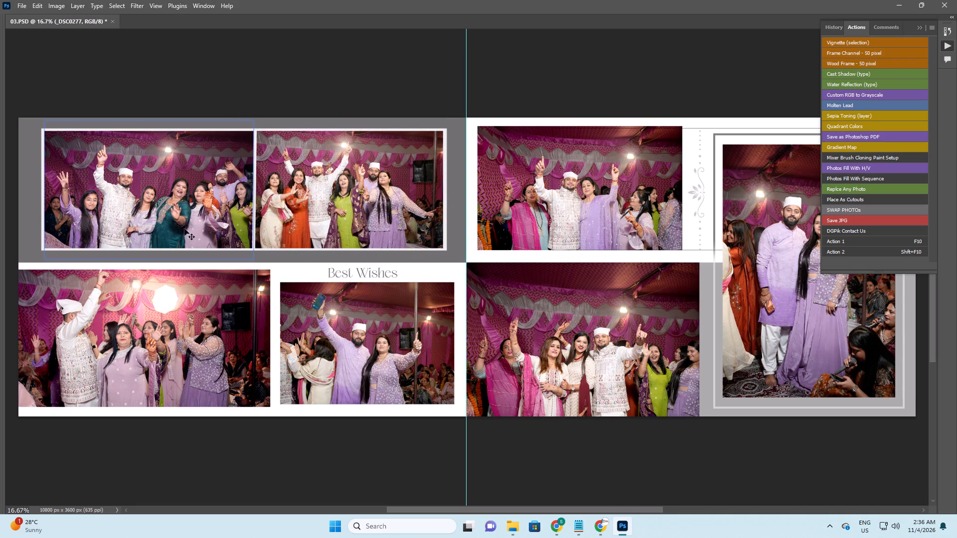
# Slightly enlarge the first group photo in the white double frame on the left page.
pyautogui.moveTo(179, 216); pyautogui.dragTo(193, 223, button='right')
pyautogui.click(202, 228)
pyautogui.press('space')
pyautogui.moveTo(173, 196); pyautogui.dragTo(299, 183)
pyautogui.hotkey('ctrl', 't')
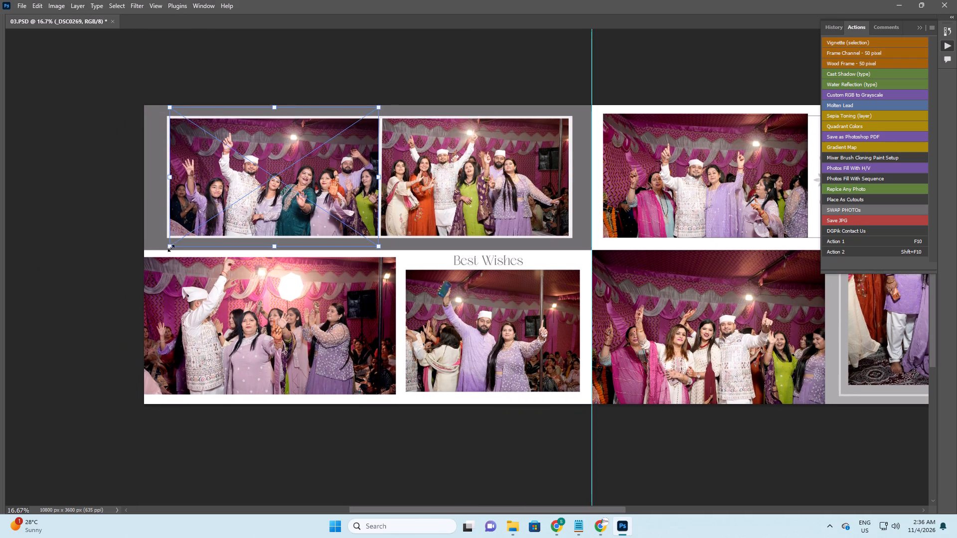
pyautogui.keyDown('shift'); pyautogui.moveTo(171, 248); pyautogui.dragTo(158, 249); pyautogui.keyUp('shift')
pyautogui.press('Return')
pyautogui.press('v')
# Enlarge the dancing group photo at the lower left of the spread within its frame.
pyautogui.moveTo(389, 307); pyautogui.dragTo(395, 311, button='right')
pyautogui.click(402, 316)
pyautogui.hotkey('ctrl', 't')
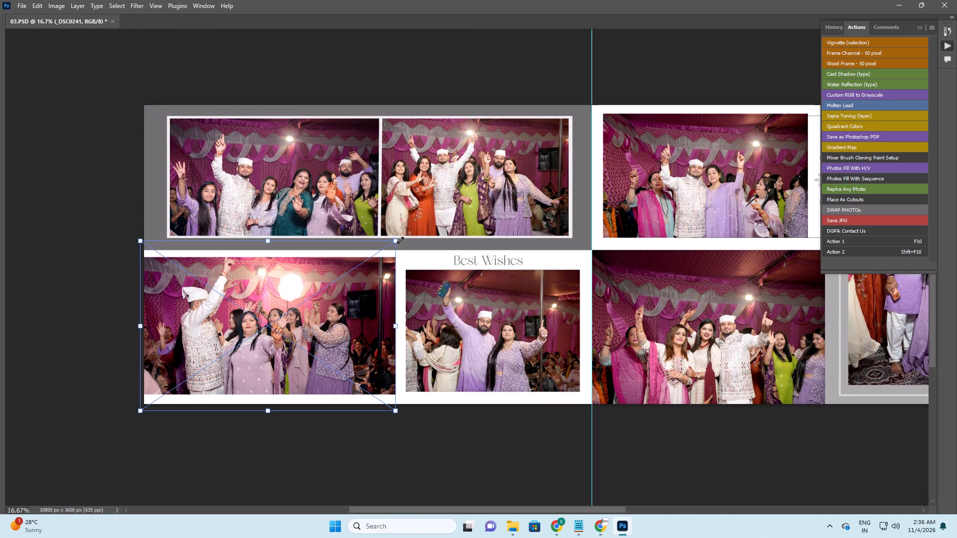
pyautogui.keyDown('alt'); pyautogui.keyDown('shift'); pyautogui.moveTo(399, 240); pyautogui.dragTo(439, 231); pyautogui.keyUp('shift'); pyautogui.keyUp('alt')
pyautogui.press('Return')
pyautogui.press('v')
# Enlarge the dancing group photo at the bottom of the right page and shift it slightly left.
pyautogui.press('space')
pyautogui.press('space')
pyautogui.press('space')
pyautogui.press('space')
pyautogui.press('space')
pyautogui.press('space')
pyautogui.moveTo(604, 365); pyautogui.dragTo(252, 377)
pyautogui.moveTo(403, 302); pyautogui.dragTo(417, 309, button='right')
pyautogui.click(425, 313)
pyautogui.hotkey('ctrl', 't')
pyautogui.keyDown('shift'); pyautogui.moveTo(475, 264); pyautogui.dragTo(519, 246); pyautogui.keyUp('shift')
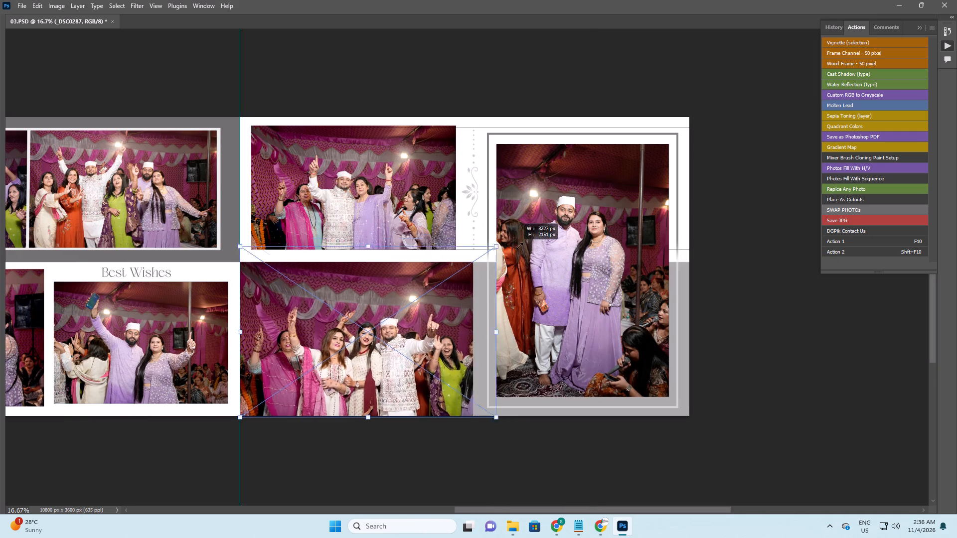
pyautogui.keyDown('shift'); pyautogui.moveTo(519, 246); pyautogui.dragTo(525, 244); pyautogui.keyUp('shift')
pyautogui.moveTo(453, 294); pyautogui.dragTo(444, 294)
pyautogui.press('Return')
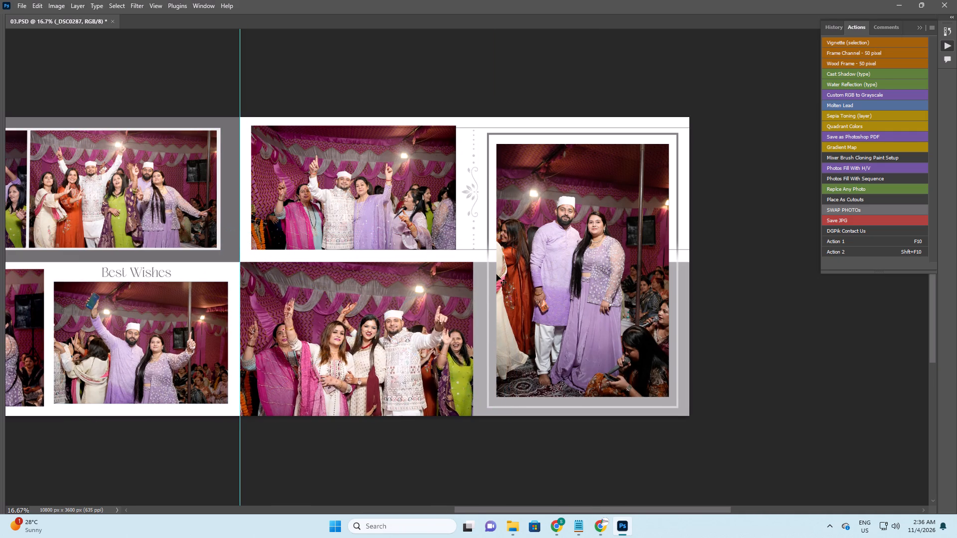
# Enlarge the tall couple portrait at the spread's right end and reposition it so both people fill the frame.
pyautogui.moveTo(538, 224); pyautogui.dragTo(553, 233, button='right')
pyautogui.click(558, 236)
pyautogui.hotkey('ctrl', 't')
pyautogui.keyDown('alt'); pyautogui.keyDown('shift'); pyautogui.moveTo(495, 143); pyautogui.dragTo(442, 57); pyautogui.keyUp('shift'); pyautogui.keyUp('alt')
pyautogui.moveTo(572, 227); pyautogui.dragTo(582, 232)
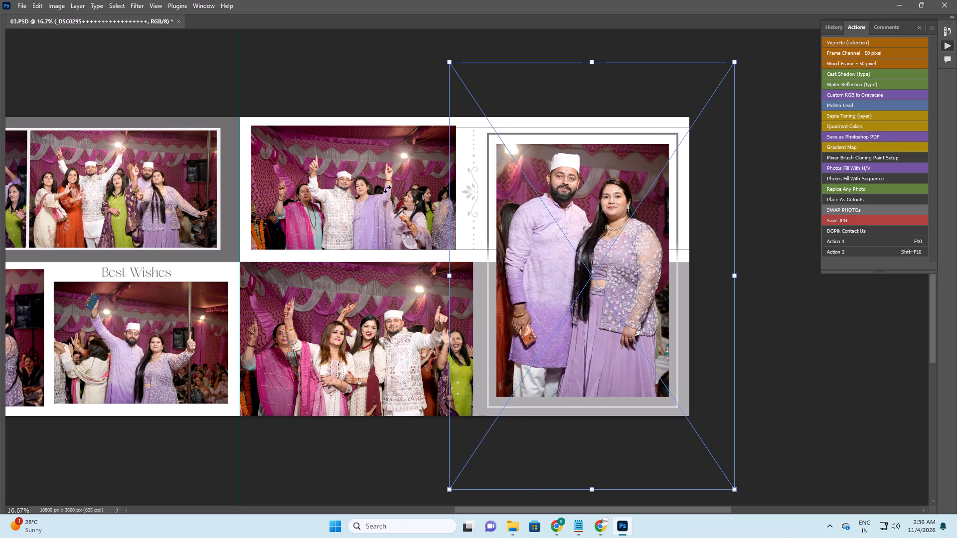
pyautogui.click(387, 189)
pyautogui.press('Return')
# In full-screen view, delete the "Best Wishes" text above the selfie photo on the left page.
pyautogui.press('f')
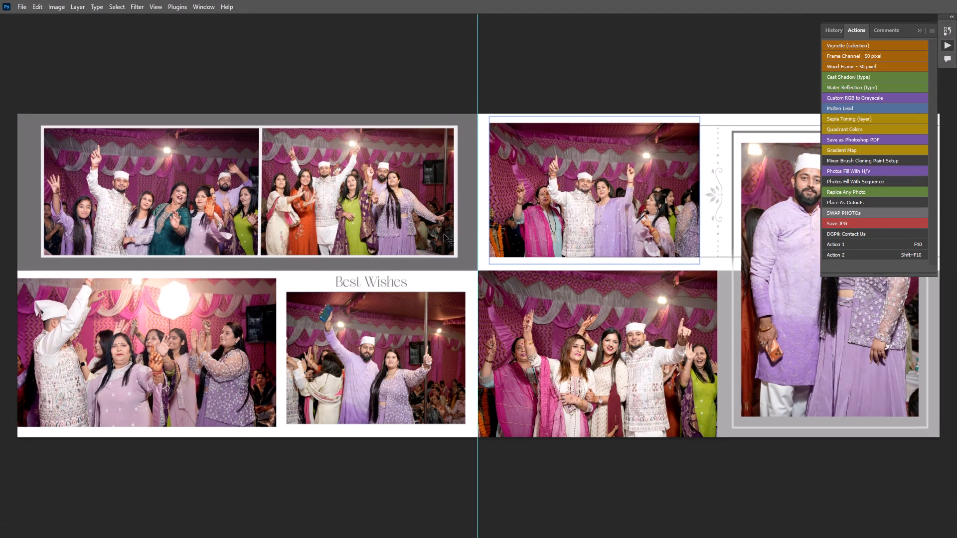
pyautogui.press('f')
pyautogui.rightClick(431, 82)
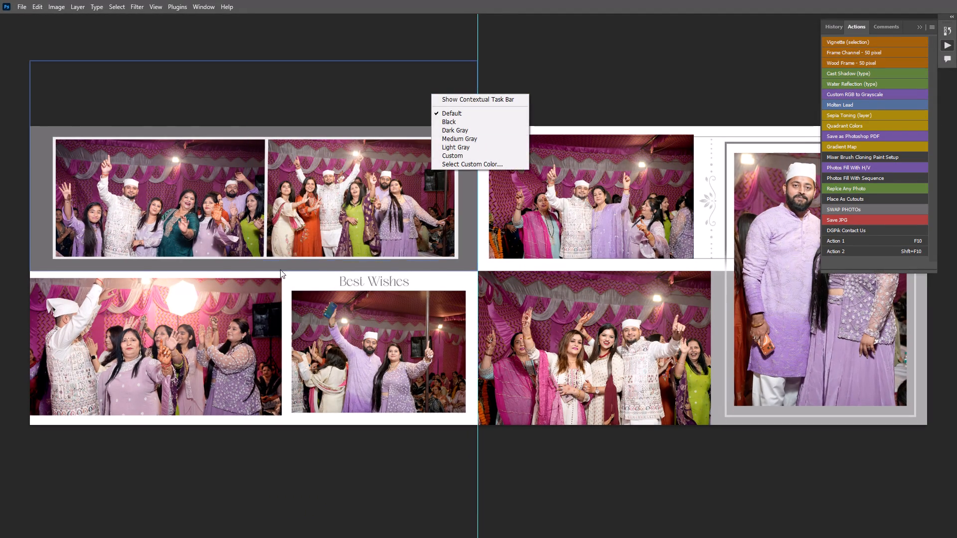
pyautogui.press('space')
pyautogui.click(280, 269)
pyautogui.press('Tab')
pyautogui.press('Tab')
pyautogui.press('space')
pyautogui.press('space')
pyautogui.press('space')
pyautogui.press('space')
pyautogui.press('space')
pyautogui.press('space')
pyautogui.moveTo(574, 305); pyautogui.dragTo(522, 302)
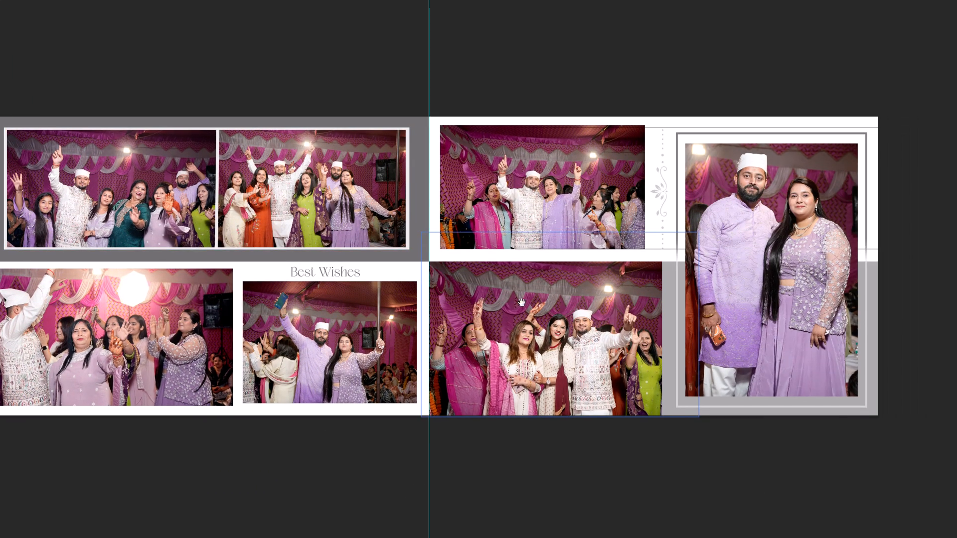
pyautogui.rightClick(339, 274)
pyautogui.click(348, 279)
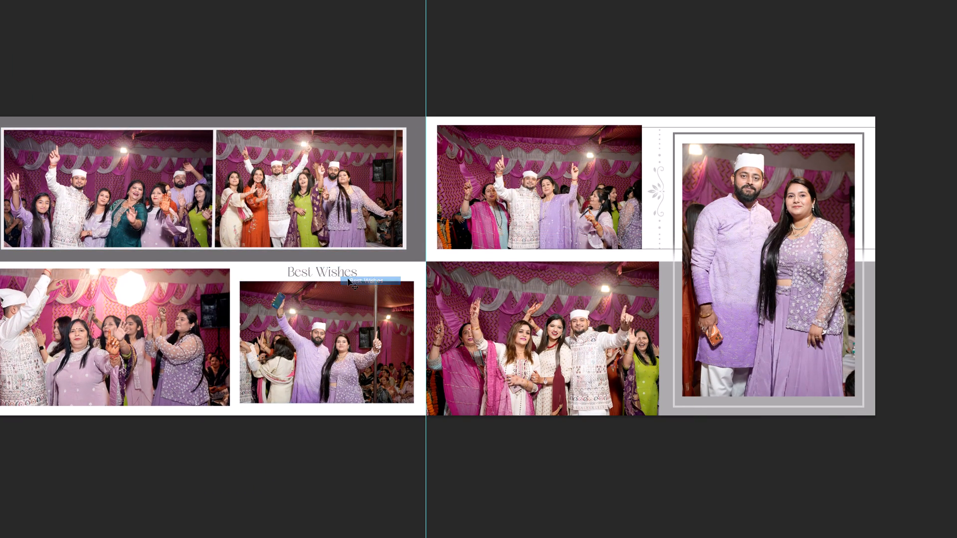
pyautogui.press('F5')
pyautogui.press('Delete')
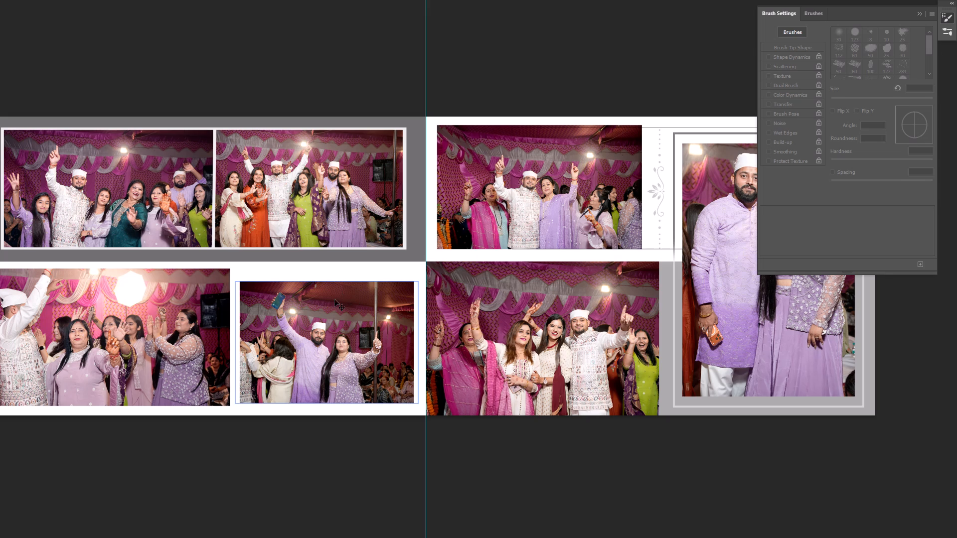
# Stretch the black placeholder behind the selfie photo upward into the space left by the deleted text.
pyautogui.rightClick(333, 299)
pyautogui.click(355, 314)
pyautogui.hotkey('ctrl', 't')
pyautogui.keyDown('shift'); pyautogui.moveTo(336, 277); pyautogui.dragTo(335, 268); pyautogui.keyUp('shift')
pyautogui.press('Escape')
pyautogui.hotkey('ctrl', 't')
pyautogui.moveTo(338, 280); pyautogui.dragTo(340, 271)
pyautogui.press('Return')
pyautogui.press('v')
# Enlarge the selfie photo of the couple to fill its taller placeholder.
pyautogui.moveTo(333, 323); pyautogui.dragTo(338, 325, button='right')
pyautogui.click(346, 328)
pyautogui.hotkey('ctrl', 't')
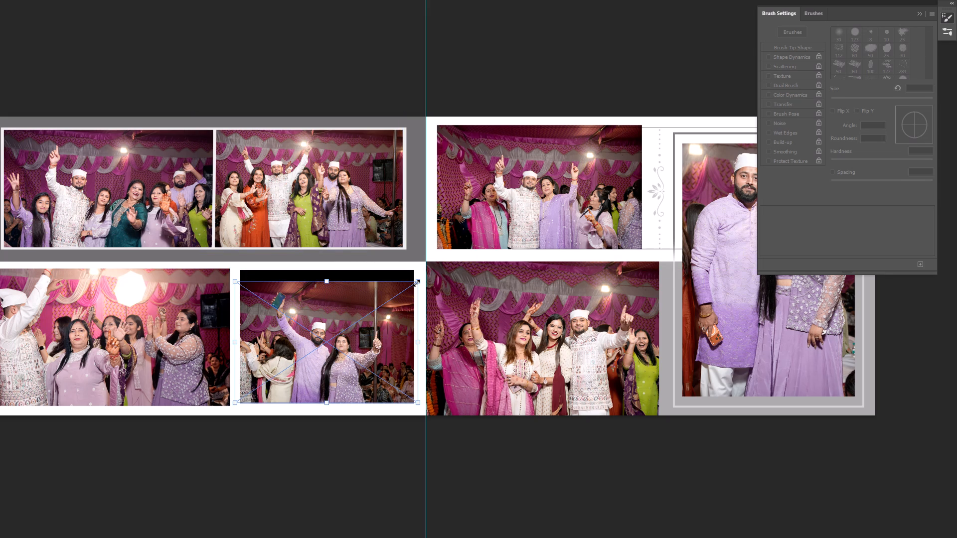
pyautogui.keyDown('alt'); pyautogui.keyDown('shift'); pyautogui.moveTo(416, 283); pyautogui.dragTo(465, 272); pyautogui.keyUp('shift'); pyautogui.keyUp('alt')
pyautogui.press('Return')
# Set the opacity of the dark grey background panel behind the left page's upper photos to 23%.
pyautogui.press('Tab')
pyautogui.press('Tab')
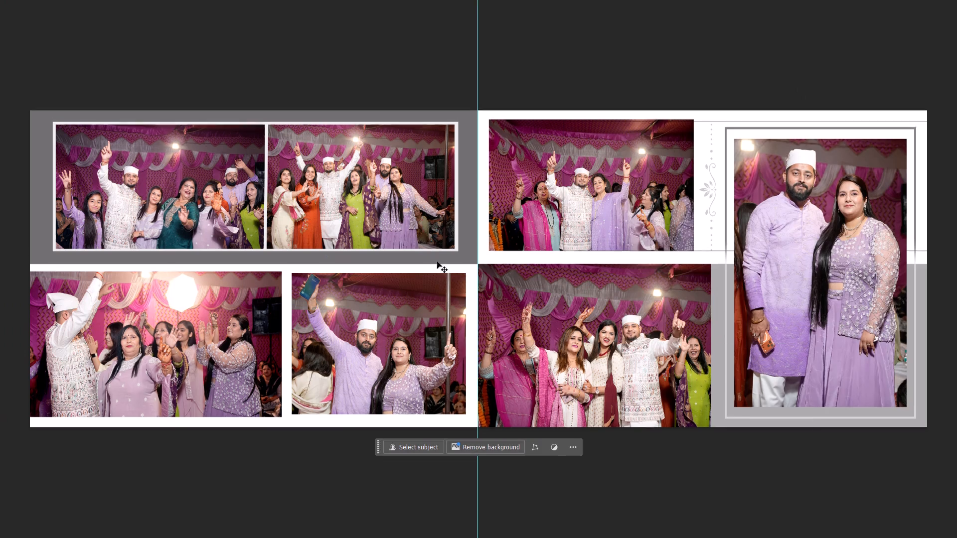
pyautogui.rightClick(441, 259)
pyautogui.click(452, 264)
pyautogui.write('23')
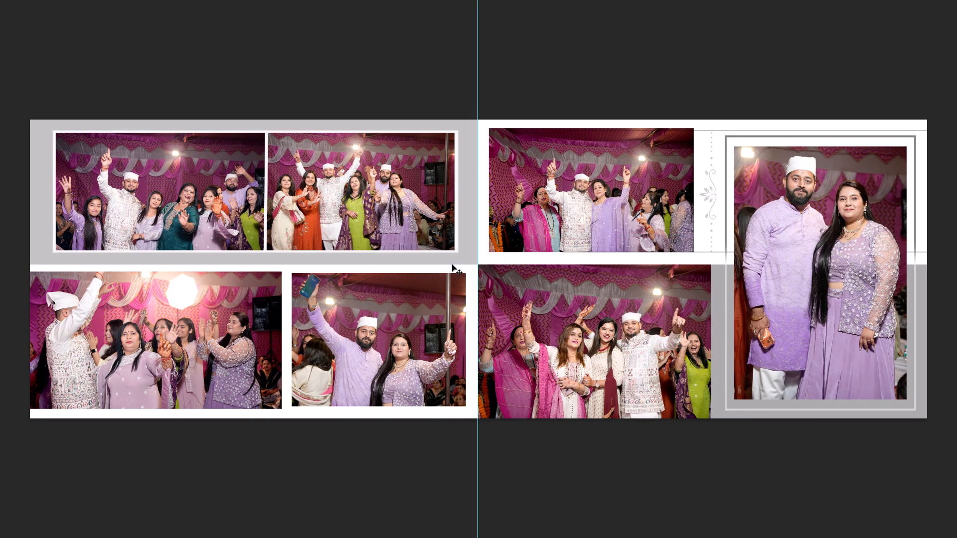
# Enlarge the white border behind the left page's two upper photos, extend its lower edge, and nudge it up.
pyautogui.scroll(1, 452, 265)
pyautogui.moveTo(456, 248); pyautogui.dragTo(461, 251, button='right')
pyautogui.click(466, 255)
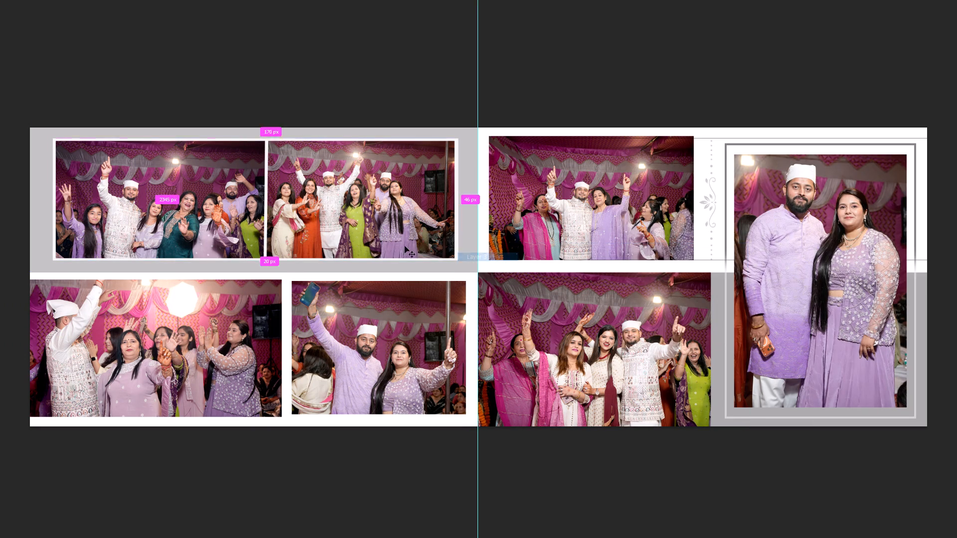
pyautogui.hotkey('ctrl', 't')
pyautogui.keyDown('alt'); pyautogui.keyDown('shift'); pyautogui.click(290, 262); pyautogui.keyUp('shift'); pyautogui.keyUp('alt')
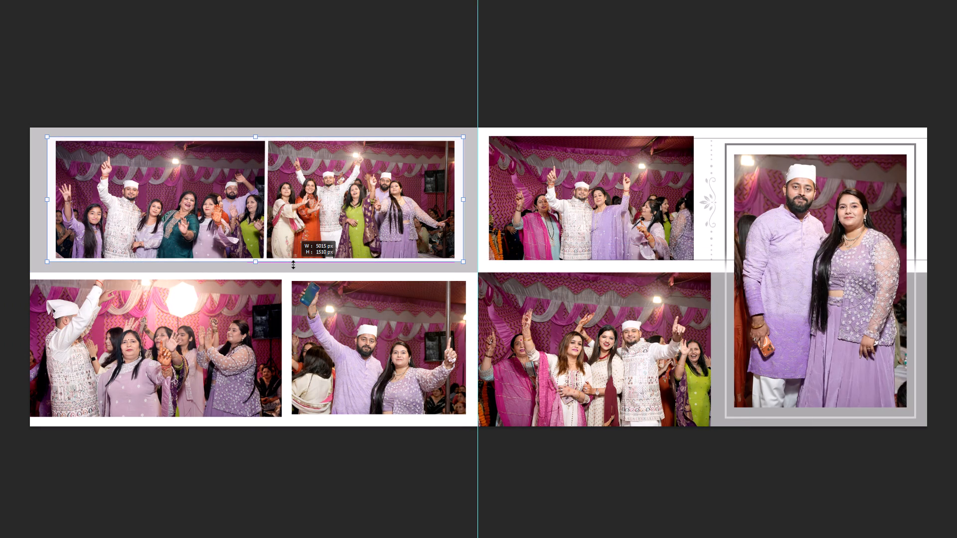
pyautogui.moveTo(263, 264); pyautogui.dragTo(267, 269)
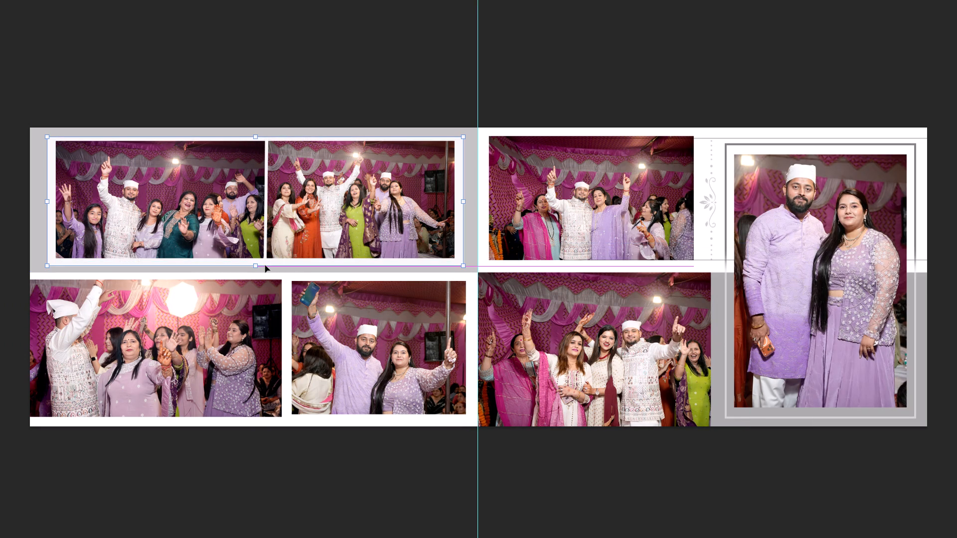
pyautogui.press('Return')
pyautogui.press('Up')
pyautogui.press('Up')
pyautogui.press('Up')
pyautogui.press('Up')
pyautogui.press('Up')
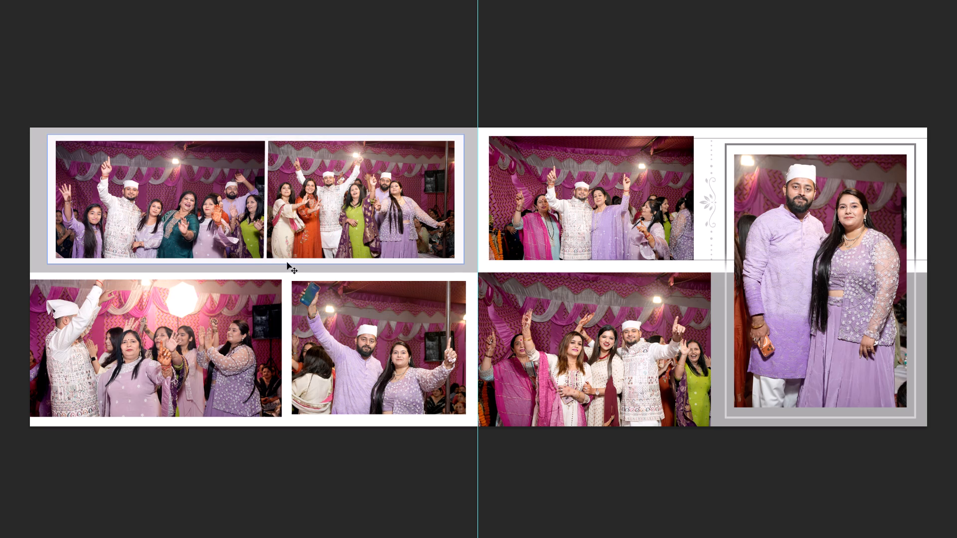
# Save the 03.PSD spread.
pyautogui.hotkey('ctrl', 's')
pyautogui.hotkey('ctrl', 's')
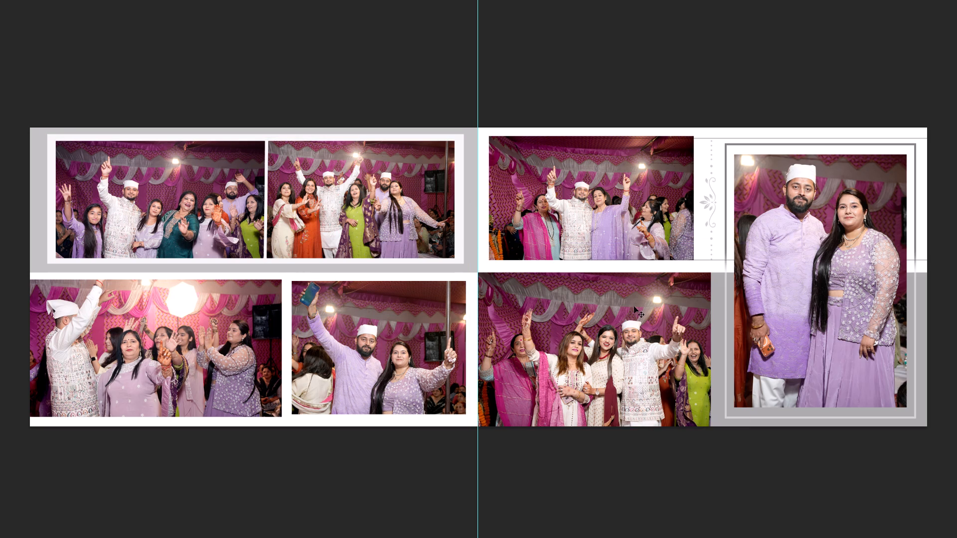
# Enlarge the dancing photo at the top of the right page within its frame.
pyautogui.moveTo(643, 167); pyautogui.dragTo(652, 172, button='right')
pyautogui.click(661, 177)
pyautogui.hotkey('ctrl', 't')
pyautogui.keyDown('alt'); pyautogui.keyDown('shift'); pyautogui.moveTo(695, 131); pyautogui.dragTo(725, 126); pyautogui.keyUp('shift'); pyautogui.keyUp('alt')
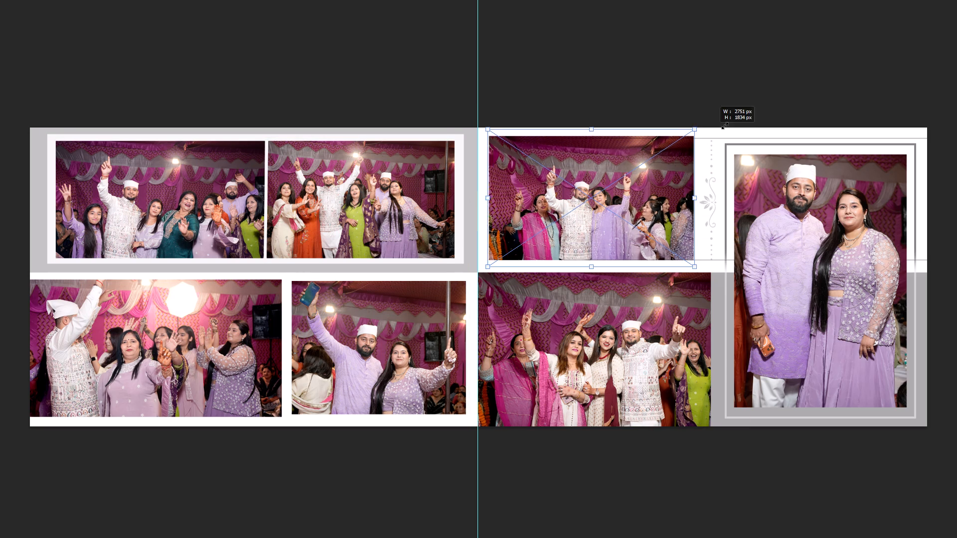
pyautogui.keyDown('alt'); pyautogui.keyDown('shift'); pyautogui.moveTo(725, 126); pyautogui.dragTo(739, 120); pyautogui.keyUp('shift'); pyautogui.keyUp('alt')
pyautogui.press('Return')
# Save the filled 03.PSD spread and close the document.
pyautogui.hotkey('ctrl', 's')
pyautogui.hotkey('ctrl', 's')
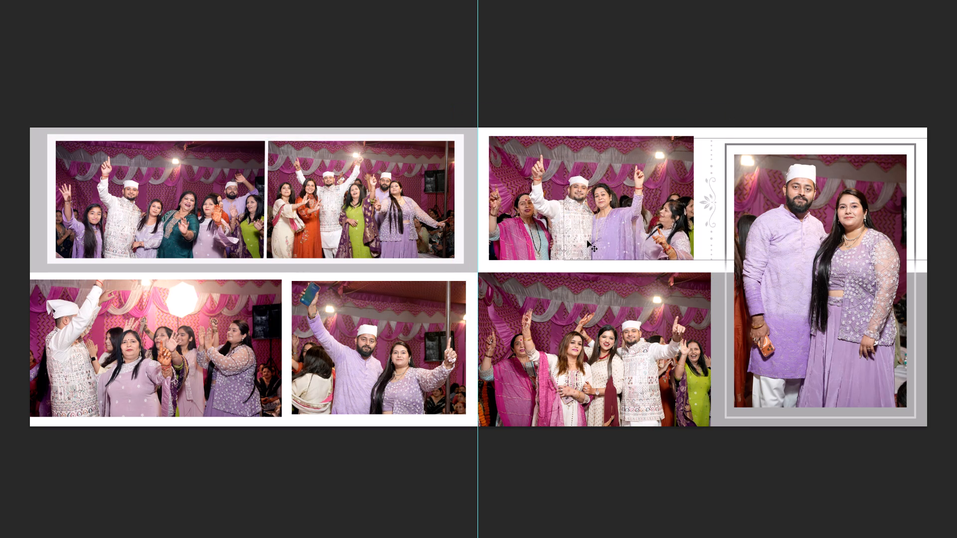
pyautogui.hotkey('ctrl', 'w')
pyautogui.click(472, 194)
# Move the finished 03.PSD into New folder and open the 04.PSD template in Photoshop.
pyautogui.hotkey('alt', 'Tab')
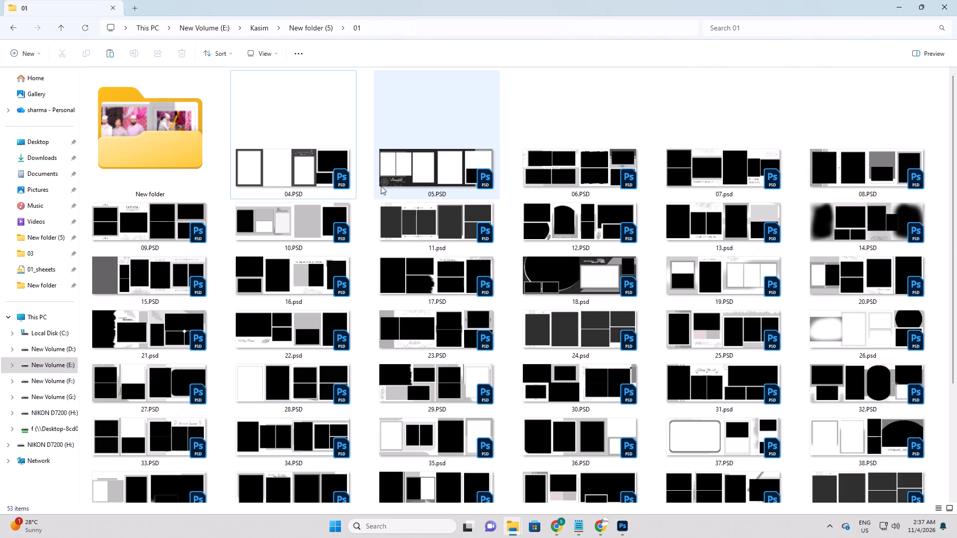
pyautogui.rightClick(367, 188)
pyautogui.moveTo(390, 224); pyautogui.dragTo(392, 231)
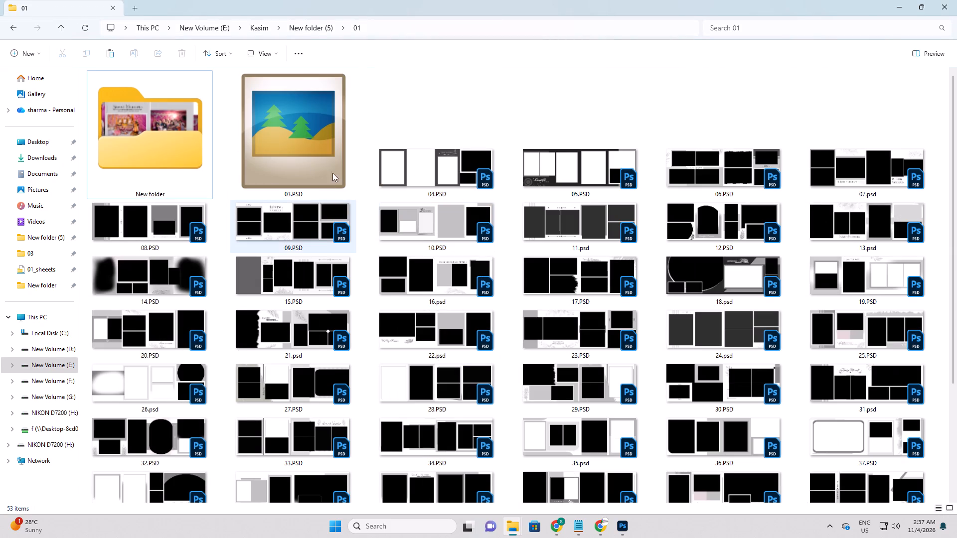
pyautogui.rightClick(355, 197)
pyautogui.click(365, 152)
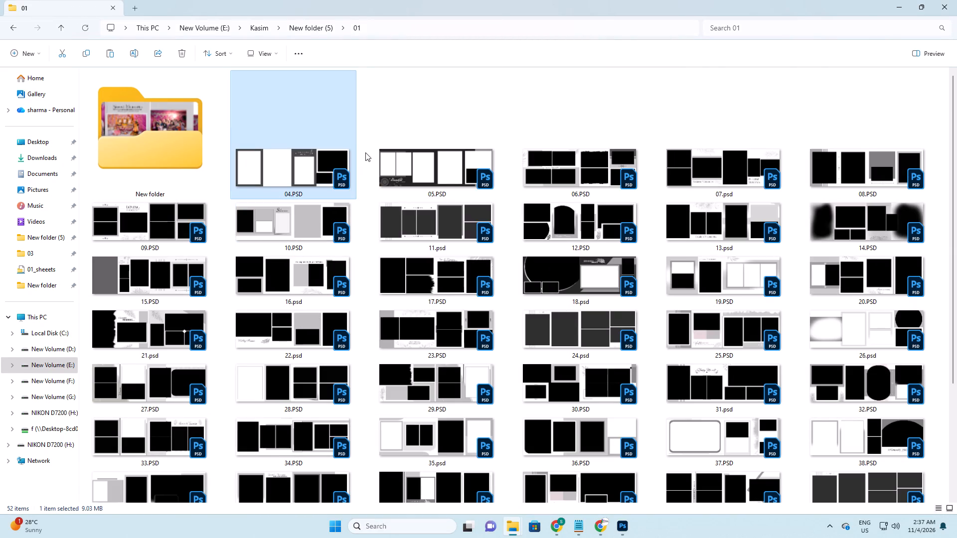
pyautogui.rightClick(363, 150)
pyautogui.click(391, 191)
pyautogui.moveTo(316, 150); pyautogui.dragTo(178, 153)
pyautogui.moveTo(285, 170); pyautogui.dragTo(106, 280)
pyautogui.hotkey('alt', 'Tab')
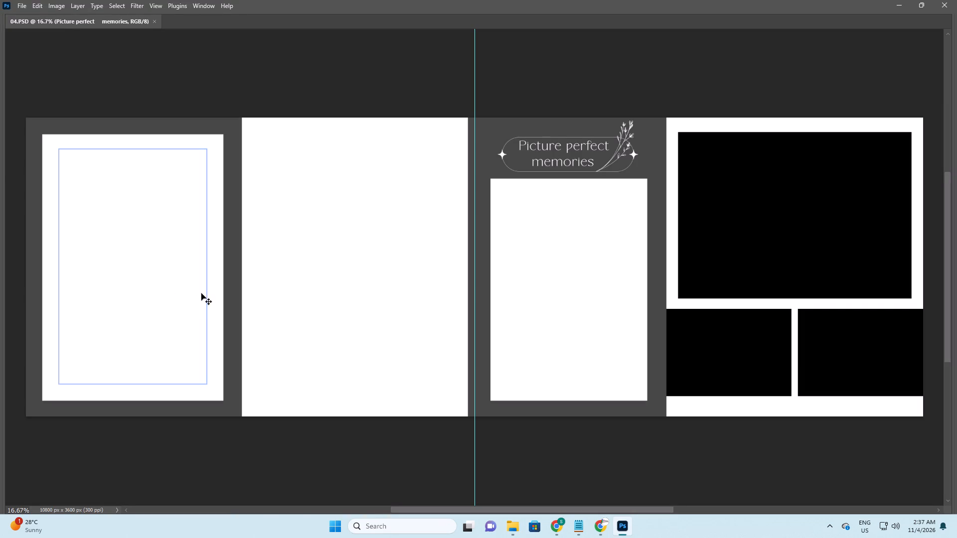
# Select the six photo placeholders on the 04.PSD spread, run Photos Fill With Sequence, and go up to the parent photo folder.
pyautogui.press('v')
pyautogui.rightClick(160, 227)
pyautogui.click(173, 231)
pyautogui.keyDown('shift'); pyautogui.moveTo(321, 185); pyautogui.dragTo(330, 189, button='right'); pyautogui.keyUp('shift')
pyautogui.keyDown('shift'); pyautogui.click(337, 193); pyautogui.keyUp('shift')
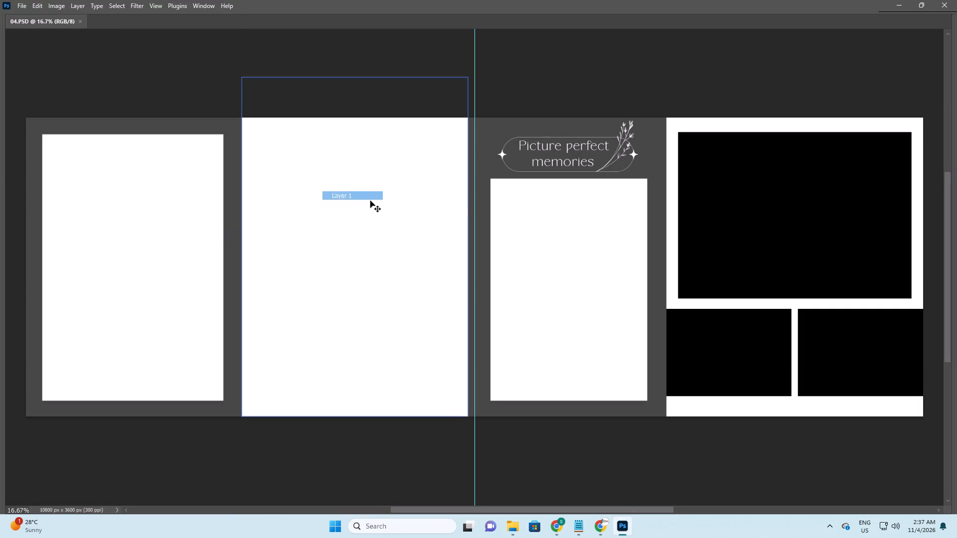
pyautogui.keyDown('shift'); pyautogui.moveTo(544, 230); pyautogui.dragTo(551, 233, button='right'); pyautogui.keyUp('shift')
pyautogui.keyDown('shift'); pyautogui.click(563, 238); pyautogui.keyUp('shift')
pyautogui.keyDown('shift'); pyautogui.moveTo(731, 216); pyautogui.dragTo(737, 218, button='right'); pyautogui.keyUp('shift')
pyautogui.keyDown('shift'); pyautogui.click(749, 224); pyautogui.keyUp('shift')
pyautogui.keyDown('shift'); pyautogui.rightClick(725, 324); pyautogui.keyUp('shift')
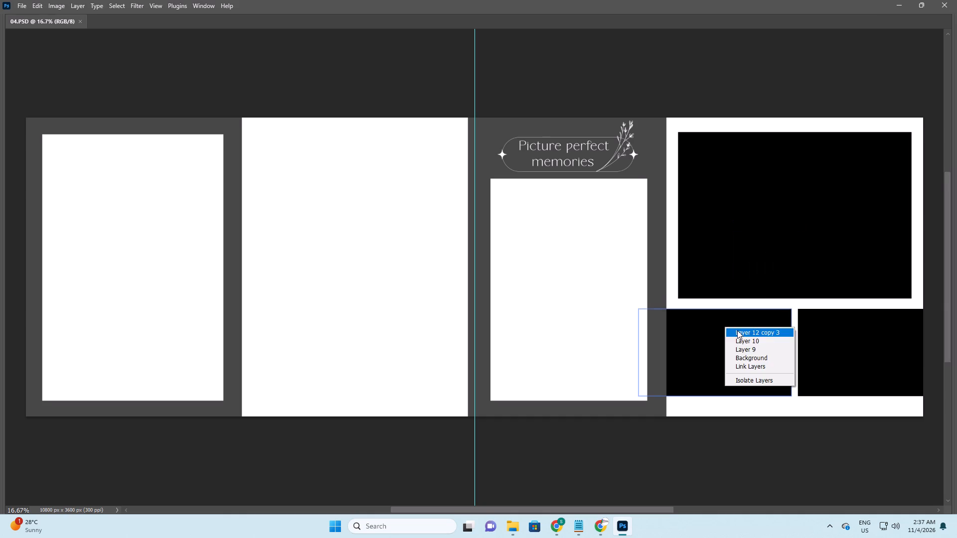
pyautogui.keyDown('shift'); pyautogui.click(737, 330); pyautogui.keyUp('shift')
pyautogui.keyDown('shift'); pyautogui.rightClick(867, 331); pyautogui.keyUp('shift')
pyautogui.keyDown('shift'); pyautogui.click(875, 335); pyautogui.keyUp('shift')
pyautogui.press('F9')
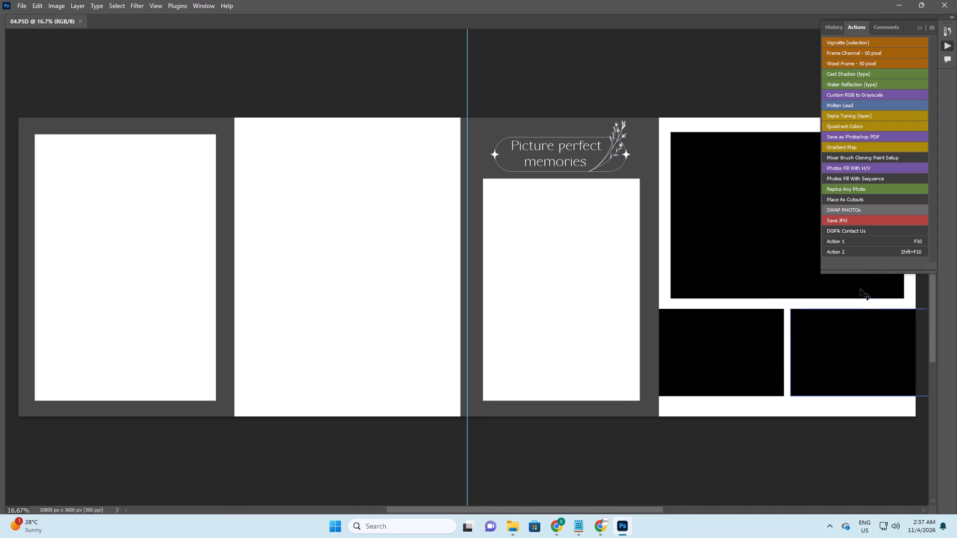
pyautogui.click(880, 179)
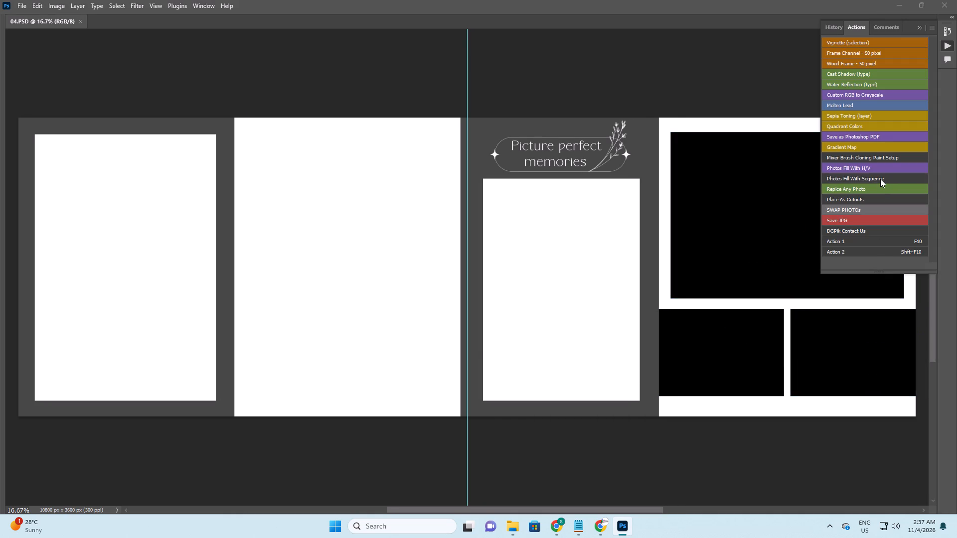
pyautogui.click(290, 129)
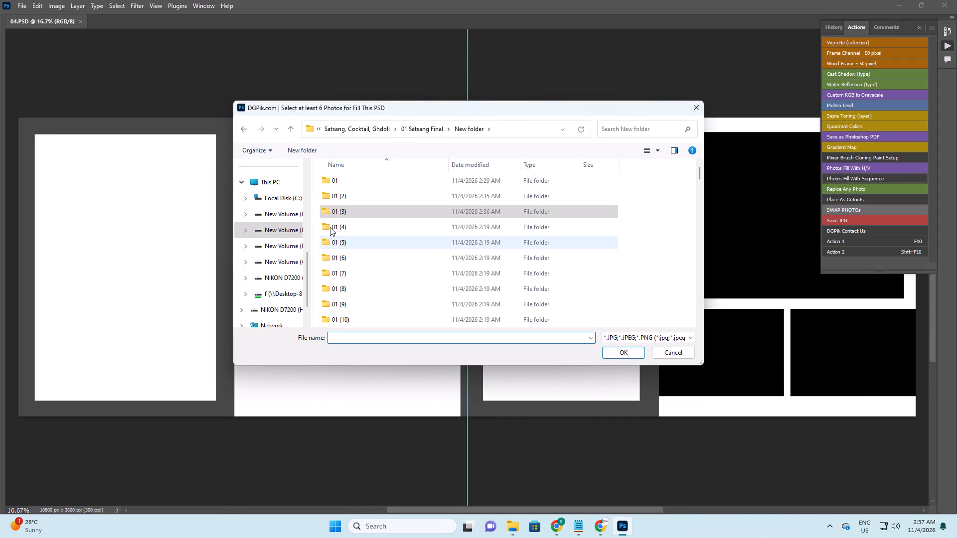
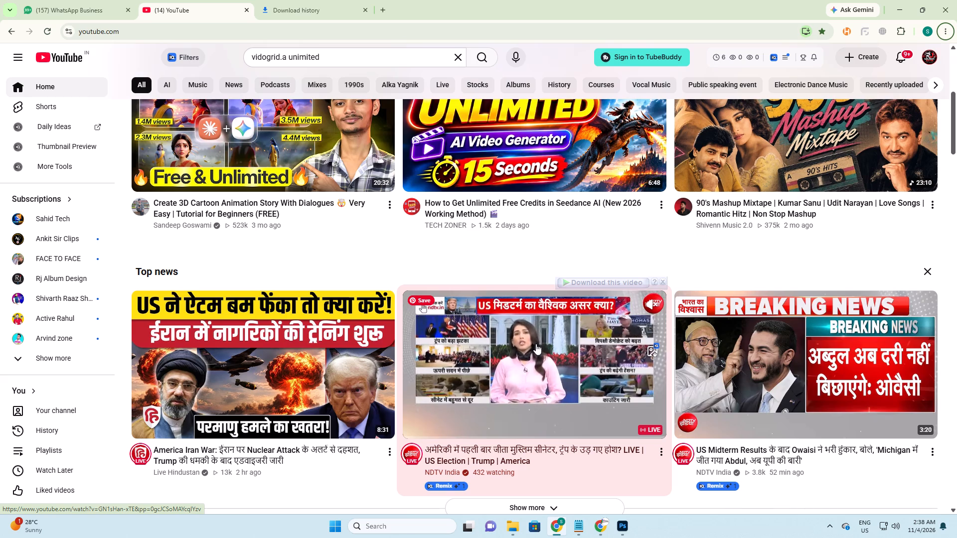
# Switch to Photoshop and clip the group photo of dancing women at the bottom of the right page to its frame.
pyautogui.hotkey('alt', 'Tab')
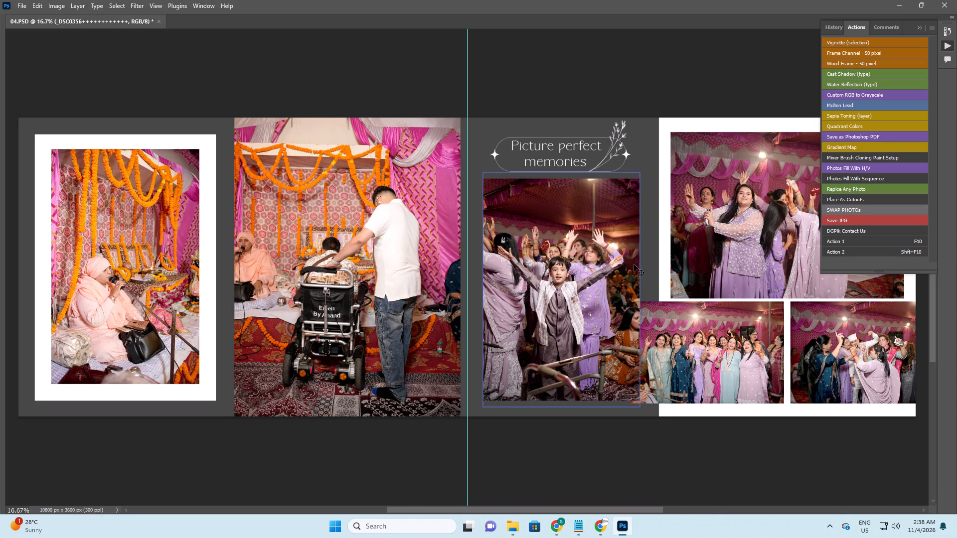
pyautogui.moveTo(575, 247); pyautogui.dragTo(586, 253, button='right')
pyautogui.click(593, 257)
pyautogui.moveTo(722, 345); pyautogui.dragTo(729, 347, button='right')
pyautogui.click(739, 352)
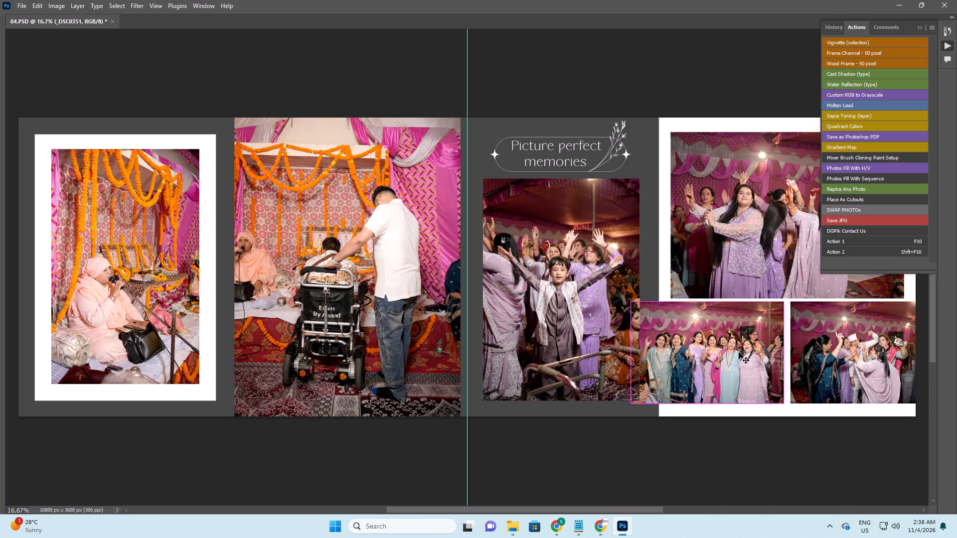
pyautogui.hotkey('ctrl', 'g')
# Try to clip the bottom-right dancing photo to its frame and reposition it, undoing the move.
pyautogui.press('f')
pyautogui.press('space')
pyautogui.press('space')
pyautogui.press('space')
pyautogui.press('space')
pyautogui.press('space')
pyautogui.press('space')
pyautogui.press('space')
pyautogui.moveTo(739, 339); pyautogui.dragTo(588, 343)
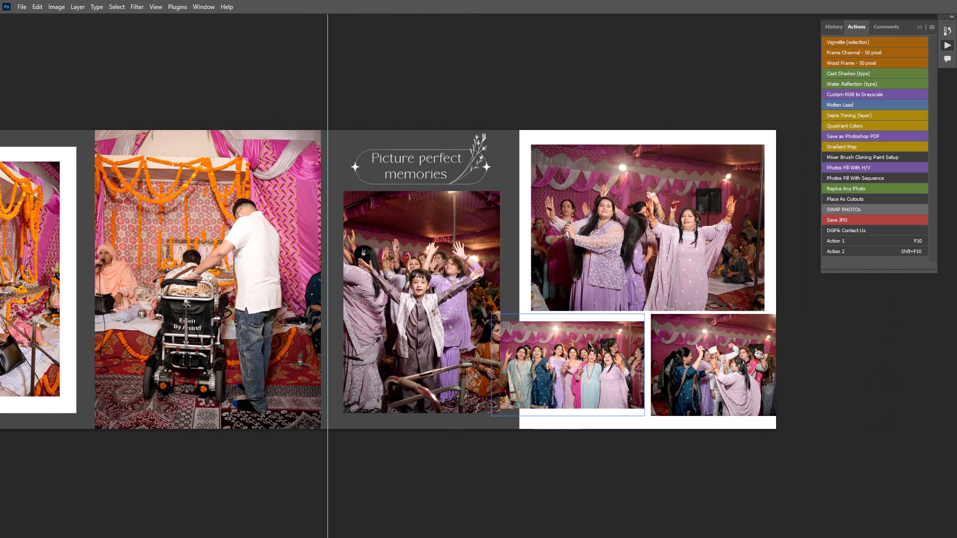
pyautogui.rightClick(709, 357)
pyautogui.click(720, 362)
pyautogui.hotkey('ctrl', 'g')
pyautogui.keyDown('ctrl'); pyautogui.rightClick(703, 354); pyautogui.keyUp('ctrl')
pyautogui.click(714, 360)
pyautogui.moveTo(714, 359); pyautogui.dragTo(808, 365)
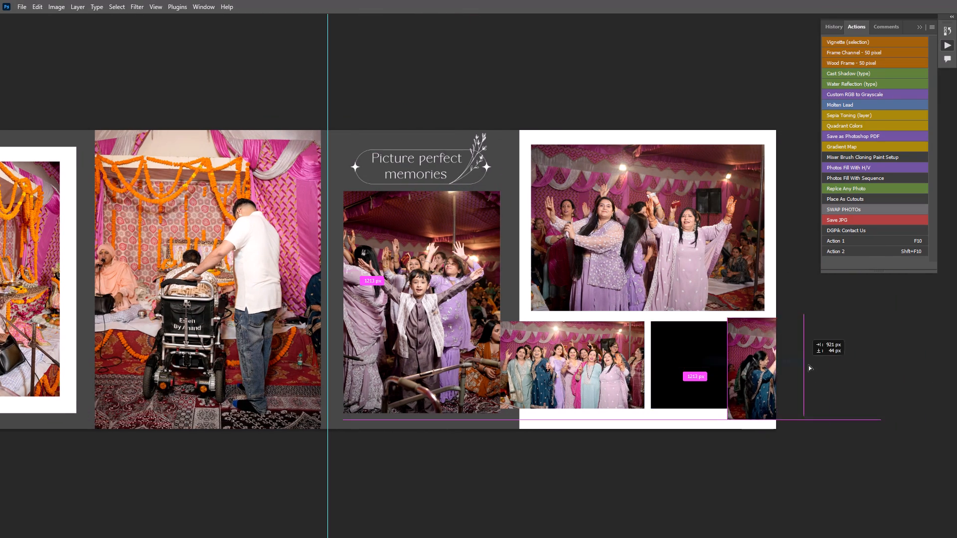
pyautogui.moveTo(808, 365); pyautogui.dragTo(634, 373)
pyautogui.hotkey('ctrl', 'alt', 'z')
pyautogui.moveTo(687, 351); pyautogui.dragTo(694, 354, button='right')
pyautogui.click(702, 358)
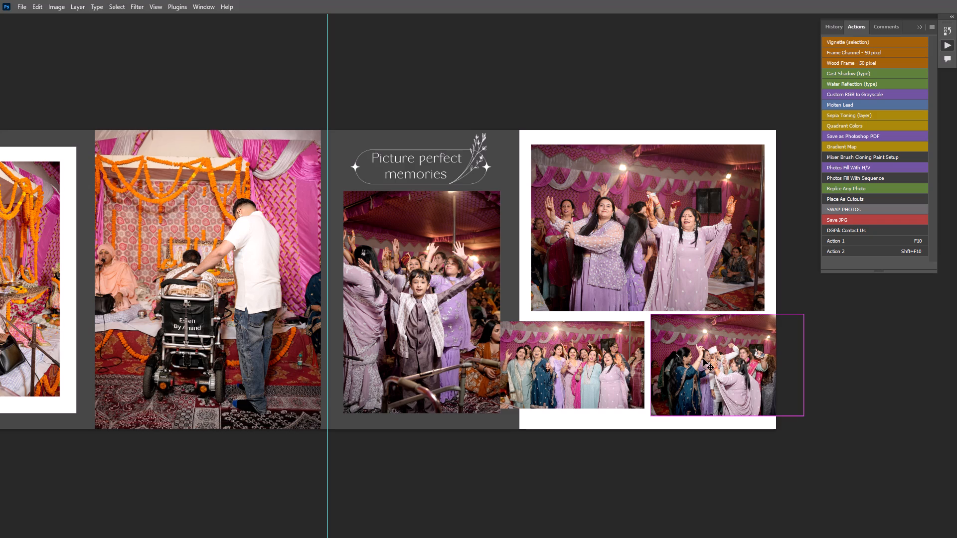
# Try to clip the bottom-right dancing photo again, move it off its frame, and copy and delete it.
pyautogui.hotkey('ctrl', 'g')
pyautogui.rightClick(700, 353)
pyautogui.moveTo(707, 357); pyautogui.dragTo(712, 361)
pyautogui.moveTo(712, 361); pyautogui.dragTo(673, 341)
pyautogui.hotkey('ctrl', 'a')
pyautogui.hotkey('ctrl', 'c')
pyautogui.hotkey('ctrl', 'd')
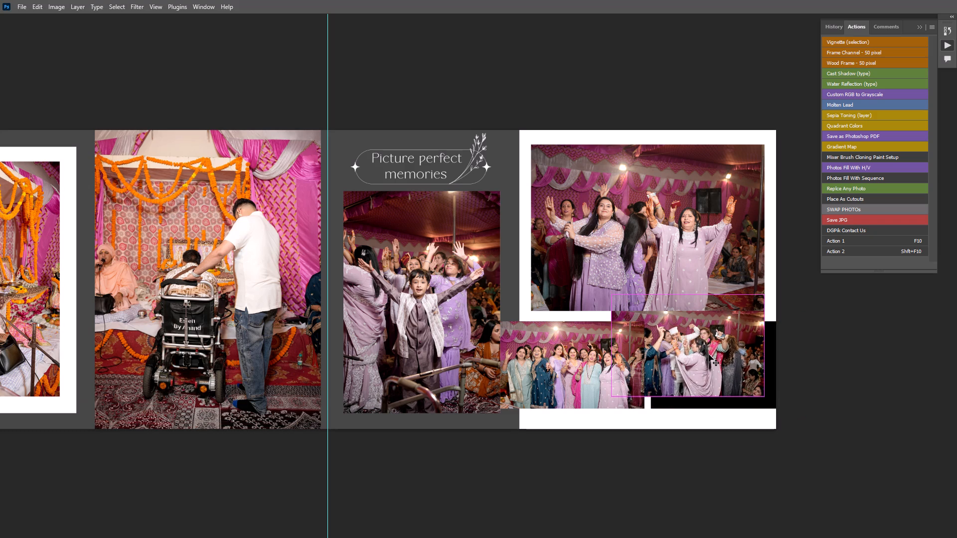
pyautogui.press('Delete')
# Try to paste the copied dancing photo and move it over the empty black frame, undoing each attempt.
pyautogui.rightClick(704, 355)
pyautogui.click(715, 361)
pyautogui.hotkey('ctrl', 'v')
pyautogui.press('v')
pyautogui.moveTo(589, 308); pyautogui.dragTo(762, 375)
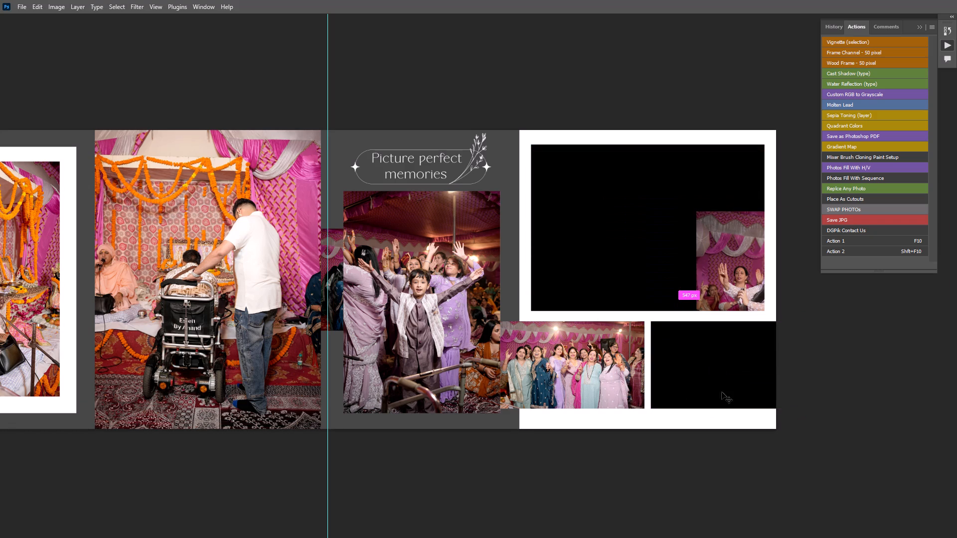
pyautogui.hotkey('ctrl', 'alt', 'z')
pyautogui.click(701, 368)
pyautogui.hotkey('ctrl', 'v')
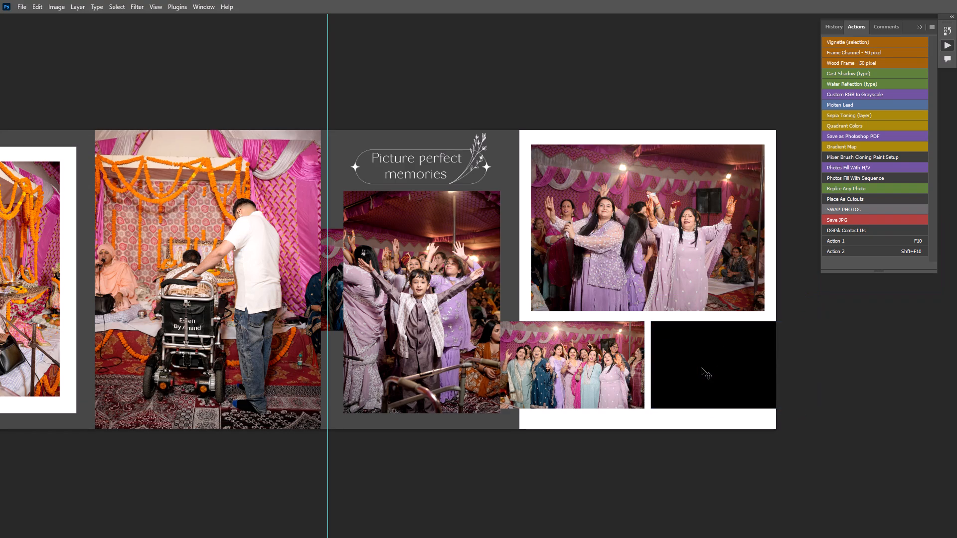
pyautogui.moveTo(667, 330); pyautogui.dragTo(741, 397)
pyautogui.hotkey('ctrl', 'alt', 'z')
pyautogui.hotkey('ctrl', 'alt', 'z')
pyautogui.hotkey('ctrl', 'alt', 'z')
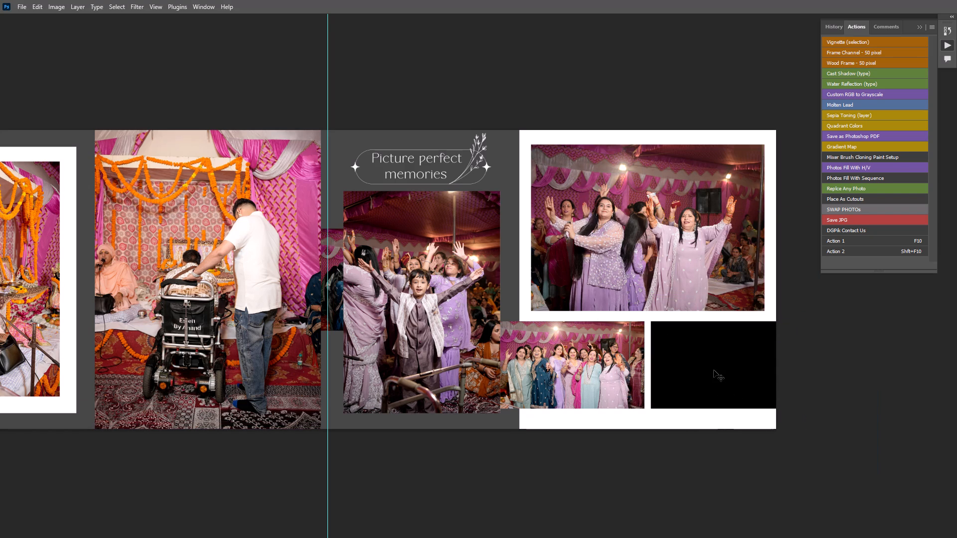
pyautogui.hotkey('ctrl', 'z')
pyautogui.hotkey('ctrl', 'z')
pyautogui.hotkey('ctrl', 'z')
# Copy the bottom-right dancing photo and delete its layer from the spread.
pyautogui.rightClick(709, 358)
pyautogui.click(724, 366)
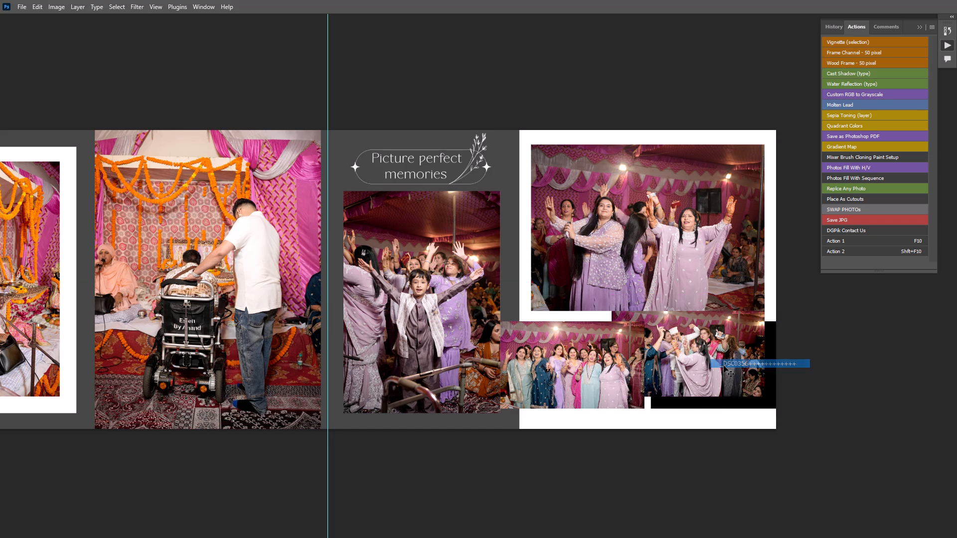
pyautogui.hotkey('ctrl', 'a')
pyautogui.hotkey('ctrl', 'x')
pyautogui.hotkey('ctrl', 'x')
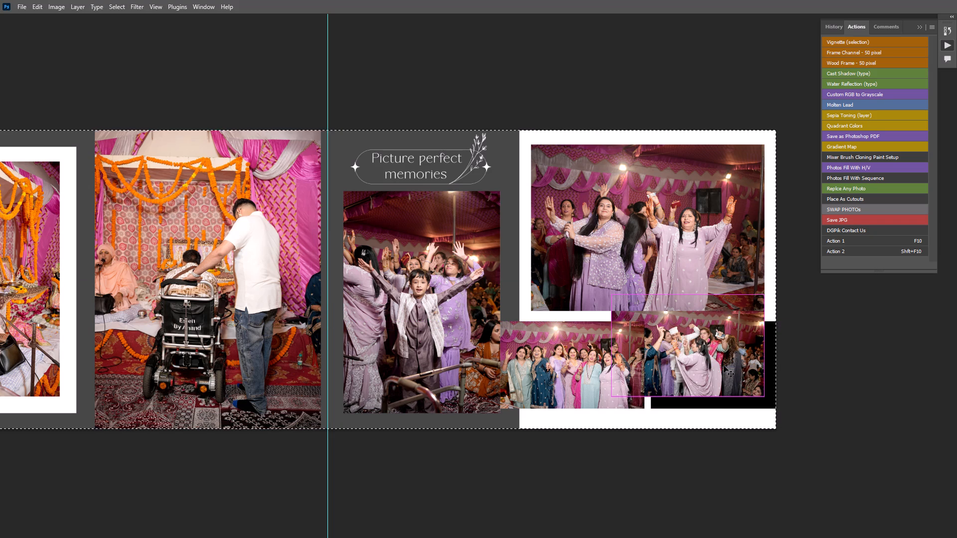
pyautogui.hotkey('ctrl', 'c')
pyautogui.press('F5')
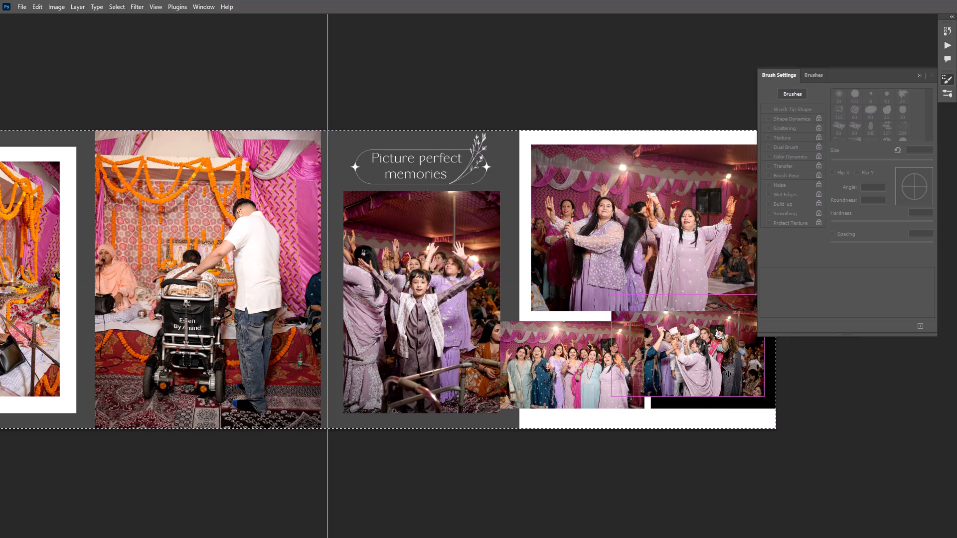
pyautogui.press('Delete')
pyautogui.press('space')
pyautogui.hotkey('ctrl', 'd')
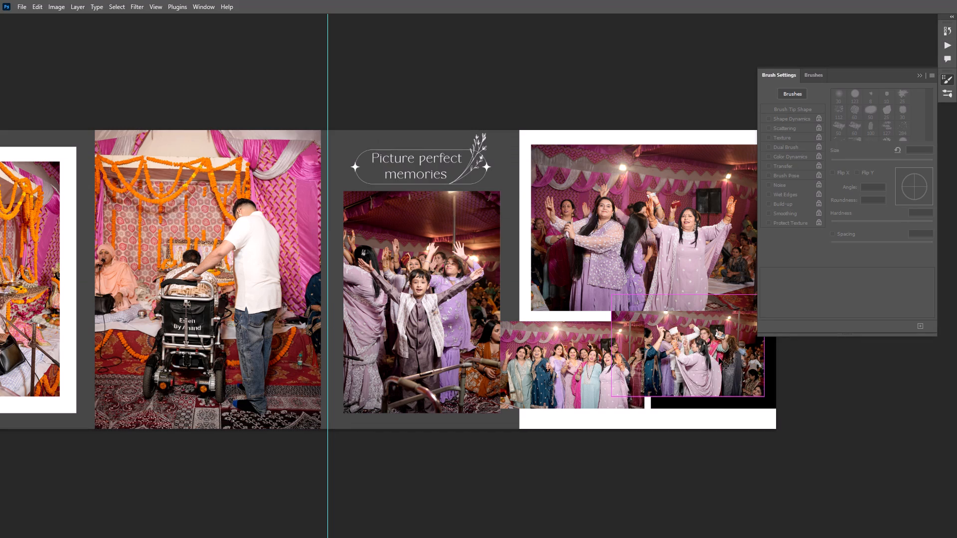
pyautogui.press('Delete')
# Show the spread in full-screen view and set the surrounding canvas colour to Dark Gray.
pyautogui.rightClick(723, 356)
pyautogui.moveTo(732, 361); pyautogui.dragTo(737, 363)
pyautogui.press('Tab')
pyautogui.press('f')
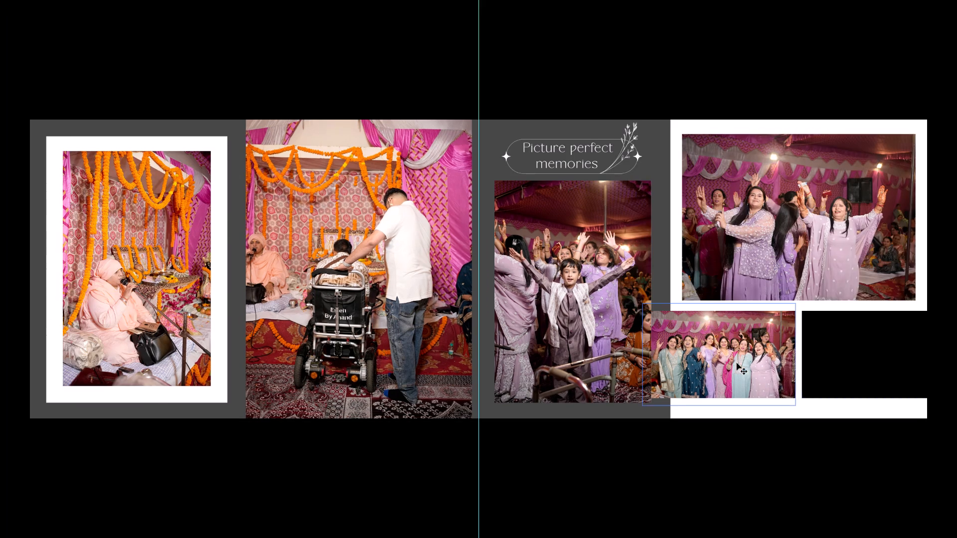
pyautogui.press('space')
pyautogui.press('space')
pyautogui.press('space')
pyautogui.press('space')
pyautogui.press('space')
pyautogui.press('space')
pyautogui.press('space')
pyautogui.press('space')
pyautogui.moveTo(727, 365); pyautogui.dragTo(467, 355)
pyautogui.moveTo(806, 259); pyautogui.dragTo(815, 264, button='right')
pyautogui.moveTo(825, 269); pyautogui.dragTo(843, 303)
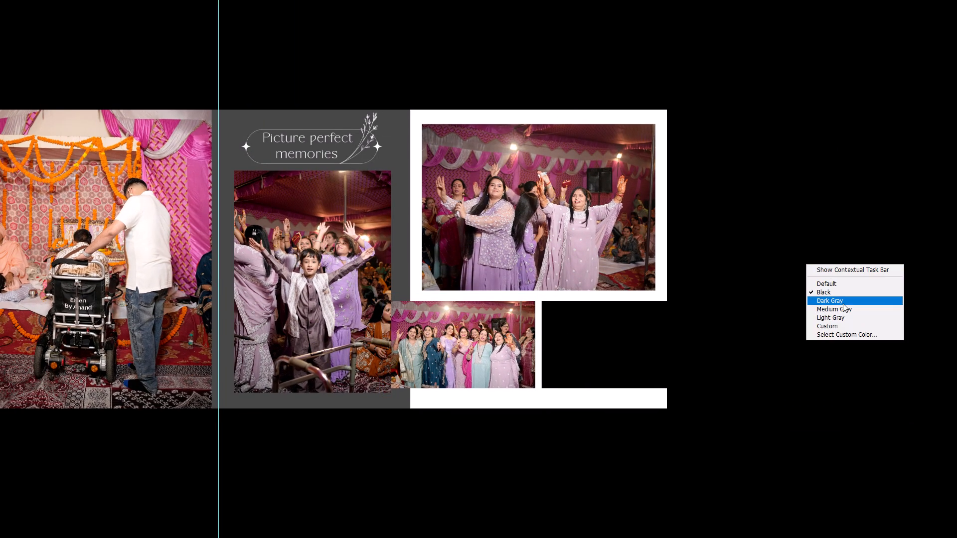
pyautogui.moveTo(843, 303); pyautogui.dragTo(843, 304)
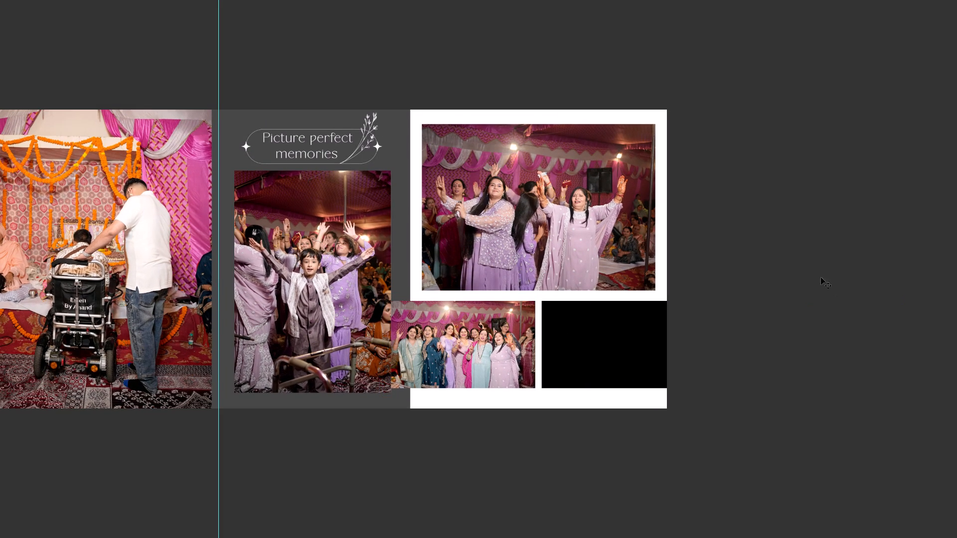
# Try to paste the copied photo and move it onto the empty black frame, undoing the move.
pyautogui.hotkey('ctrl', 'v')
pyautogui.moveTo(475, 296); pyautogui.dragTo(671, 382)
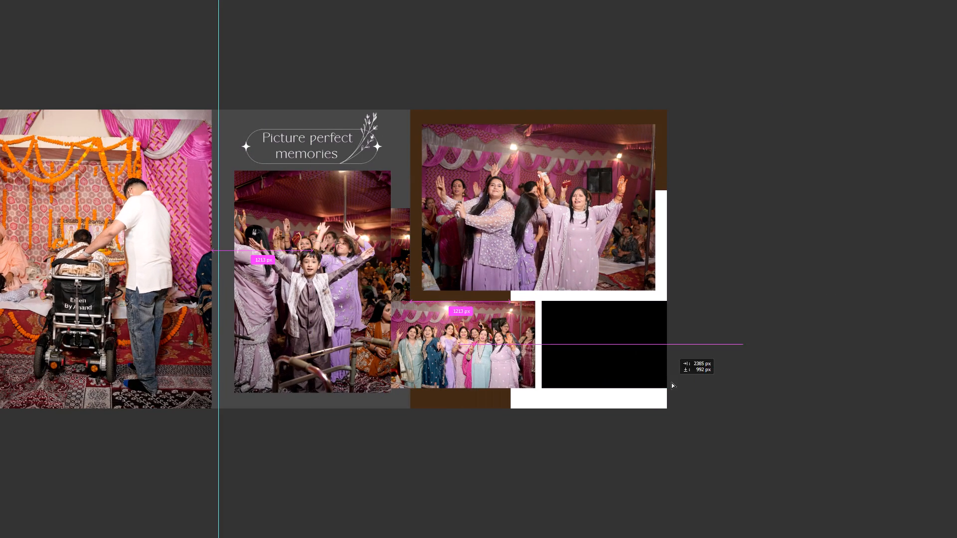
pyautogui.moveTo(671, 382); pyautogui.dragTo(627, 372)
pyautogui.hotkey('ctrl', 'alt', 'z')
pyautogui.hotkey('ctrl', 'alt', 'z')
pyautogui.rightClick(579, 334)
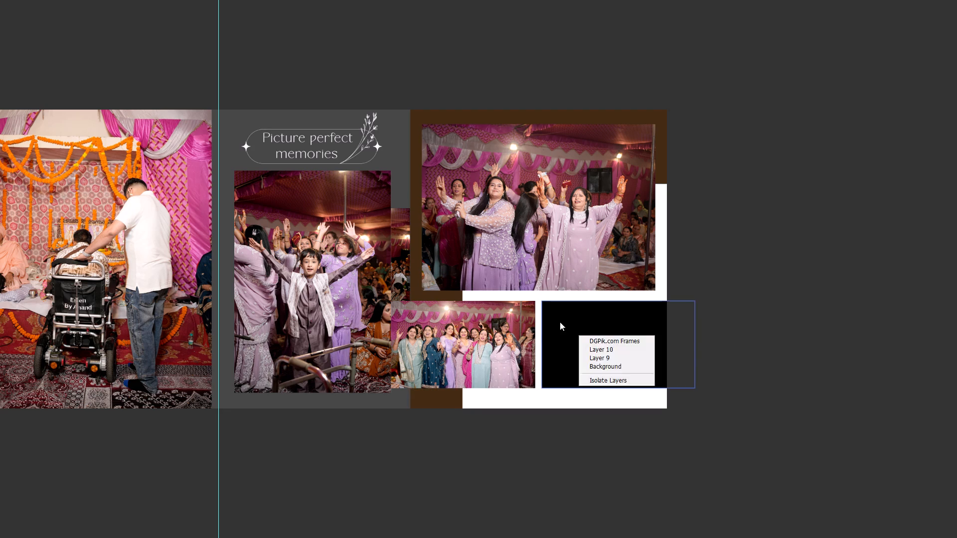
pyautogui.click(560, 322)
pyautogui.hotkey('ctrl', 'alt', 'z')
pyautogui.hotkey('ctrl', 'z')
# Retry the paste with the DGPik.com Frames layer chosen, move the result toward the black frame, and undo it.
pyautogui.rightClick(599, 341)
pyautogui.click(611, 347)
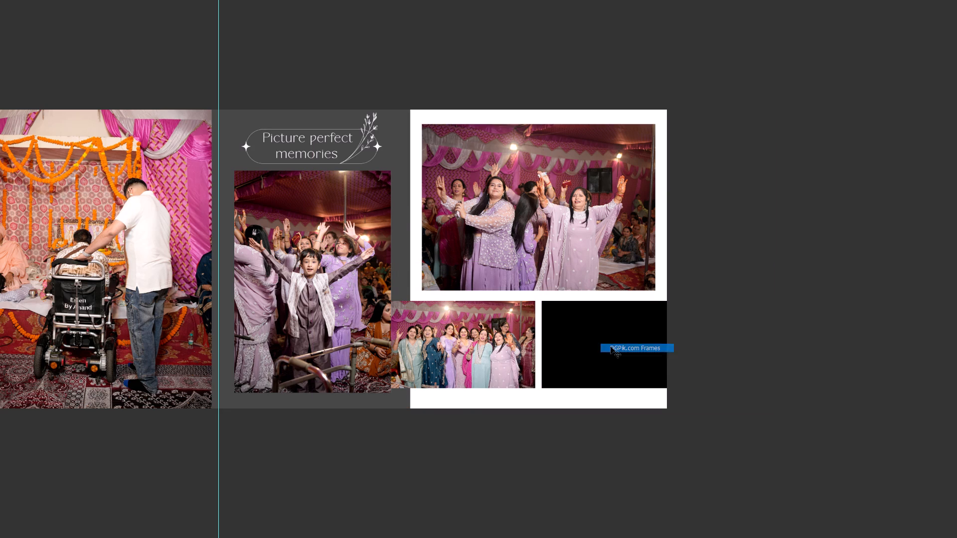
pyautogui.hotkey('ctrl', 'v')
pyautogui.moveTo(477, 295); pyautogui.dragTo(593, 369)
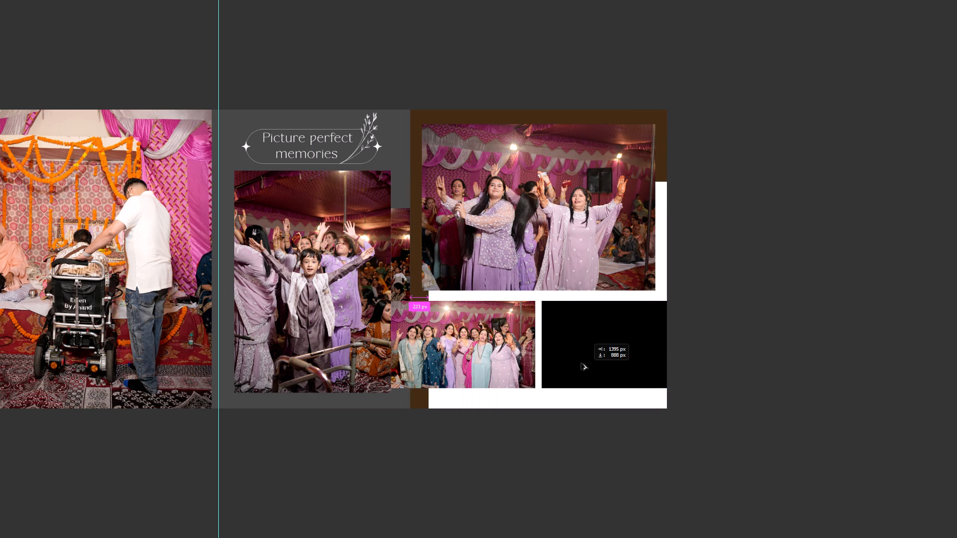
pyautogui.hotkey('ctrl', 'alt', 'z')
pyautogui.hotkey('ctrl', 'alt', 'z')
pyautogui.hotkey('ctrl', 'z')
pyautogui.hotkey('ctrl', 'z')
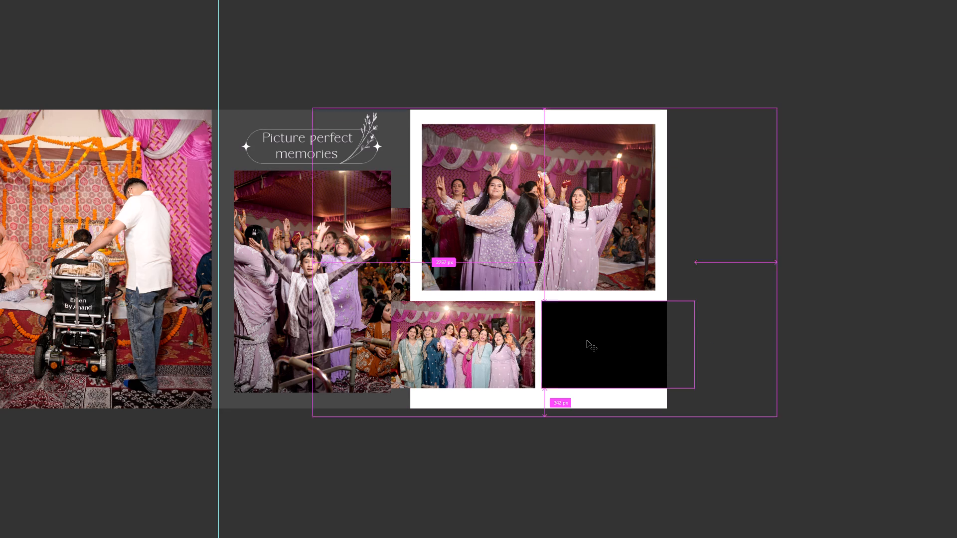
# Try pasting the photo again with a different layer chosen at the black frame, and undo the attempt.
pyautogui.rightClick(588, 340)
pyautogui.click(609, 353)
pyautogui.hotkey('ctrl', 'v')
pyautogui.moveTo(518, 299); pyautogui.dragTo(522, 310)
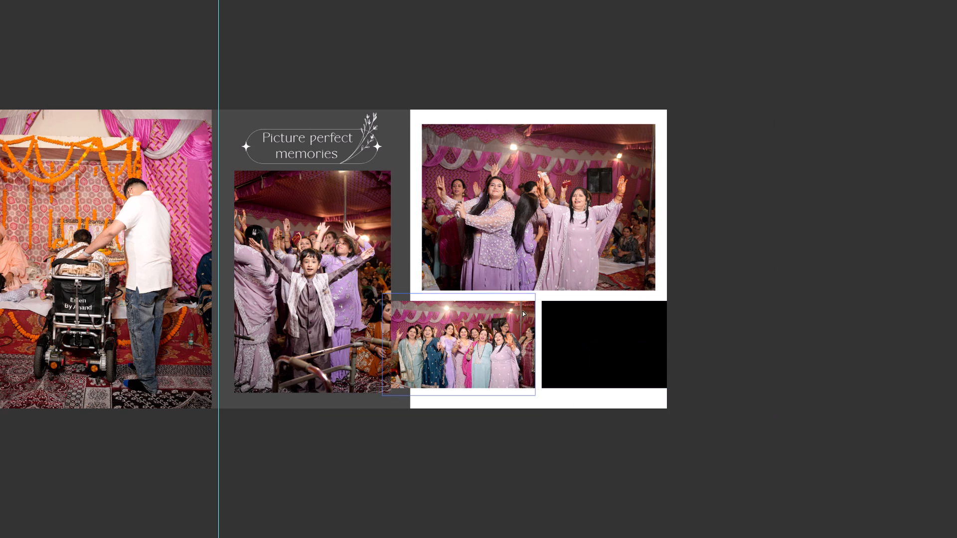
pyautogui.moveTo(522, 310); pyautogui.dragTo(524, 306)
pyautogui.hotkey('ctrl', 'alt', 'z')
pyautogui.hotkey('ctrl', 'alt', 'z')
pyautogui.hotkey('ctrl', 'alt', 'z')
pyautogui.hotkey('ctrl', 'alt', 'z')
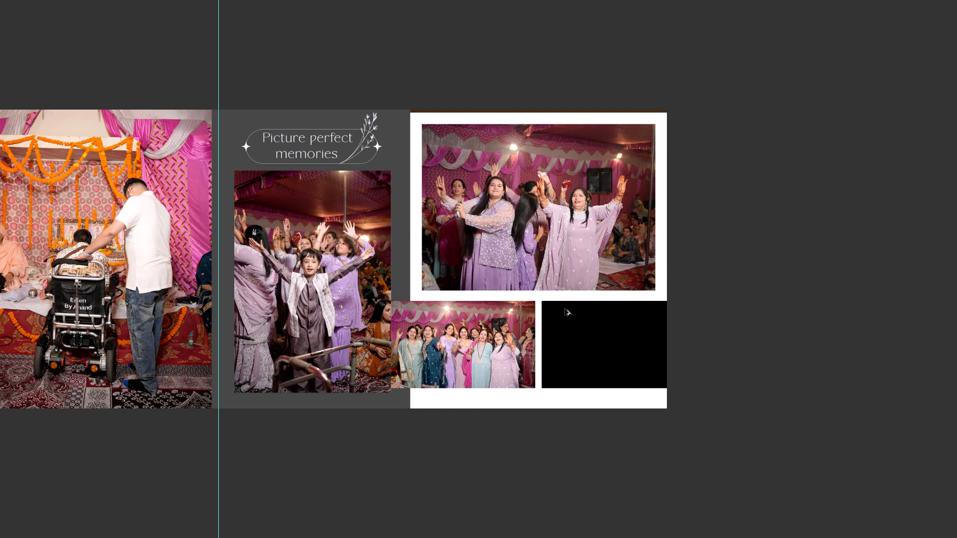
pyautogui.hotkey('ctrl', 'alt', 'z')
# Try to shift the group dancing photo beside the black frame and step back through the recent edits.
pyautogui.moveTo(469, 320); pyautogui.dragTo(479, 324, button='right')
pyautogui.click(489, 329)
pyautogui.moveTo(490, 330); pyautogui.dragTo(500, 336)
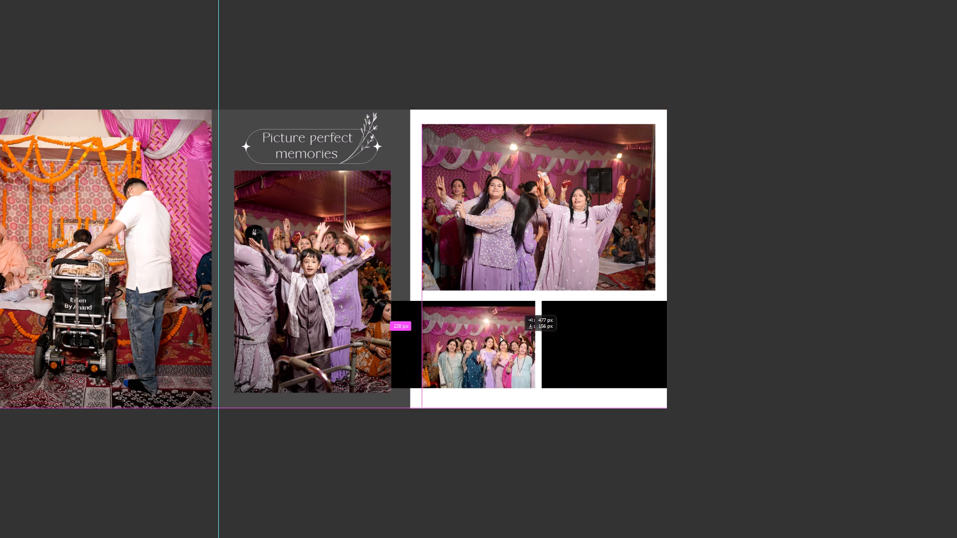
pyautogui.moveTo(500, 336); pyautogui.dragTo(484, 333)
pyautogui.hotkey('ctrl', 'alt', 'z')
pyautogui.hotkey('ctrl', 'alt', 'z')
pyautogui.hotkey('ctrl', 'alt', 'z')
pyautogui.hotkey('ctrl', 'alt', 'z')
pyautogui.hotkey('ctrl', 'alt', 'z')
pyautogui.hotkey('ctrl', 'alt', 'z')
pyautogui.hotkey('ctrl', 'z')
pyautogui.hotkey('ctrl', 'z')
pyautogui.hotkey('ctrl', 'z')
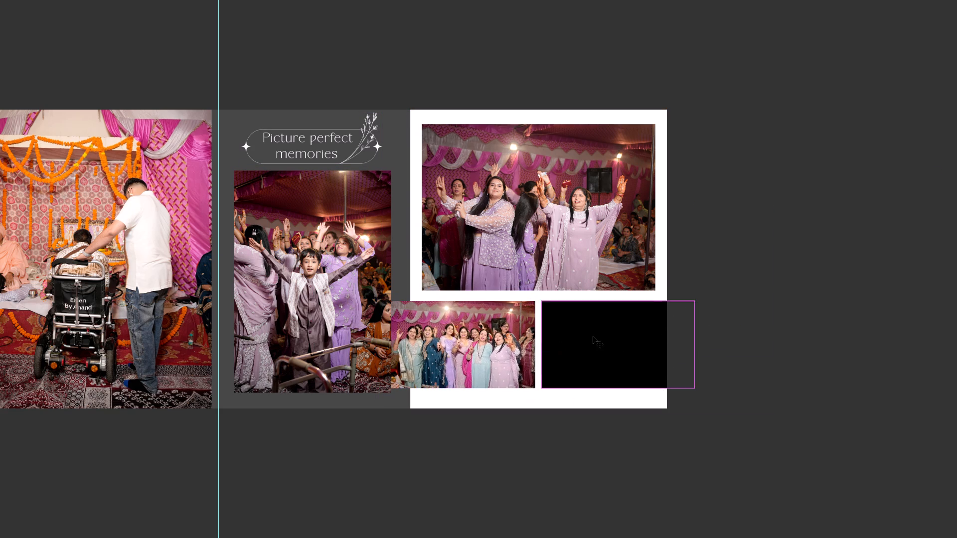
# Rasterize the bottom-right dancing photo and cut it from the spread.
pyautogui.rightClick(595, 324)
pyautogui.click(607, 328)
pyautogui.press('e')
pyautogui.click(594, 327)
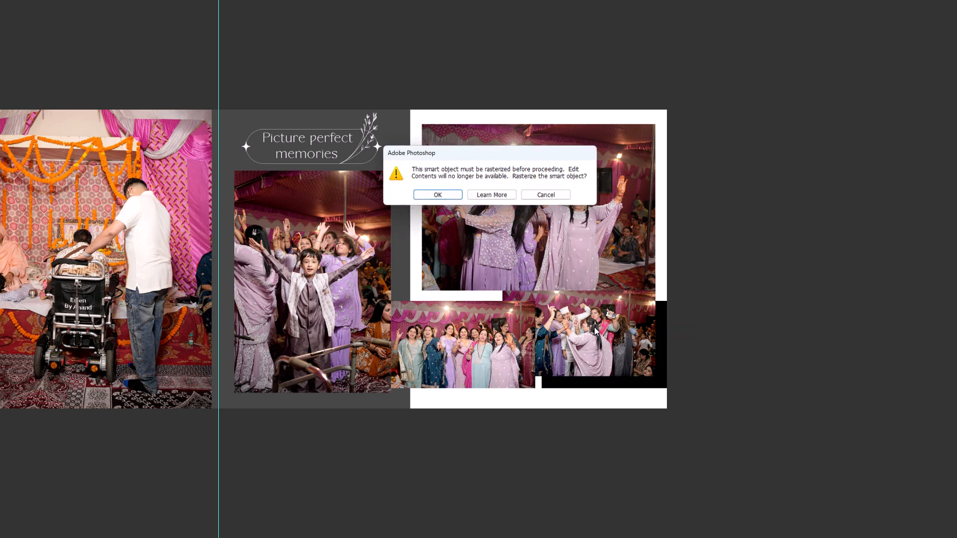
pyautogui.press('Return')
pyautogui.hotkey('ctrl', 'a')
pyautogui.hotkey('ctrl', 'x')
pyautogui.press('v')
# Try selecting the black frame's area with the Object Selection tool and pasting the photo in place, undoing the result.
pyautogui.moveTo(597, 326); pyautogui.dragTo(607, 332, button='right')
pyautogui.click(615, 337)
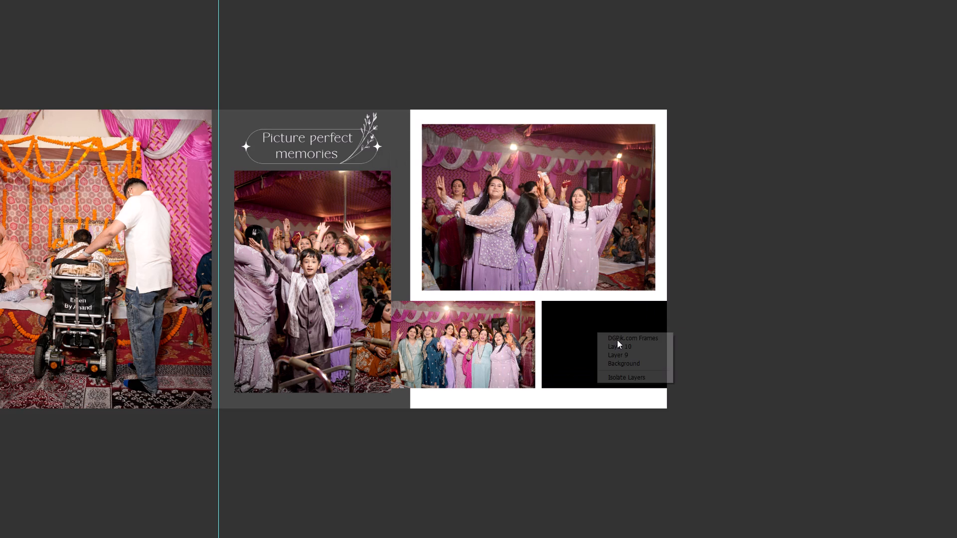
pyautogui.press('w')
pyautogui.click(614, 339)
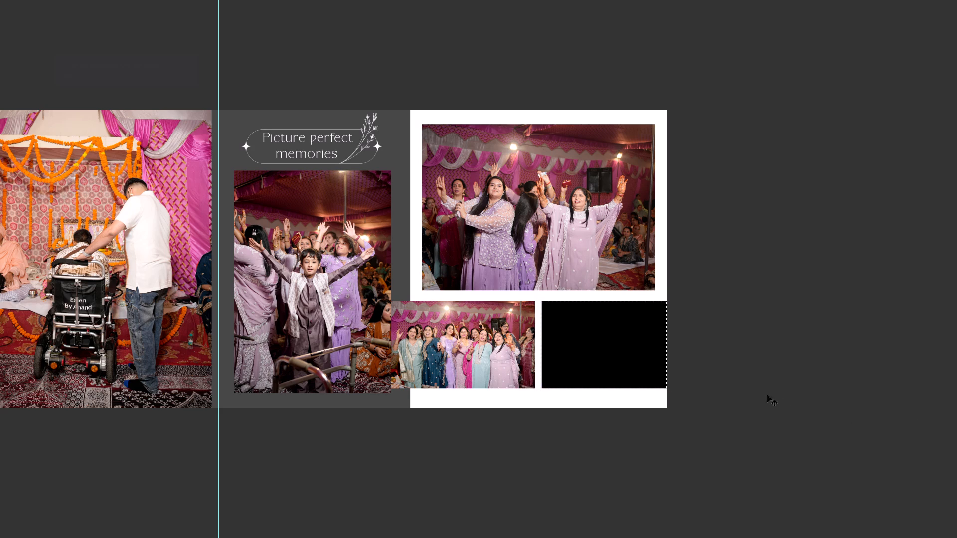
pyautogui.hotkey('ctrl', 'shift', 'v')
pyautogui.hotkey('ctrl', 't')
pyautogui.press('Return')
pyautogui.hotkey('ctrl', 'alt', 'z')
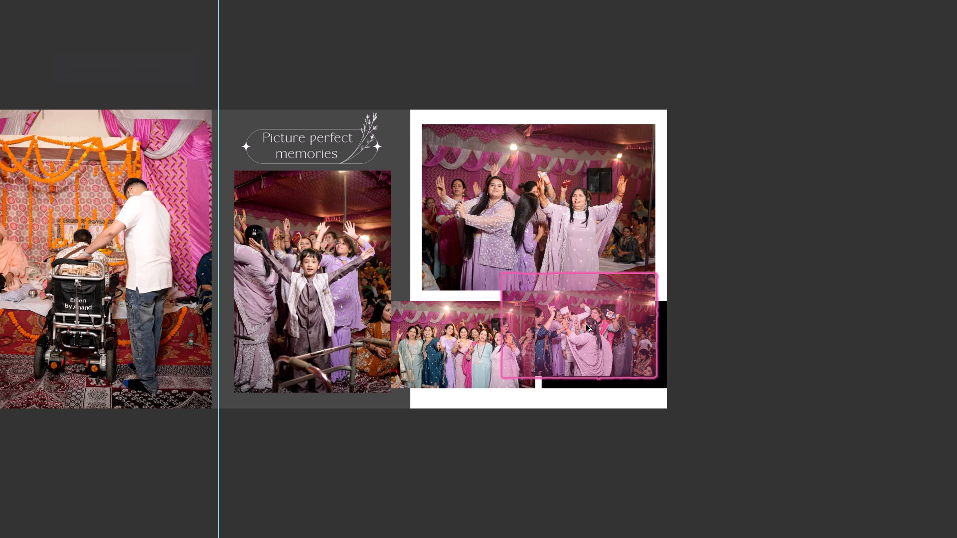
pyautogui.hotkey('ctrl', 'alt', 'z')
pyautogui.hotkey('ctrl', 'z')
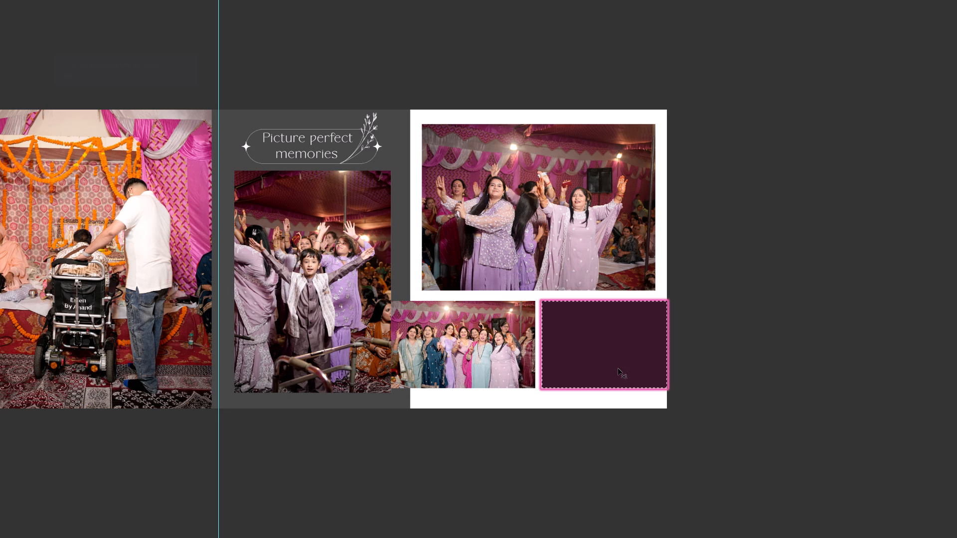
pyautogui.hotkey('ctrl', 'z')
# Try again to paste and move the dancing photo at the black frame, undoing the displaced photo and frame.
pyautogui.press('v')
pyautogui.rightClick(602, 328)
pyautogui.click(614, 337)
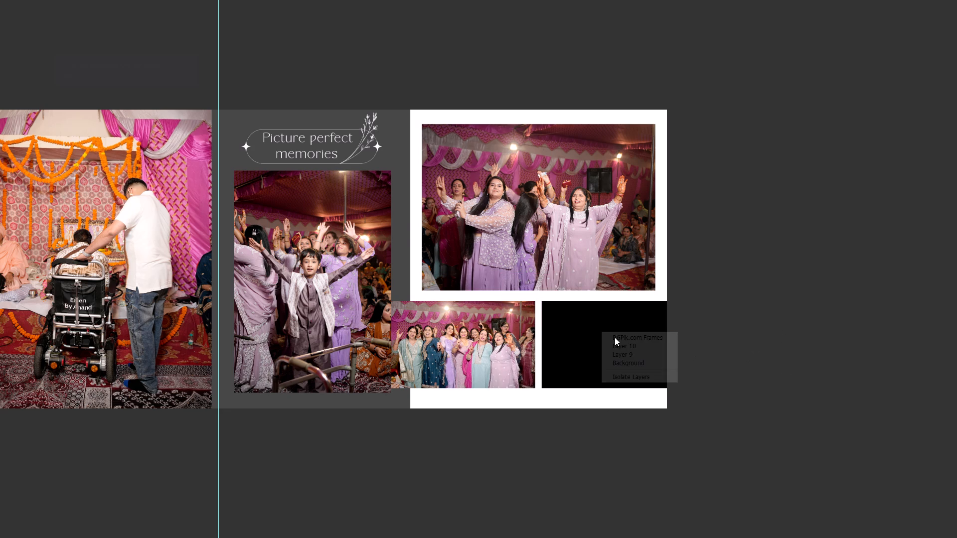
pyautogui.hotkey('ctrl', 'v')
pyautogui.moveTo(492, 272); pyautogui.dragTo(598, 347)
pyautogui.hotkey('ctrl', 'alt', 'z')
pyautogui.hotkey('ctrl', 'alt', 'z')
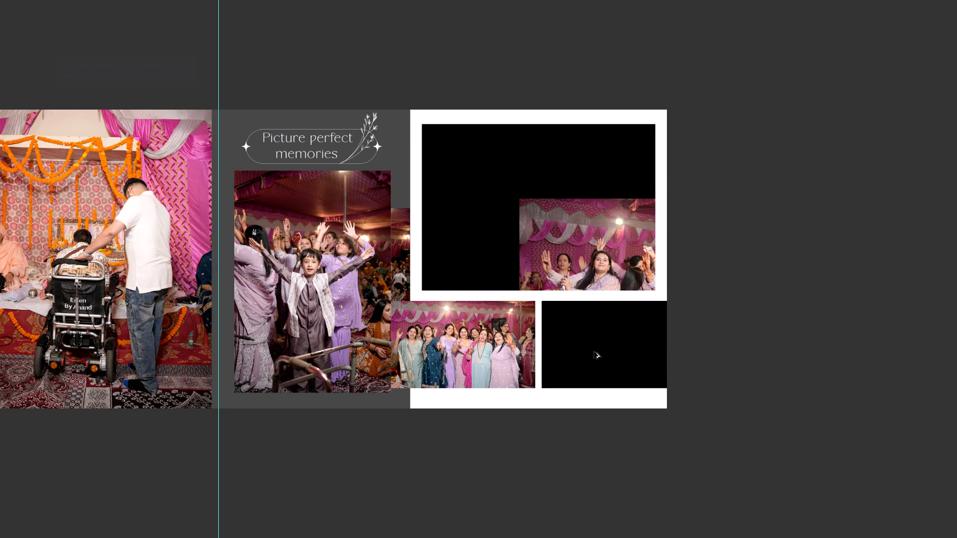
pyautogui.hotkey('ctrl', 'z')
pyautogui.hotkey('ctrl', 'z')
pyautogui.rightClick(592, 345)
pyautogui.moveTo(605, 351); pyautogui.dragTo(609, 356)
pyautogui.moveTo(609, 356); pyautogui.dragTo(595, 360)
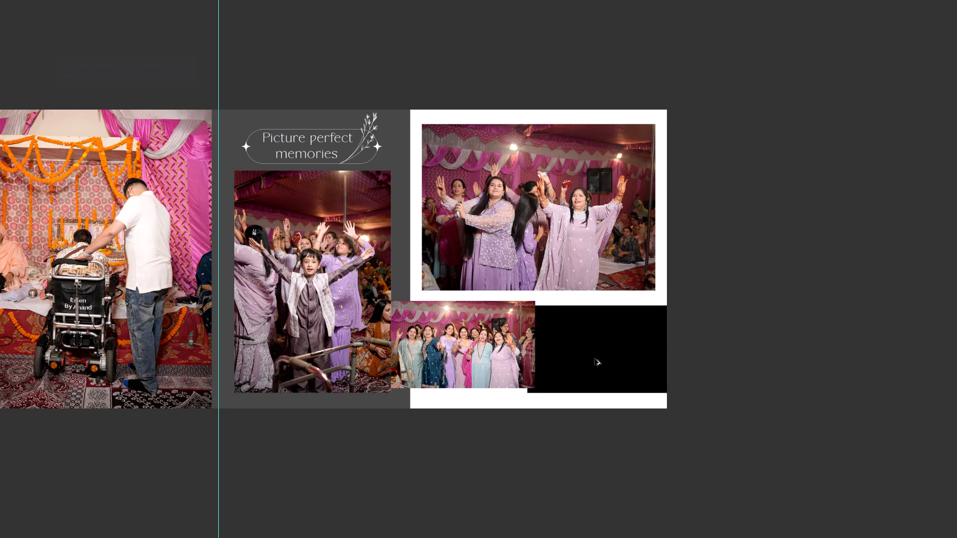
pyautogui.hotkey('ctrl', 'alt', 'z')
# Paste the cut dancing photo, position it over the bottom-right black frame, and bring its layer to the front.
pyautogui.rightClick(587, 336)
pyautogui.click(605, 354)
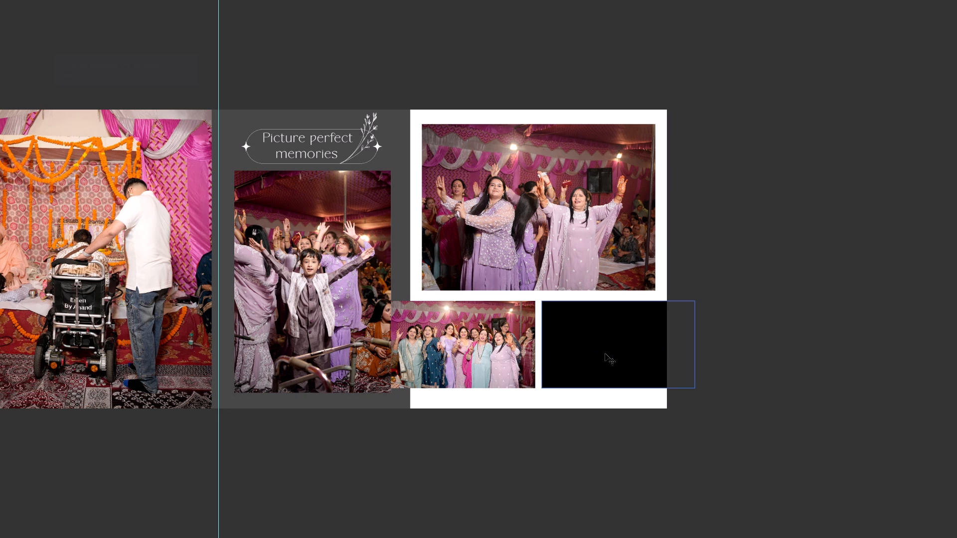
pyautogui.hotkey('ctrl', 'v')
pyautogui.hotkey('ctrl', 't')
pyautogui.moveTo(362, 250); pyautogui.dragTo(638, 341)
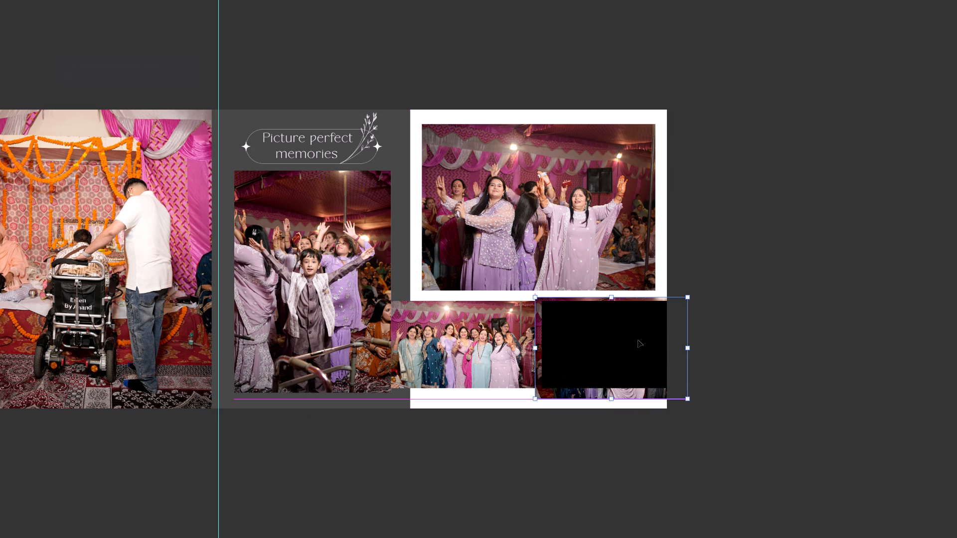
pyautogui.press('Return')
pyautogui.hotkey('ctrl', 'shift', ']')
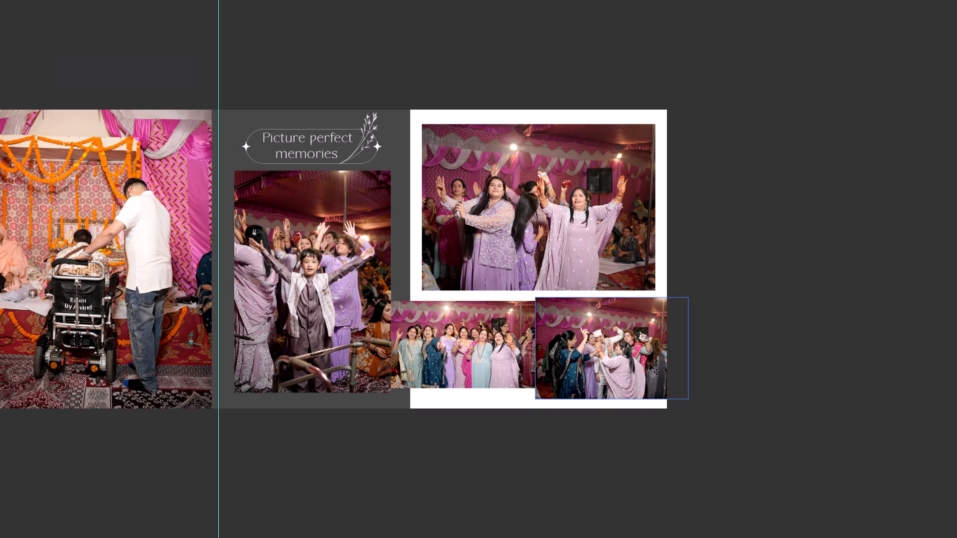
# Nudge the pasted dancing photo slightly upward over the black frame and try clipping it to that frame.
pyautogui.rightClick(608, 344)
pyautogui.moveTo(628, 358); pyautogui.dragTo(631, 363)
pyautogui.moveTo(629, 362); pyautogui.dragTo(626, 357)
pyautogui.hotkey('ctrl', 'g')
pyautogui.hotkey('ctrl', 'alt', 'z')
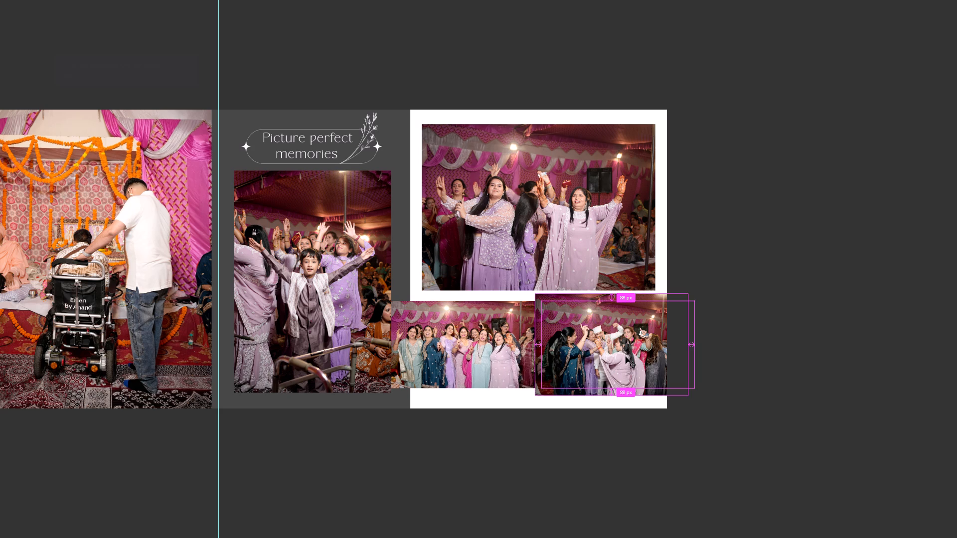
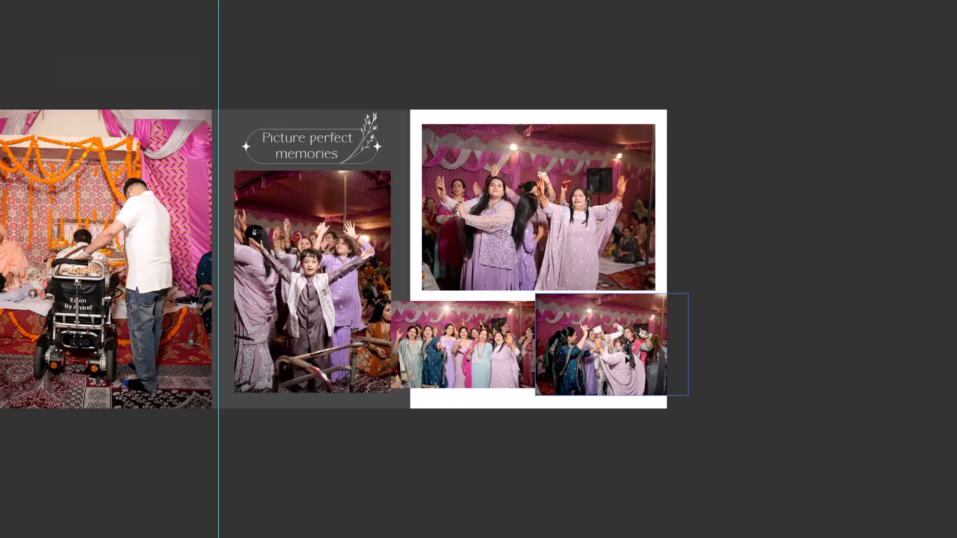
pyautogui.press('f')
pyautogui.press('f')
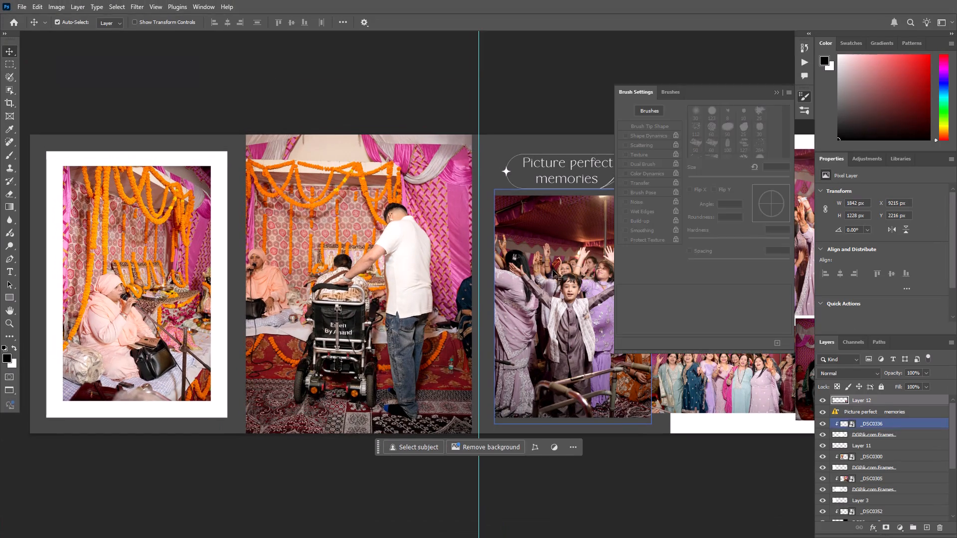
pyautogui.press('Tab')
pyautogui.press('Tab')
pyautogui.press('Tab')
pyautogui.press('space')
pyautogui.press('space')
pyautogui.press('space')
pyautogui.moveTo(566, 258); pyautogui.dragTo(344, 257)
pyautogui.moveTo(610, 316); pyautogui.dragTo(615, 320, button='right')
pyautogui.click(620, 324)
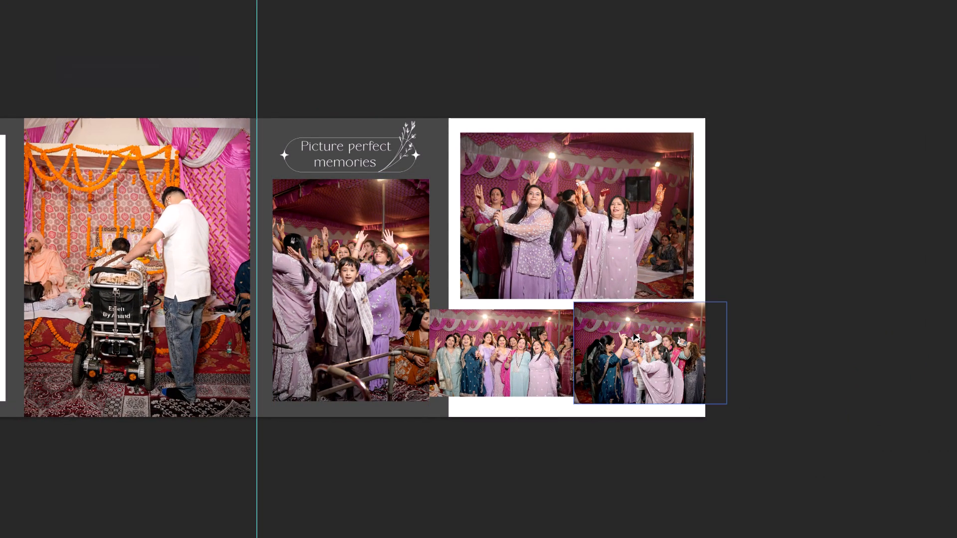
# Undo the photo placements and layer edits step by step, back to the spread template with empty frames.
pyautogui.hotkey('ctrl', 'z')
pyautogui.hotkey('ctrl', 'z')
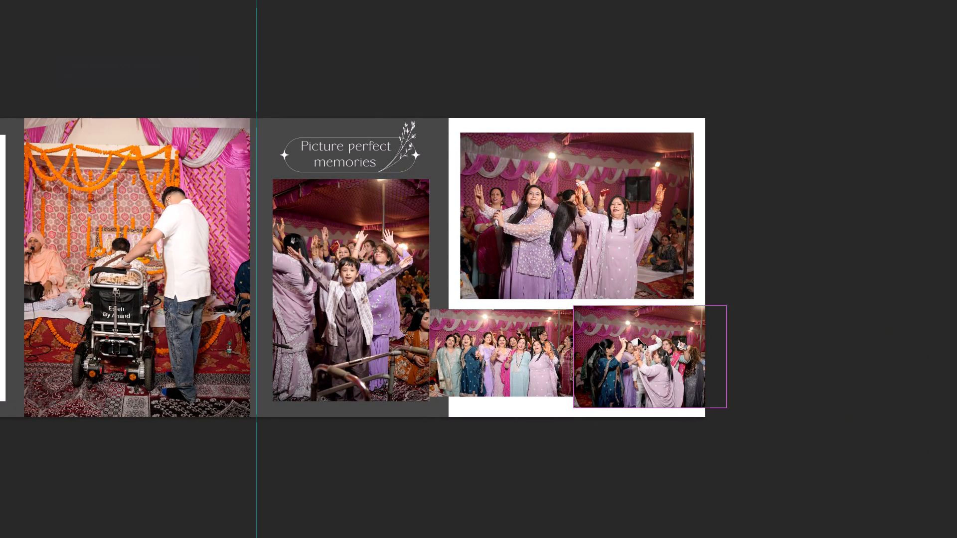
pyautogui.hotkey('ctrl', 'z')
pyautogui.hotkey('ctrl', 'z')
pyautogui.hotkey('ctrl', 'z')
pyautogui.hotkey('ctrl', 'z')
pyautogui.hotkey('ctrl', 'z')
pyautogui.hotkey('ctrl', 'z')
pyautogui.hotkey('ctrl', 'z')
pyautogui.hotkey('ctrl', 'z')
pyautogui.hotkey('ctrl', 'z')
pyautogui.hotkey('ctrl', 'z')
pyautogui.hotkey('ctrl', 'z')
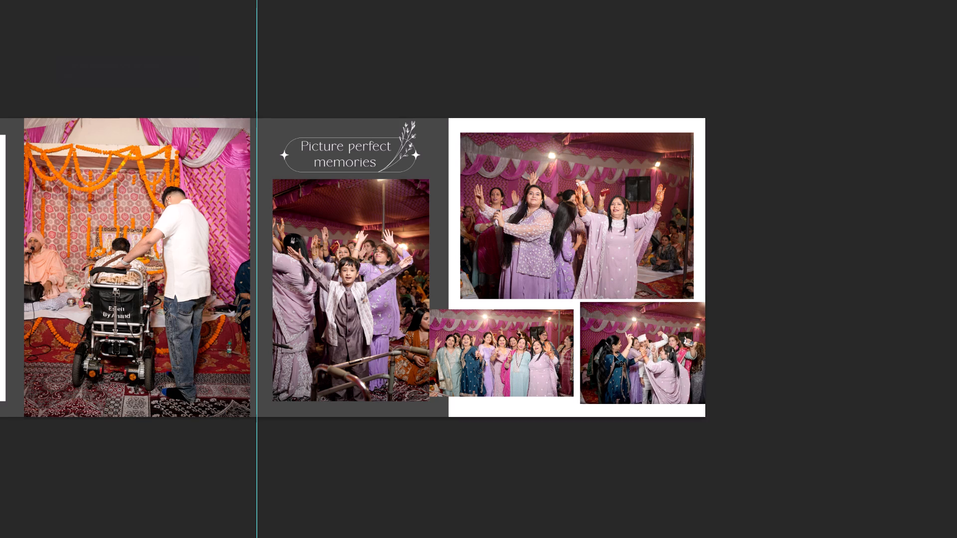
pyautogui.hotkey('ctrl', 'z')
pyautogui.hotkey('ctrl', 'z')
pyautogui.hotkey('ctrl', 'z')
pyautogui.hotkey('ctrl', 'z')
# Marquee-select and delete the part of the bottom-left black frame that overhangs the white panel's left edge, clearing the selection after.
pyautogui.press('space')
pyautogui.press('space')
pyautogui.moveTo(535, 345); pyautogui.dragTo(661, 345)
pyautogui.press('f')
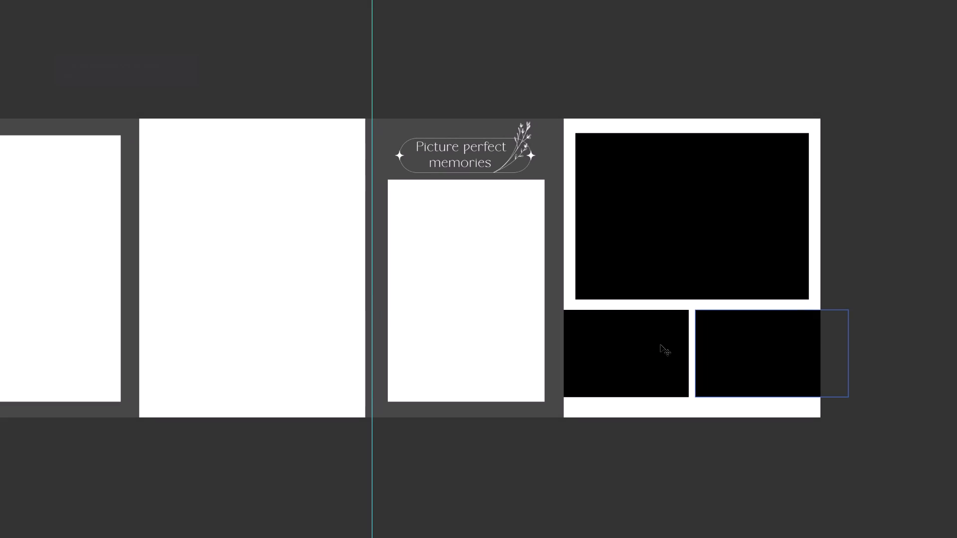
pyautogui.press('space')
pyautogui.moveTo(738, 359); pyautogui.dragTo(697, 352)
pyautogui.moveTo(597, 323); pyautogui.dragTo(602, 325, button='right')
pyautogui.click(611, 329)
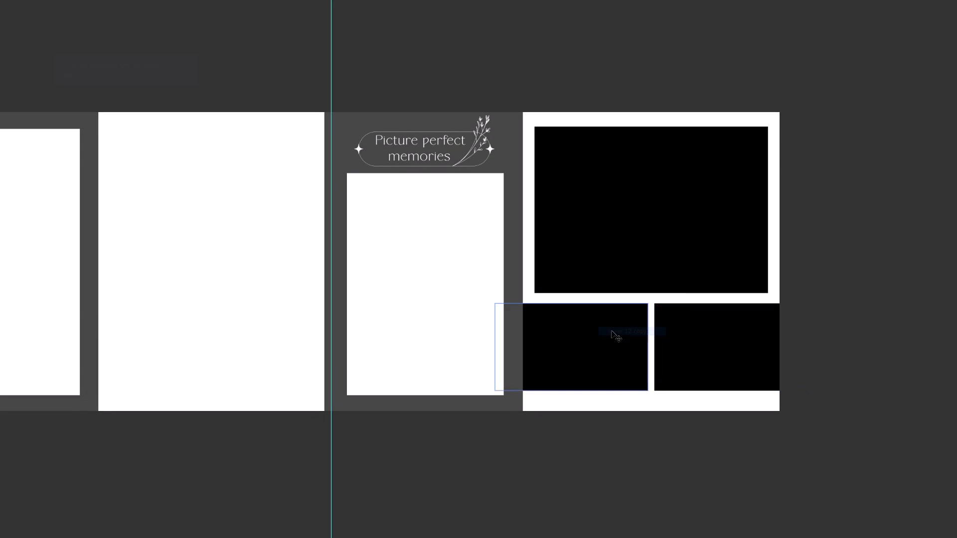
pyautogui.press('m')
pyautogui.moveTo(391, 213); pyautogui.dragTo(521, 449)
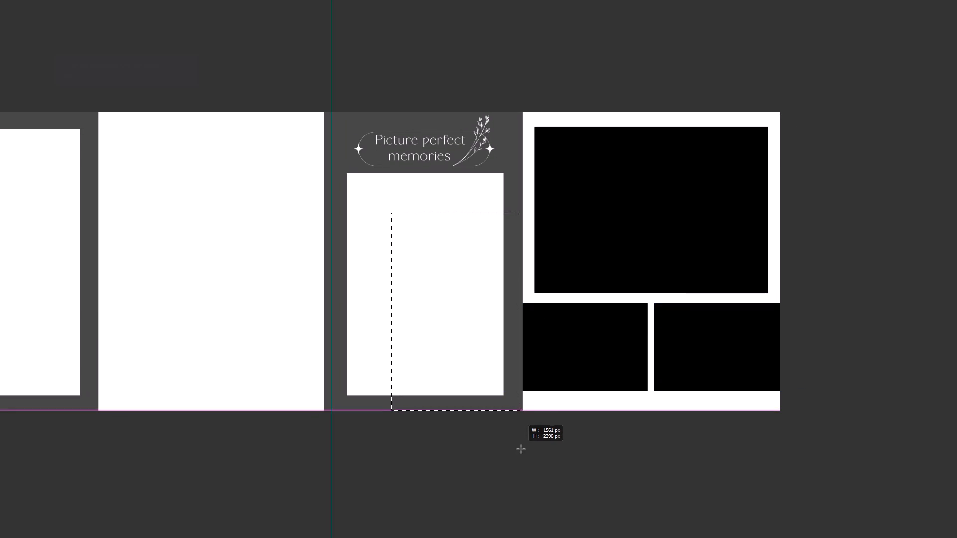
pyautogui.moveTo(521, 449); pyautogui.dragTo(523, 450)
pyautogui.press('Left')
pyautogui.press('Delete')
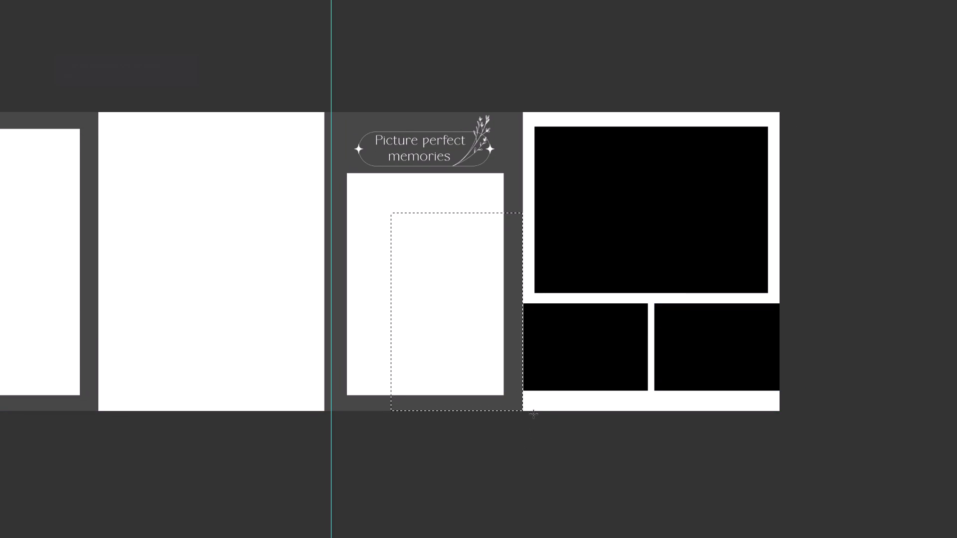
pyautogui.hotkey('ctrl', 'd')
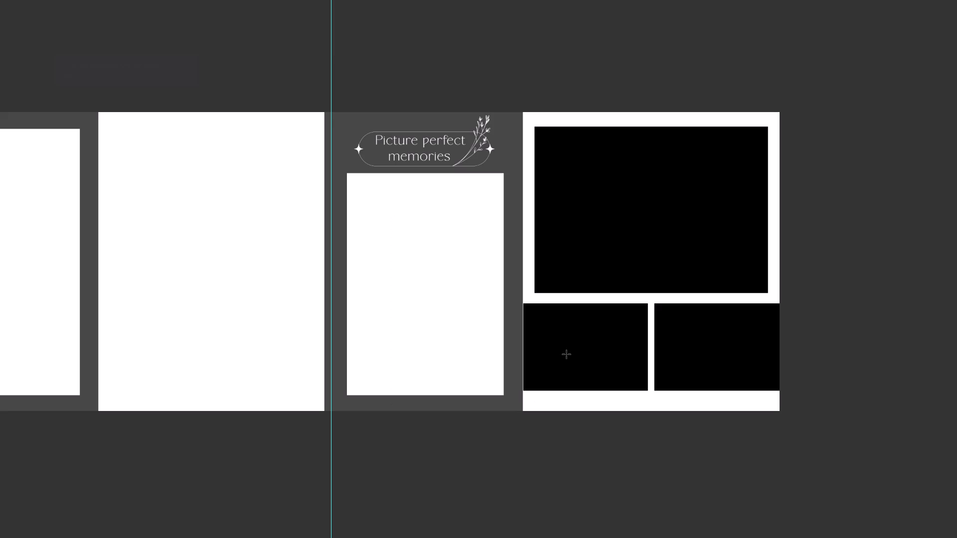
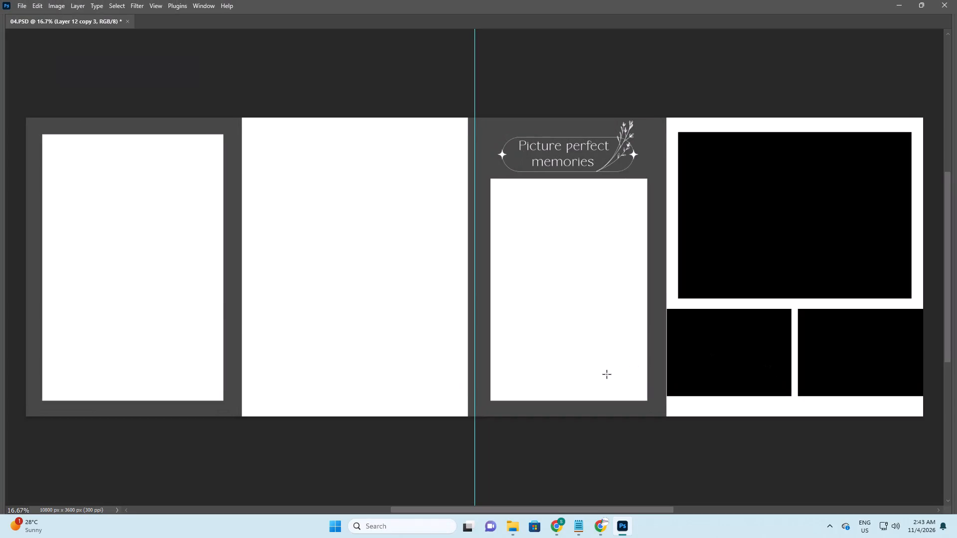
# Fill the spread's six placeholder frames by running Photos Fill With Sequence with all photos in the DGPik.com Used Photos folder.
pyautogui.press('v')
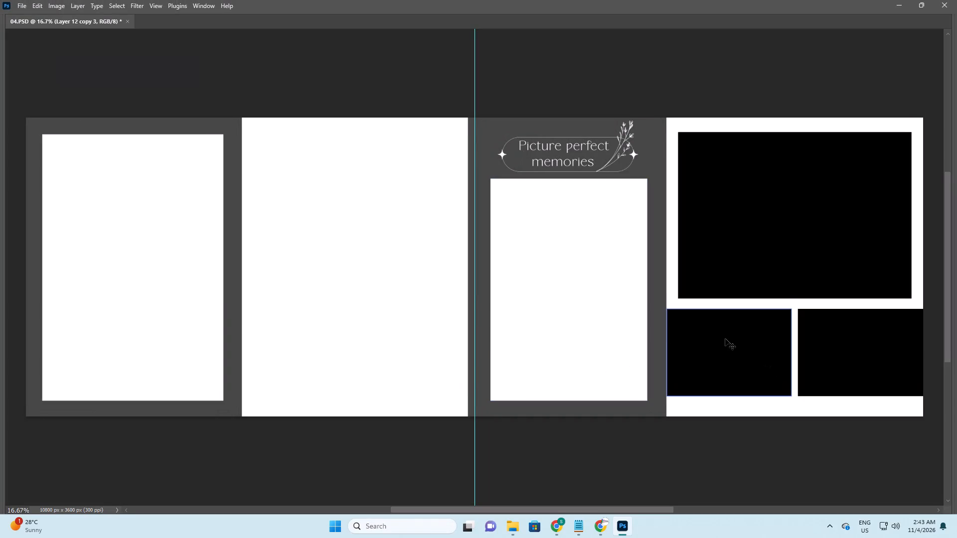
pyautogui.moveTo(130, 241); pyautogui.dragTo(134, 243, button='right')
pyautogui.click(145, 248)
pyautogui.keyDown('shift'); pyautogui.rightClick(299, 255); pyautogui.keyUp('shift')
pyautogui.keyDown('shift'); pyautogui.click(309, 260); pyautogui.keyUp('shift')
pyautogui.keyDown('shift'); pyautogui.rightClick(568, 221); pyautogui.keyUp('shift')
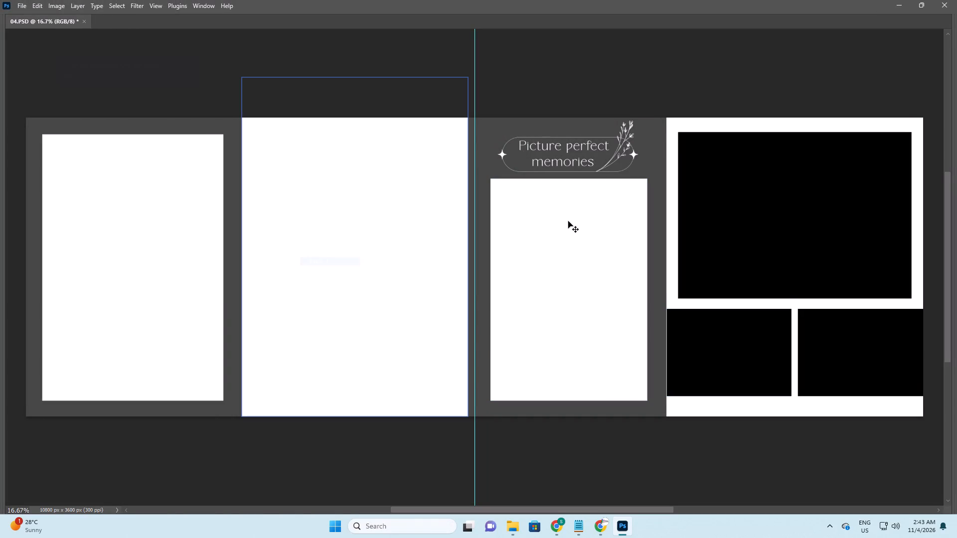
pyautogui.keyDown('shift'); pyautogui.click(580, 226); pyautogui.keyUp('shift')
pyautogui.keyDown('shift'); pyautogui.rightClick(784, 216); pyautogui.keyUp('shift')
pyautogui.keyDown('shift'); pyautogui.click(797, 221); pyautogui.keyUp('shift')
pyautogui.keyDown('shift'); pyautogui.rightClick(737, 338); pyautogui.keyUp('shift')
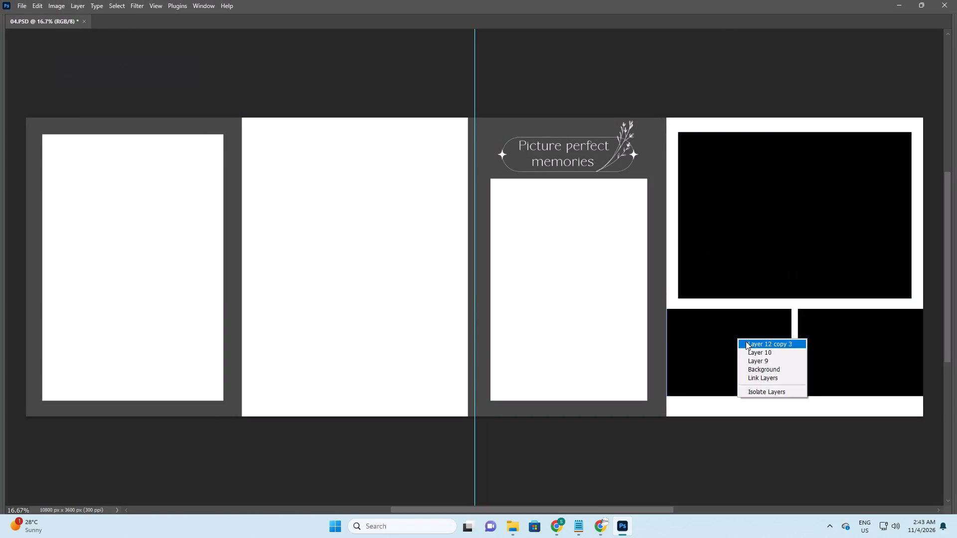
pyautogui.keyDown('shift'); pyautogui.click(746, 341); pyautogui.keyUp('shift')
pyautogui.keyDown('shift'); pyautogui.rightClick(857, 341); pyautogui.keyUp('shift')
pyautogui.keyDown('shift'); pyautogui.click(863, 344); pyautogui.keyUp('shift')
pyautogui.press('F9')
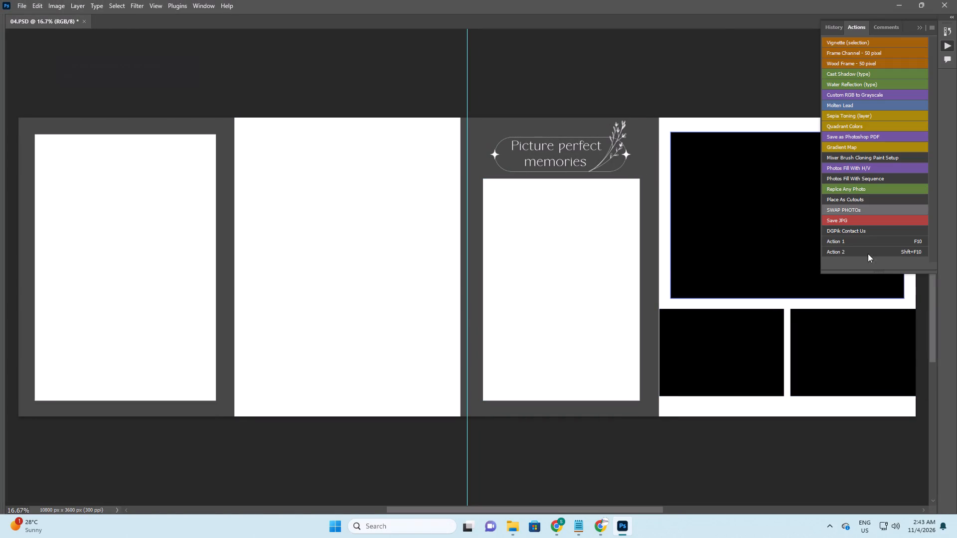
pyautogui.click(872, 176)
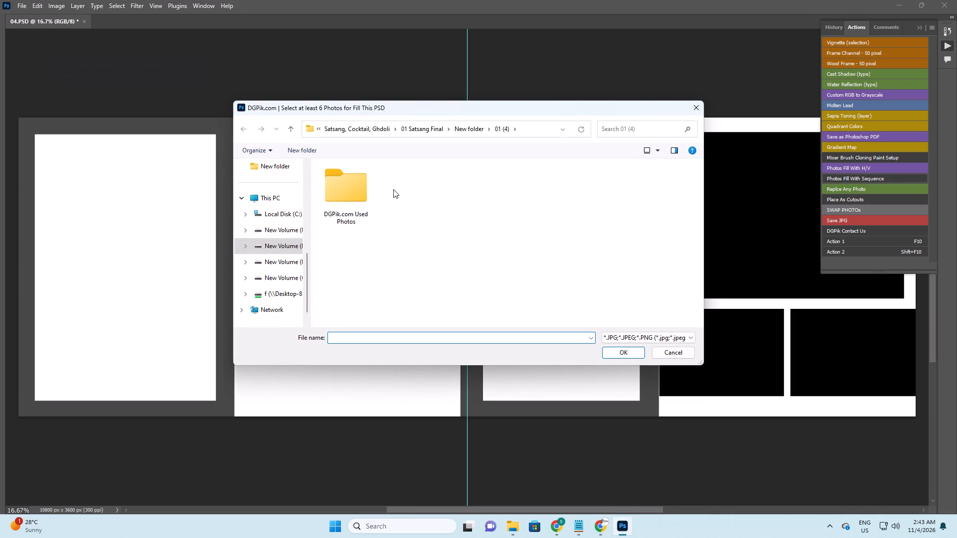
pyautogui.doubleClick(362, 193)
pyautogui.hotkey('ctrl', 'a')
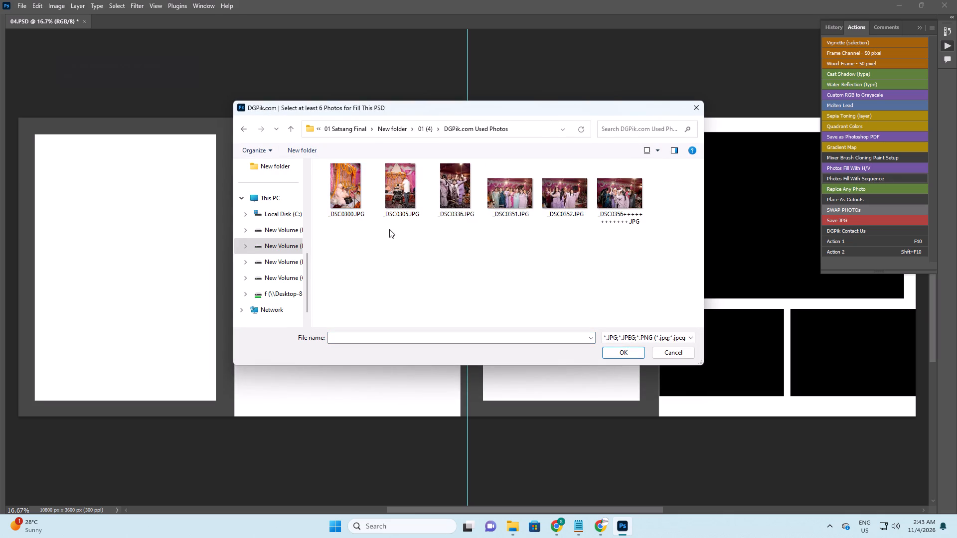
pyautogui.press('Return')
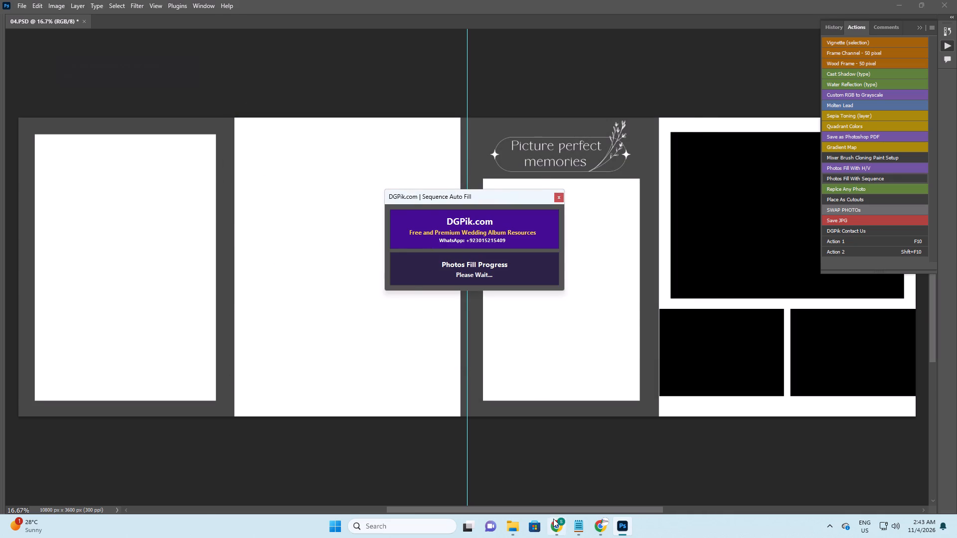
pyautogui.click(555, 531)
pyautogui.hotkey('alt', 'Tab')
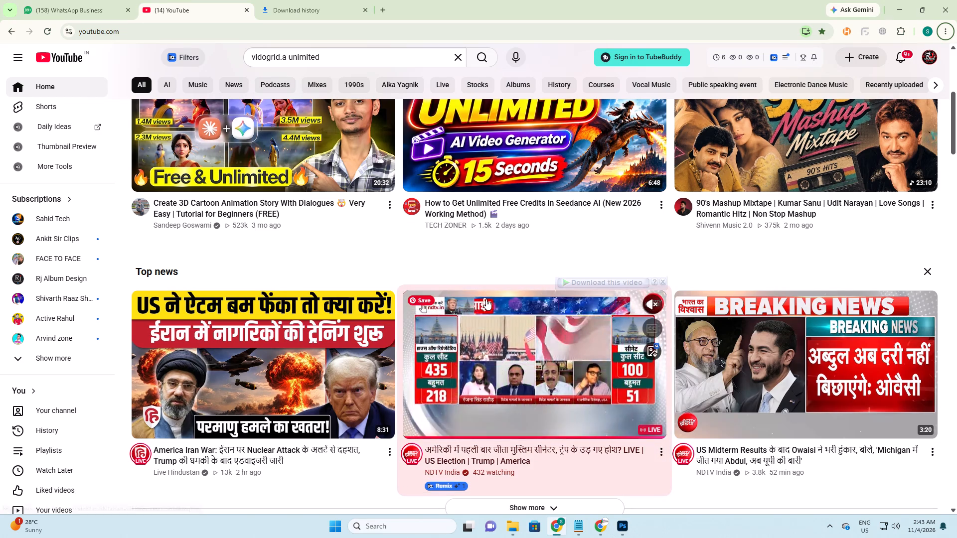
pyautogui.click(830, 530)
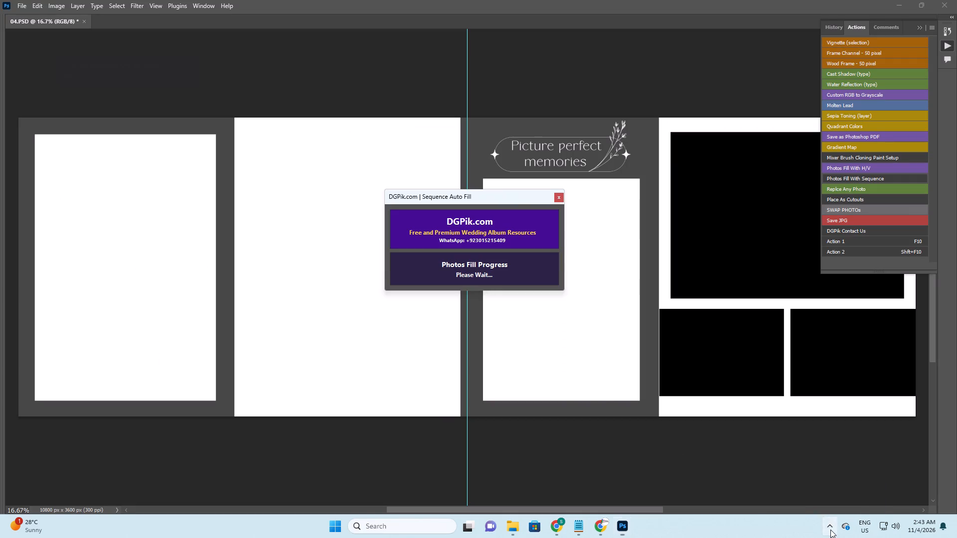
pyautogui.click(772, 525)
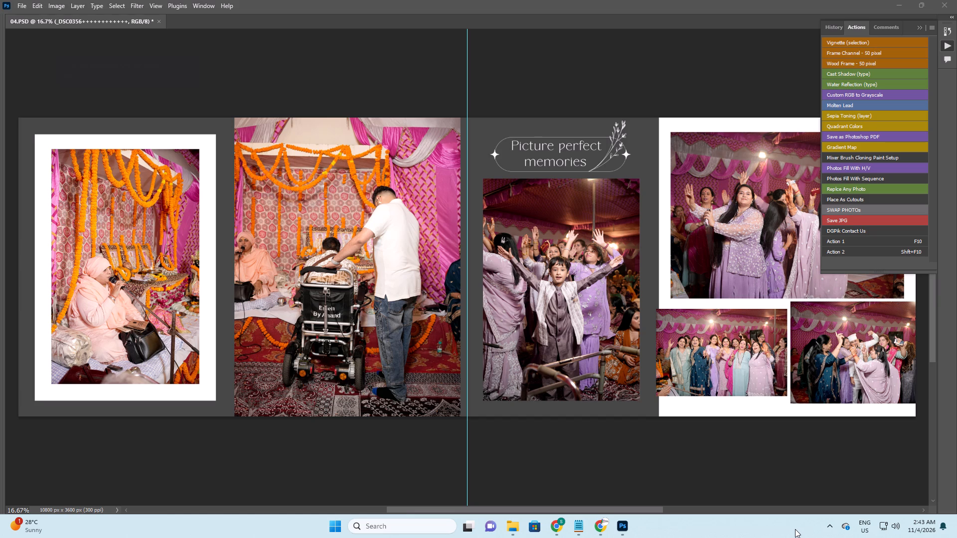
# Run Action 1 on the DGPik.com Frames layer behind the photo of the boy with raised arms.
pyautogui.rightClick(581, 270)
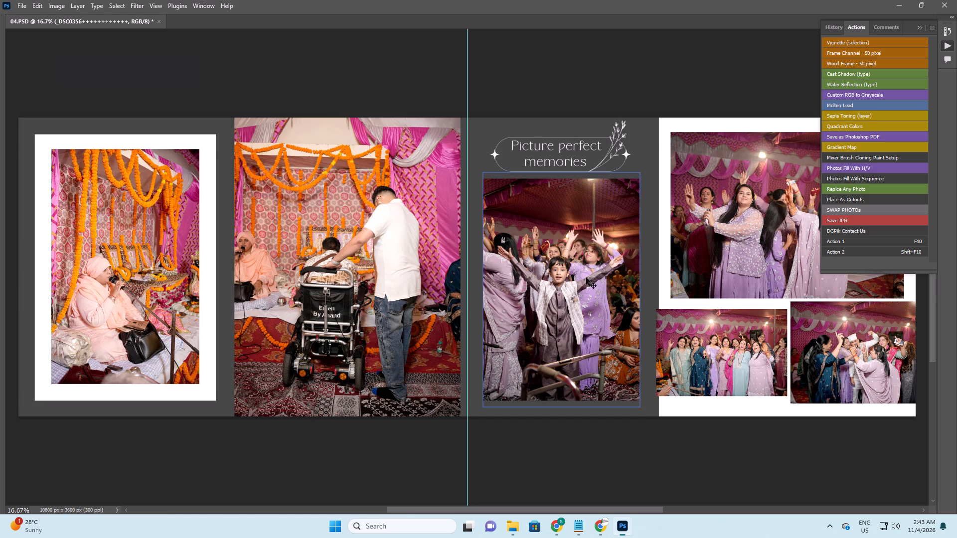
pyautogui.rightClick(573, 243)
pyautogui.click(592, 256)
pyautogui.press('F10')
# Enlarge the _DSC0336 photo of the boy inside its frame below the Picture perfect memories title.
pyautogui.rightClick(591, 241)
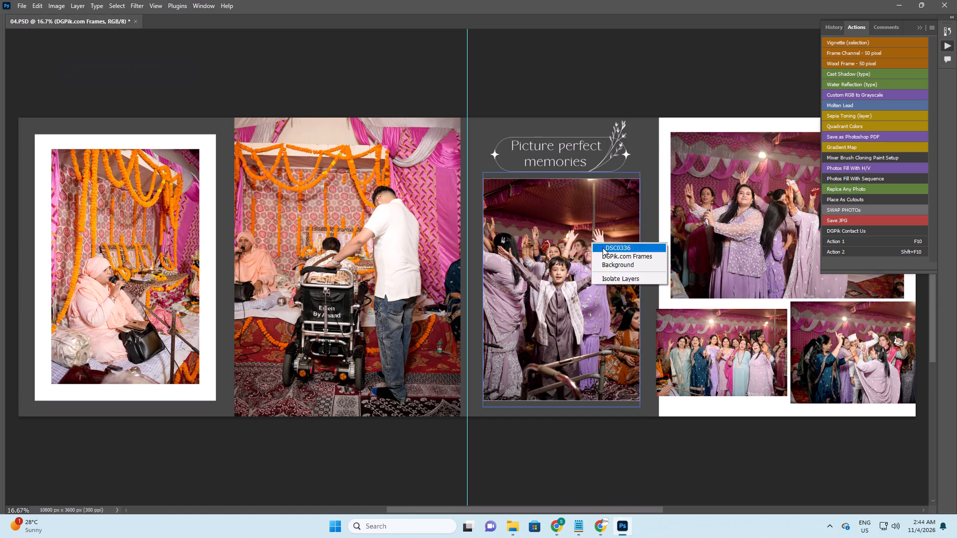
pyautogui.click(601, 247)
pyautogui.hotkey('ctrl', 't')
pyautogui.keyDown('alt'); pyautogui.keyDown('shift'); pyautogui.moveTo(640, 176); pyautogui.dragTo(690, 158); pyautogui.keyUp('shift'); pyautogui.keyUp('alt')
pyautogui.press('Return')
# Enlarge the wheelchair photo within its tall frame and shift it slightly upward.
pyautogui.press('f')
pyautogui.moveTo(407, 215); pyautogui.dragTo(414, 218, button='right')
pyautogui.click(426, 224)
pyautogui.hotkey('ctrl', 't')
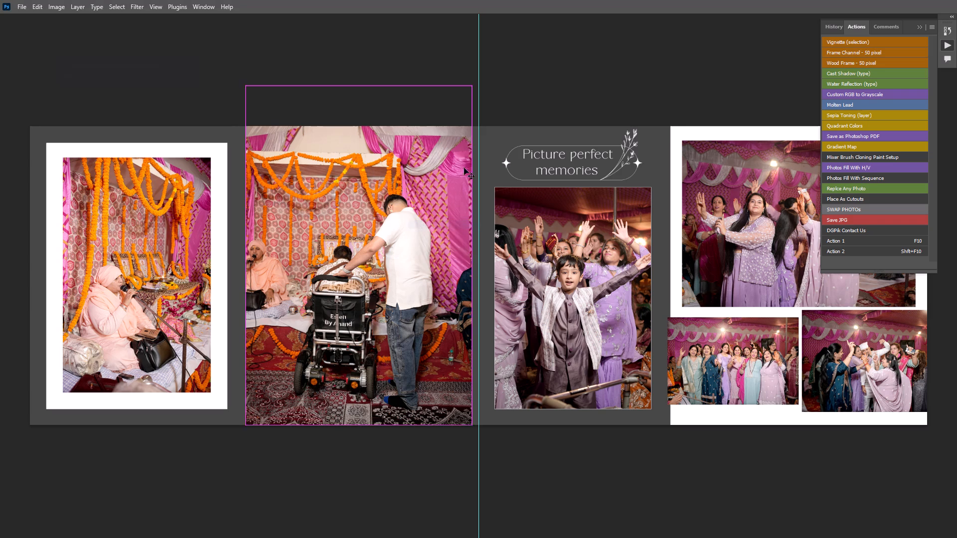
pyautogui.keyDown('alt'); pyautogui.keyDown('shift'); pyautogui.moveTo(474, 88); pyautogui.dragTo(543, 58); pyautogui.keyUp('shift'); pyautogui.keyUp('alt')
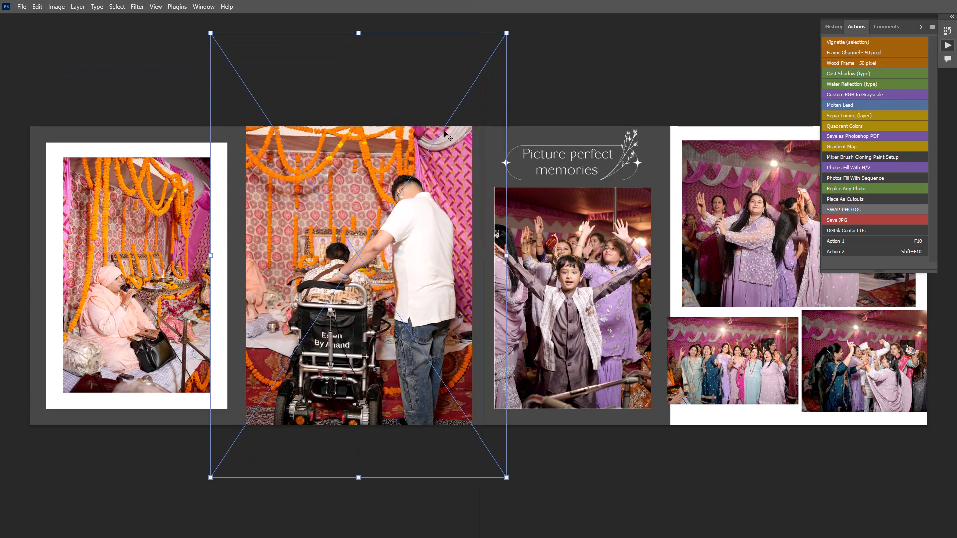
pyautogui.moveTo(386, 164); pyautogui.dragTo(380, 133)
pyautogui.press('Return')
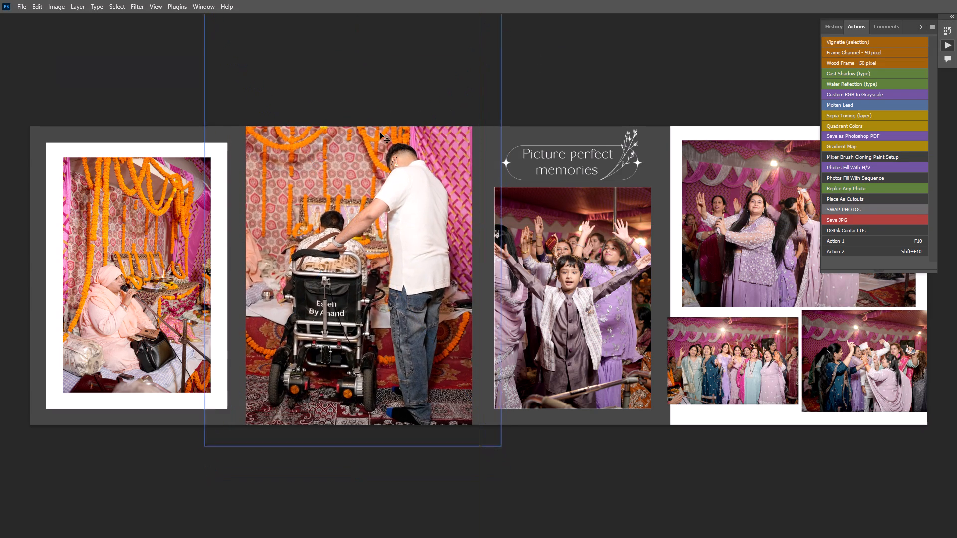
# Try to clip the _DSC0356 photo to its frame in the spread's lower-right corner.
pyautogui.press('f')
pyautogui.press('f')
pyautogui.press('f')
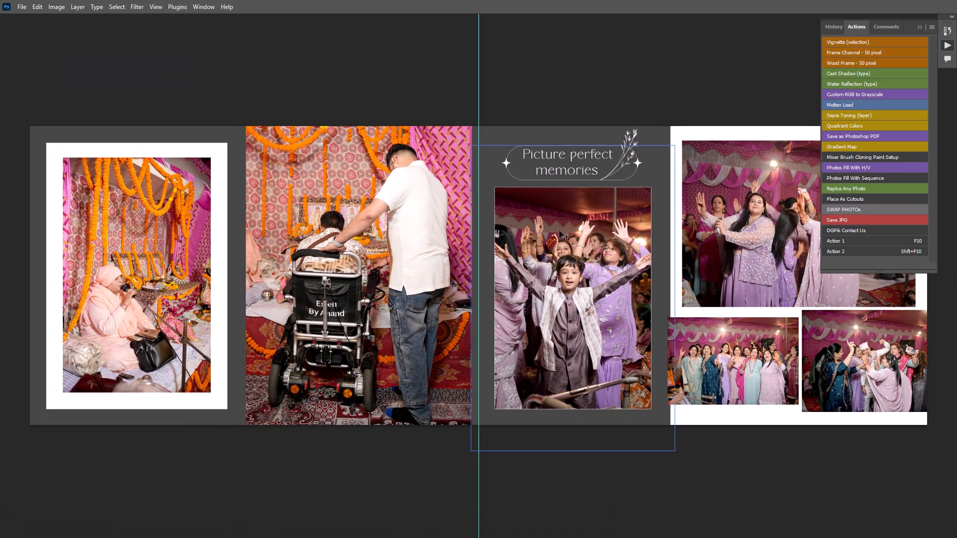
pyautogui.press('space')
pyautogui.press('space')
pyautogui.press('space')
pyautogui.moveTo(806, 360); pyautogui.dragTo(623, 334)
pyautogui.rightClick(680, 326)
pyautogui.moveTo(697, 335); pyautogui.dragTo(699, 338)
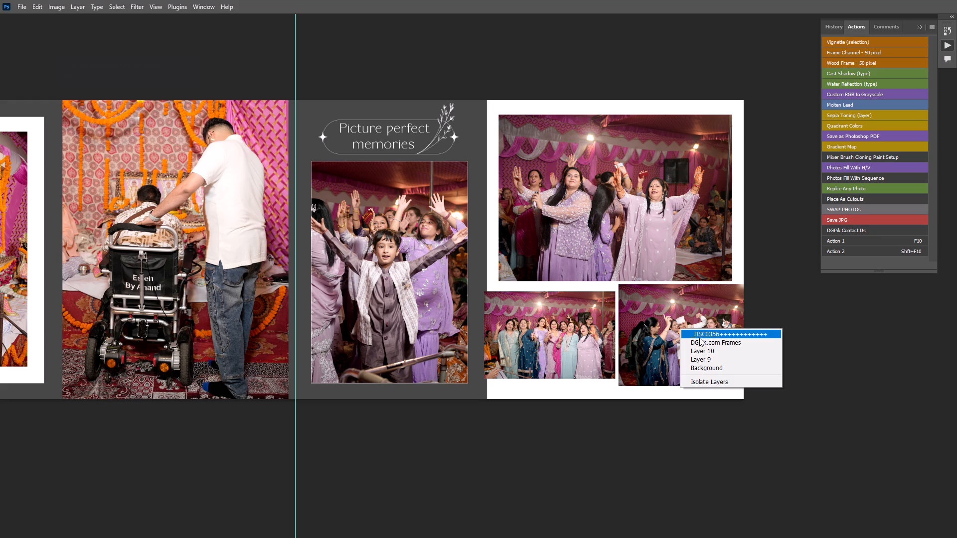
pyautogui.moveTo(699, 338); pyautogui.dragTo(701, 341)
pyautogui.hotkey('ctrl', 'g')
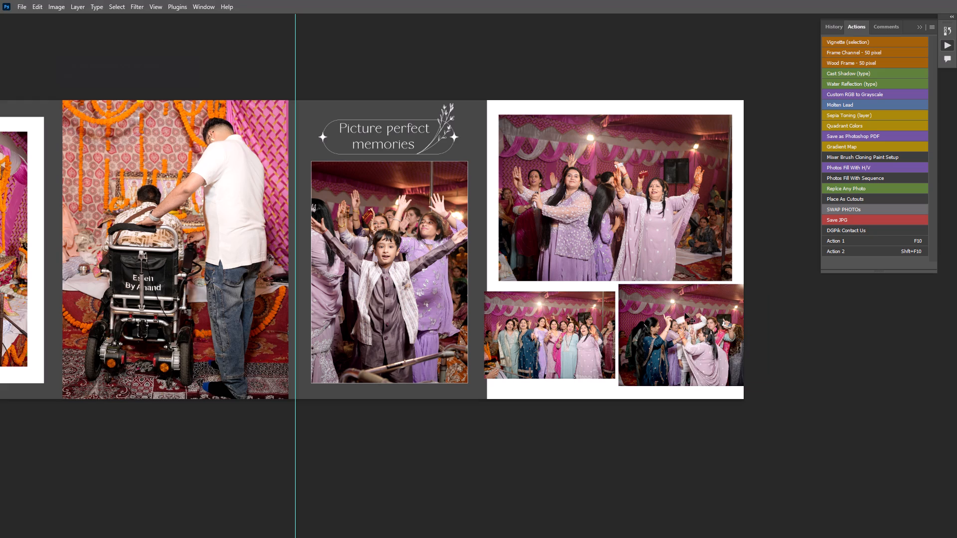
# Move the _DSC0356 photo partly off its black frame and cut it from the spread.
pyautogui.moveTo(686, 313); pyautogui.dragTo(692, 316, button='right')
pyautogui.click(698, 318)
pyautogui.moveTo(700, 320); pyautogui.dragTo(629, 307)
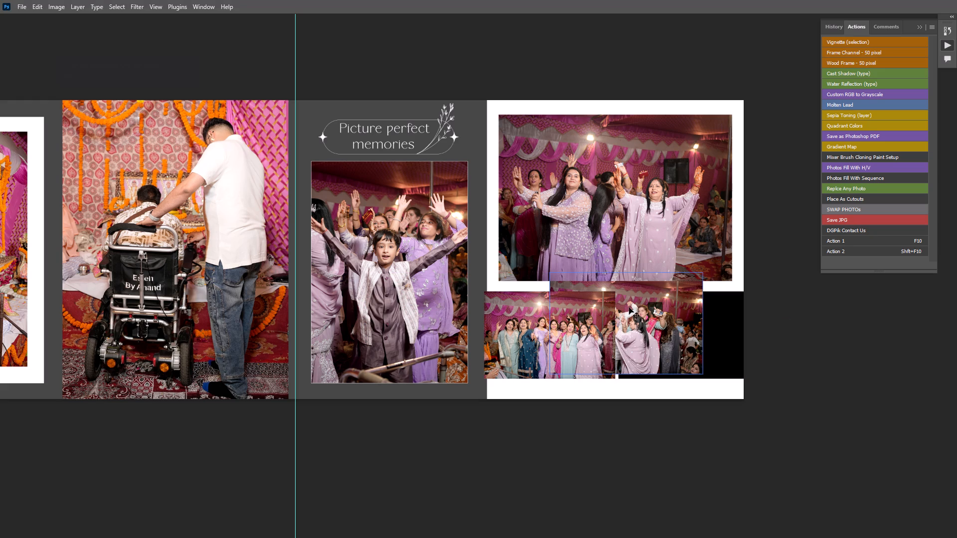
pyautogui.press('e')
pyautogui.click(629, 307)
pyautogui.press('Return')
pyautogui.hotkey('ctrl', 'a')
pyautogui.hotkey('ctrl', 'x')
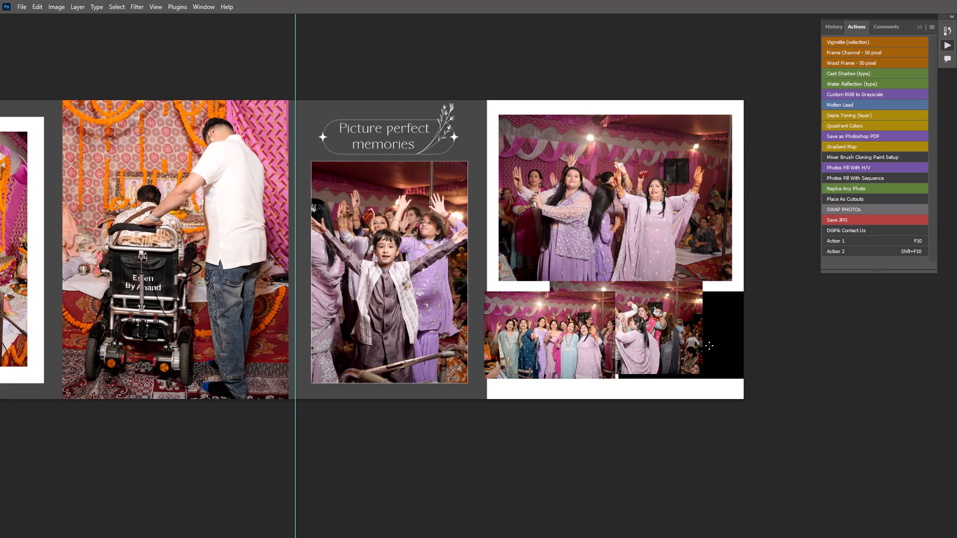
# Bring the empty black frame in the spread's lower-right corner to the front of the layer stack.
pyautogui.press('v')
pyautogui.moveTo(668, 310); pyautogui.dragTo(678, 314, button='right')
pyautogui.click(689, 319)
pyautogui.hotkey('ctrl', 'shift', ']')
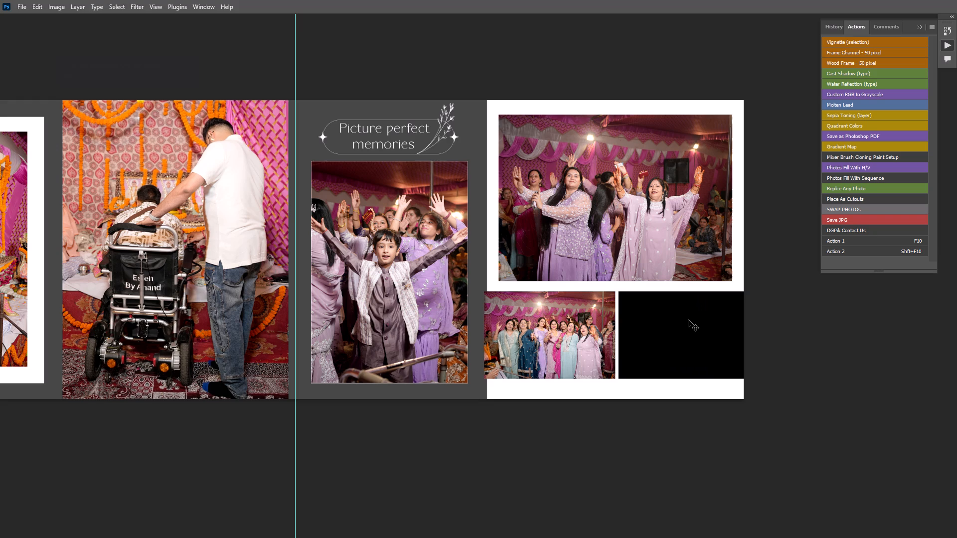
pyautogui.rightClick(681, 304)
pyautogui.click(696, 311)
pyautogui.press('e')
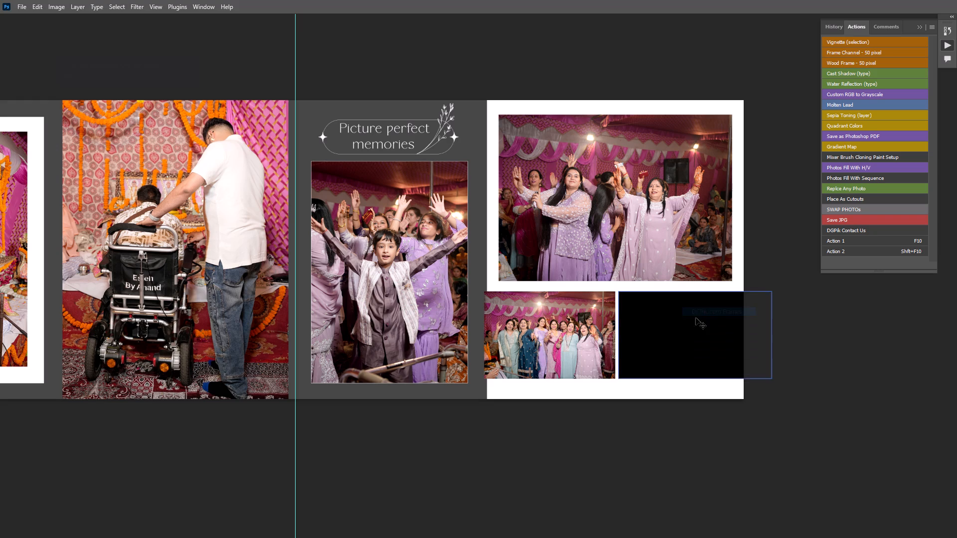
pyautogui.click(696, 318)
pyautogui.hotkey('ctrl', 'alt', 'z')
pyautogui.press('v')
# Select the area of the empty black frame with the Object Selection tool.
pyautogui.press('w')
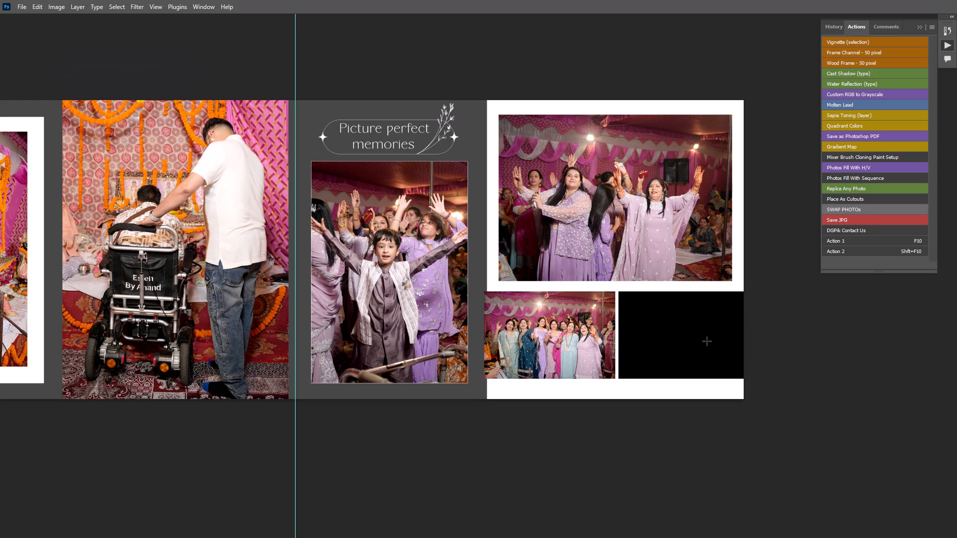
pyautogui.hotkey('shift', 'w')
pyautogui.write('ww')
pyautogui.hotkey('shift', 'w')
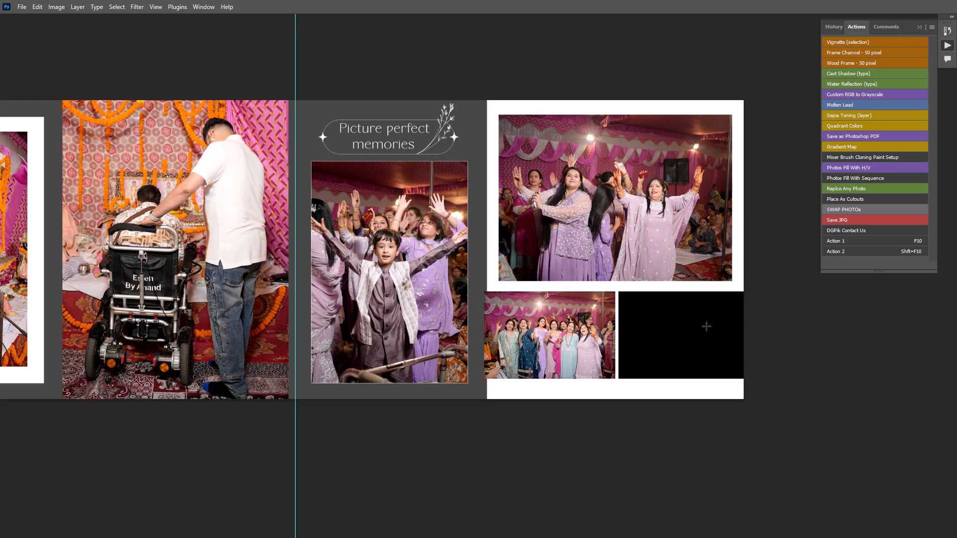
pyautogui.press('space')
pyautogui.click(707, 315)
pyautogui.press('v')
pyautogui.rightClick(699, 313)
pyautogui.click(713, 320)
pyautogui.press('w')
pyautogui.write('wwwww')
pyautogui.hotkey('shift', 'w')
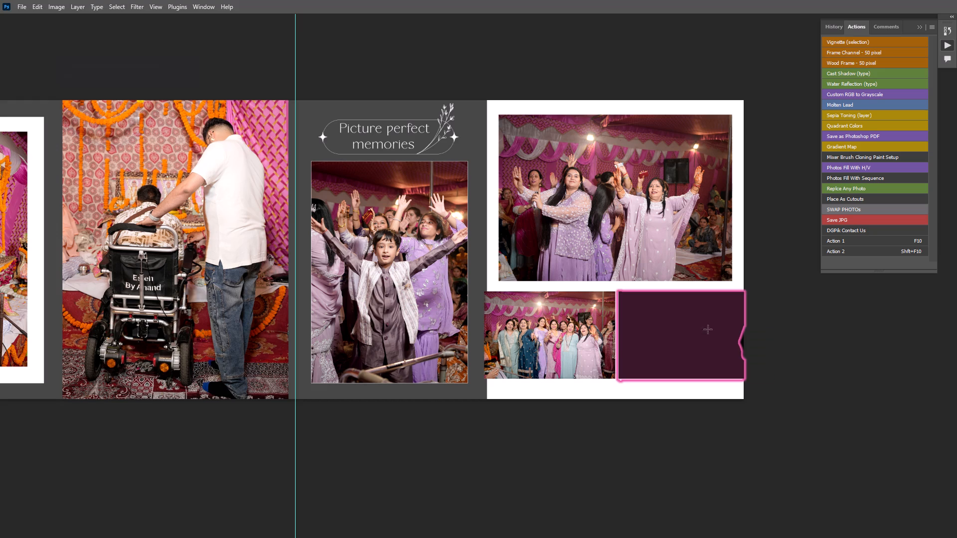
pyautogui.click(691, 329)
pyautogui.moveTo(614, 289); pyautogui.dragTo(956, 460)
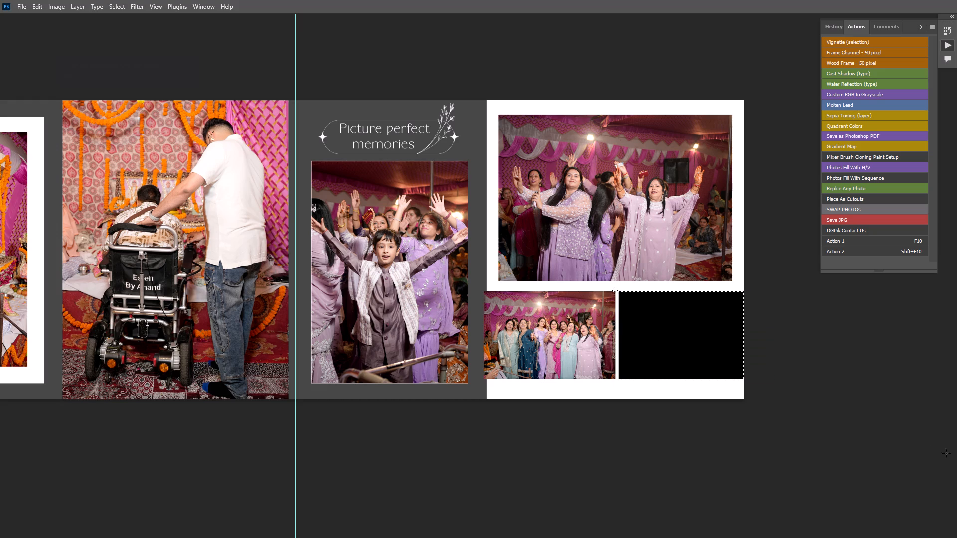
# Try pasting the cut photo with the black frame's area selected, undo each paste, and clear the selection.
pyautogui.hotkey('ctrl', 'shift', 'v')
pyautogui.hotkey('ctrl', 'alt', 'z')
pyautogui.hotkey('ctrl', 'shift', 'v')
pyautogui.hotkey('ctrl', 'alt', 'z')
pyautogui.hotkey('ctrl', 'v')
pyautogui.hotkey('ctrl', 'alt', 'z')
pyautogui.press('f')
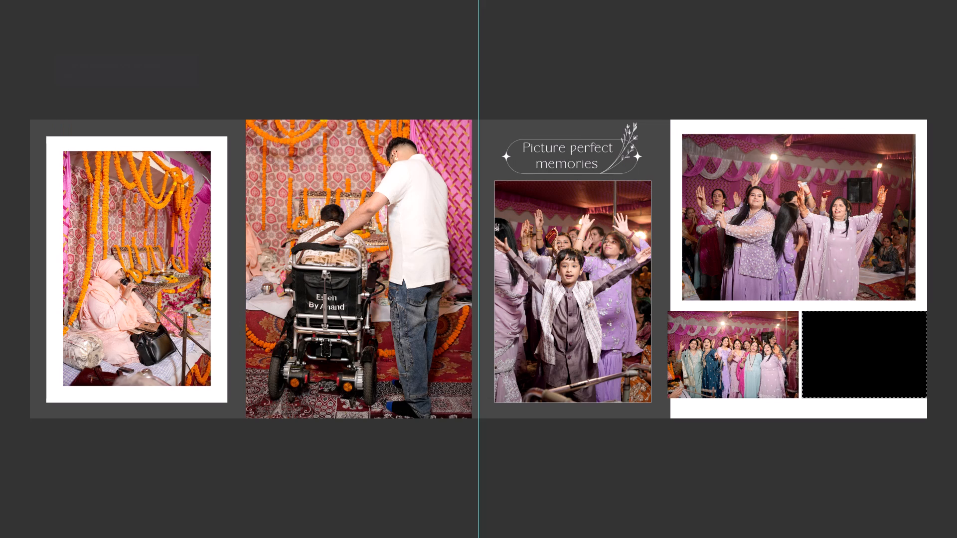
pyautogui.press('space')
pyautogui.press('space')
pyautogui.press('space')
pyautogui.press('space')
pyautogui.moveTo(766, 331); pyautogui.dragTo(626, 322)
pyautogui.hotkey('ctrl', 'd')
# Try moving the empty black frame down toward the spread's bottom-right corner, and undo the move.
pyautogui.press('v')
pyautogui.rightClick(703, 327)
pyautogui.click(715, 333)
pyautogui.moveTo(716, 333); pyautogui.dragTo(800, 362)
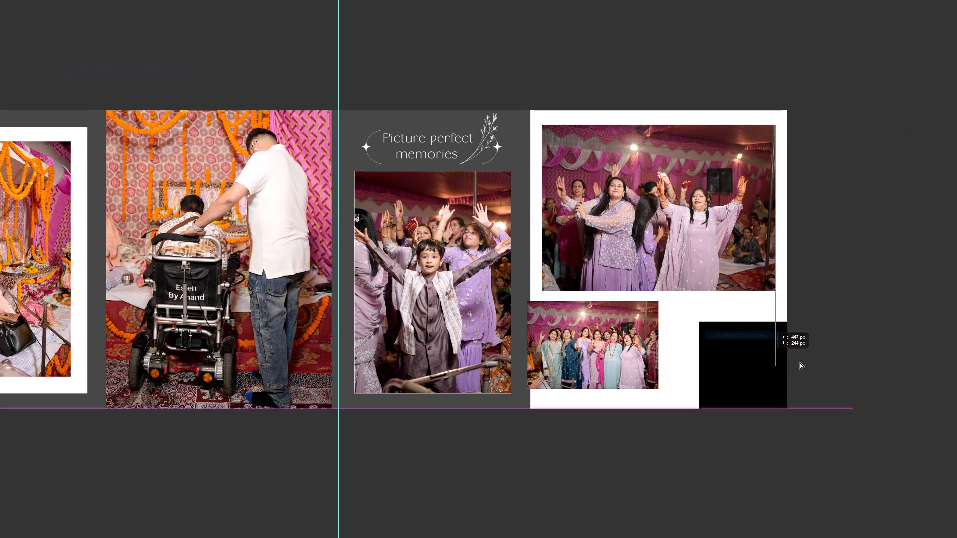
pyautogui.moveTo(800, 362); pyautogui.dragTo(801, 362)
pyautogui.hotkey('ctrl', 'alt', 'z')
# Paste the cut photo, place it over the empty black frame, and clip it to that frame.
pyautogui.hotkey('ctrl', 'v')
pyautogui.moveTo(440, 253); pyautogui.dragTo(738, 339)
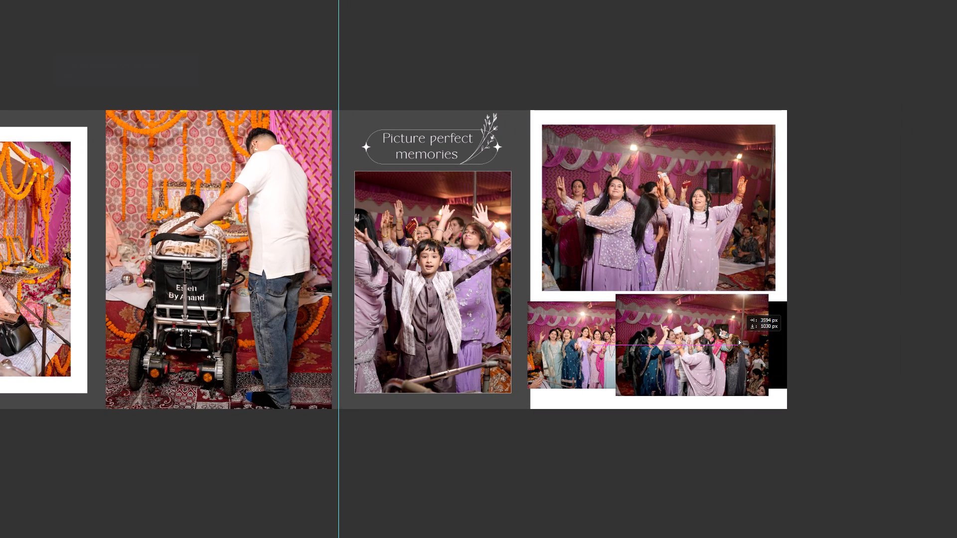
pyautogui.moveTo(738, 339); pyautogui.dragTo(757, 335)
pyautogui.hotkey('ctrl', 'alt', 'g')
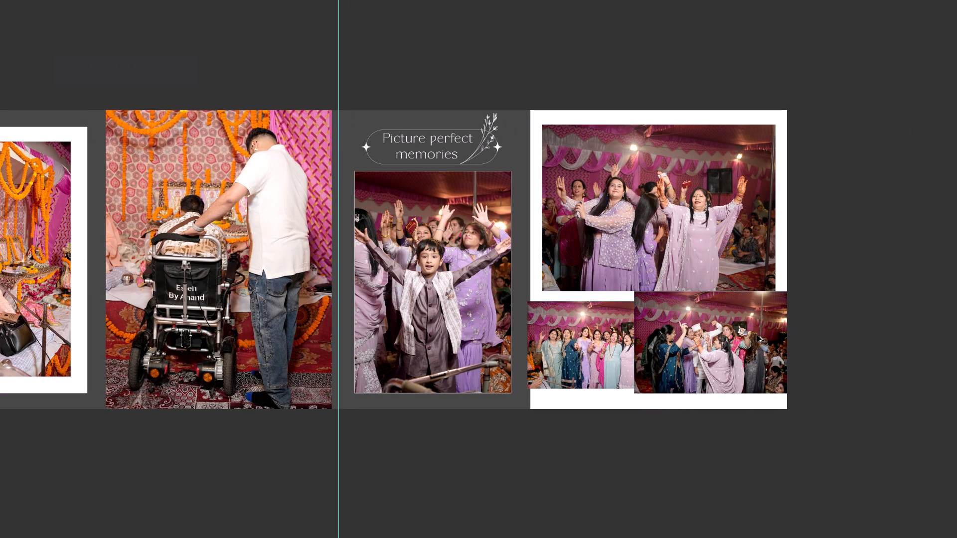
pyautogui.hotkey('ctrl', 'g')
# Move the clipped dancing photo into the lower-right frame and enlarge it proportionally until it fills the frame.
pyautogui.hotkey('ctrl', 't')
pyautogui.moveTo(725, 347); pyautogui.dragTo(741, 348)
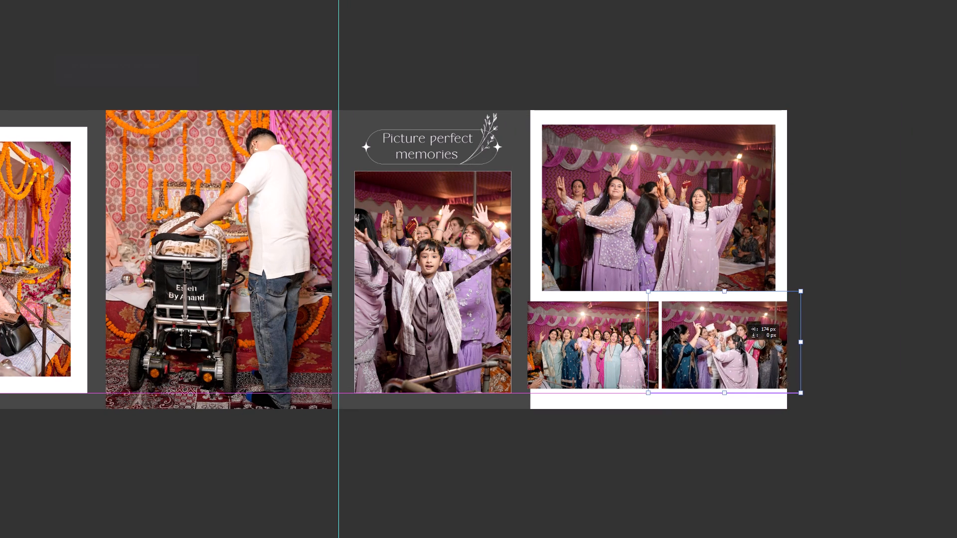
pyautogui.moveTo(741, 348); pyautogui.dragTo(744, 348)
pyautogui.keyDown('alt'); pyautogui.keyDown('shift'); pyautogui.moveTo(657, 292); pyautogui.dragTo(642, 284); pyautogui.keyUp('shift'); pyautogui.keyUp('alt')
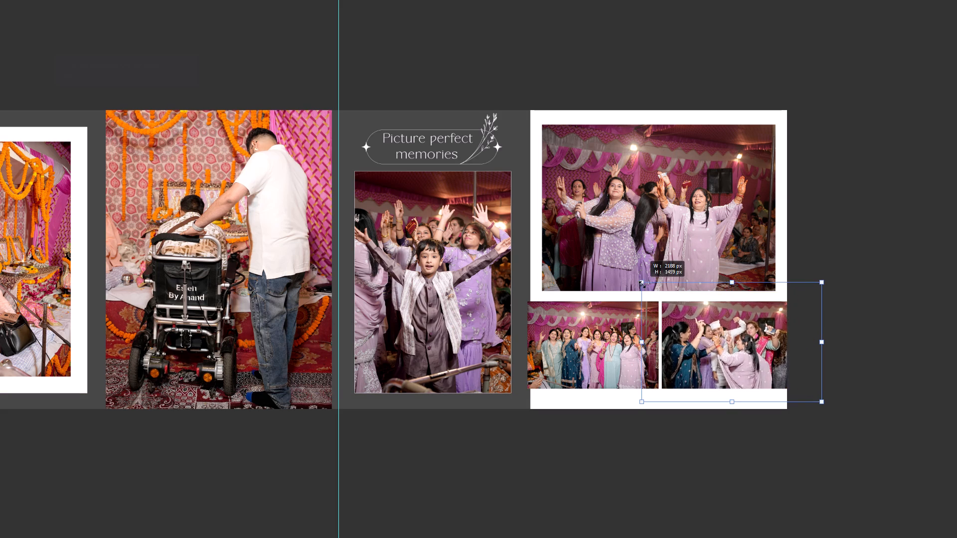
pyautogui.keyDown('alt'); pyautogui.keyDown('shift'); pyautogui.moveTo(642, 284); pyautogui.dragTo(645, 285); pyautogui.keyUp('shift'); pyautogui.keyUp('alt')
pyautogui.click(714, 330)
pyautogui.press('Return')
# Swap the women's group photo in the lower-left frame with the dancing photo in the large frame using the SWAP PHOTOs action.
pyautogui.moveTo(586, 334); pyautogui.dragTo(595, 338, button='right')
pyautogui.click(605, 343)
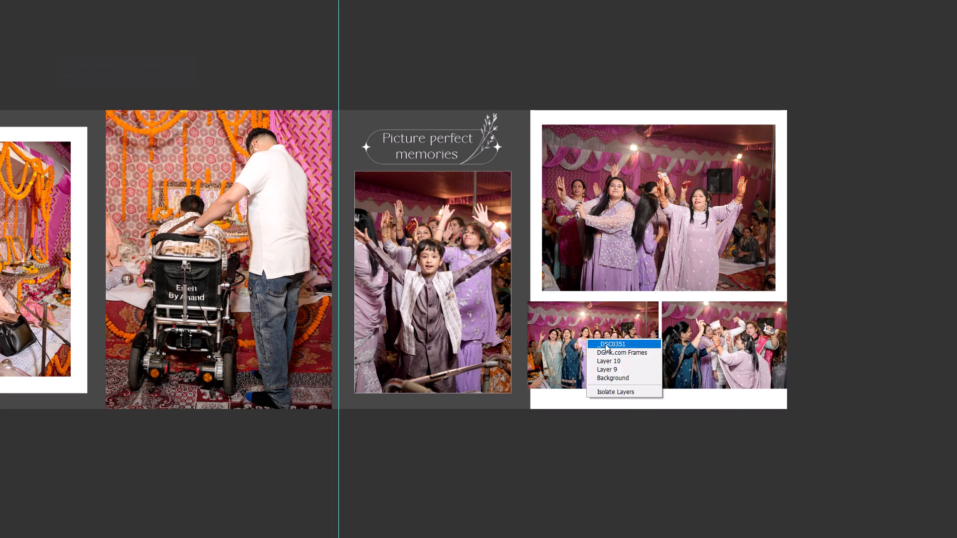
pyautogui.keyDown('shift'); pyautogui.moveTo(670, 239); pyautogui.dragTo(682, 245, button='right'); pyautogui.keyUp('shift')
pyautogui.keyDown('shift'); pyautogui.click(691, 250); pyautogui.keyUp('shift')
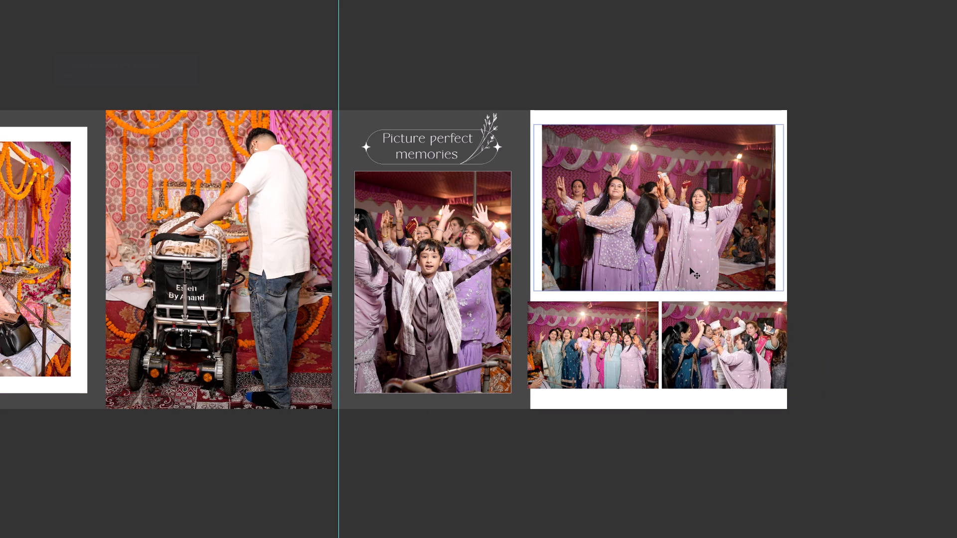
pyautogui.press('F9')
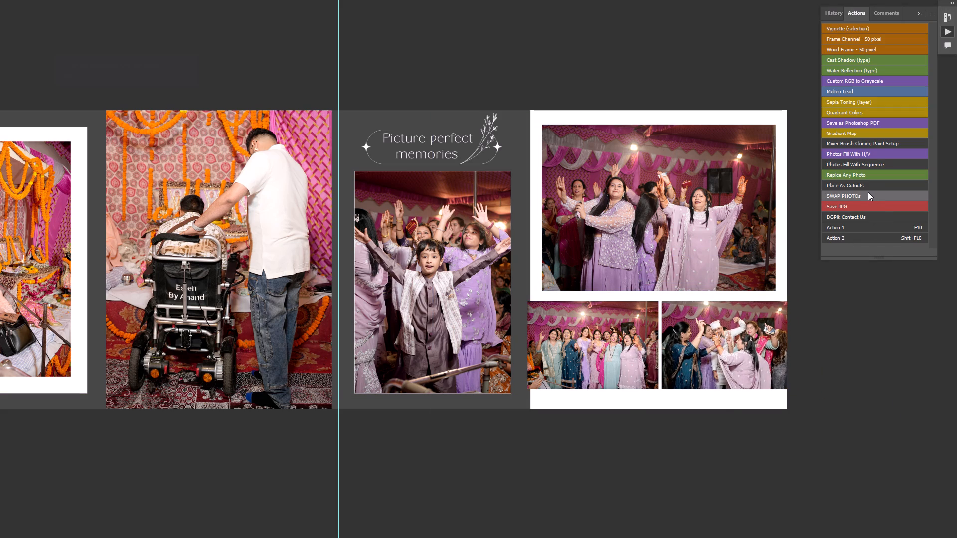
pyautogui.click(868, 192)
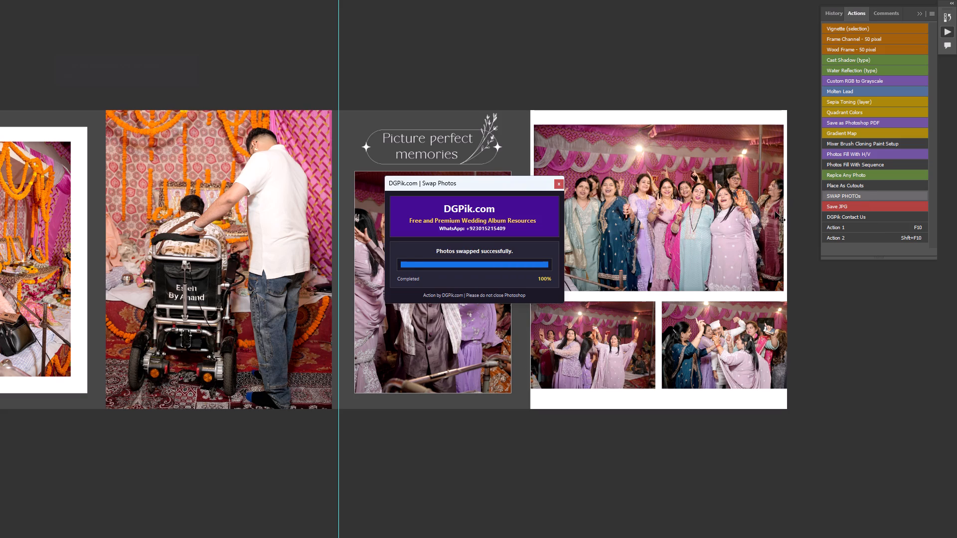
# Enlarge the women's group photo in the large white-bordered frame, clip it to the frame, and nudge it toward the spread's outer edge.
pyautogui.moveTo(679, 166); pyautogui.dragTo(690, 171, button='right')
pyautogui.click(699, 176)
pyautogui.hotkey('ctrl', 't')
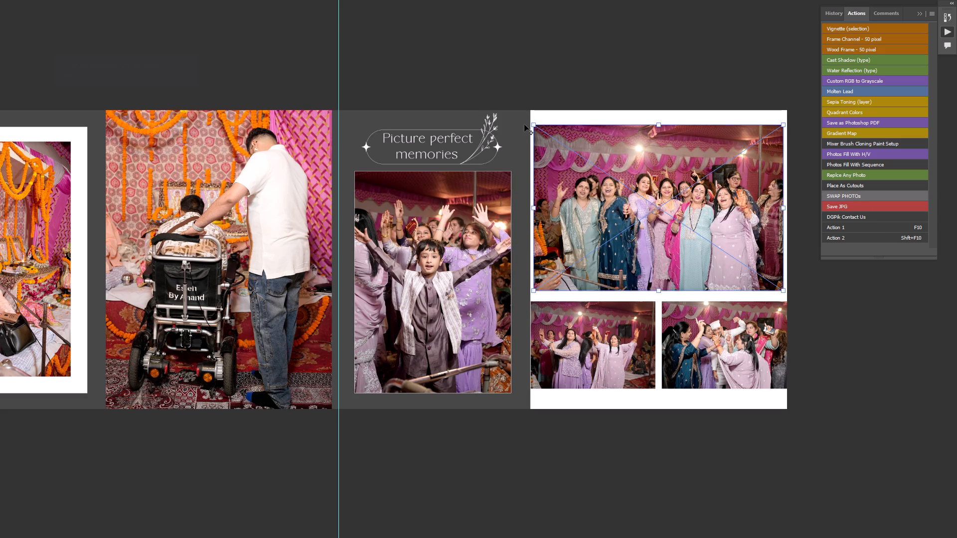
pyautogui.keyDown('alt'); pyautogui.keyDown('shift'); pyautogui.moveTo(531, 124); pyautogui.dragTo(517, 109); pyautogui.keyUp('shift'); pyautogui.keyUp('alt')
pyautogui.press('Return')
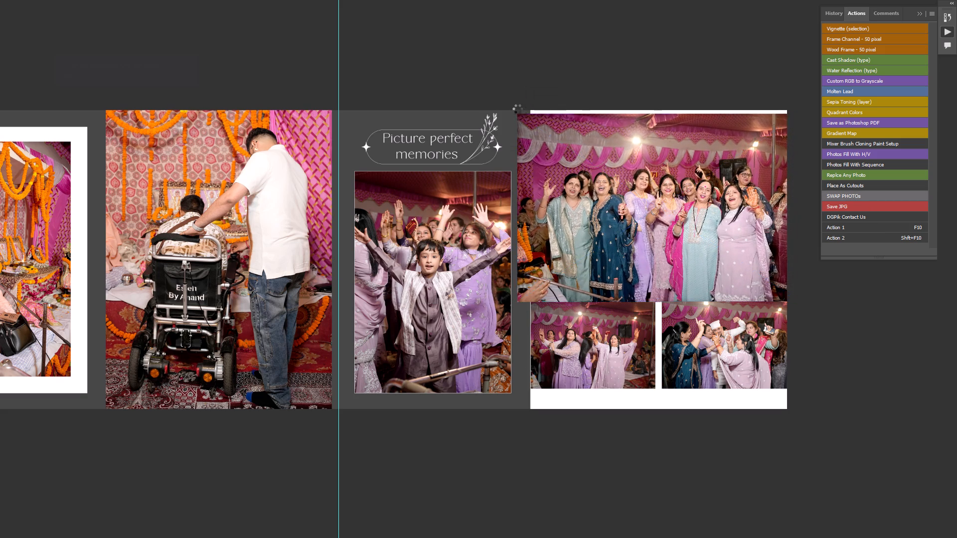
pyautogui.hotkey('ctrl', 'g')
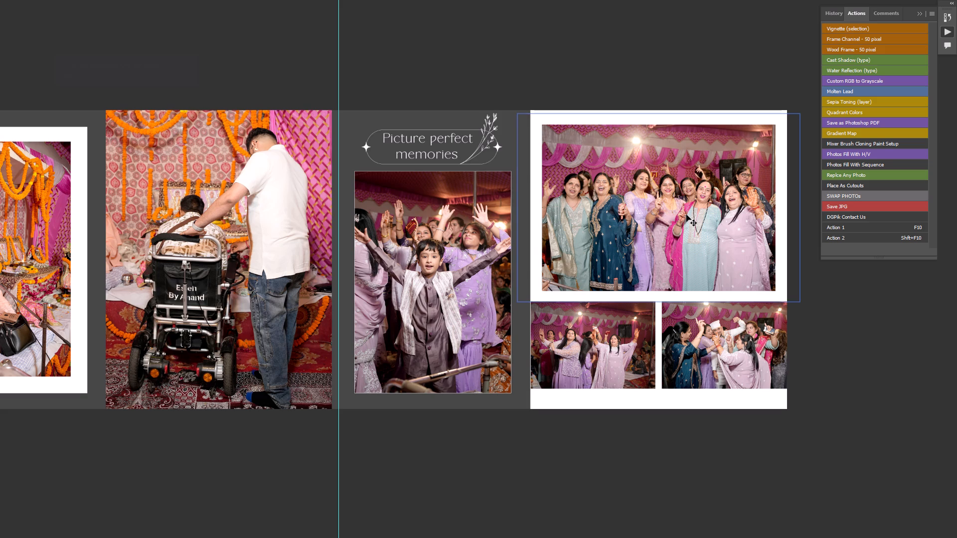
pyautogui.hotkey('shift', 'Right')
pyautogui.hotkey('shift', 'Right')
pyautogui.hotkey('shift', 'Right')
# Enlarge the dancing photo in the lower-left small frame and nudge it horizontally to recentre the two women.
pyautogui.moveTo(579, 332); pyautogui.dragTo(587, 334, button='right')
pyautogui.moveTo(599, 339); pyautogui.dragTo(604, 341)
pyautogui.hotkey('ctrl', 't')
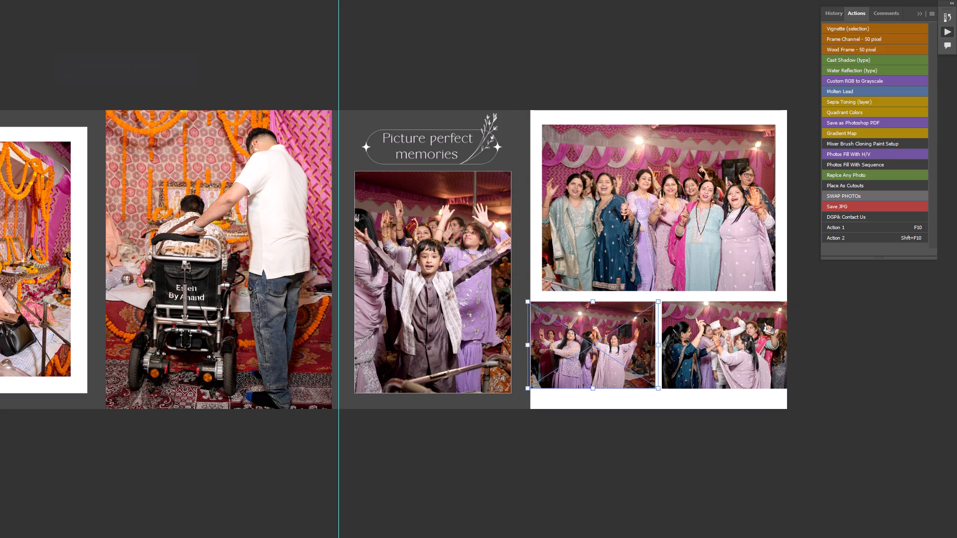
pyautogui.keyDown('alt'); pyautogui.keyDown('shift'); pyautogui.moveTo(654, 301); pyautogui.dragTo(675, 300); pyautogui.keyUp('shift'); pyautogui.keyUp('alt')
pyautogui.hotkey('shift', 'Right')
pyautogui.hotkey('shift', 'Right')
pyautogui.hotkey('shift', 'Right')
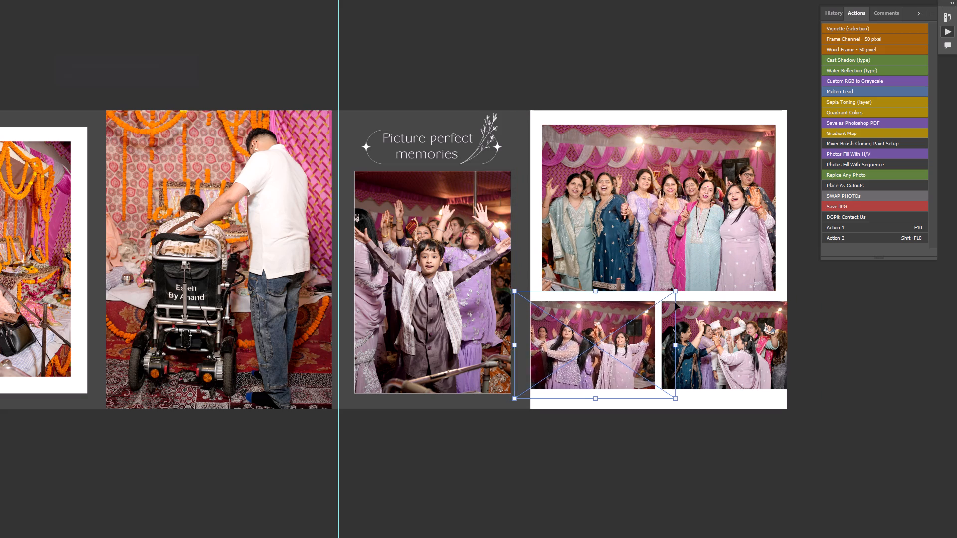
pyautogui.press('Return')
# Select the frame layer behind the wheelchair photo and run Action 1 on it.
pyautogui.press('space')
pyautogui.press('space')
pyautogui.press('space')
pyautogui.press('space')
pyautogui.press('space')
pyautogui.press('space')
pyautogui.press('space')
pyautogui.press('space')
pyautogui.press('space')
pyautogui.press('space')
pyautogui.press('space')
pyautogui.press('space')
pyautogui.press('space')
pyautogui.press('space')
pyautogui.press('space')
pyautogui.press('space')
pyautogui.press('space')
pyautogui.press('space')
pyautogui.press('space')
pyautogui.press('space')
pyautogui.moveTo(475, 292); pyautogui.dragTo(571, 313)
pyautogui.moveTo(287, 256); pyautogui.dragTo(345, 262)
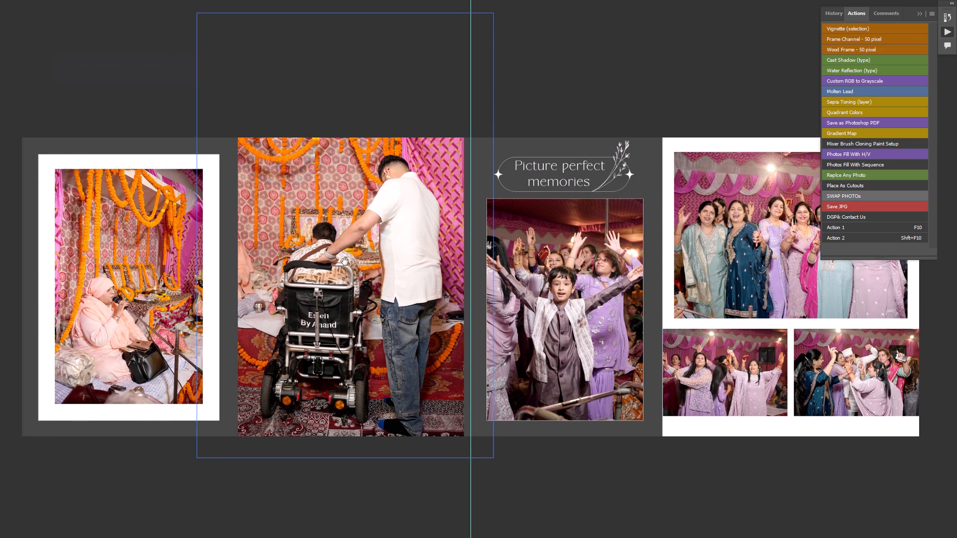
pyautogui.moveTo(313, 225); pyautogui.dragTo(318, 227, button='right')
pyautogui.click(346, 239)
pyautogui.press('F10')
# Save the 04.PSD spread and close the document.
pyautogui.press('f')
pyautogui.hotkey('alt', 'space')
pyautogui.hotkey('alt', 'space')
pyautogui.keyDown('alt'); pyautogui.doubleClick(466, 255); pyautogui.keyUp('alt')
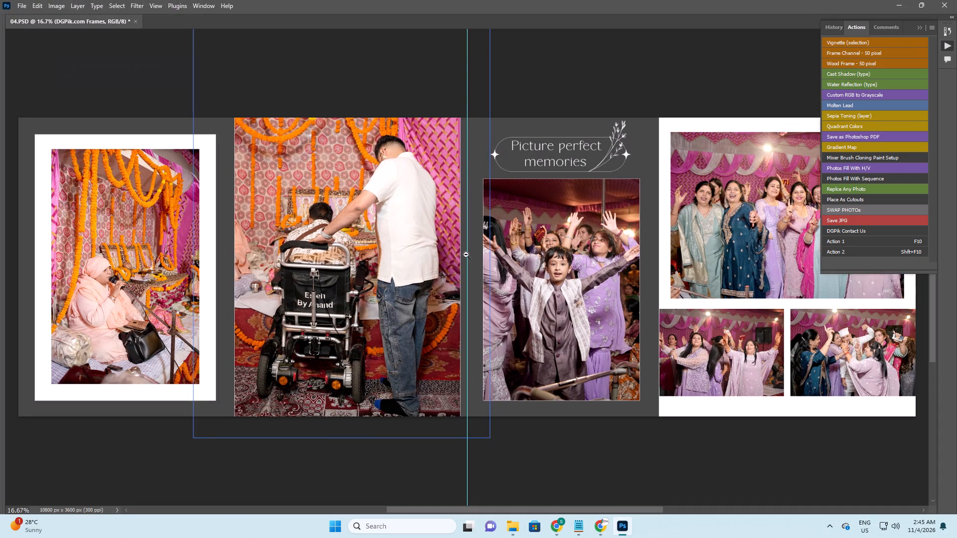
pyautogui.press('space')
pyautogui.keyDown('ctrl'); pyautogui.doubleClick(556, 259); pyautogui.keyUp('ctrl')
pyautogui.hotkey('ctrl', 's')
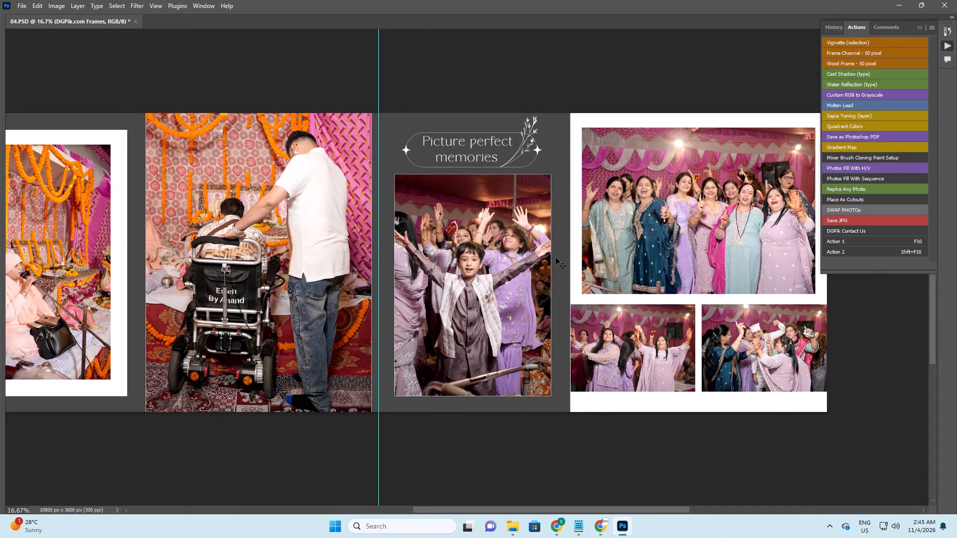
pyautogui.hotkey('ctrl', 's')
pyautogui.press('space')
pyautogui.press('space')
pyautogui.press('space')
pyautogui.press('space')
pyautogui.press('space')
pyautogui.press('space')
pyautogui.press('space')
pyautogui.press('space')
pyautogui.press('space')
pyautogui.press('space')
pyautogui.press('space')
pyautogui.press('space')
pyautogui.press('space')
pyautogui.press('space')
pyautogui.press('space')
pyautogui.press('space')
pyautogui.press('space')
pyautogui.press('space')
pyautogui.press('space')
pyautogui.press('space')
pyautogui.moveTo(423, 263); pyautogui.dragTo(549, 269)
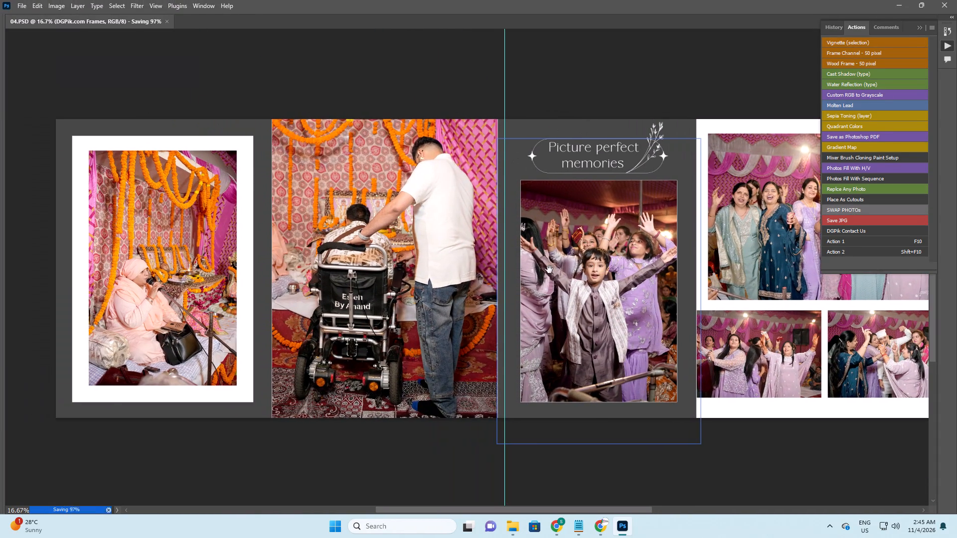
pyautogui.hotkey('ctrl', 's')
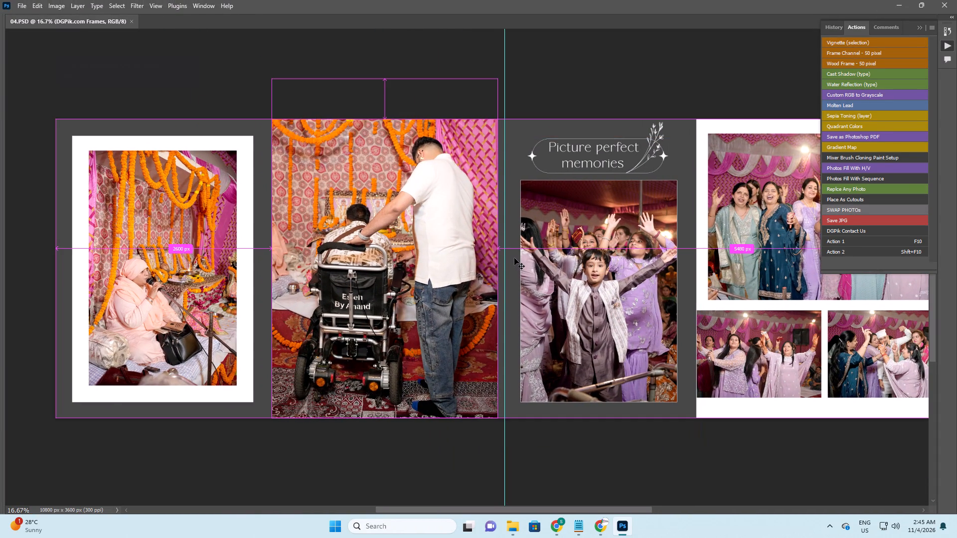
pyautogui.hotkey('ctrl', 'w')
# Switch to File Explorer and open 05.PSD from the 01 folder in Photoshop.
pyautogui.hotkey('alt', 'Tab')
pyautogui.hotkey('alt', 'Tab')
pyautogui.hotkey('alt', 'Tab')
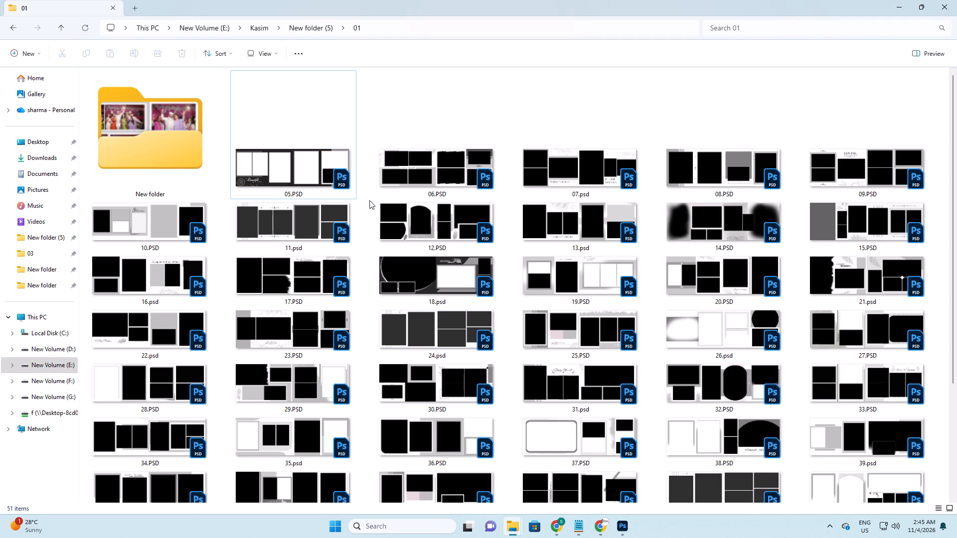
pyautogui.rightClick(369, 200)
pyautogui.click(390, 234)
pyautogui.moveTo(300, 153); pyautogui.dragTo(177, 147)
pyautogui.moveTo(289, 166); pyautogui.dragTo(110, 270)
pyautogui.hotkey('alt', 'Tab')
pyautogui.hotkey('alt', 'Tab')
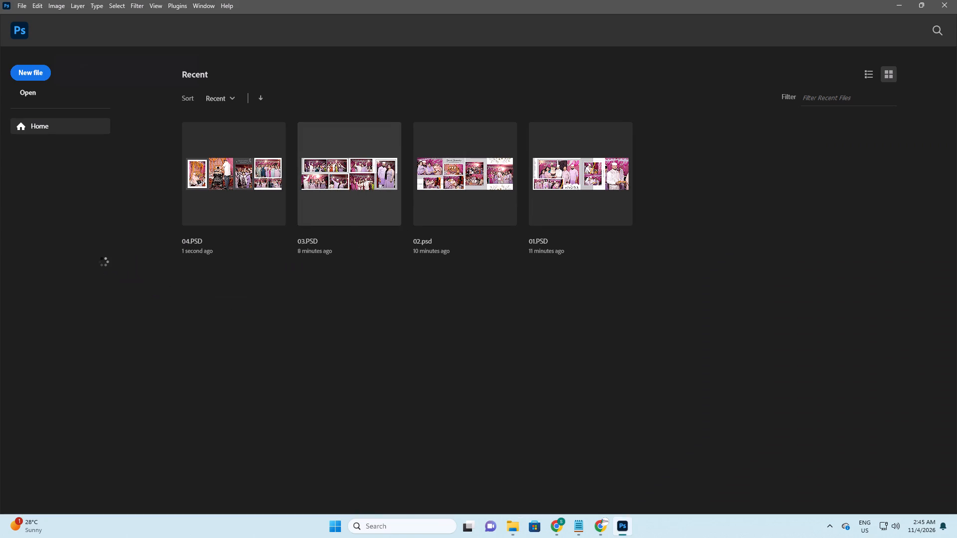
# Select the six frame layers and fill them with all photos from folder 01 (5) using the Photos Fill With Sequence action.
pyautogui.press('v')
pyautogui.moveTo(82, 201); pyautogui.dragTo(90, 207, button='right')
pyautogui.click(104, 215)
pyautogui.keyDown('shift'); pyautogui.moveTo(215, 202); pyautogui.dragTo(226, 208, button='right'); pyautogui.keyUp('shift')
pyautogui.keyDown('shift'); pyautogui.click(234, 211); pyautogui.keyUp('shift')
pyautogui.keyDown('shift'); pyautogui.moveTo(337, 226); pyautogui.dragTo(344, 228, button='right'); pyautogui.keyUp('shift')
pyautogui.keyDown('shift'); pyautogui.click(353, 234); pyautogui.keyUp('shift')
pyautogui.keyDown('shift'); pyautogui.rightClick(629, 237); pyautogui.keyUp('shift')
pyautogui.keyDown('shift'); pyautogui.click(638, 241); pyautogui.keyUp('shift')
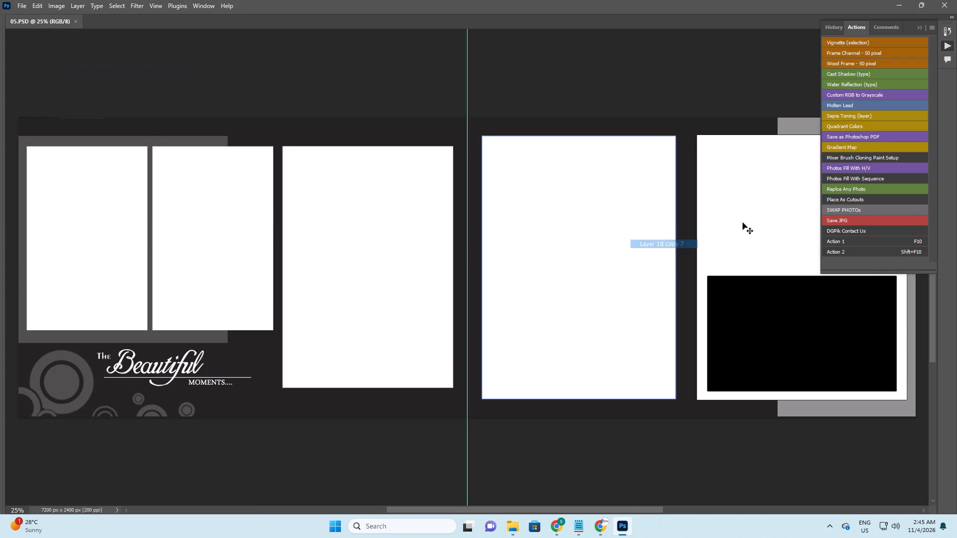
pyautogui.keyDown('shift'); pyautogui.rightClick(761, 202); pyautogui.keyUp('shift')
pyautogui.keyDown('shift'); pyautogui.click(770, 205); pyautogui.keyUp('shift')
pyautogui.keyDown('shift'); pyautogui.moveTo(764, 304); pyautogui.dragTo(769, 305, button='right'); pyautogui.keyUp('shift')
pyautogui.keyDown('shift'); pyautogui.click(776, 309); pyautogui.keyUp('shift')
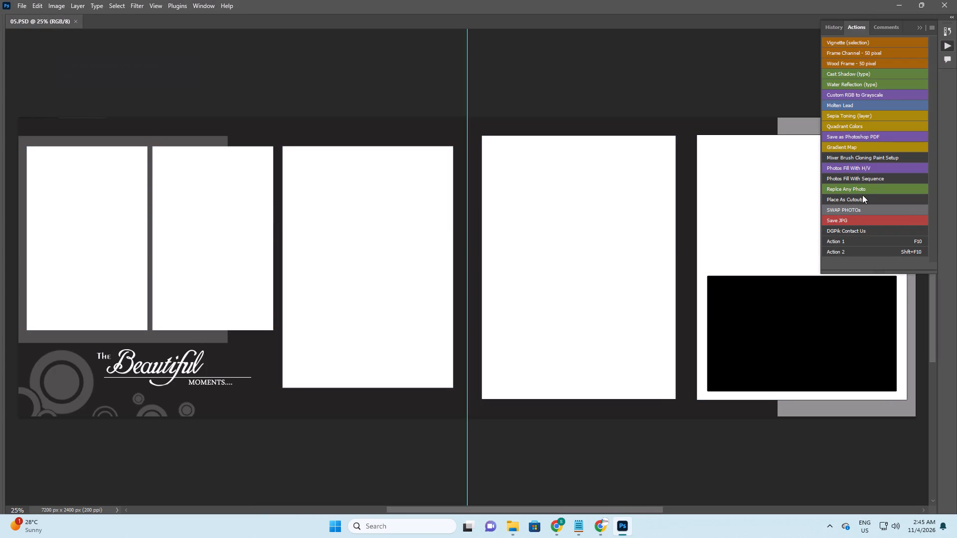
pyautogui.click(867, 178)
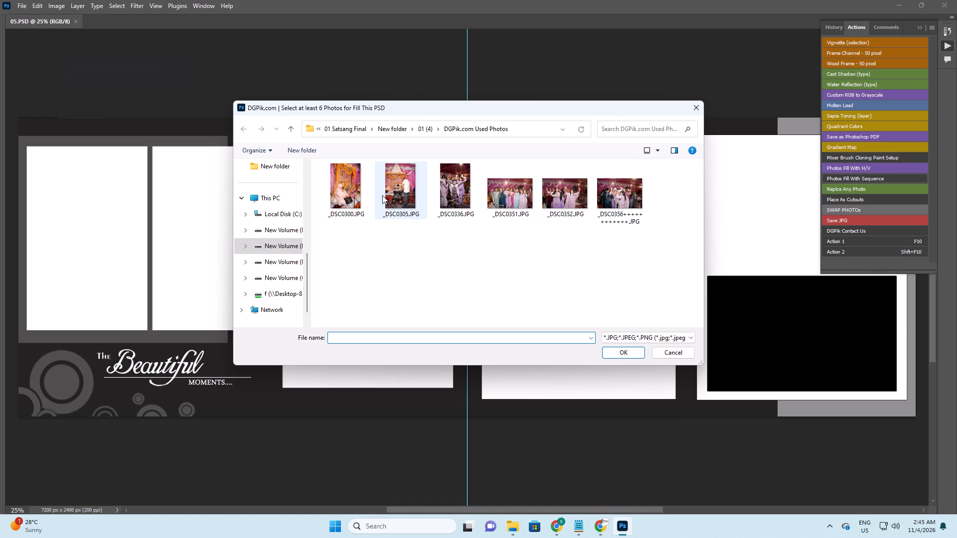
pyautogui.click(294, 126)
pyautogui.click(293, 129)
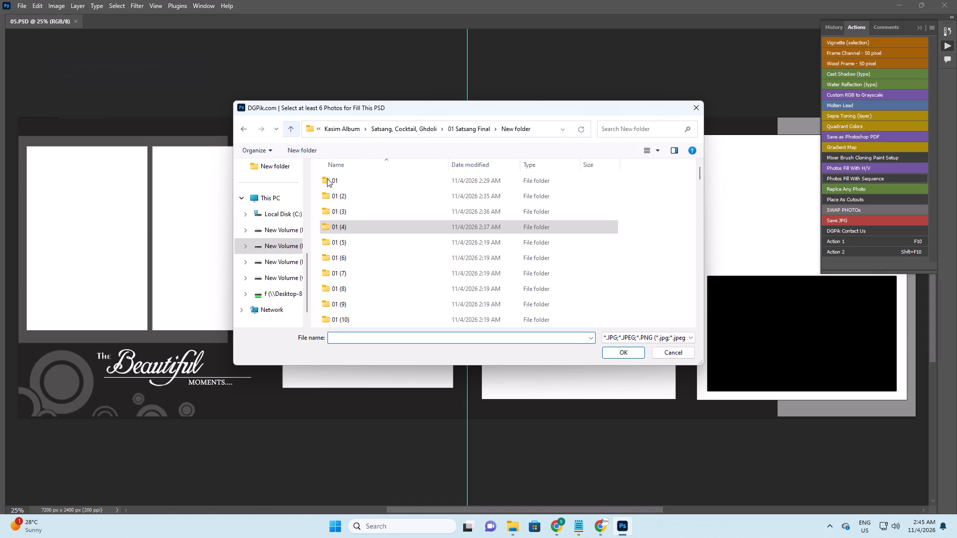
pyautogui.doubleClick(350, 244)
pyautogui.click(410, 227)
pyautogui.hotkey('ctrl', 'a')
pyautogui.press('Return')
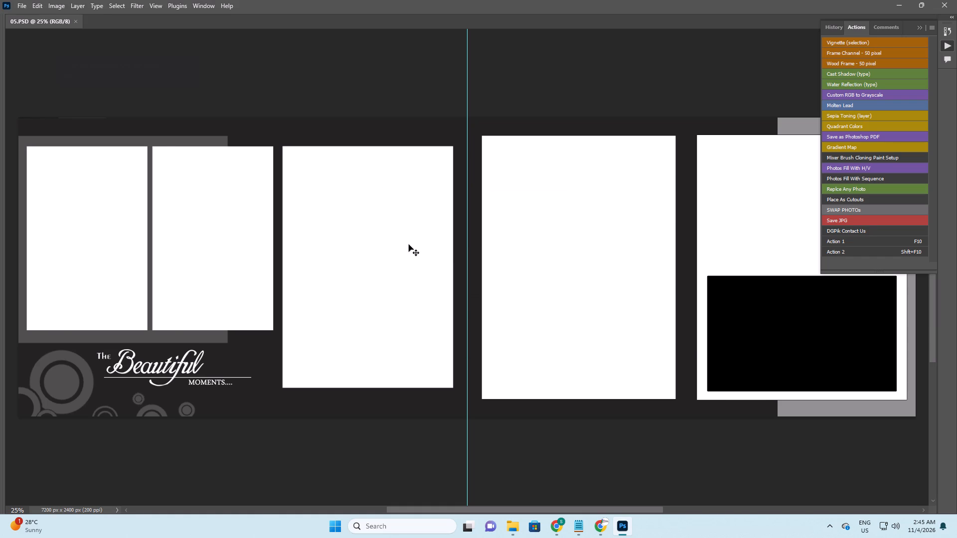
# Enlarge the photo of the dancing woman in the third frame, just before the centre guide, so it fills the frame.
pyautogui.moveTo(397, 233); pyautogui.dragTo(407, 237, button='right')
pyautogui.click(427, 245)
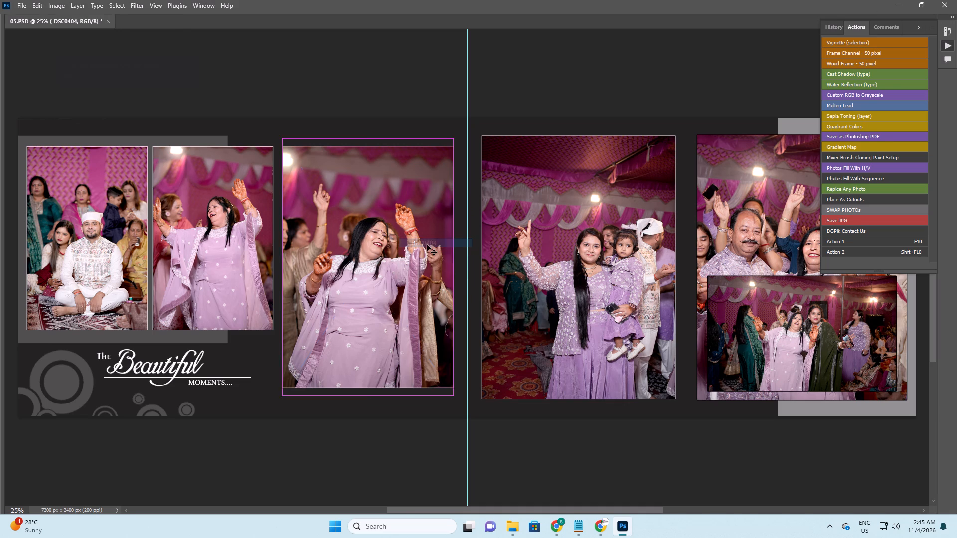
pyautogui.hotkey('ctrl', 't')
pyautogui.keyDown('alt'); pyautogui.keyDown('shift'); pyautogui.moveTo(456, 139); pyautogui.dragTo(480, 136); pyautogui.keyUp('shift'); pyautogui.keyUp('alt')
pyautogui.press('Return')
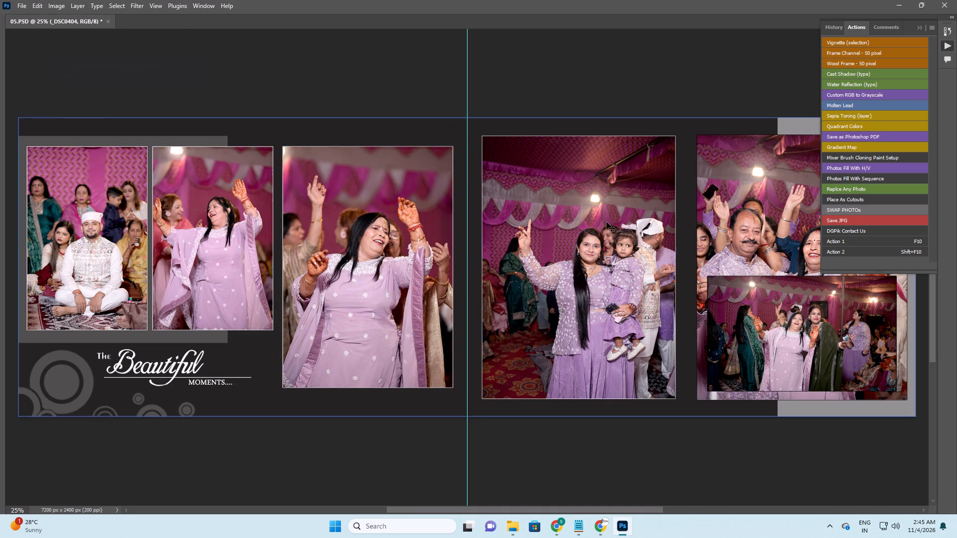
# Enlarge the photo of the woman holding a child in the fourth frame and shift it up and sideways to reframe both.
pyautogui.rightClick(605, 219)
pyautogui.click(616, 229)
pyautogui.hotkey('ctrl', 't')
pyautogui.keyDown('alt'); pyautogui.keyDown('shift'); pyautogui.moveTo(483, 121); pyautogui.dragTo(466, 89); pyautogui.keyUp('shift'); pyautogui.keyUp('alt')
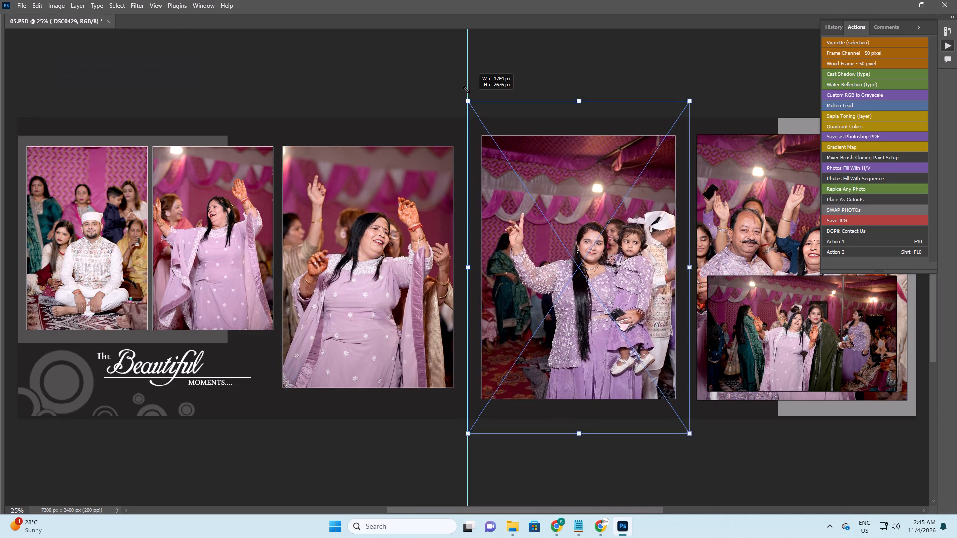
pyautogui.keyDown('alt'); pyautogui.keyDown('shift'); pyautogui.moveTo(466, 89); pyautogui.dragTo(466, 88); pyautogui.keyUp('shift'); pyautogui.keyUp('alt')
pyautogui.moveTo(586, 236); pyautogui.dragTo(582, 211)
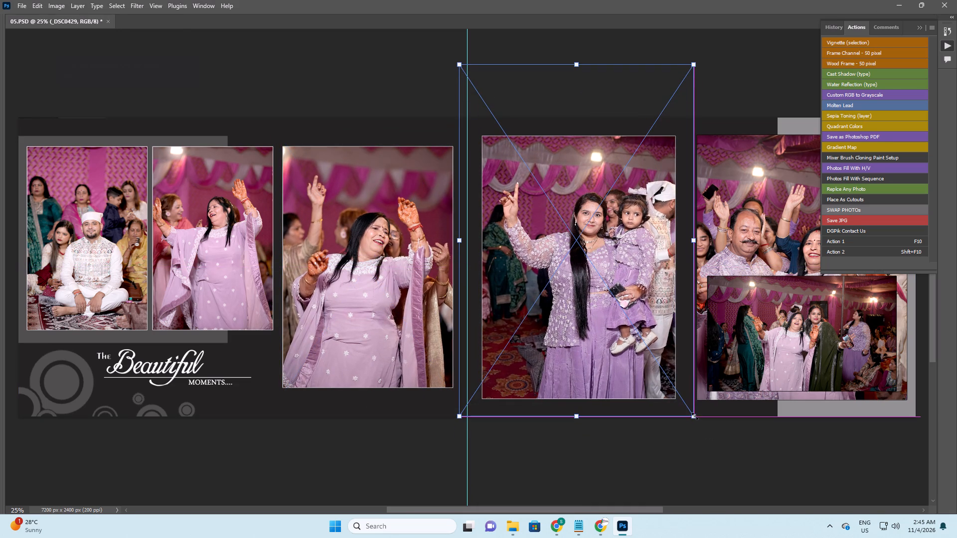
pyautogui.keyDown('alt'); pyautogui.keyDown('shift'); pyautogui.moveTo(694, 416); pyautogui.dragTo(722, 426); pyautogui.keyUp('shift'); pyautogui.keyUp('alt')
pyautogui.moveTo(681, 380); pyautogui.dragTo(675, 379)
pyautogui.press('Return')
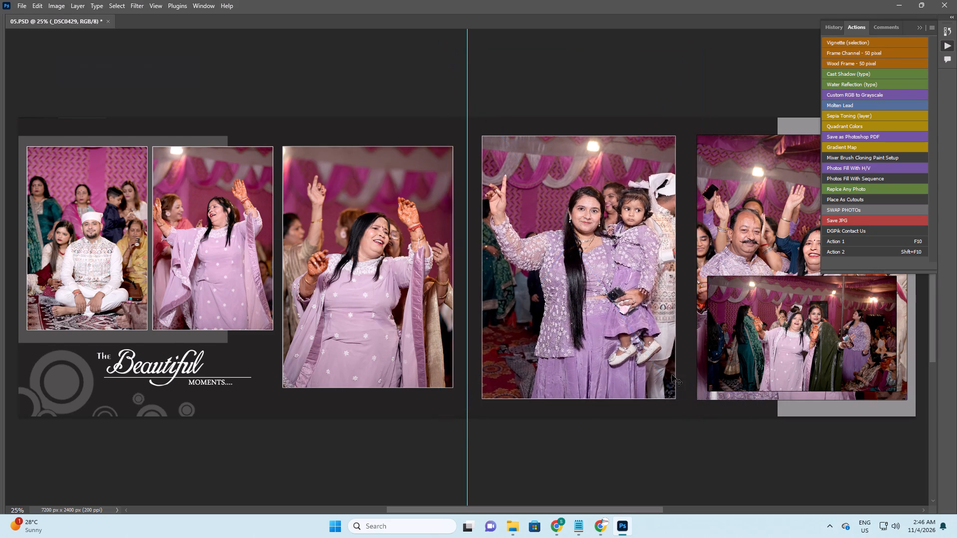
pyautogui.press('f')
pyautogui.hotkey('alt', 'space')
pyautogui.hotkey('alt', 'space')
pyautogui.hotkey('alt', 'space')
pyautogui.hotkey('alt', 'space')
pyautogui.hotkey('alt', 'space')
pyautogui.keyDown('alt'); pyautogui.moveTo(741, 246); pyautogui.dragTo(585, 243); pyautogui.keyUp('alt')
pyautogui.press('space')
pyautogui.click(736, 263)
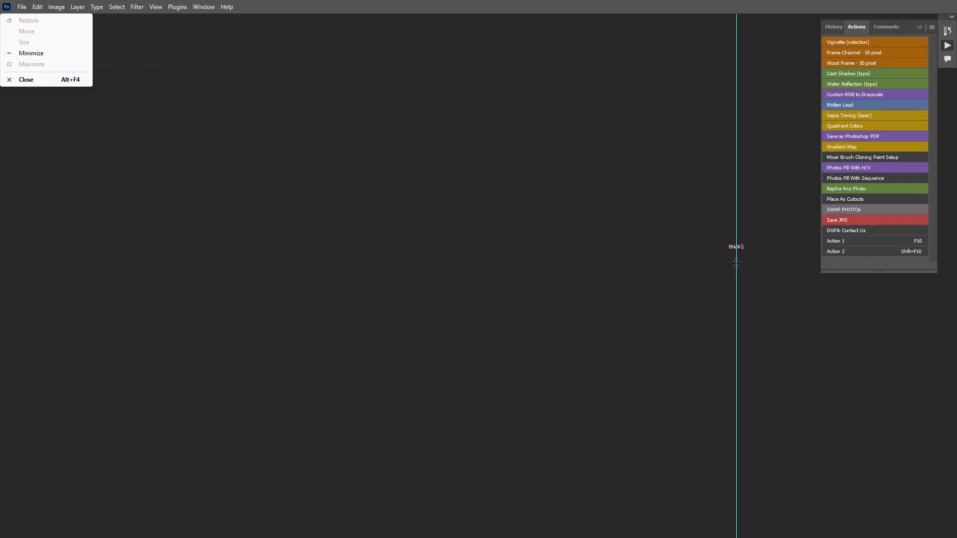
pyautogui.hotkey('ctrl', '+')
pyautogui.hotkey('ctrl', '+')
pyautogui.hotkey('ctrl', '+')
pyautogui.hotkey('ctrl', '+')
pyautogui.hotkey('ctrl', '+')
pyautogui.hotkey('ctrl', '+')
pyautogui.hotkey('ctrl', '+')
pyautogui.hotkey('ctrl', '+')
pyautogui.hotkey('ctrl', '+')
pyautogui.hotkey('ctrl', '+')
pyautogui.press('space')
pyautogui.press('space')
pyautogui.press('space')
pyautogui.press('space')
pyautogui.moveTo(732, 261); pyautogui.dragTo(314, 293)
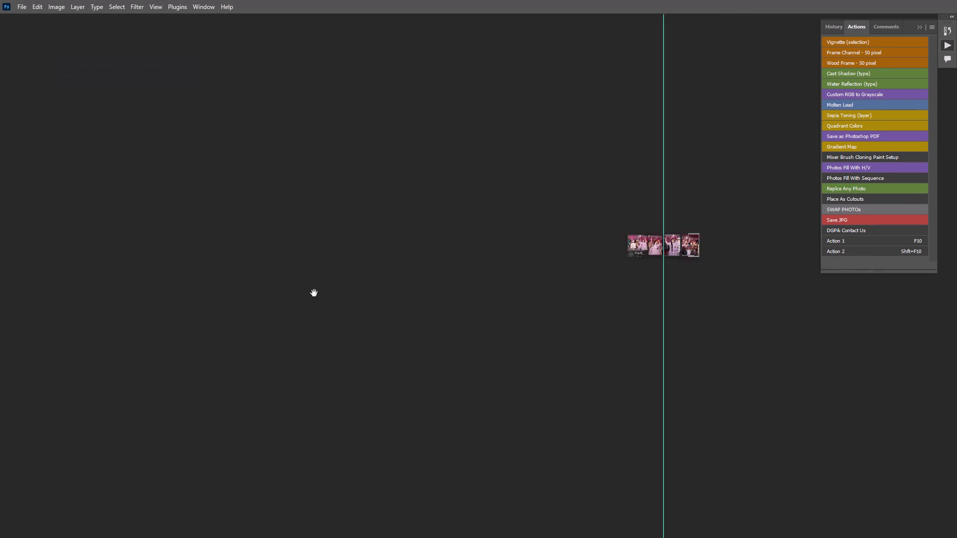
# Scale down the group photo in the last large frame and shift it up so the couple sits above the small inset photo.
pyautogui.moveTo(314, 293); pyautogui.dragTo(313, 293)
pyautogui.hotkey('ctrl', '+')
pyautogui.hotkey('ctrl', '+')
pyautogui.hotkey('ctrl', '+')
pyautogui.hotkey('ctrl', '+')
pyautogui.hotkey('ctrl', '+')
pyautogui.hotkey('ctrl', '+')
pyautogui.hotkey('ctrl', '+')
pyautogui.hotkey('ctrl', '+')
pyautogui.hotkey('ctrl', '+')
pyautogui.hotkey('ctrl', '+')
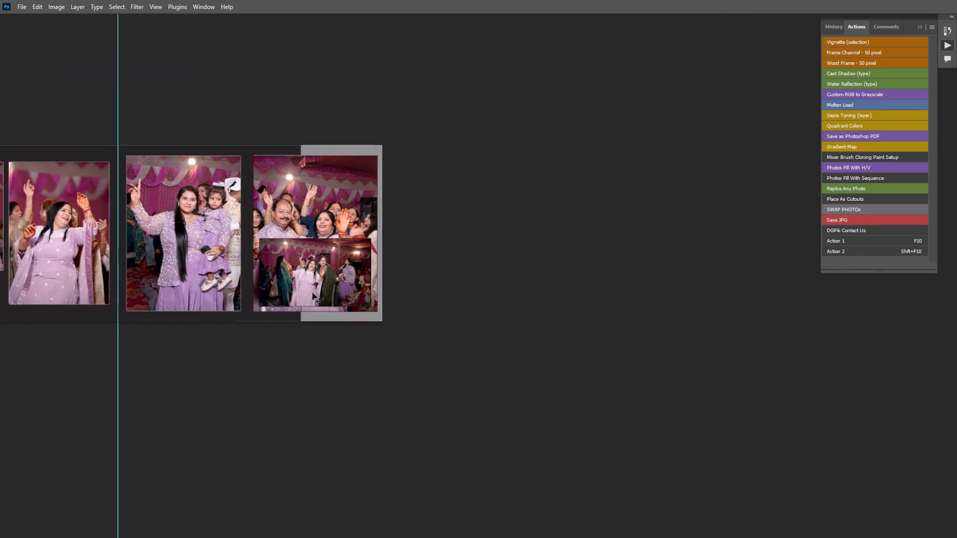
pyautogui.press('space')
pyautogui.press('space')
pyautogui.press('space')
pyautogui.press('space')
pyautogui.press('space')
pyautogui.moveTo(315, 292); pyautogui.dragTo(434, 321)
pyautogui.press('v')
pyautogui.moveTo(420, 220); pyautogui.dragTo(430, 223, button='right')
pyautogui.click(439, 228)
pyautogui.hotkey('ctrl', 't')
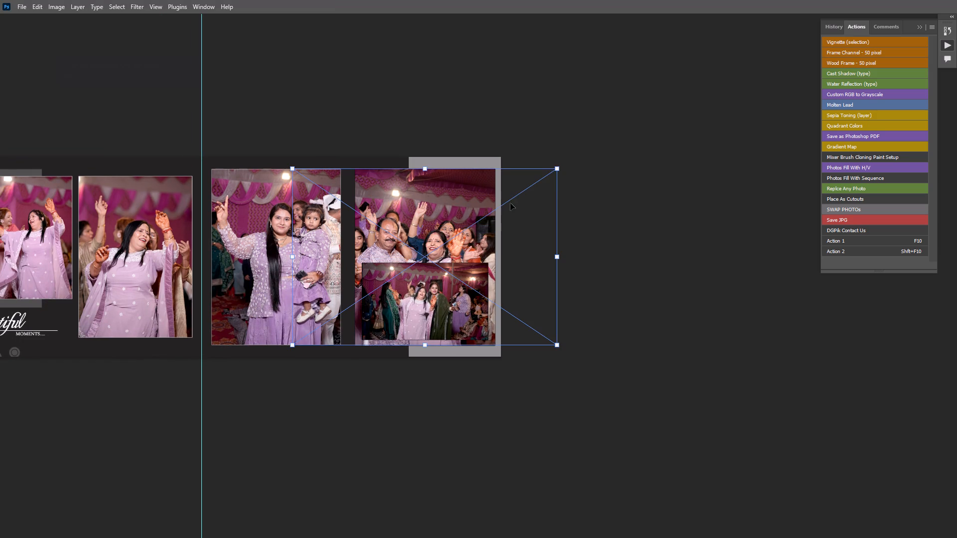
pyautogui.keyDown('alt'); pyautogui.keyDown('shift'); pyautogui.moveTo(556, 172); pyautogui.dragTo(509, 213); pyautogui.keyUp('shift'); pyautogui.keyUp('alt')
pyautogui.moveTo(478, 249); pyautogui.dragTo(478, 212)
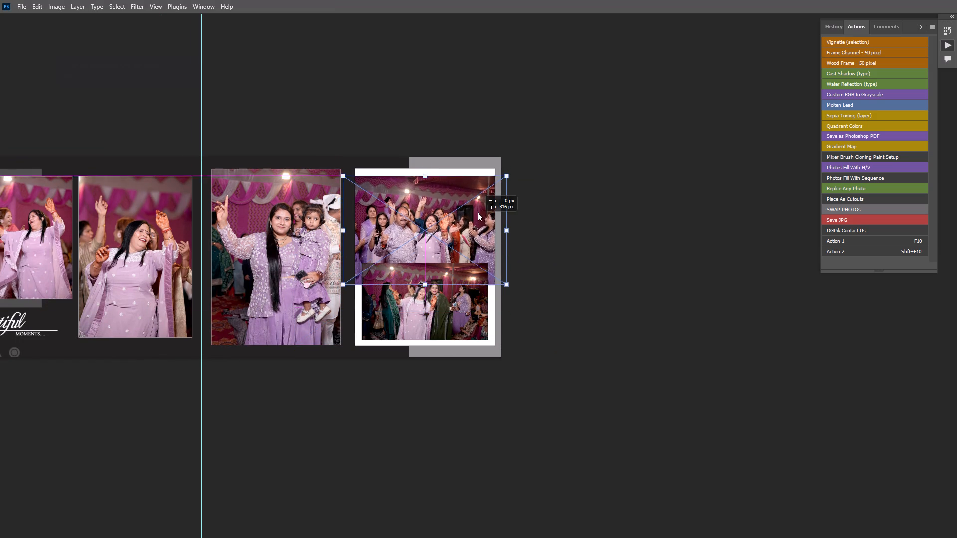
pyautogui.moveTo(478, 212); pyautogui.dragTo(478, 204)
pyautogui.keyDown('alt'); pyautogui.keyDown('shift'); pyautogui.moveTo(509, 267); pyautogui.dragTo(544, 289); pyautogui.keyUp('shift'); pyautogui.keyUp('alt')
pyautogui.moveTo(460, 246); pyautogui.dragTo(471, 246)
pyautogui.click(446, 233)
pyautogui.press('Return')
# Set up the Eraser with a round brush and adjust its size to 900 px.
pyautogui.press('f')
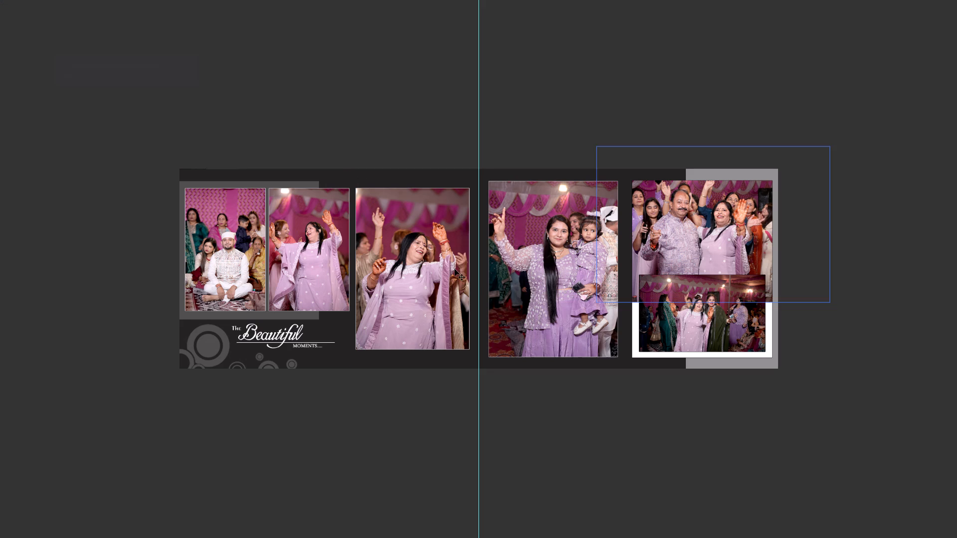
pyautogui.press('e')
pyautogui.click(662, 314)
pyautogui.press('Return')
pyautogui.press('[')
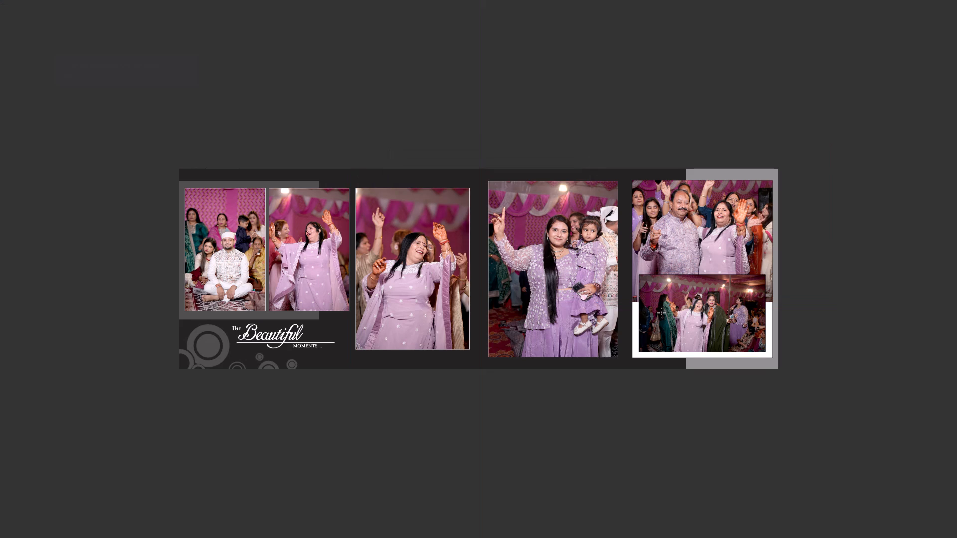
pyautogui.rightClick(654, 312)
pyautogui.click(604, 312)
pyautogui.rightClick(645, 312)
pyautogui.scroll(-3, 697, 412)
pyautogui.scroll(2, 707, 441)
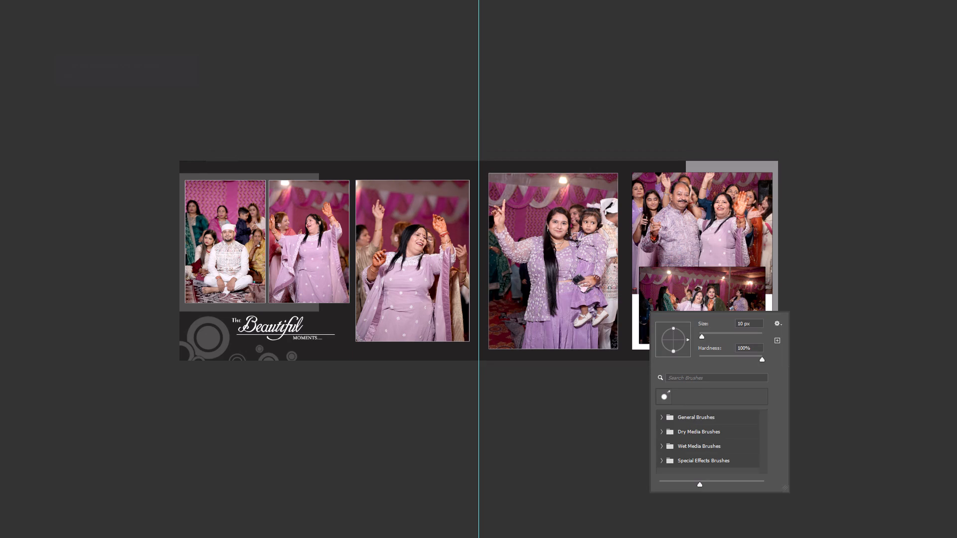
pyautogui.click(779, 323)
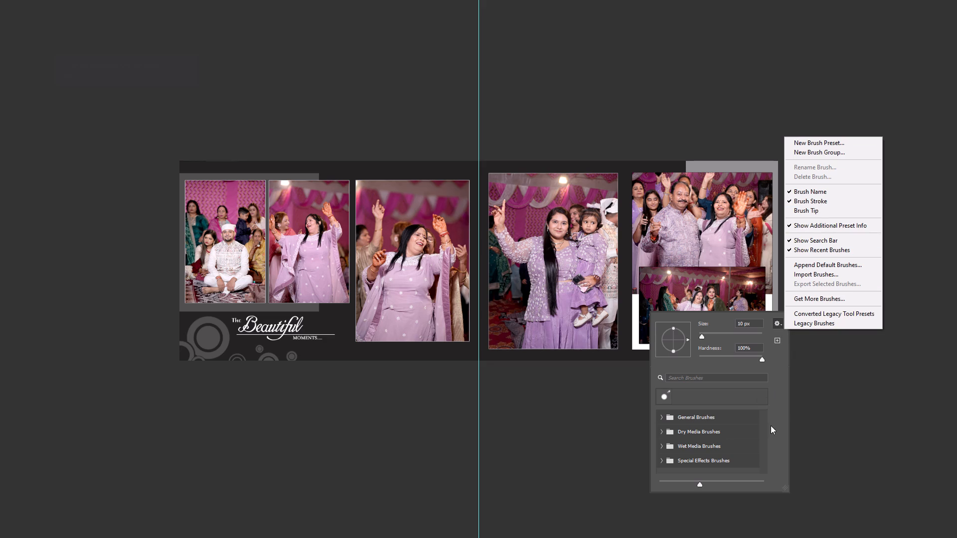
pyautogui.click(761, 402)
pyautogui.click(669, 398)
pyautogui.click(673, 397)
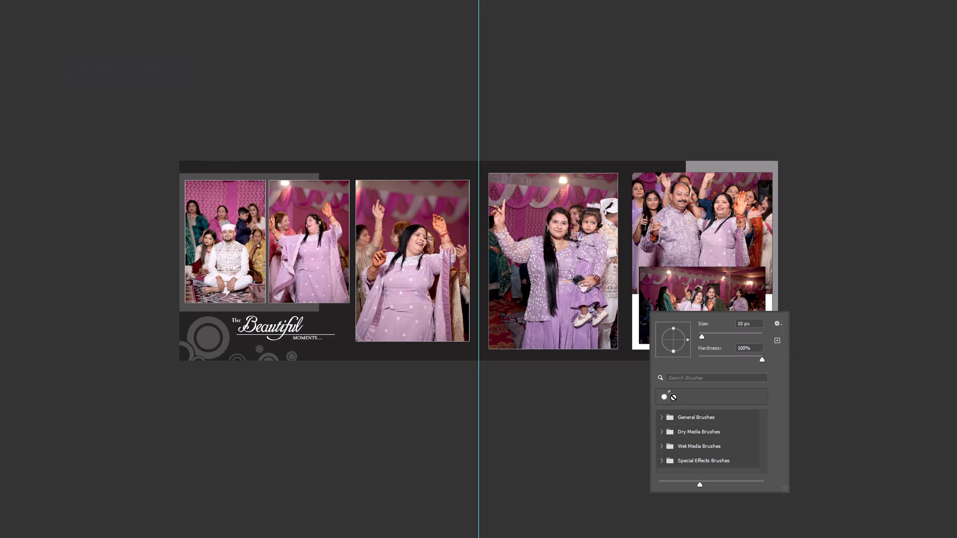
pyautogui.rightClick(635, 325)
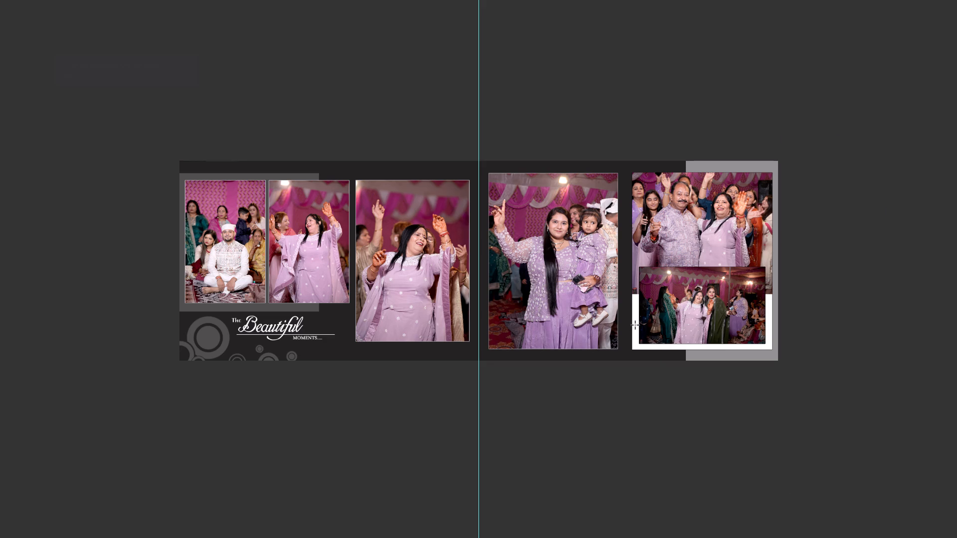
pyautogui.rightClick(630, 315)
pyautogui.click(603, 308)
pyautogui.press('space')
pyautogui.press(']')
pyautogui.press(']')
pyautogui.press(']')
pyautogui.press(']')
pyautogui.press(']')
pyautogui.press(']')
pyautogui.press(']')
pyautogui.press(']')
pyautogui.press(']')
pyautogui.press(']')
pyautogui.press(']')
pyautogui.press(']')
pyautogui.press(']')
pyautogui.press(']')
pyautogui.press(']')
pyautogui.press(']')
pyautogui.press(']')
pyautogui.press(']')
pyautogui.press(']')
pyautogui.press(']')
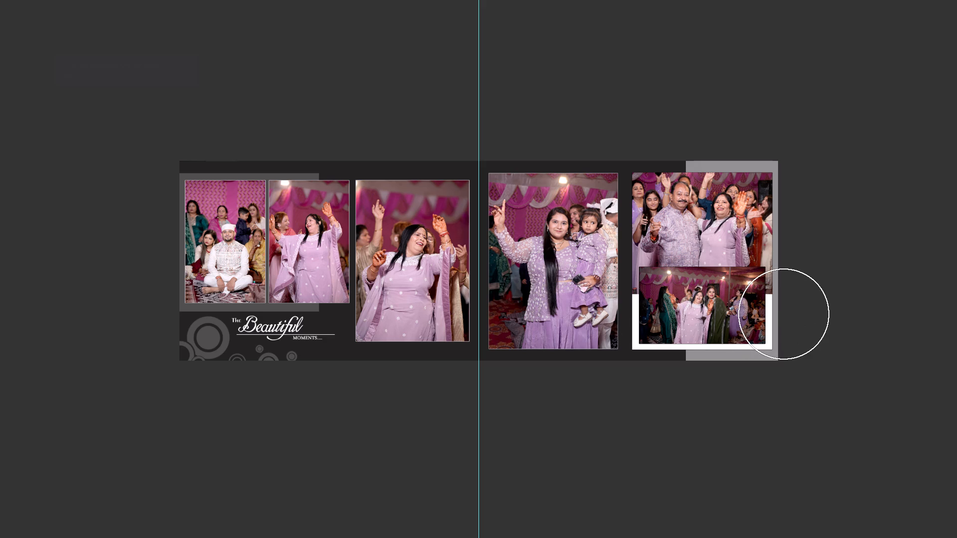
pyautogui.click(784, 314)
pyautogui.press('[')
pyautogui.press('[')
pyautogui.hotkey('ctrl', 'alt', 'z')
# Switch the Eraser to a soft brush and fade the group photo's lower edge into the white frame beside the inset photo.
pyautogui.rightClick(717, 293)
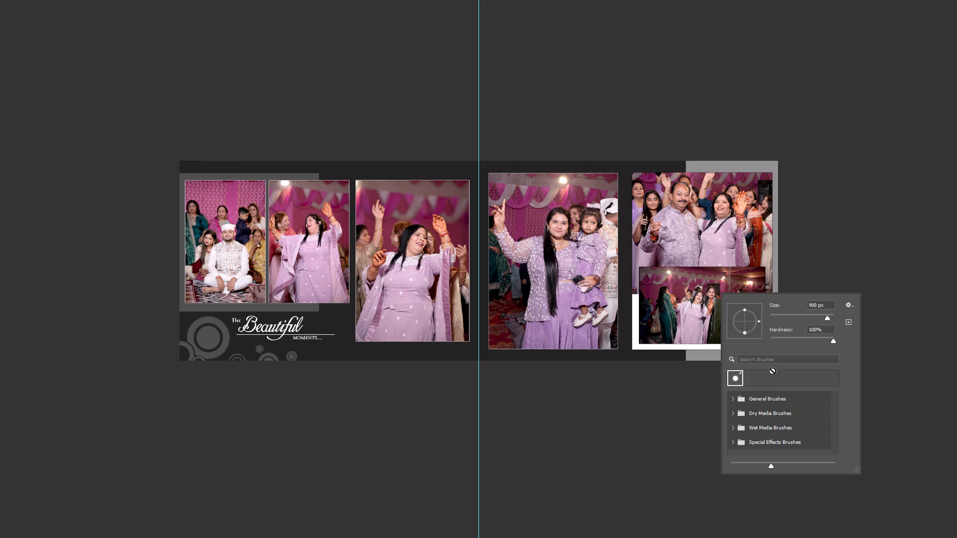
pyautogui.scroll(-4, 775, 420)
pyautogui.scroll(3, 775, 420)
pyautogui.click(738, 400)
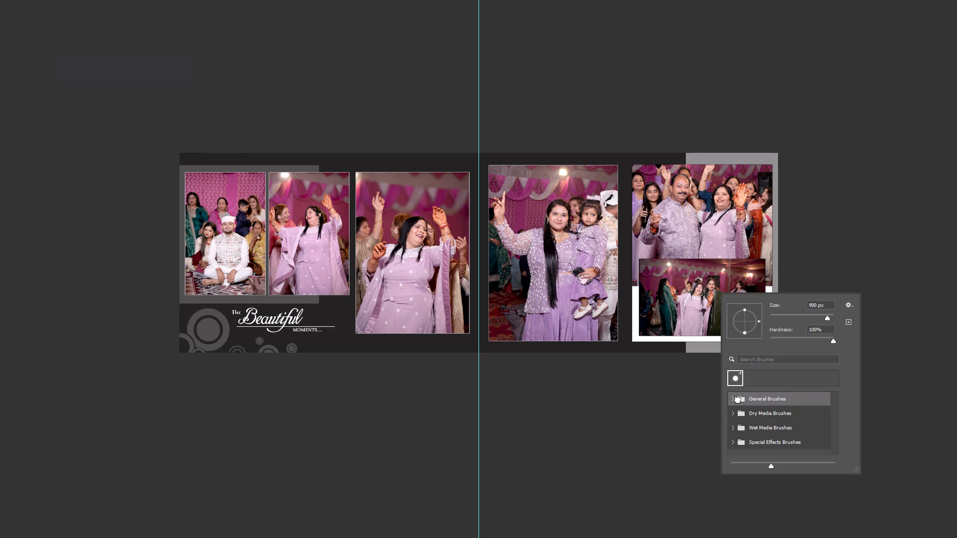
pyautogui.click(733, 400)
pyautogui.click(759, 417)
pyautogui.press('space')
pyautogui.click(617, 318)
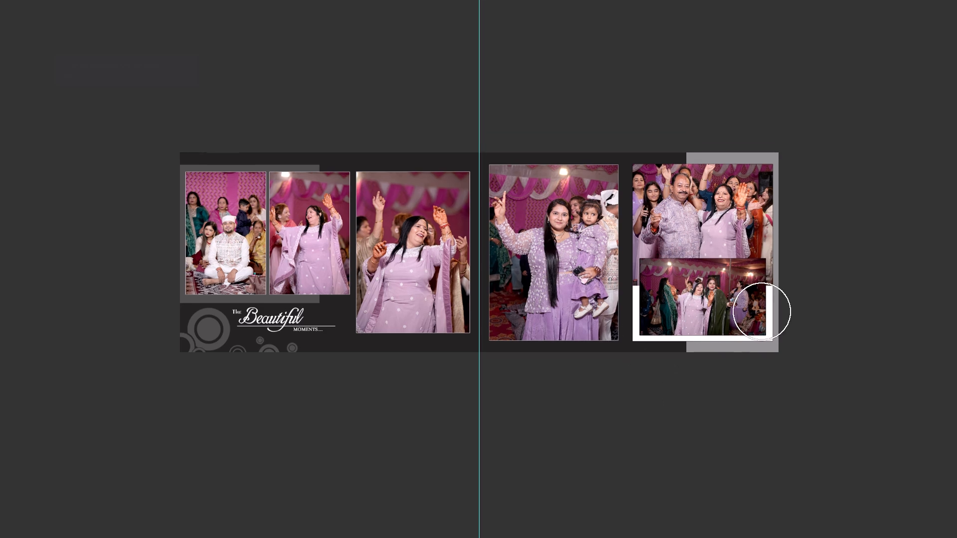
pyautogui.click(789, 297)
pyautogui.click(785, 288)
pyautogui.moveTo(785, 288); pyautogui.dragTo(622, 301)
pyautogui.moveTo(622, 299); pyautogui.dragTo(658, 303)
pyautogui.moveTo(631, 302); pyautogui.dragTo(721, 315)
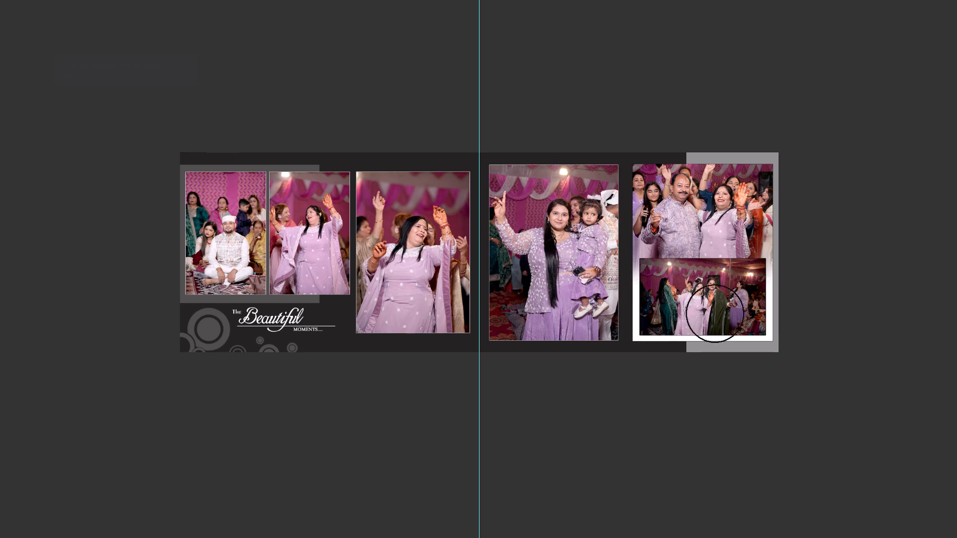
# Select the small inset photo at the bottom of the last frame and run Action 1 on it.
pyautogui.press('v')
pyautogui.moveTo(698, 288); pyautogui.dragTo(707, 293, button='right')
pyautogui.click(721, 303)
pyautogui.press('F10')
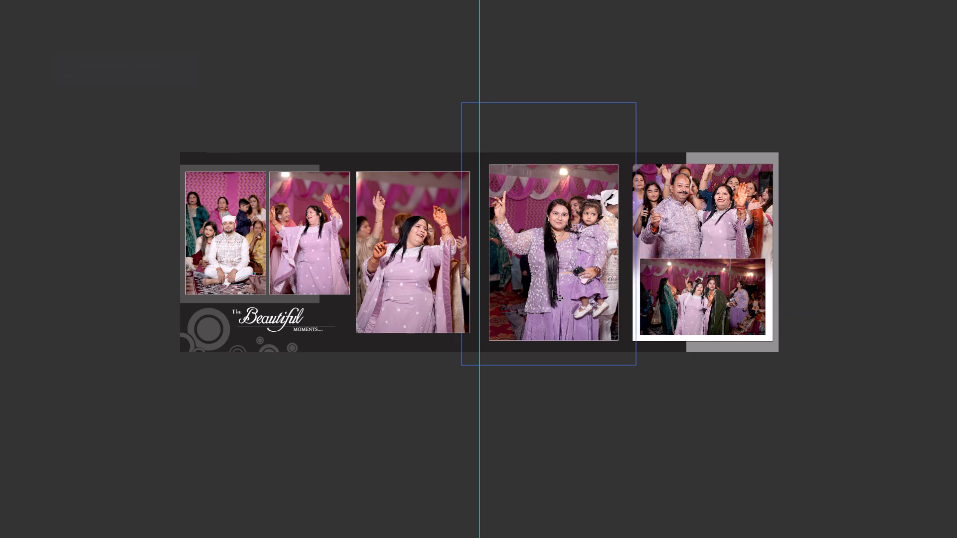
pyautogui.press('f')
pyautogui.press('space')
pyautogui.click(378, 229)
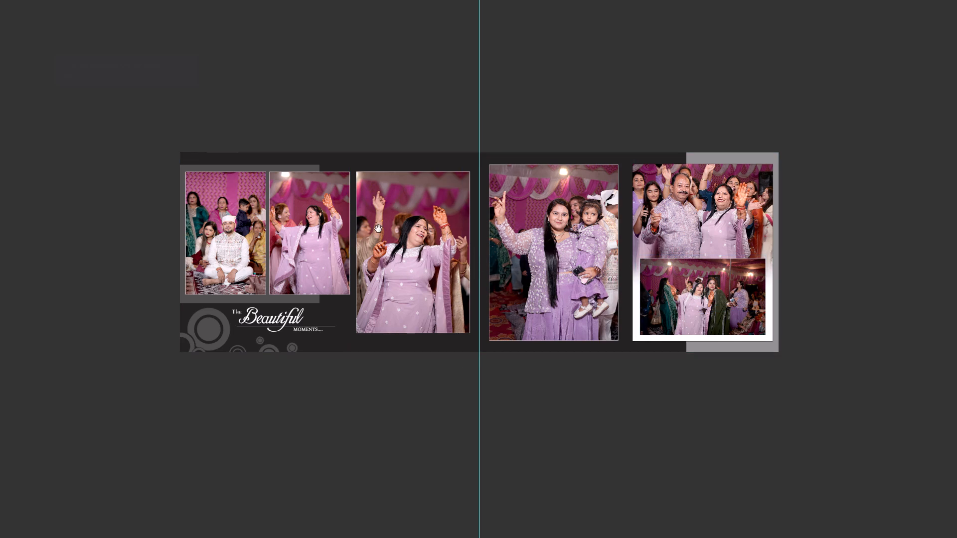
# Set the opacity of the grey panels behind the last frame (Layer 38) and behind the first photos (Shape 2 copy 9) to 99%.
pyautogui.press('v')
pyautogui.press('f')
pyautogui.rightClick(751, 170)
pyautogui.click(759, 173)
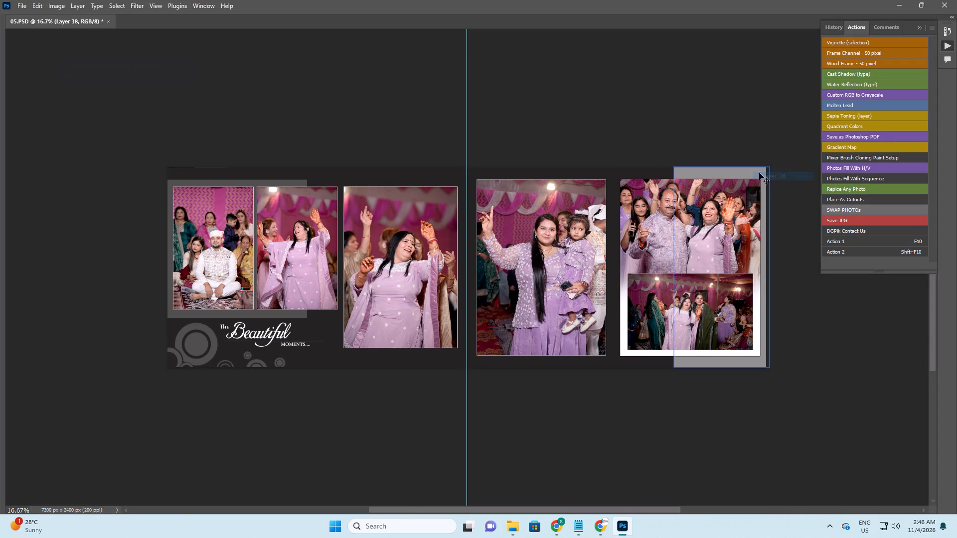
pyautogui.write('9999')
pyautogui.rightClick(234, 181)
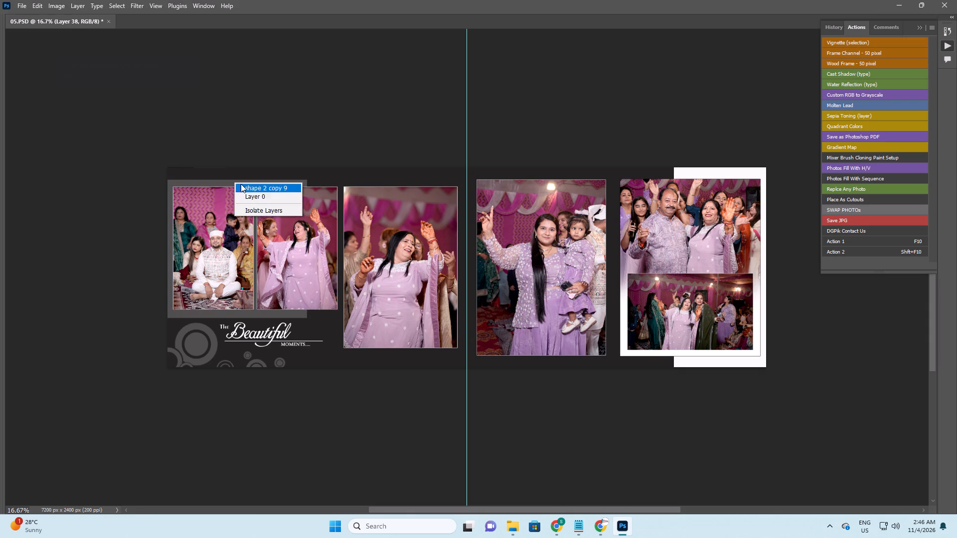
pyautogui.click(241, 184)
pyautogui.write('9999')
pyautogui.press('f')
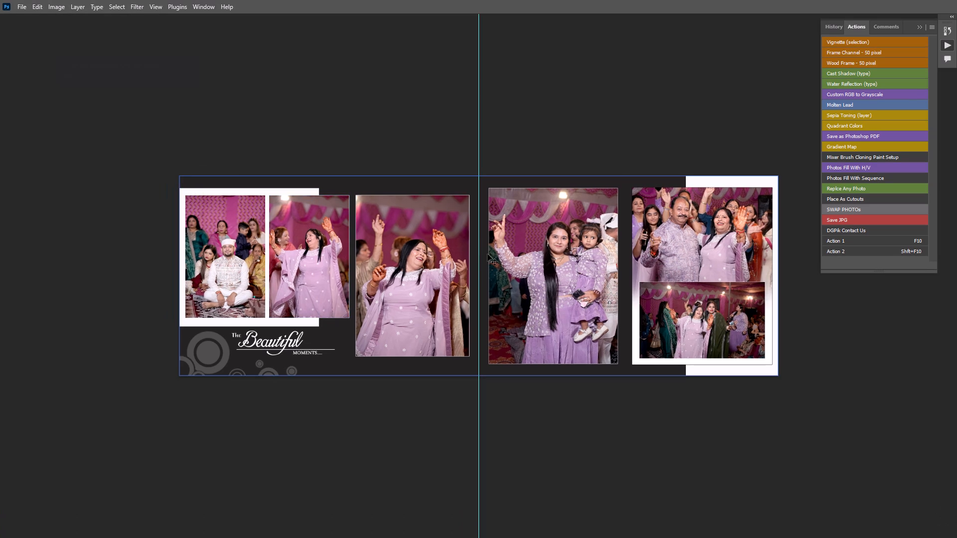
# Save 05.PSD and close it.
pyautogui.hotkey('ctrl', 's')
pyautogui.hotkey('ctrl', 's')
pyautogui.hotkey('ctrl', 's')
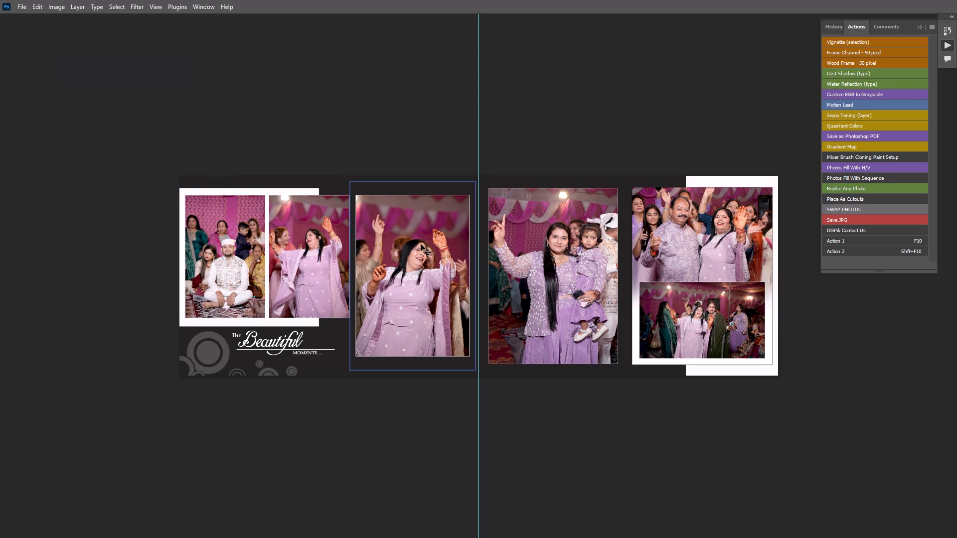
pyautogui.hotkey('ctrl', 's')
pyautogui.hotkey('ctrl', 'w')
# Switch to File Explorer and open 06.PSD from the 01 folder in Photoshop.
pyautogui.hotkey('alt', 'Tab')
pyautogui.rightClick(361, 193)
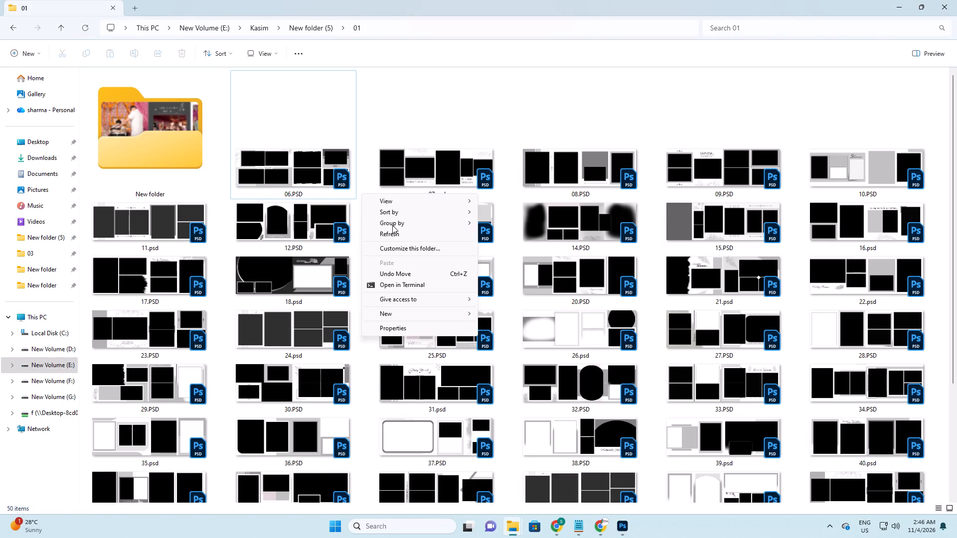
pyautogui.moveTo(393, 227); pyautogui.dragTo(394, 235)
pyautogui.moveTo(296, 150); pyautogui.dragTo(184, 149)
pyautogui.moveTo(275, 168); pyautogui.dragTo(212, 303)
pyautogui.hotkey('alt', 'Tab')
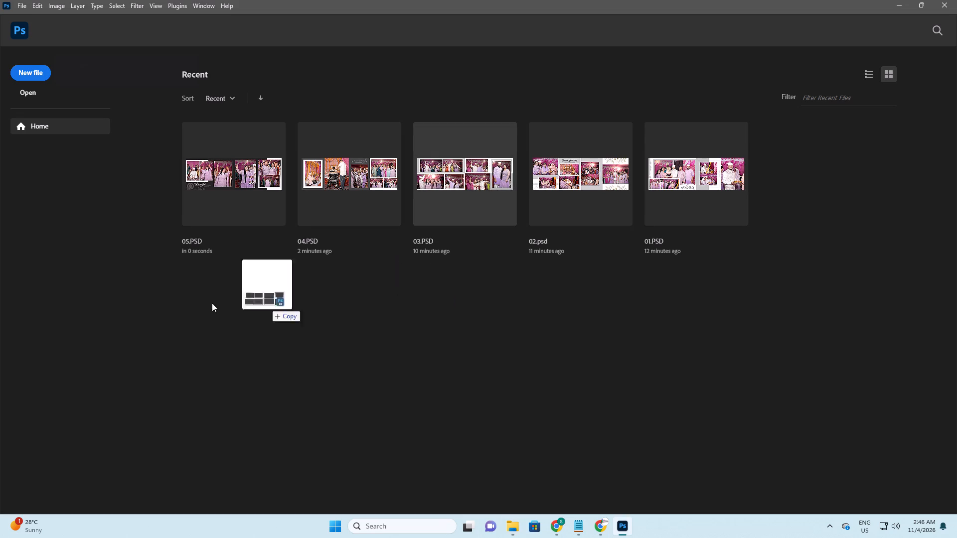
pyautogui.moveTo(212, 303); pyautogui.dragTo(102, 291)
# Select the eight frame layers and fill them with photos using the Photos Fill With Sequence action.
pyautogui.press('v')
pyautogui.moveTo(137, 184); pyautogui.dragTo(149, 188, button='right')
pyautogui.click(160, 193)
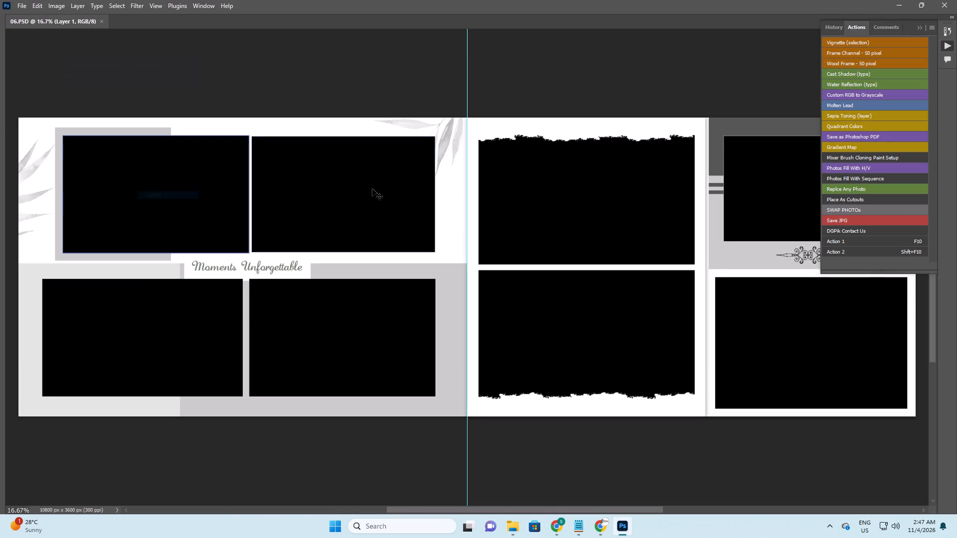
pyautogui.keyDown('shift'); pyautogui.moveTo(372, 188); pyautogui.dragTo(378, 190, button='right'); pyautogui.keyUp('shift')
pyautogui.keyDown('shift'); pyautogui.click(387, 194); pyautogui.keyUp('shift')
pyautogui.keyDown('shift'); pyautogui.rightClick(135, 337); pyautogui.keyUp('shift')
pyautogui.keyDown('shift'); pyautogui.click(150, 339); pyautogui.keyUp('shift')
pyautogui.keyDown('shift'); pyautogui.moveTo(317, 324); pyautogui.dragTo(322, 326, button='right'); pyautogui.keyUp('shift')
pyautogui.keyDown('shift'); pyautogui.scroll(1, 331, 330); pyautogui.keyUp('shift')
pyautogui.keyDown('shift'); pyautogui.click(331, 330); pyautogui.keyUp('shift')
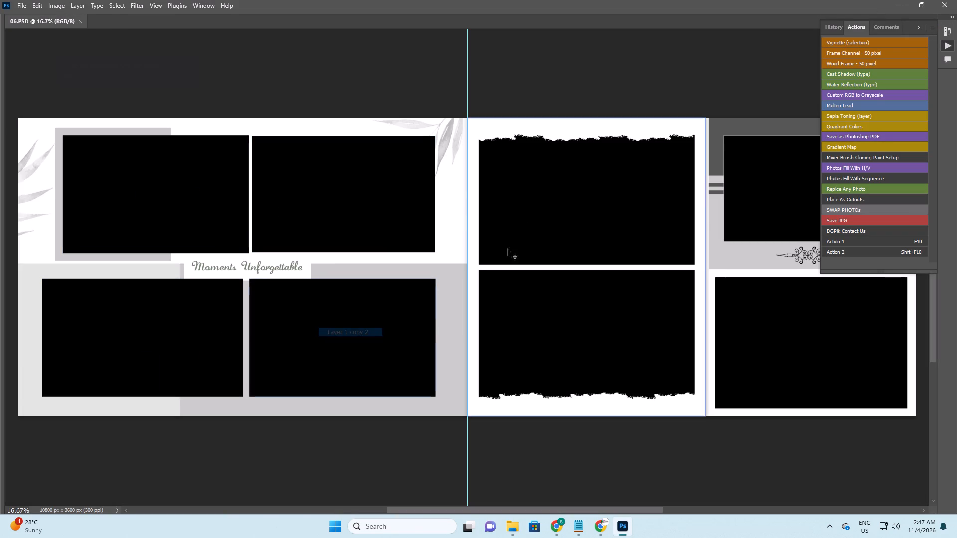
pyautogui.keyDown('shift'); pyautogui.moveTo(520, 219); pyautogui.dragTo(525, 220, button='right'); pyautogui.keyUp('shift')
pyautogui.keyDown('shift'); pyautogui.click(535, 224); pyautogui.keyUp('shift')
pyautogui.keyDown('shift'); pyautogui.moveTo(603, 296); pyautogui.dragTo(608, 298, button='right'); pyautogui.keyUp('shift')
pyautogui.keyDown('shift'); pyautogui.click(618, 303); pyautogui.keyUp('shift')
pyautogui.keyDown('shift'); pyautogui.rightClick(756, 163); pyautogui.keyUp('shift')
pyautogui.keyDown('shift'); pyautogui.click(769, 168); pyautogui.keyUp('shift')
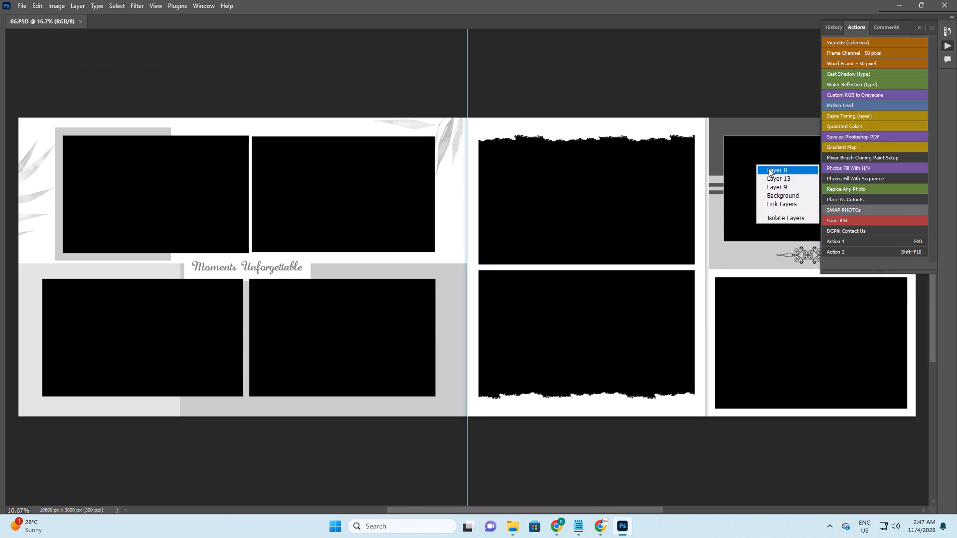
pyautogui.keyDown('shift'); pyautogui.moveTo(802, 316); pyautogui.dragTo(807, 317, button='right'); pyautogui.keyUp('shift')
pyautogui.keyDown('shift'); pyautogui.click(817, 322); pyautogui.keyUp('shift')
pyautogui.click(864, 177)
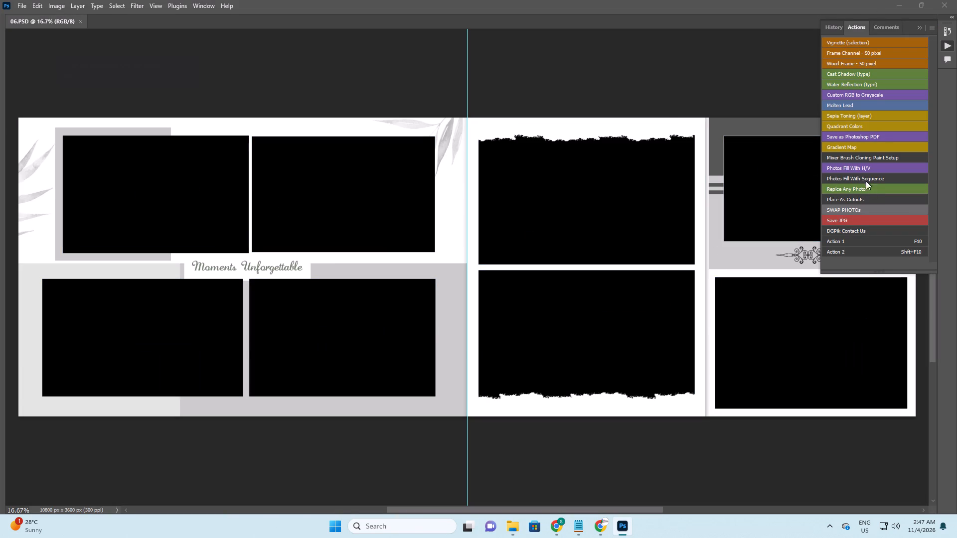
pyautogui.click(290, 127)
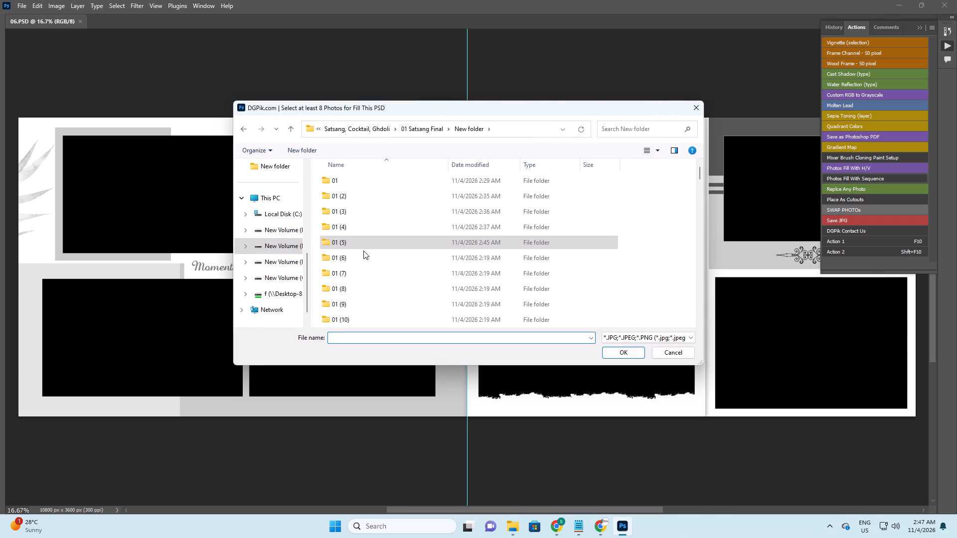
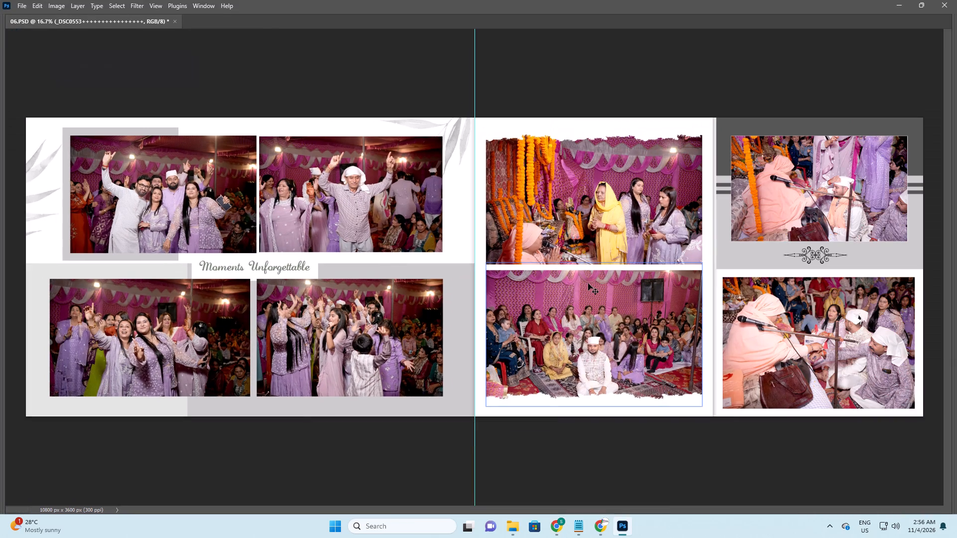
# Enlarge photo _DSC0553 in the frame above the scroll ornament and reposition it within the frame.
pyautogui.moveTo(813, 201); pyautogui.dragTo(819, 204, button='right')
pyautogui.click(831, 210)
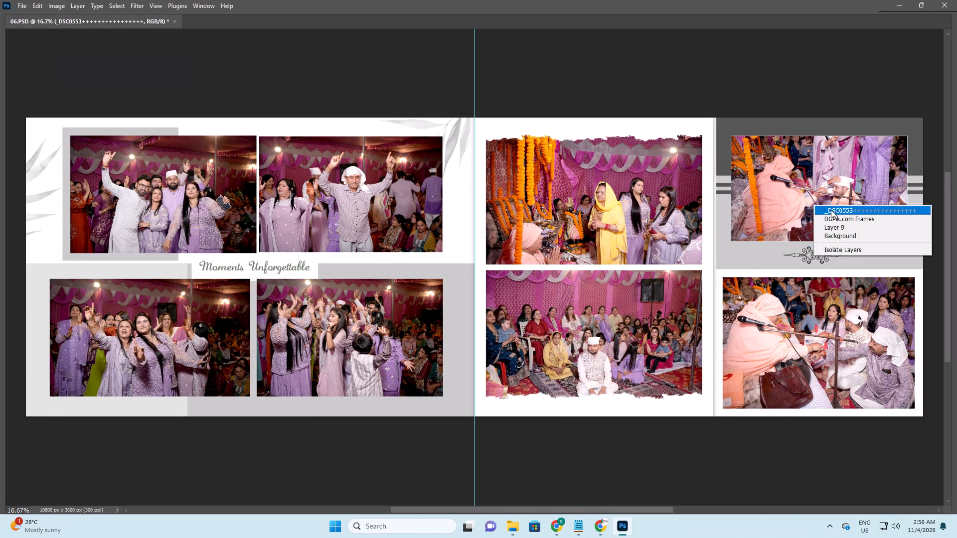
pyautogui.hotkey('ctrl', 't')
pyautogui.keyDown('alt'); pyautogui.keyDown('shift'); pyautogui.moveTo(733, 131); pyautogui.dragTo(708, 113); pyautogui.keyUp('shift'); pyautogui.keyUp('alt')
pyautogui.moveTo(762, 169); pyautogui.dragTo(773, 164)
pyautogui.press('Return')
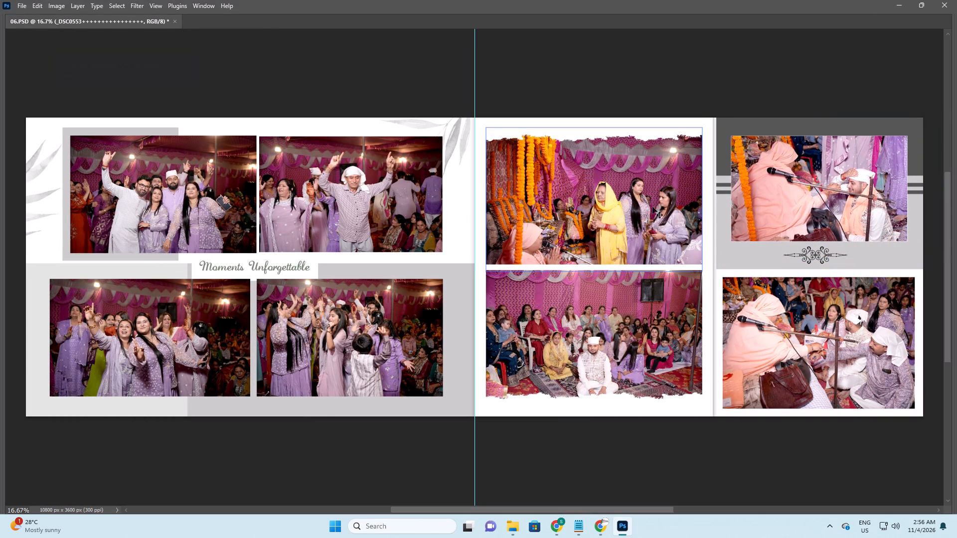
# Enlarge photo _DSC0492, the woman in yellow, slightly within the upper torn-edge frame.
pyautogui.moveTo(619, 188); pyautogui.dragTo(630, 192, button='right')
pyautogui.click(641, 198)
pyautogui.hotkey('ctrl', 't')
pyautogui.keyDown('shift'); pyautogui.moveTo(700, 132); pyautogui.dragTo(714, 132); pyautogui.keyUp('shift')
pyautogui.press('Return')
# Enlarge dancing photo _DSC0474 in the lower frame beside the spread's centre guide and shift it slightly within the frame.
pyautogui.press('v')
pyautogui.press('space')
pyautogui.press('space')
pyautogui.press('space')
pyautogui.moveTo(538, 309); pyautogui.dragTo(634, 294)
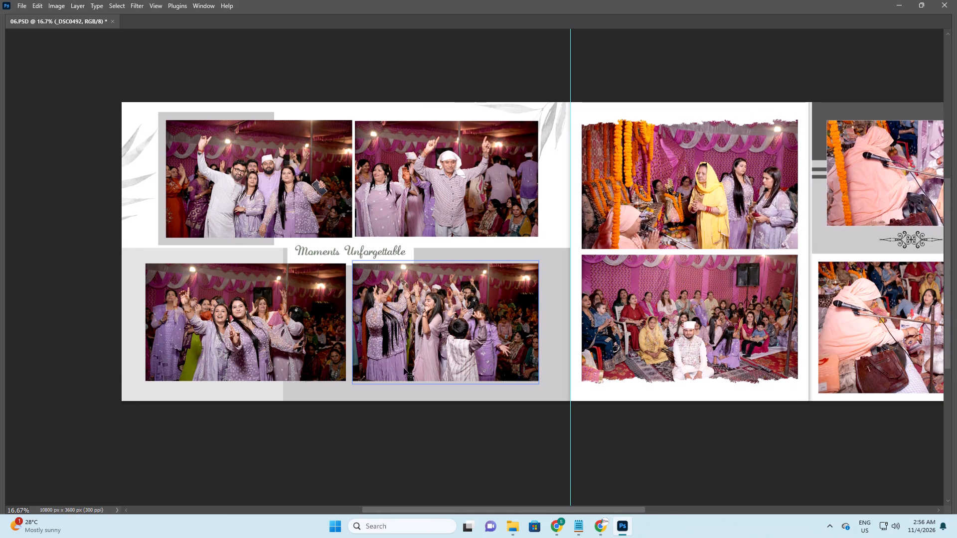
pyautogui.moveTo(448, 301); pyautogui.dragTo(462, 310, button='right')
pyautogui.click(467, 315)
pyautogui.hotkey('ctrl', 't')
pyautogui.keyDown('shift'); pyautogui.moveTo(537, 384); pyautogui.dragTo(561, 389); pyautogui.keyUp('shift')
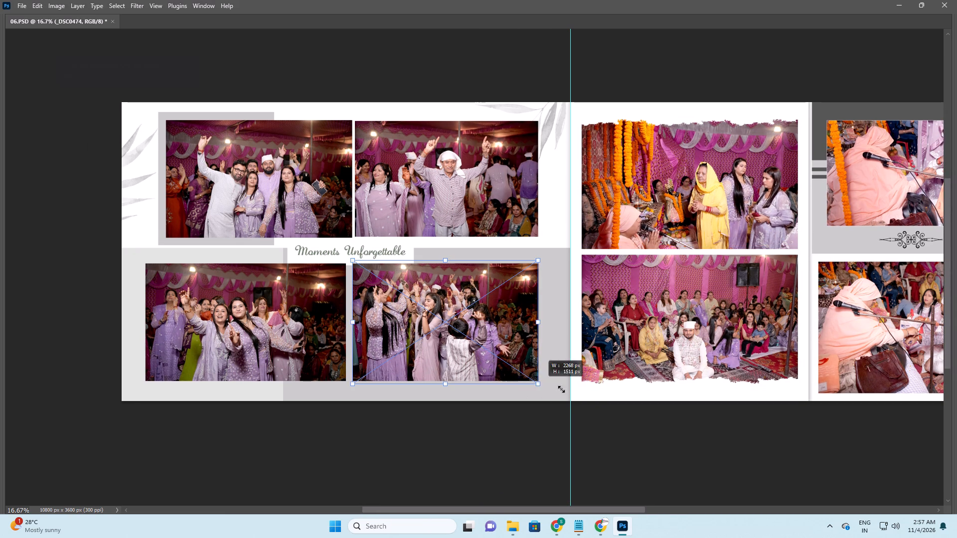
pyautogui.keyDown('shift'); pyautogui.moveTo(561, 389); pyautogui.dragTo(590, 396); pyautogui.keyUp('shift')
pyautogui.moveTo(533, 370); pyautogui.dragTo(527, 368)
pyautogui.press('Return')
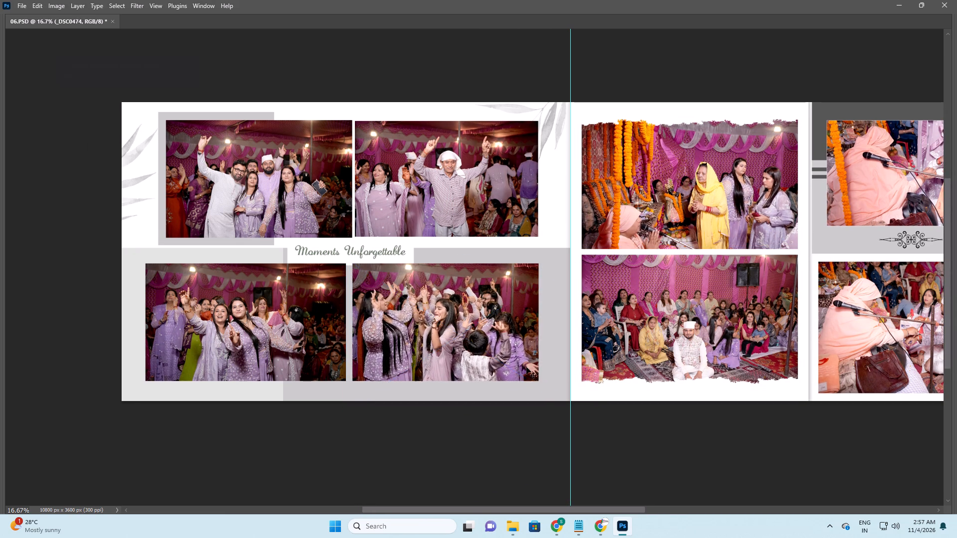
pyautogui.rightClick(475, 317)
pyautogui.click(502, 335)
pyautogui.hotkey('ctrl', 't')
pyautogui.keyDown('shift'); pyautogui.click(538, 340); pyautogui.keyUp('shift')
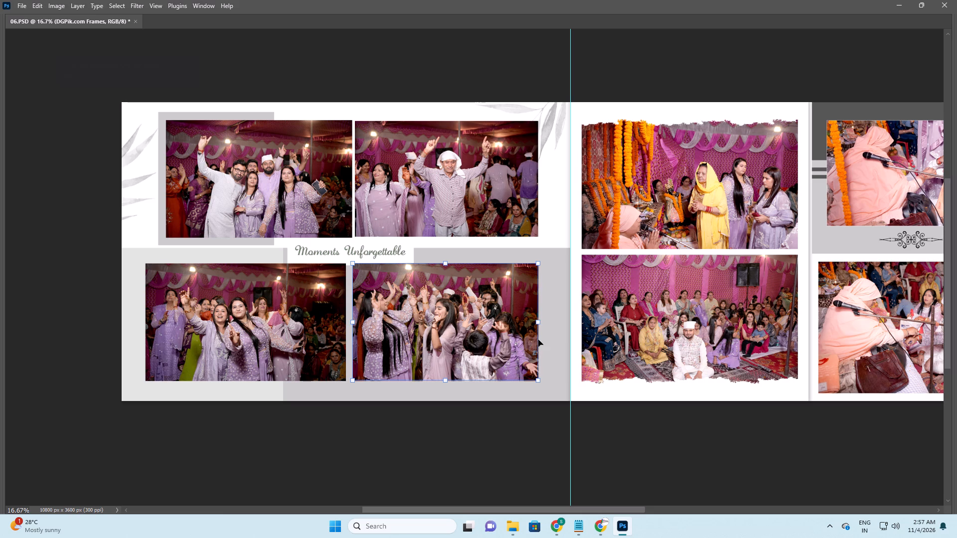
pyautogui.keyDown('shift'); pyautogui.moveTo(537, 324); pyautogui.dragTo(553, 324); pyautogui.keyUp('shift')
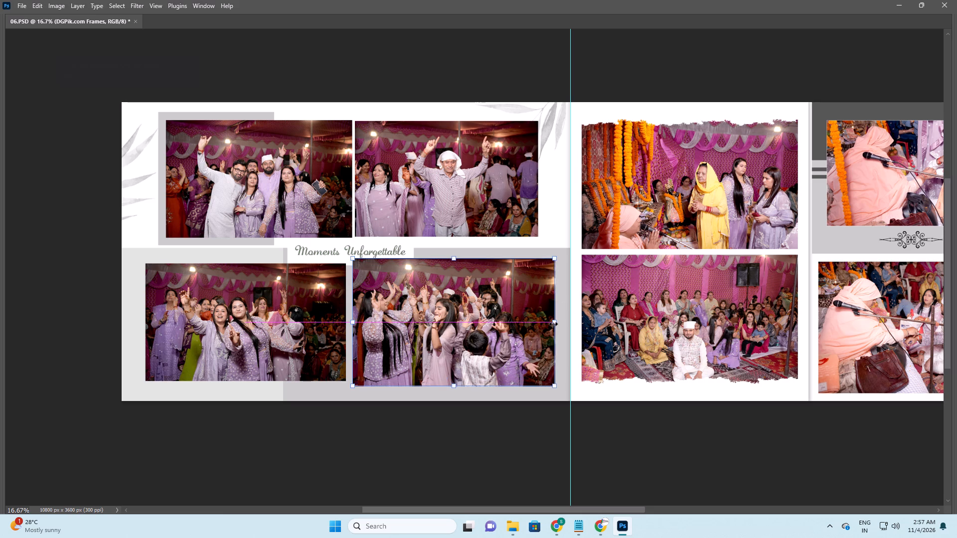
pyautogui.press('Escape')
# Widen the frame shape of photo _DSC0474 outward towards the spread's centre guide.
pyautogui.rightClick(502, 317)
pyautogui.click(527, 335)
pyautogui.hotkey('ctrl', 't')
pyautogui.moveTo(539, 323); pyautogui.dragTo(547, 323)
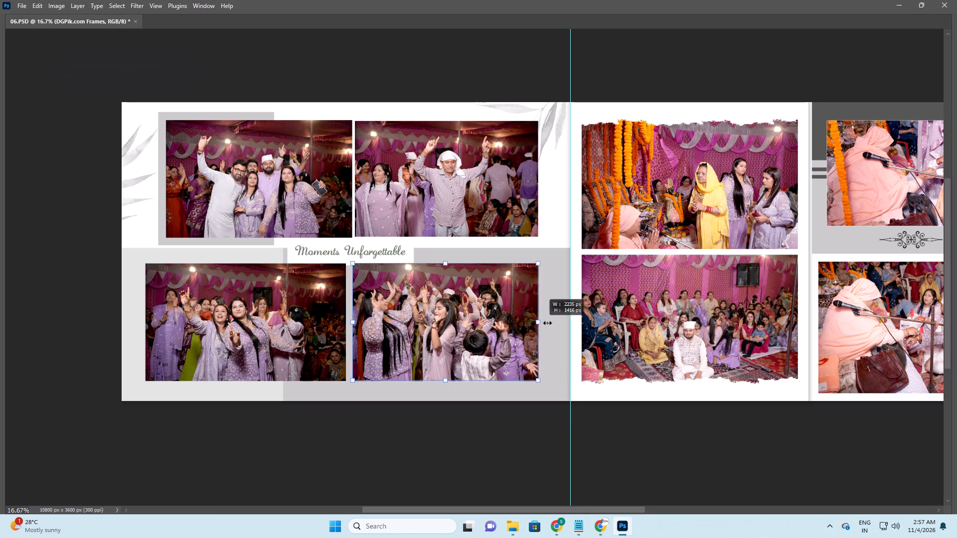
pyautogui.moveTo(547, 323); pyautogui.dragTo(558, 322)
pyautogui.press('Return')
# Enlarge photo _DSC0474 further so the dancers fill the widened frame.
pyautogui.moveTo(415, 305); pyautogui.dragTo(439, 316, button='right')
pyautogui.click(452, 324)
pyautogui.hotkey('ctrl', 't')
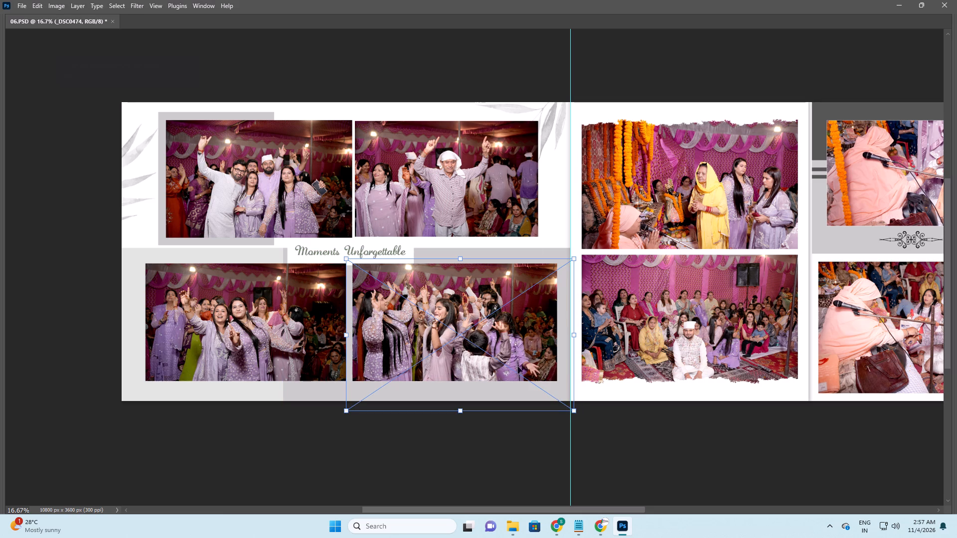
pyautogui.moveTo(573, 409); pyautogui.dragTo(618, 420)
pyautogui.press('Escape')
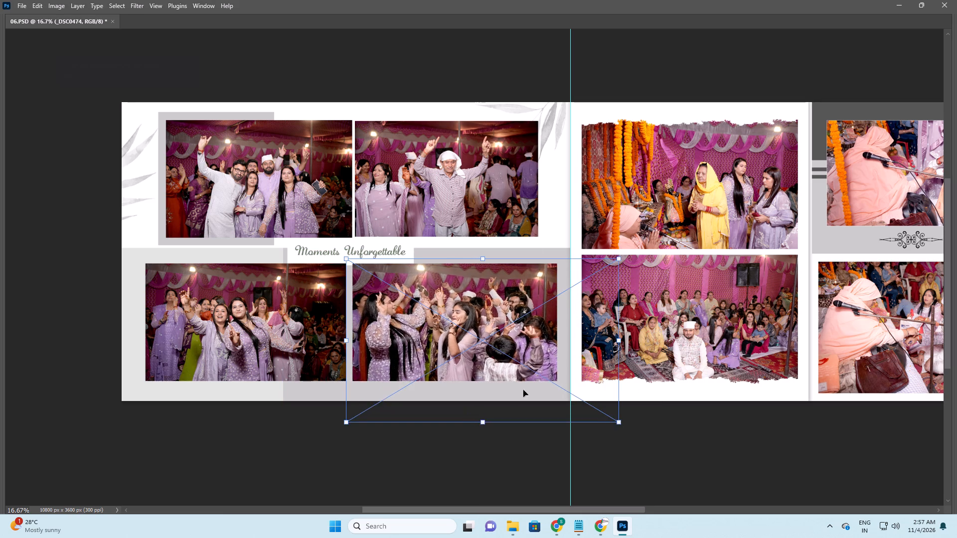
pyautogui.hotkey('ctrl', 't')
pyautogui.keyDown('shift'); pyautogui.moveTo(572, 410); pyautogui.dragTo(601, 425); pyautogui.keyUp('shift')
pyautogui.press('Return')
# Enlarge photo _DSC0460 in the lower-left frame of the spread, below the Moments Unforgettable title.
pyautogui.rightClick(325, 310)
pyautogui.click(332, 315)
pyautogui.hotkey('ctrl', 't')
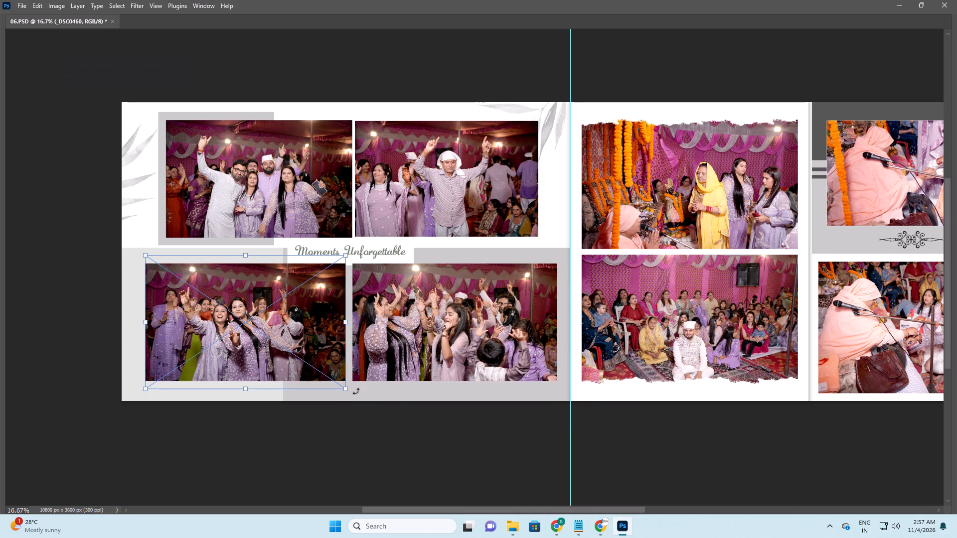
pyautogui.keyDown('shift'); pyautogui.moveTo(348, 389); pyautogui.dragTo(393, 401); pyautogui.keyUp('shift')
pyautogui.press('Return')
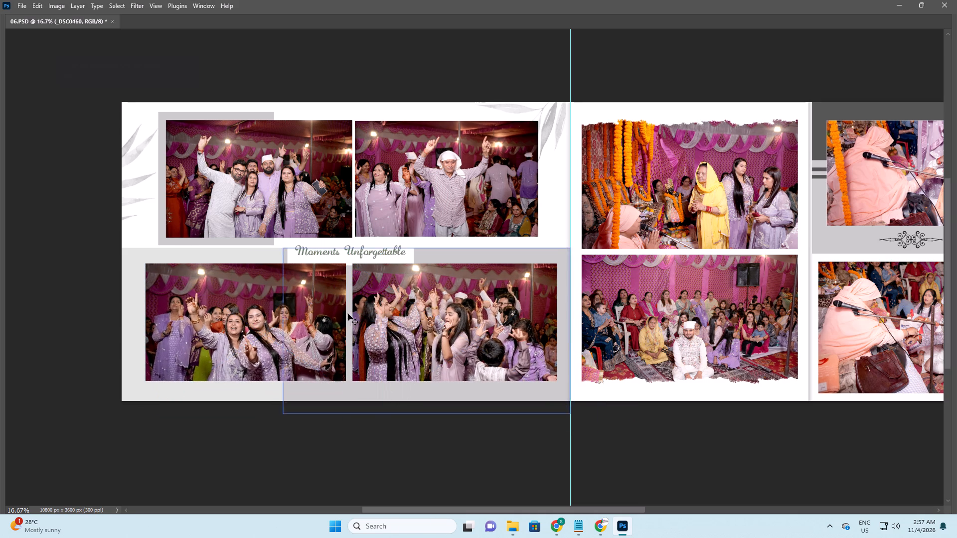
# Preview the finished spread full screen, save 06.PSD and close it.
pyautogui.press('f')
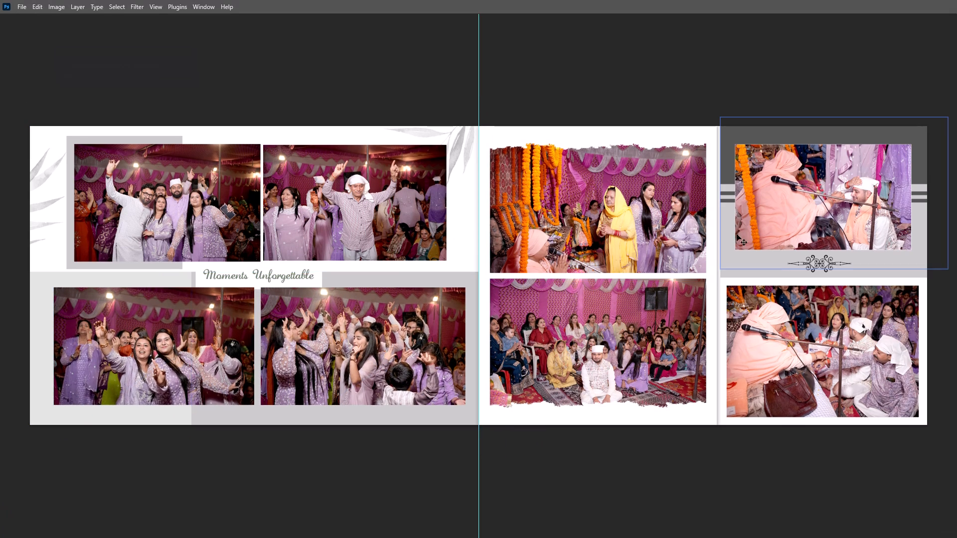
pyautogui.hotkey('ctrl', 's')
pyautogui.hotkey('ctrl', 's')
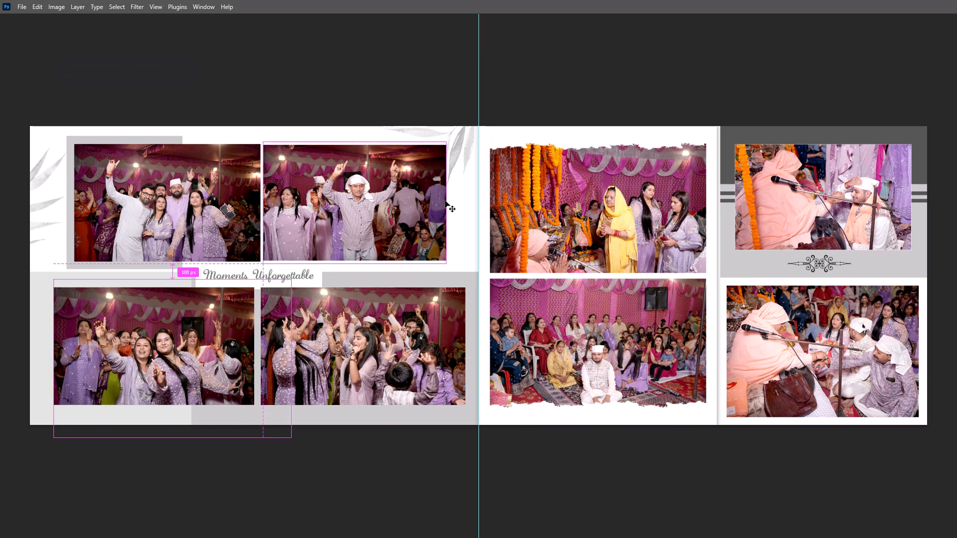
pyautogui.hotkey('ctrl', 'w')
pyautogui.press('Escape')
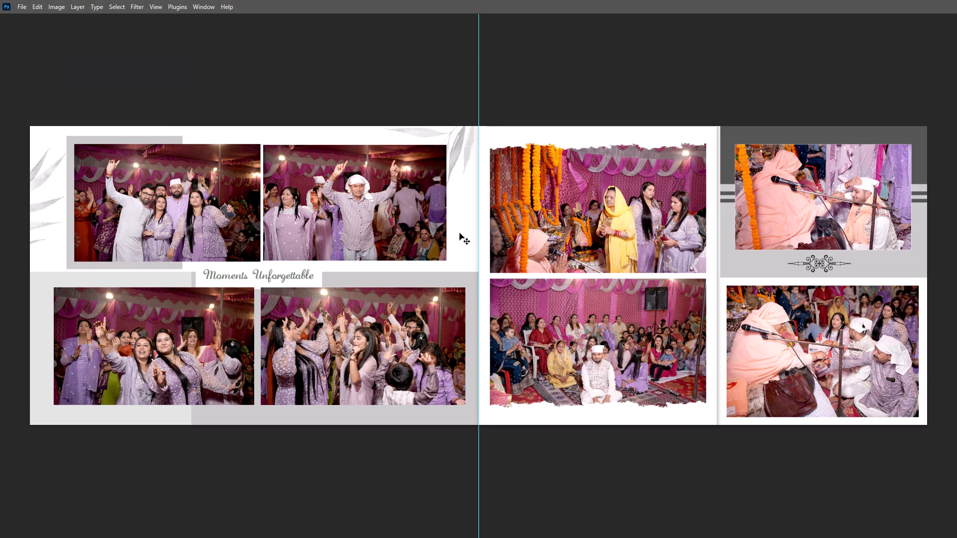
pyautogui.hotkey('ctrl', 's')
pyautogui.hotkey('ctrl', 'w')
pyautogui.click(474, 195)
# Switch to File Explorer, refresh the 01 folder and move 06.PSD into its New folder.
pyautogui.hotkey('alt', 'Tab')
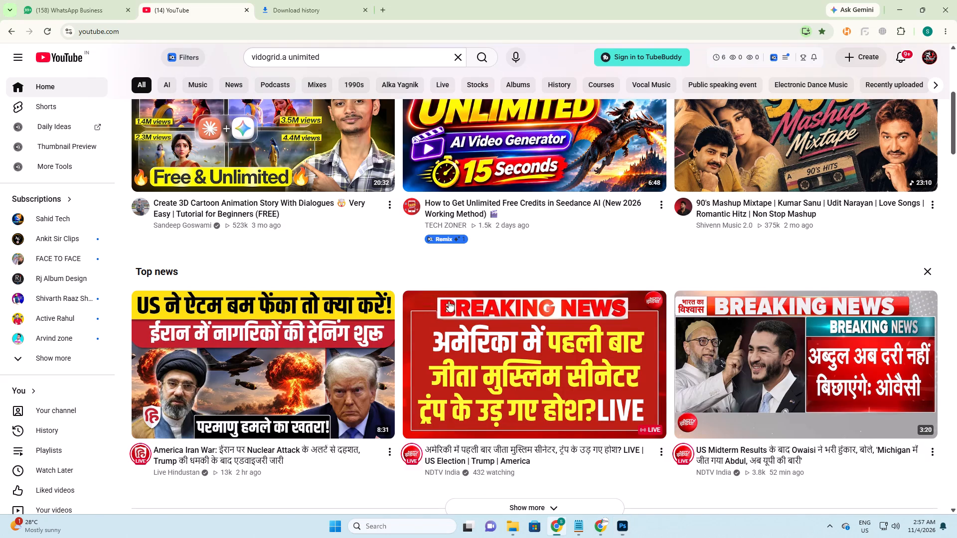
pyautogui.hotkey('alt', 'Tab')
pyautogui.hotkey('alt', 'Tab')
pyautogui.hotkey('alt', 'Tab')
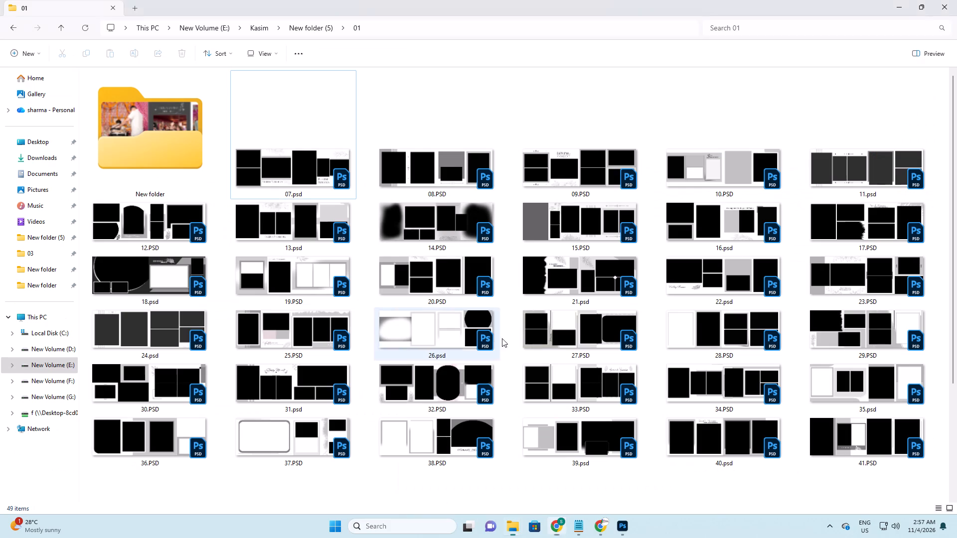
pyautogui.rightClick(514, 192)
pyautogui.click(539, 240)
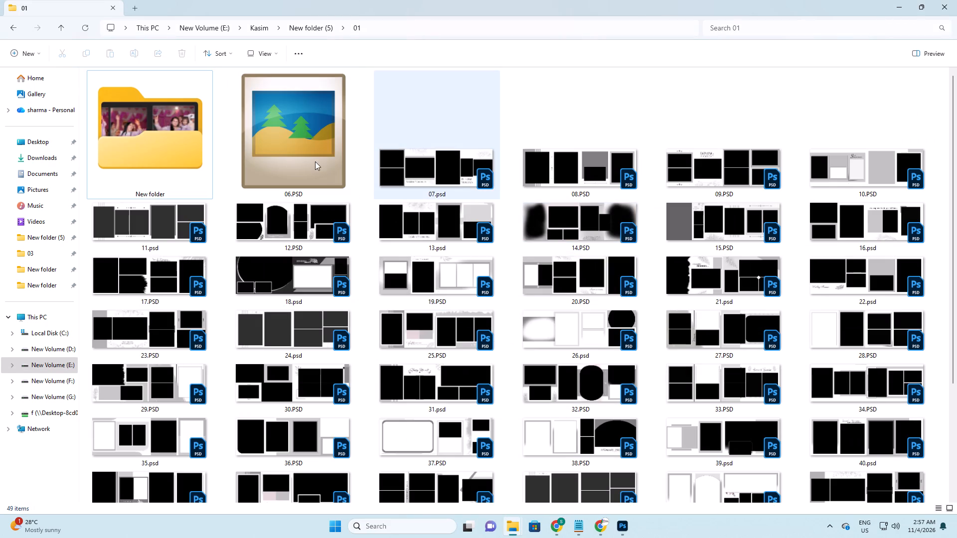
pyautogui.moveTo(336, 157); pyautogui.dragTo(165, 148)
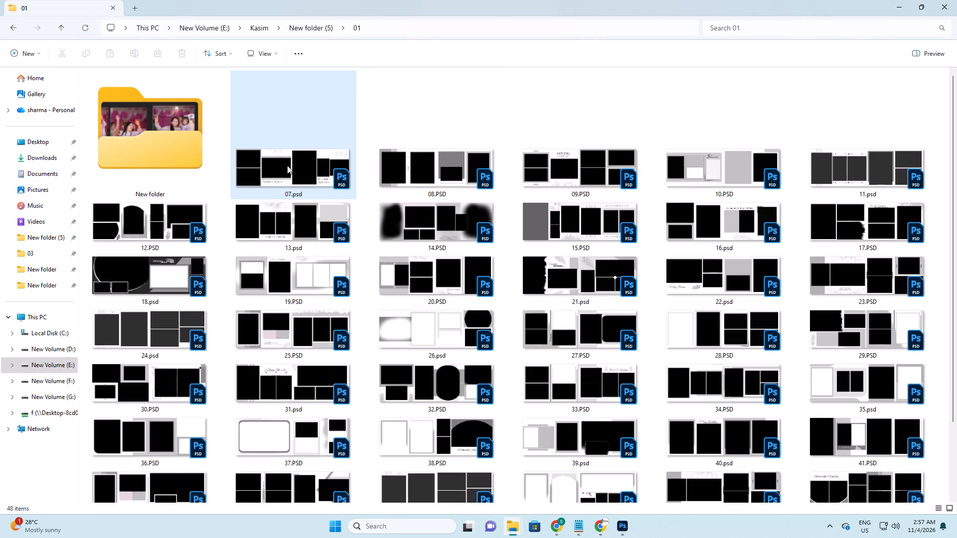
# Open 07.psd from the 01 folder in Photoshop.
pyautogui.moveTo(287, 165); pyautogui.dragTo(108, 287)
pyautogui.hotkey('alt', 'Tab')
pyautogui.hotkey('alt', 'Tab')
pyautogui.hotkey('alt', 'Tab')
# Select the six black frame layers and fill them with all photos from folder 01 (7) using the Photos Fill With Sequence action.
pyautogui.press('v')
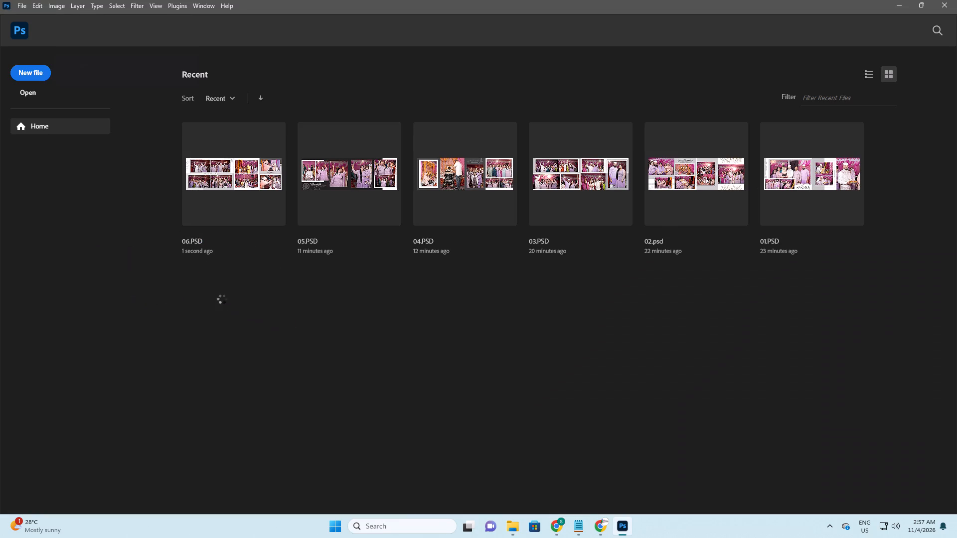
pyautogui.moveTo(157, 212); pyautogui.dragTo(162, 214, button='right')
pyautogui.click(176, 222)
pyautogui.keyDown('shift'); pyautogui.rightClick(158, 337); pyautogui.keyUp('shift')
pyautogui.keyDown('shift'); pyautogui.click(172, 345); pyautogui.keyUp('shift')
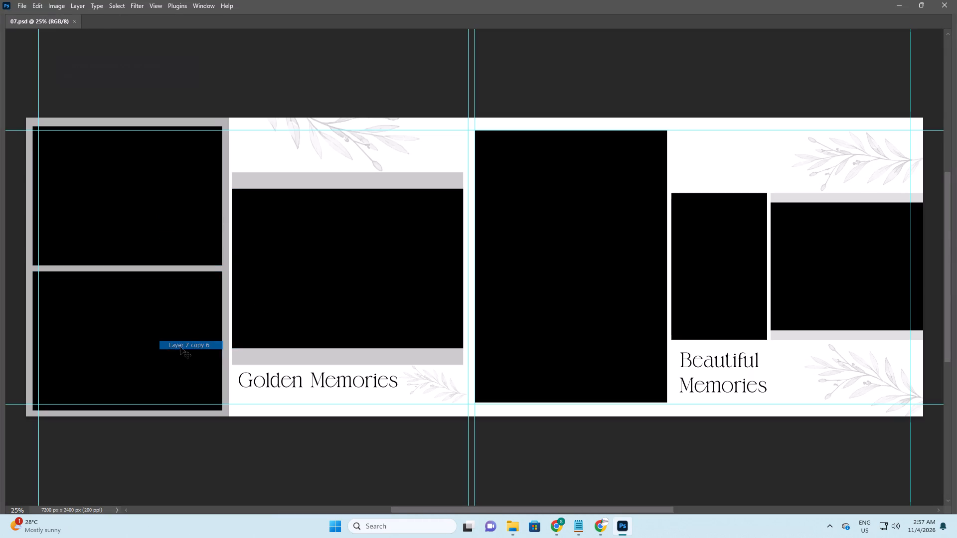
pyautogui.keyDown('shift'); pyautogui.moveTo(347, 287); pyautogui.dragTo(352, 288, button='right'); pyautogui.keyUp('shift')
pyautogui.keyDown('shift'); pyautogui.click(361, 291); pyautogui.keyUp('shift')
pyautogui.keyDown('shift'); pyautogui.moveTo(577, 244); pyautogui.dragTo(584, 247, button='right'); pyautogui.keyUp('shift')
pyautogui.keyDown('shift'); pyautogui.click(593, 250); pyautogui.keyUp('shift')
pyautogui.keyDown('shift'); pyautogui.rightClick(696, 256); pyautogui.keyUp('shift')
pyautogui.keyDown('shift'); pyautogui.click(706, 261); pyautogui.keyUp('shift')
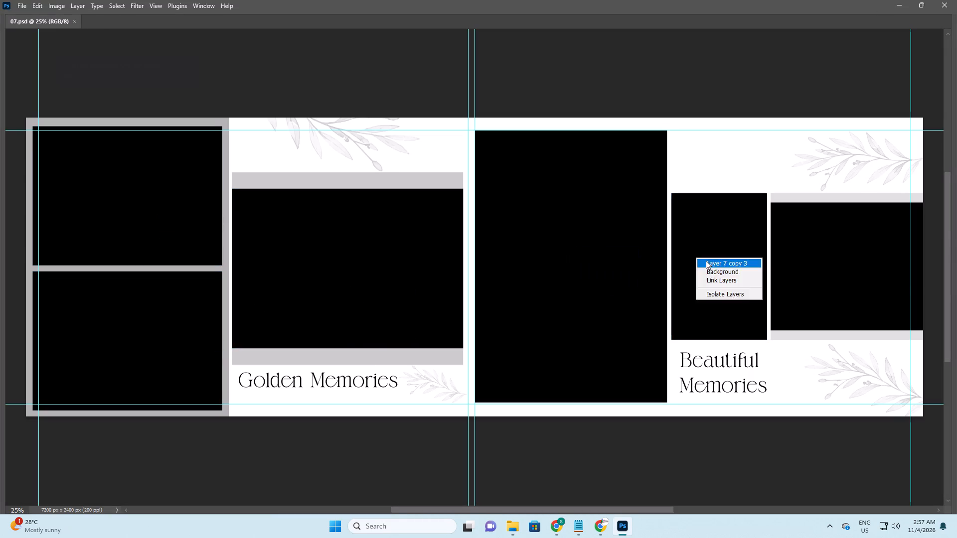
pyautogui.keyDown('shift'); pyautogui.rightClick(815, 254); pyautogui.keyUp('shift')
pyautogui.keyDown('shift'); pyautogui.click(827, 260); pyautogui.keyUp('shift')
pyautogui.press('F9')
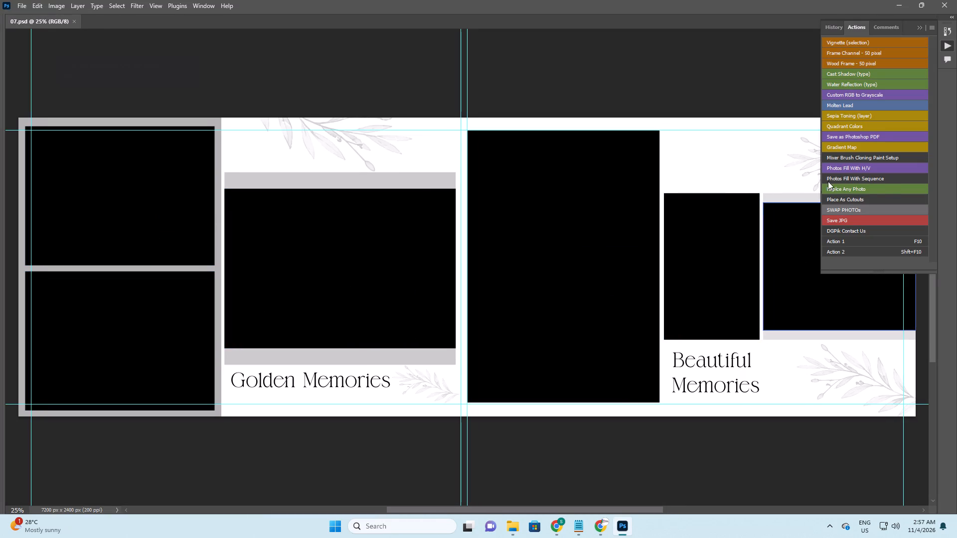
pyautogui.click(880, 179)
pyautogui.click(291, 131)
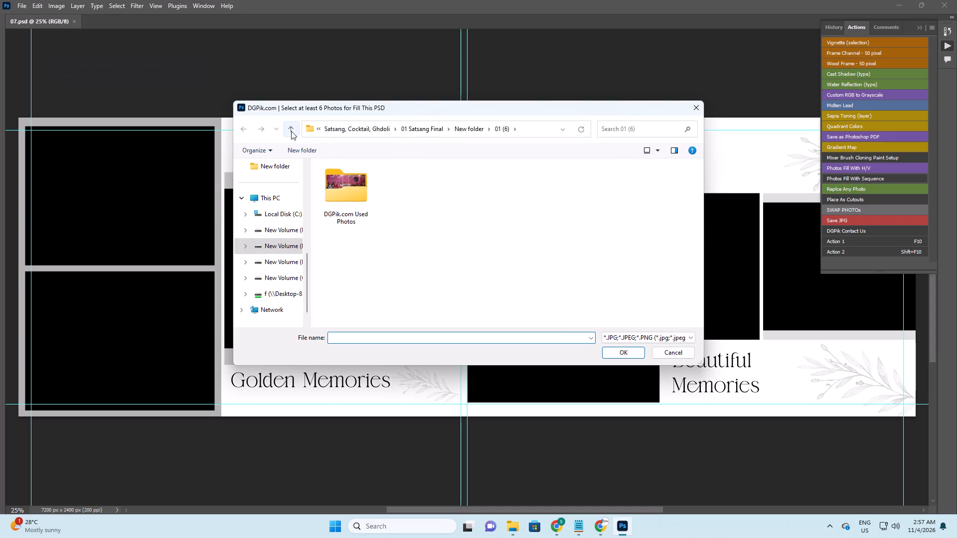
pyautogui.click(291, 130)
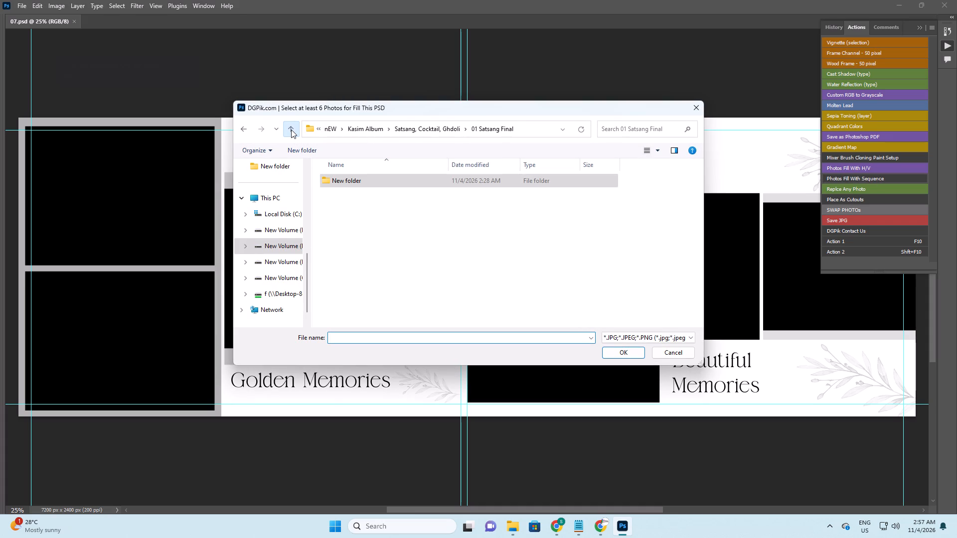
pyautogui.click(291, 130)
pyautogui.click(291, 129)
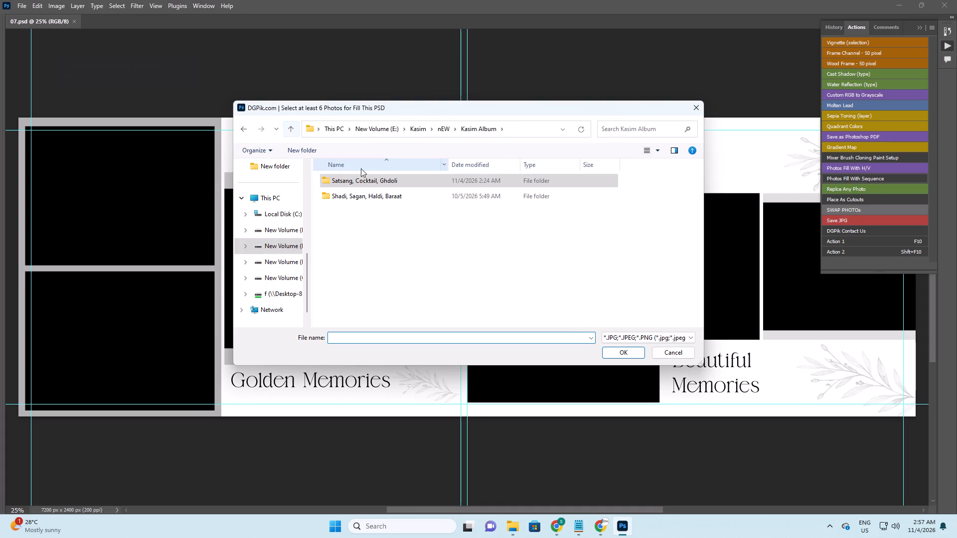
pyautogui.doubleClick(361, 183)
pyautogui.doubleClick(358, 180)
pyautogui.doubleClick(358, 180)
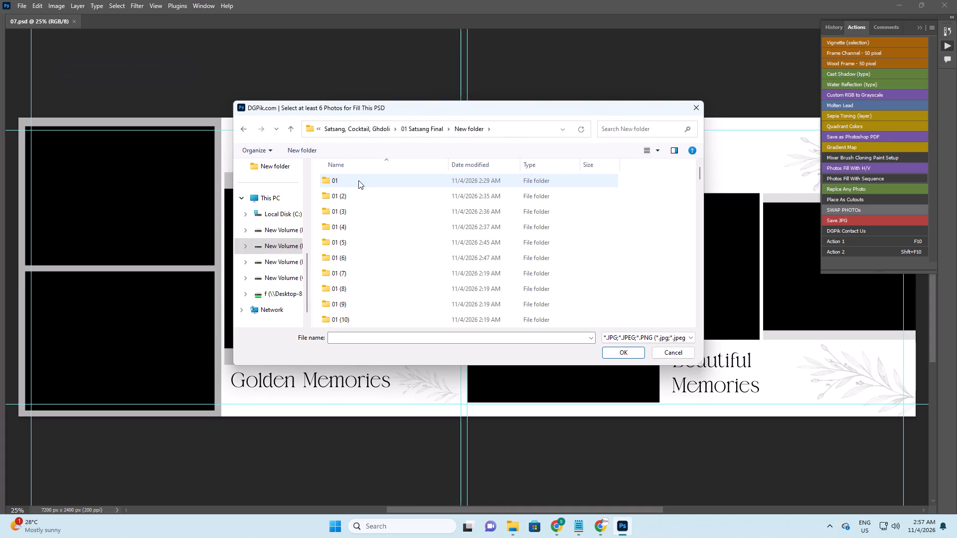
pyautogui.doubleClick(358, 241)
pyautogui.click(358, 240)
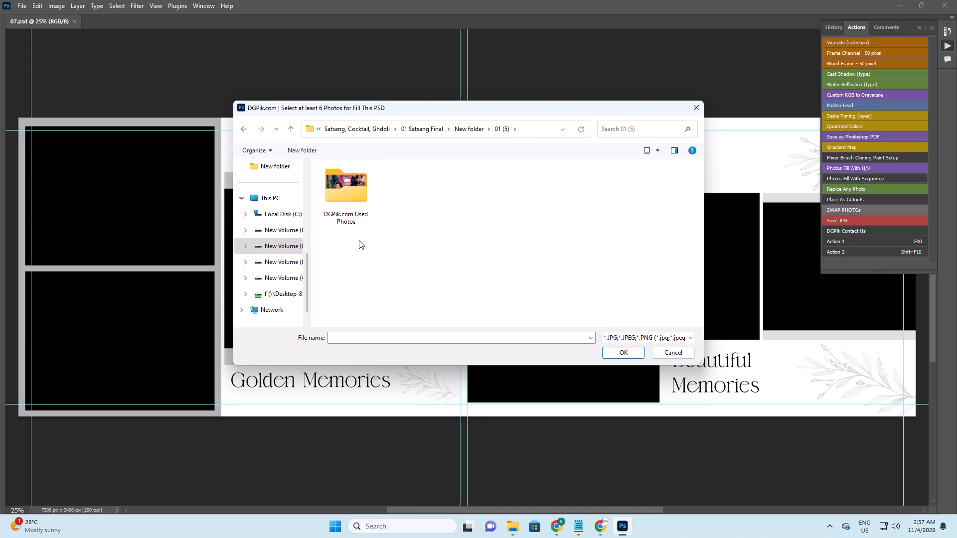
pyautogui.doubleClick(347, 260)
pyautogui.click(374, 231)
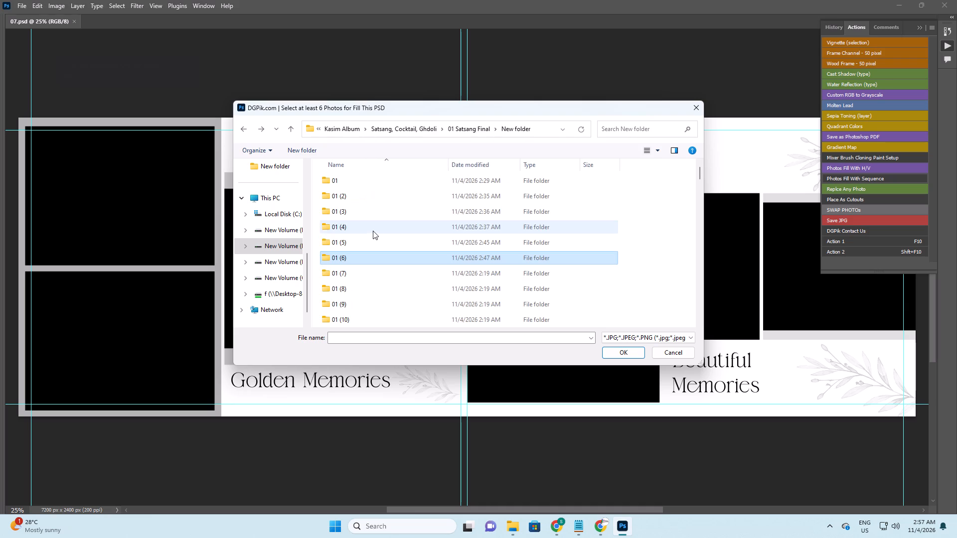
pyautogui.doubleClick(349, 274)
pyautogui.click(396, 264)
pyautogui.hotkey('ctrl', 'a')
pyautogui.press('Return')
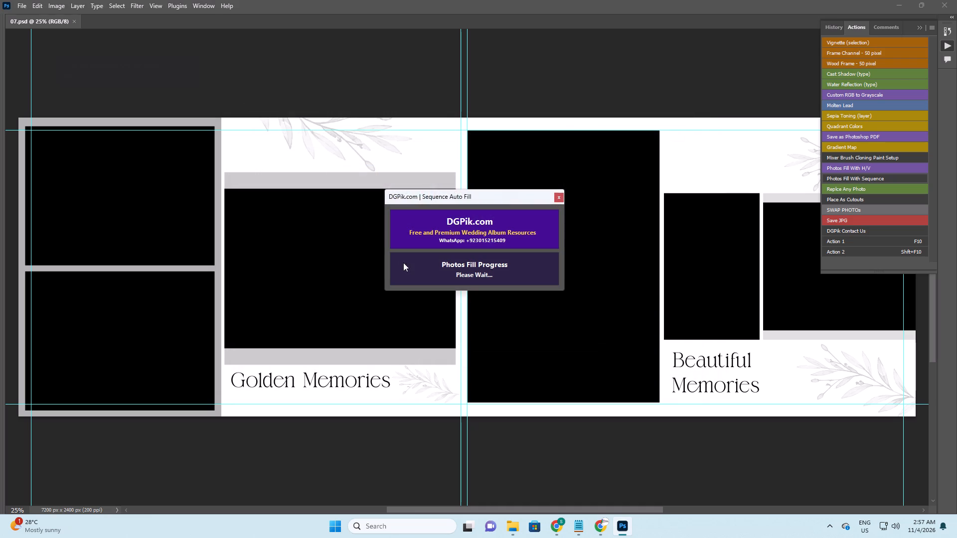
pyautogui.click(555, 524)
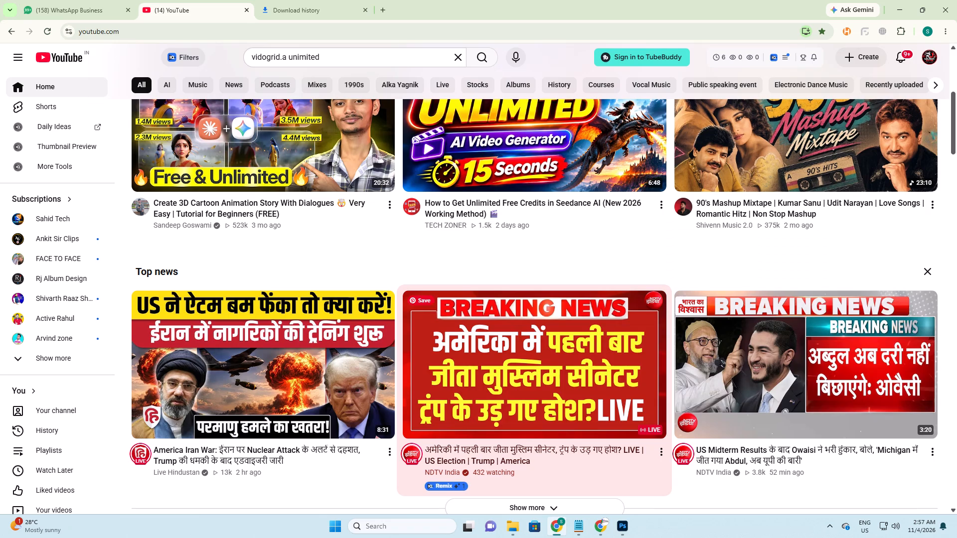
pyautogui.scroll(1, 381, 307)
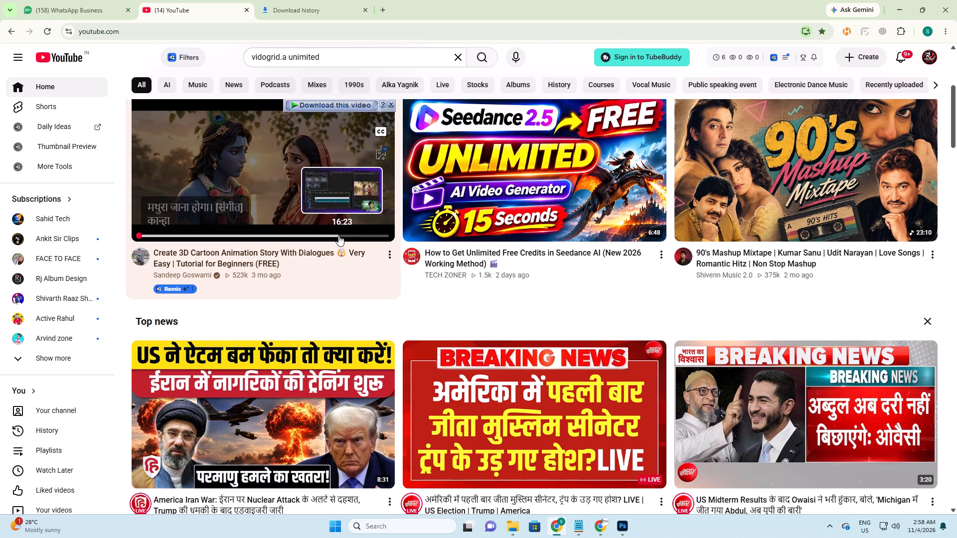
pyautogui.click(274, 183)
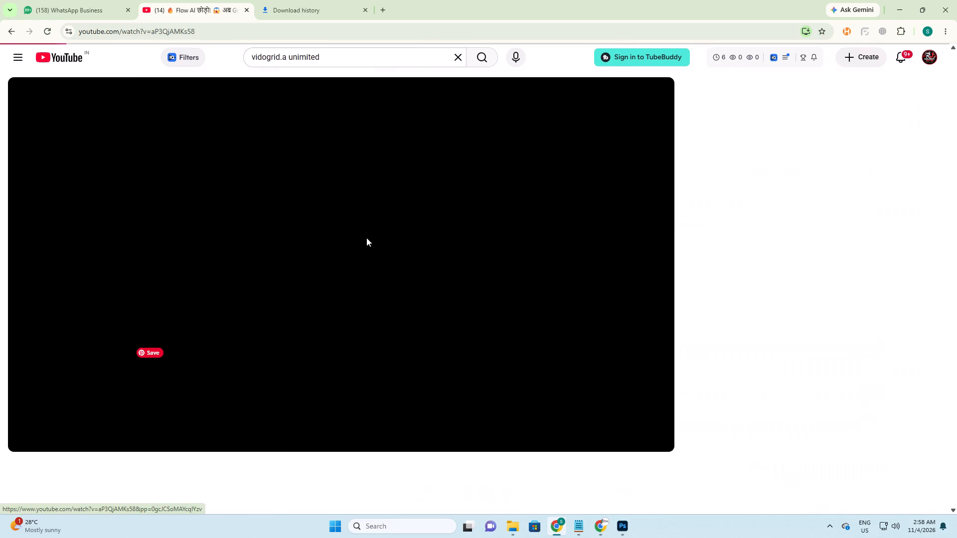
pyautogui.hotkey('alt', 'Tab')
# Switch back to Photoshop and enlarge the photo of the woman holding a child, shifting it to fill its frame.
pyautogui.press('Tab')
pyautogui.press('Tab')
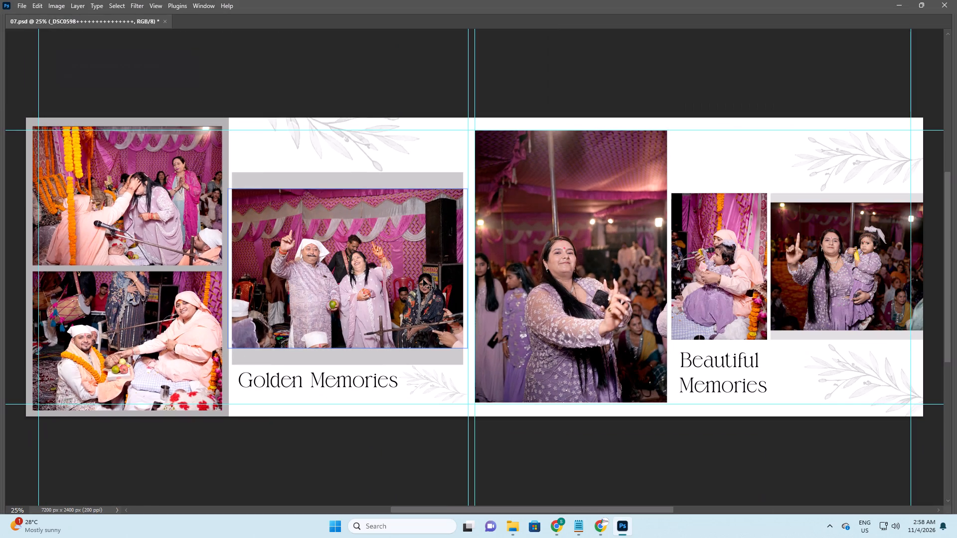
pyautogui.moveTo(845, 248); pyautogui.dragTo(850, 250, button='right')
pyautogui.click(864, 256)
pyautogui.hotkey('ctrl', 't')
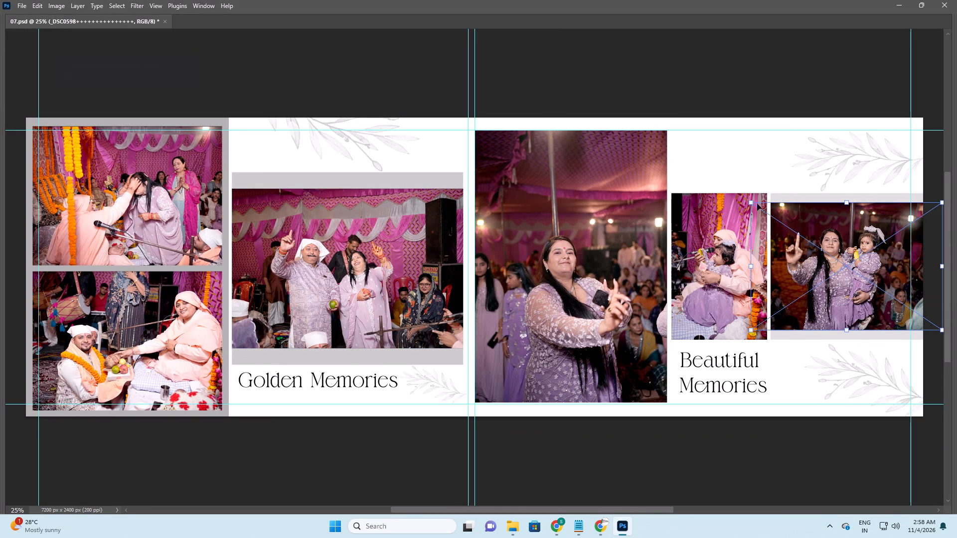
pyautogui.keyDown('alt'); pyautogui.keyDown('shift'); pyautogui.moveTo(749, 202); pyautogui.dragTo(733, 194); pyautogui.keyUp('shift'); pyautogui.keyUp('alt')
pyautogui.moveTo(817, 238); pyautogui.dragTo(830, 238)
pyautogui.press('Return')
pyautogui.press('v')
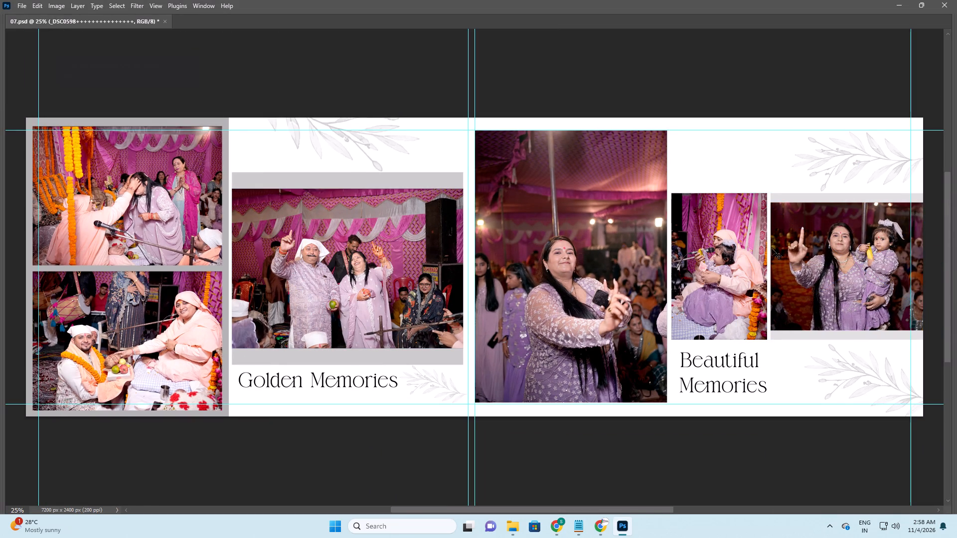
# Enlarge the tall portrait of the woman with raised fingers and move it upward within its frame.
pyautogui.moveTo(580, 211); pyautogui.dragTo(589, 216, button='right')
pyautogui.click(599, 221)
pyautogui.hotkey('ctrl', 't')
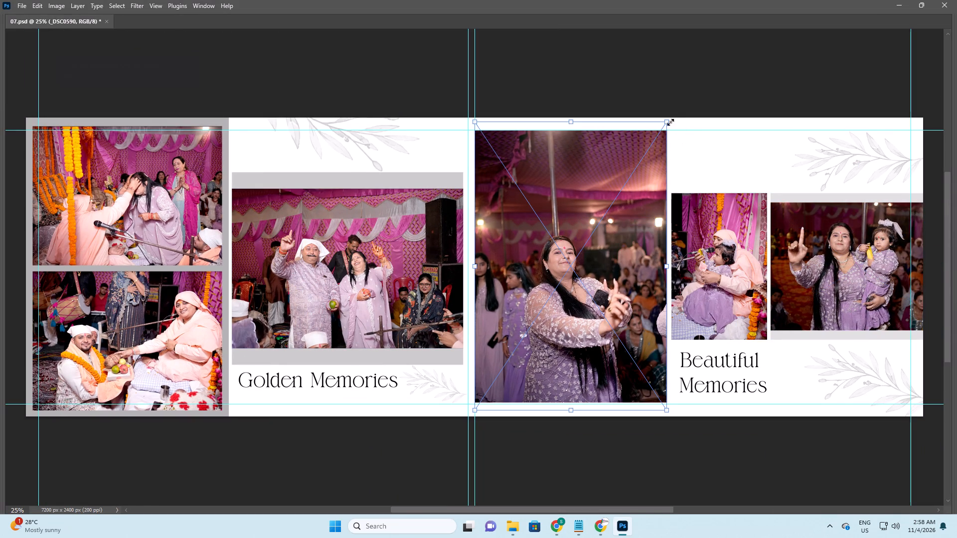
pyautogui.keyDown('alt'); pyautogui.keyDown('shift'); pyautogui.click(670, 131); pyautogui.keyUp('shift'); pyautogui.keyUp('alt')
pyautogui.keyDown('alt'); pyautogui.keyDown('shift'); pyautogui.moveTo(665, 123); pyautogui.dragTo(739, 85); pyautogui.keyUp('shift'); pyautogui.keyUp('alt')
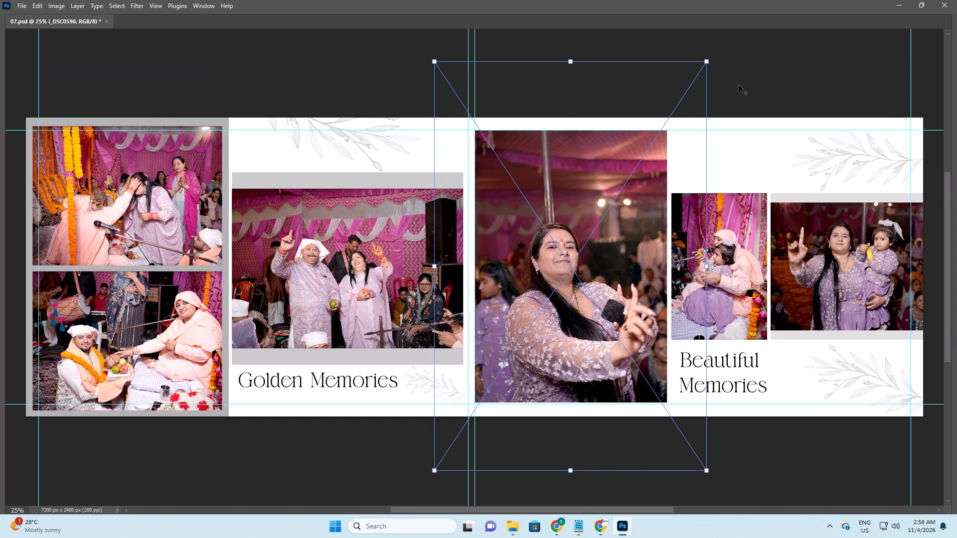
pyautogui.moveTo(640, 179); pyautogui.dragTo(631, 128)
pyautogui.press('Return')
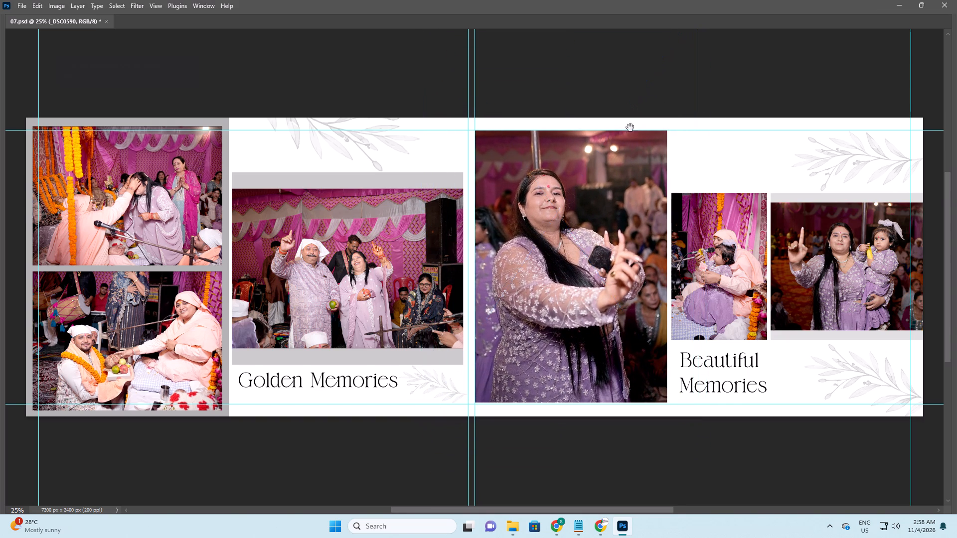
# Run Action 1 on the frame layers of the photo above Golden Memories and the two stacked photos on the left page.
pyautogui.press('space')
pyautogui.press('space')
pyautogui.press('space')
pyautogui.press('space')
pyautogui.press('space')
pyautogui.moveTo(372, 242); pyautogui.dragTo(508, 251)
pyautogui.moveTo(486, 238); pyautogui.dragTo(495, 241, button='right')
pyautogui.click(518, 252)
pyautogui.press('F10')
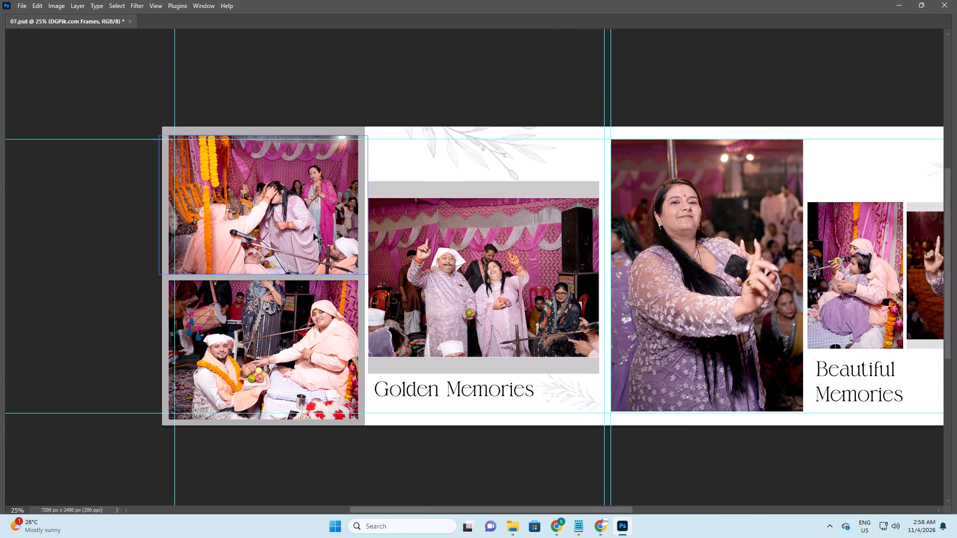
pyautogui.rightClick(284, 300)
pyautogui.click(307, 314)
pyautogui.press('F10')
pyautogui.moveTo(284, 224); pyautogui.dragTo(289, 228, button='right')
pyautogui.click(304, 242)
pyautogui.press('F10')
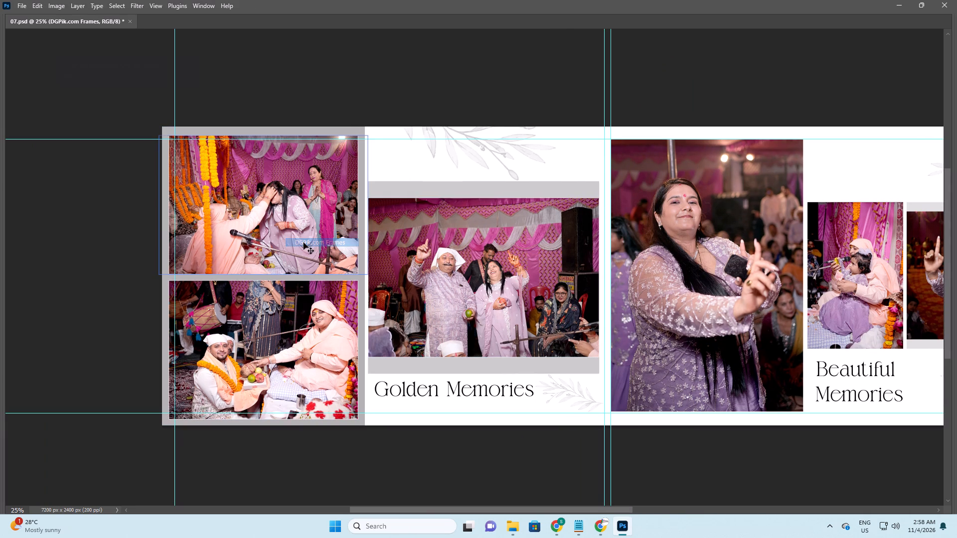
# In full-screen view, enlarge the lower stacked photo on the left page so the seated pair fills its frame.
pyautogui.press('f')
pyautogui.press('space')
pyautogui.moveTo(103, 334); pyautogui.dragTo(326, 334)
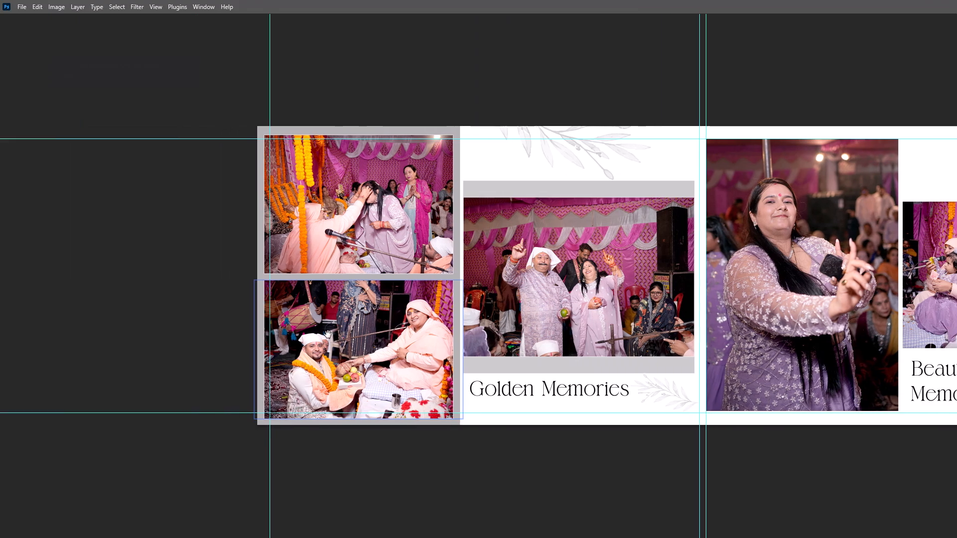
pyautogui.moveTo(382, 321); pyautogui.dragTo(396, 326, button='right')
pyautogui.click(405, 332)
pyautogui.hotkey('ctrl', 't')
pyautogui.keyDown('shift'); pyautogui.moveTo(265, 279); pyautogui.dragTo(231, 259); pyautogui.keyUp('shift')
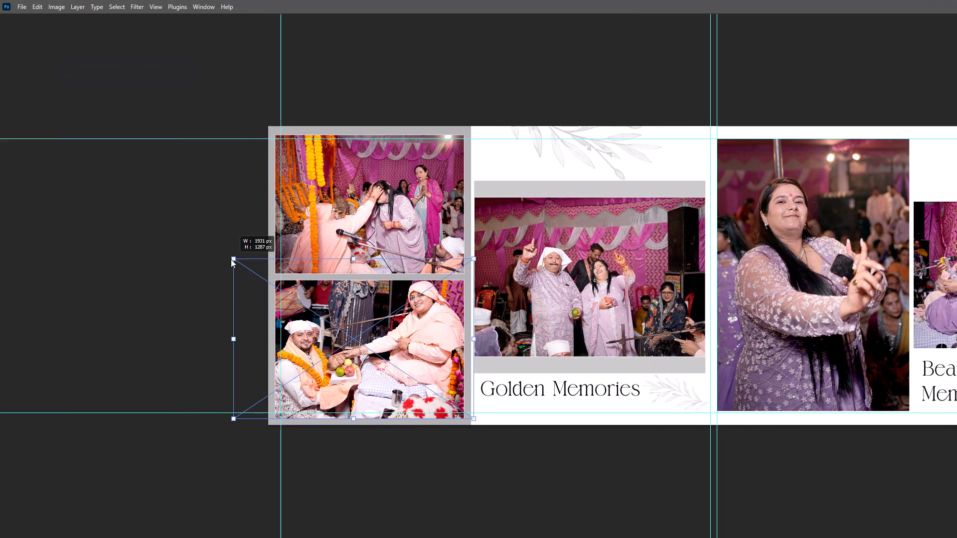
pyautogui.keyDown('shift'); pyautogui.moveTo(231, 259); pyautogui.dragTo(236, 268); pyautogui.keyUp('shift')
pyautogui.press('Return')
pyautogui.press('v')
# Enlarge the upper stacked photo of the blessing on the left page within its frame.
pyautogui.moveTo(448, 178); pyautogui.dragTo(461, 184, button='right')
pyautogui.click(466, 187)
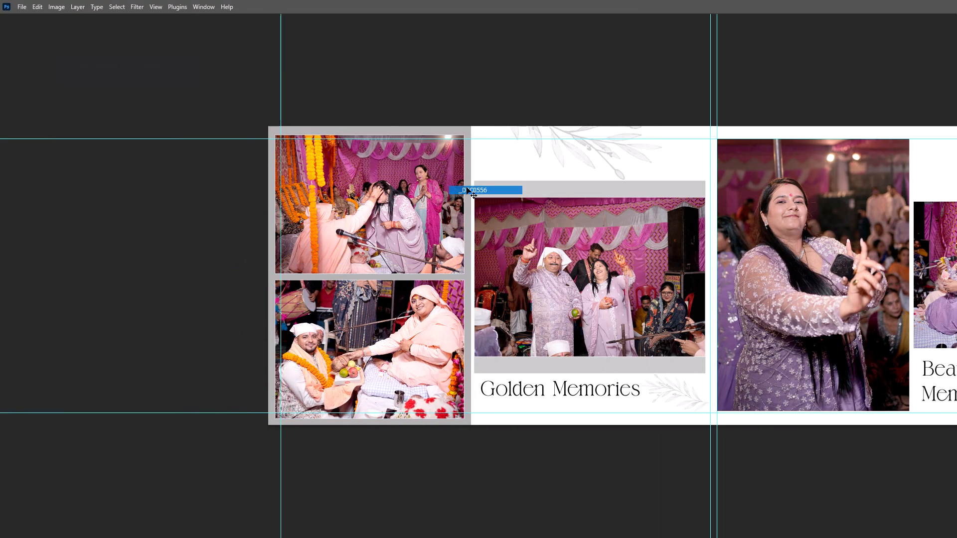
pyautogui.hotkey('ctrl', 't')
pyautogui.keyDown('alt'); pyautogui.keyDown('shift'); pyautogui.moveTo(476, 136); pyautogui.dragTo(510, 131); pyautogui.keyUp('shift'); pyautogui.keyUp('alt')
pyautogui.press('Return')
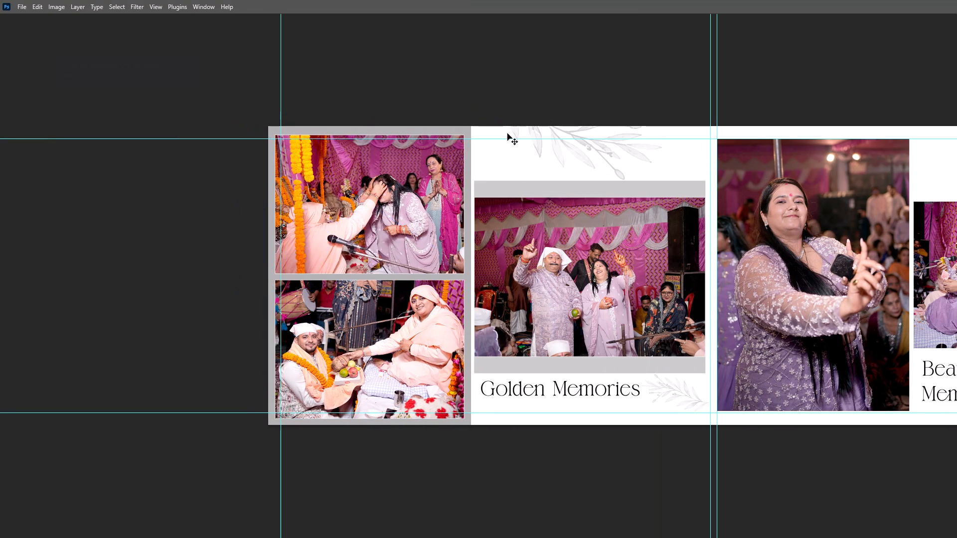
# Save 07.psd and close it.
pyautogui.hotkey('ctrl', 's')
pyautogui.hotkey('ctrl', 's')
pyautogui.hotkey('ctrl', 'w')
pyautogui.click(483, 196)
# Switch to File Explorer and open 08.PSD from the 01 folder in Photoshop.
pyautogui.hotkey('alt', 'Tab')
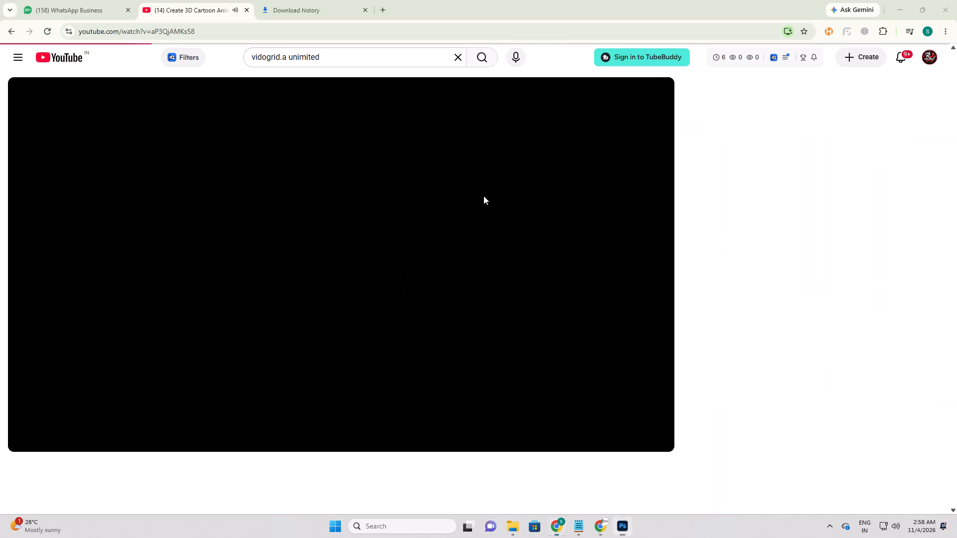
pyautogui.hotkey('alt', 'Tab')
pyautogui.hotkey('alt', 'Tab')
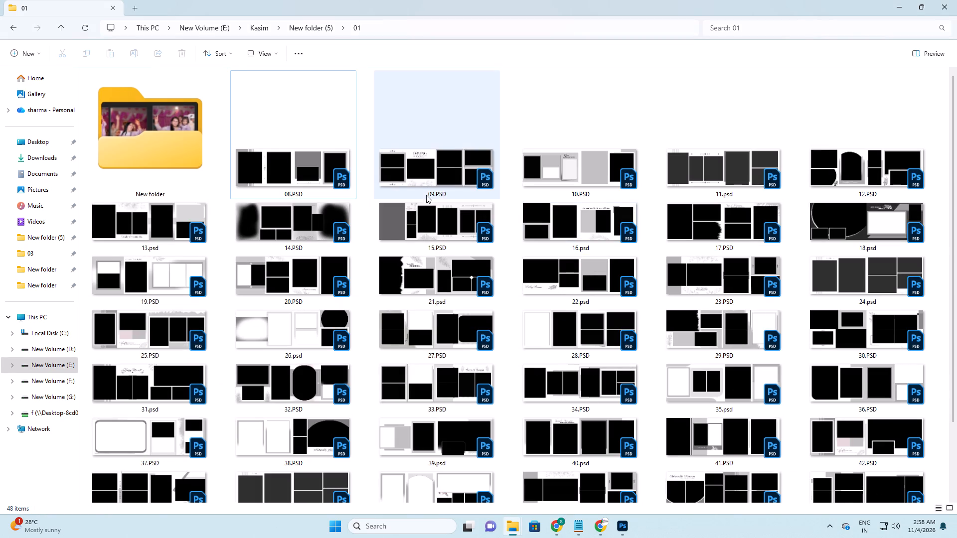
pyautogui.moveTo(309, 160); pyautogui.dragTo(337, 184)
pyautogui.hotkey('alt', 'Tab')
pyautogui.hotkey('alt', 'Tab')
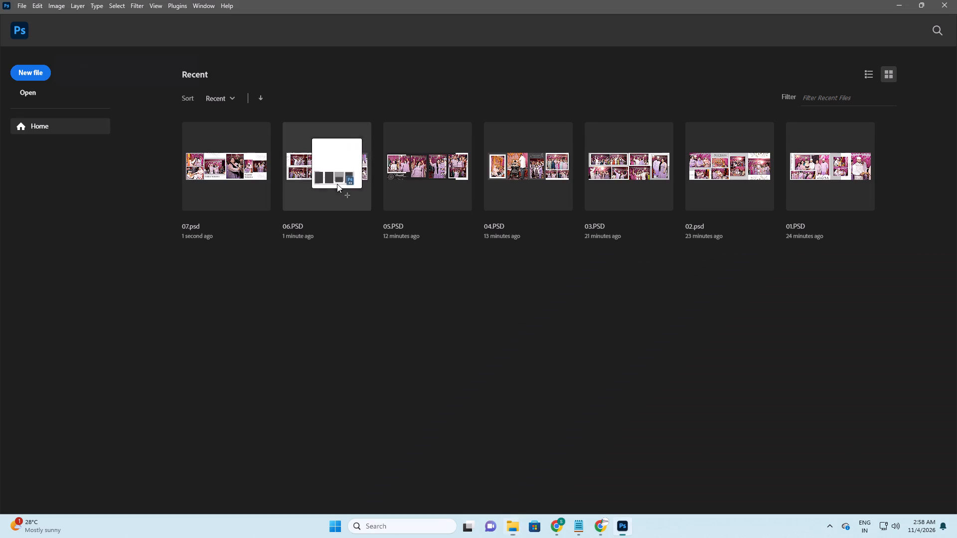
pyautogui.moveTo(337, 184); pyautogui.dragTo(14, 269)
# Select the five frame layers and fill them with all photos from folder 01 (8) using the Photos Fill With Sequence action.
pyautogui.press('v')
pyautogui.moveTo(155, 237); pyautogui.dragTo(156, 237, button='right')
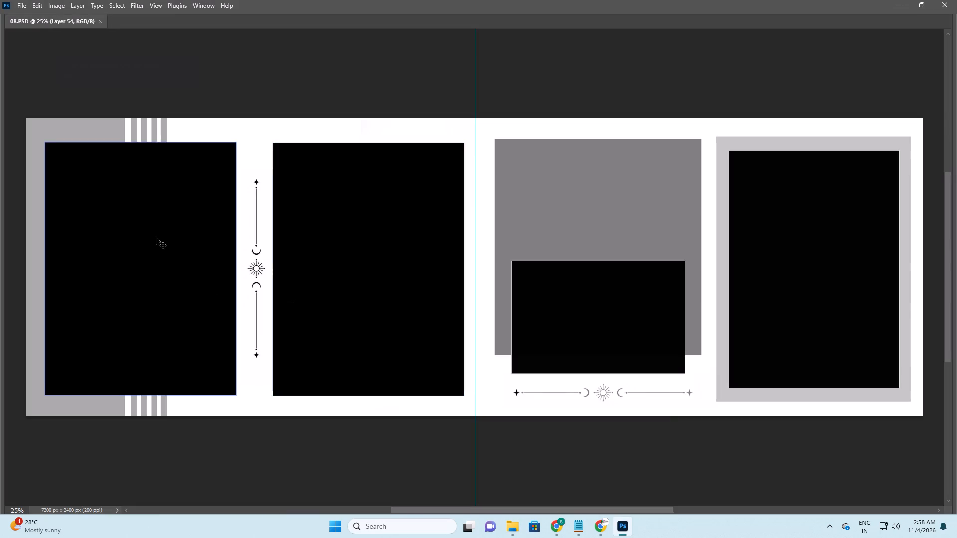
pyautogui.moveTo(156, 237); pyautogui.dragTo(162, 242, button='right')
pyautogui.click(171, 246)
pyautogui.keyDown('shift'); pyautogui.moveTo(352, 259); pyautogui.dragTo(357, 261, button='right'); pyautogui.keyUp('shift')
pyautogui.keyDown('shift'); pyautogui.click(371, 267); pyautogui.keyUp('shift')
pyautogui.keyDown('shift'); pyautogui.rightClick(600, 215); pyautogui.keyUp('shift')
pyautogui.keyDown('shift'); pyautogui.click(611, 221); pyautogui.keyUp('shift')
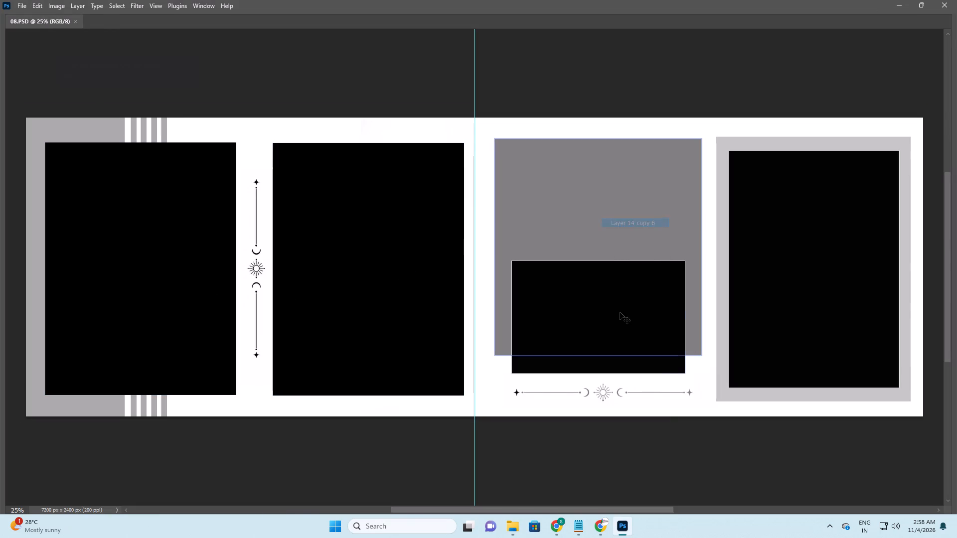
pyautogui.keyDown('shift'); pyautogui.rightClick(615, 307); pyautogui.keyUp('shift')
pyautogui.keyDown('shift'); pyautogui.click(626, 312); pyautogui.keyUp('shift')
pyautogui.keyDown('shift'); pyautogui.moveTo(835, 245); pyautogui.dragTo(840, 248, button='right'); pyautogui.keyUp('shift')
pyautogui.keyDown('shift'); pyautogui.click(846, 252); pyautogui.keyUp('shift')
pyautogui.press('F9')
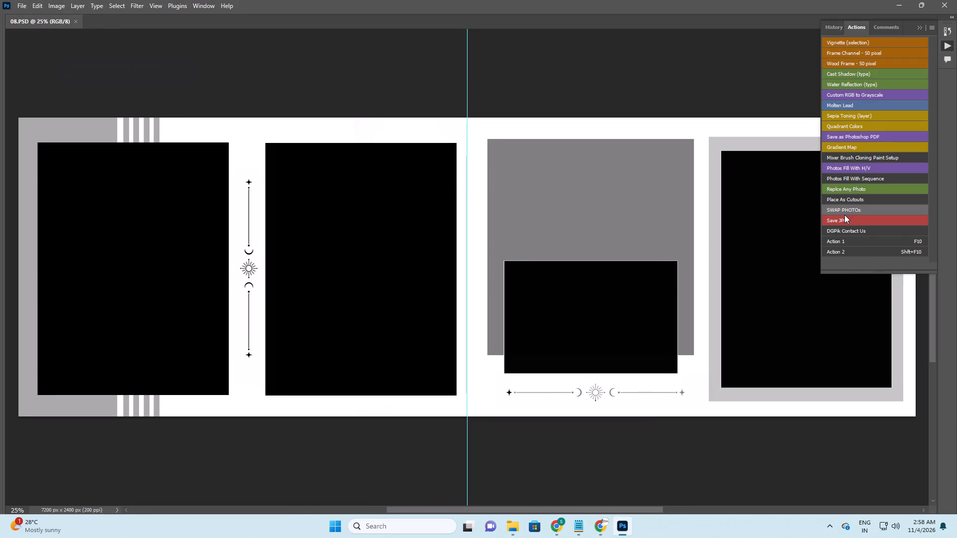
pyautogui.click(855, 177)
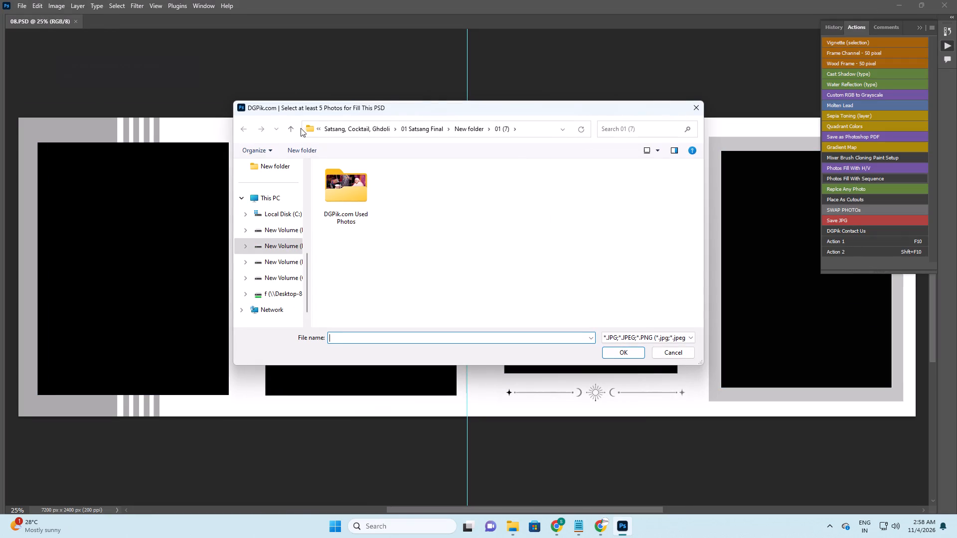
pyautogui.click(290, 128)
pyautogui.doubleClick(352, 290)
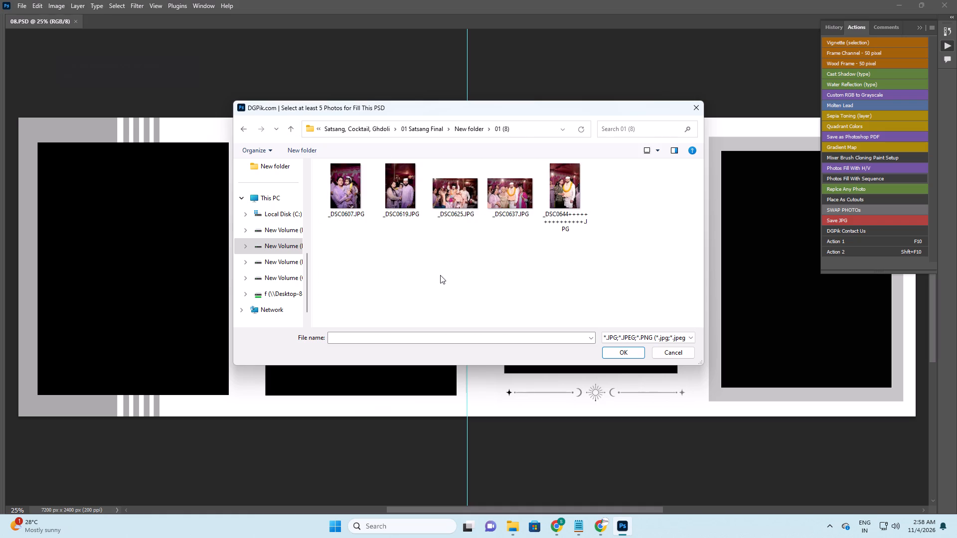
pyautogui.hotkey('ctrl', 'a')
pyautogui.press('Return')
# Switch to Chrome and skim the YouTube tutorial on creating a 3D cartoon animation story, pausing at the Google Flow video settings.
pyautogui.click(557, 526)
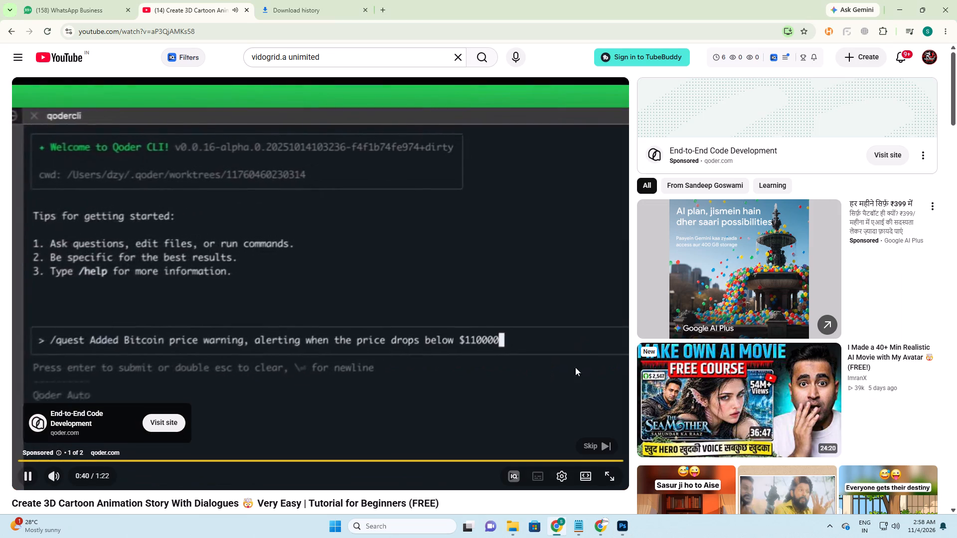
pyautogui.click(608, 442)
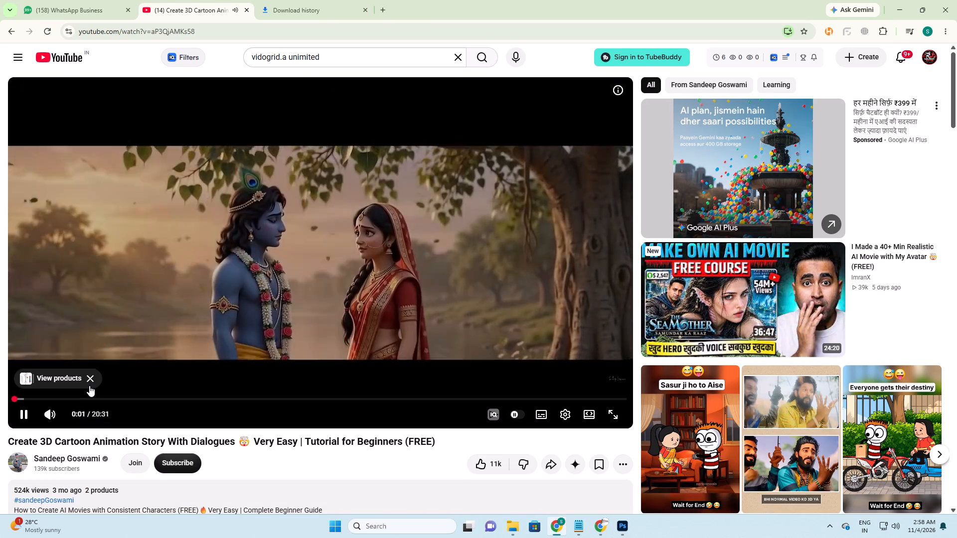
pyautogui.click(24, 396)
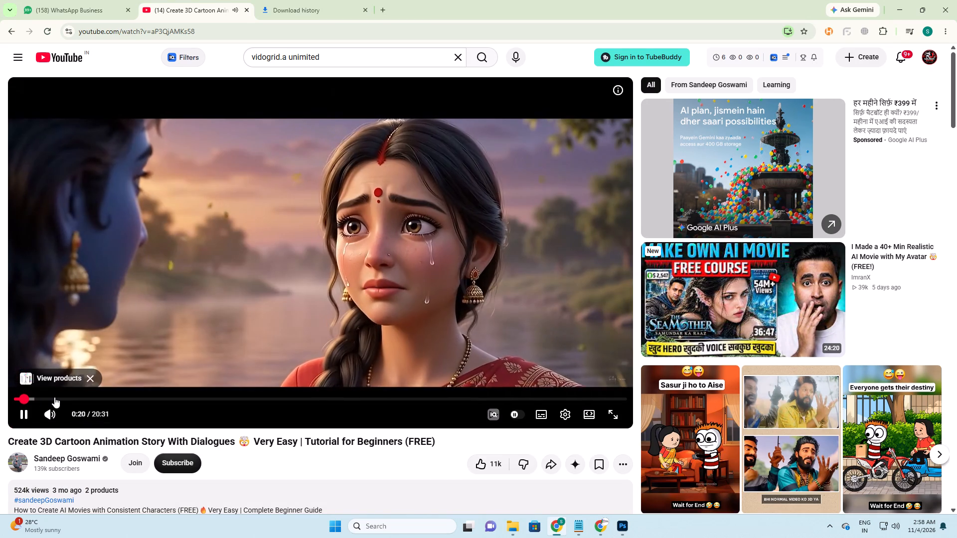
pyautogui.click(36, 396)
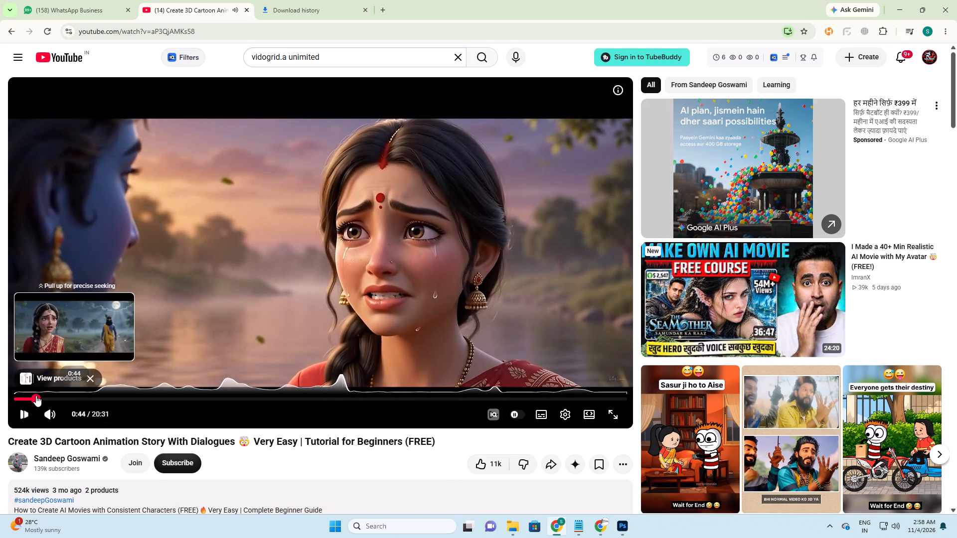
pyautogui.click(55, 395)
pyautogui.click(87, 396)
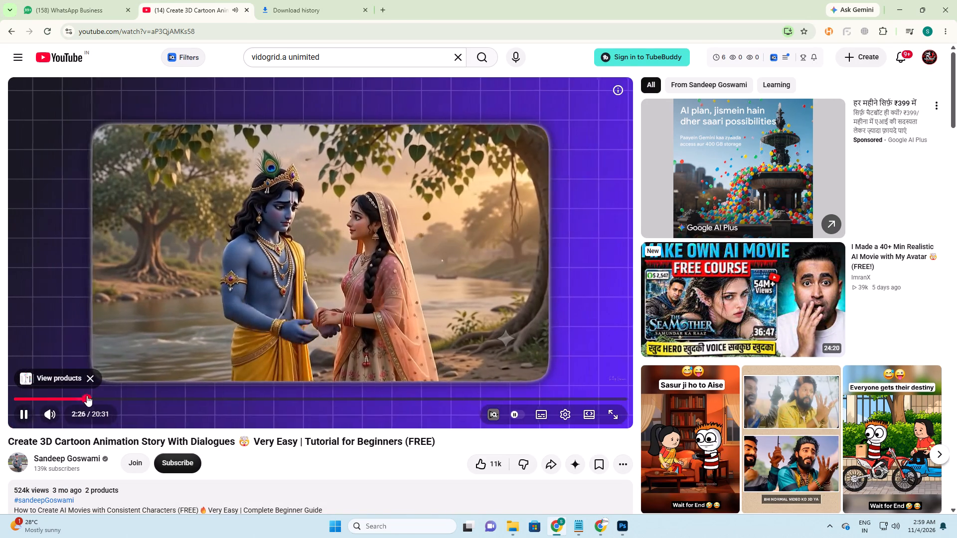
pyautogui.click(111, 396)
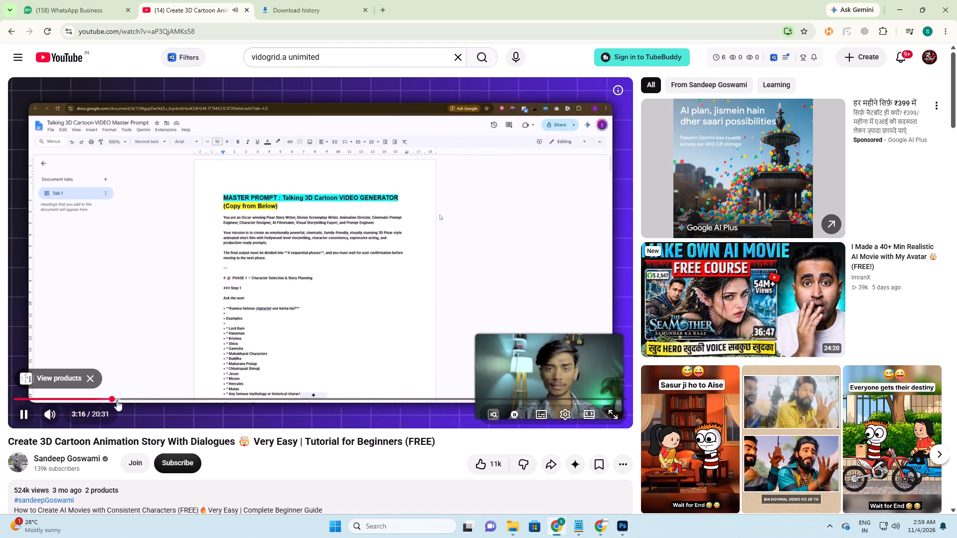
pyautogui.click(120, 400)
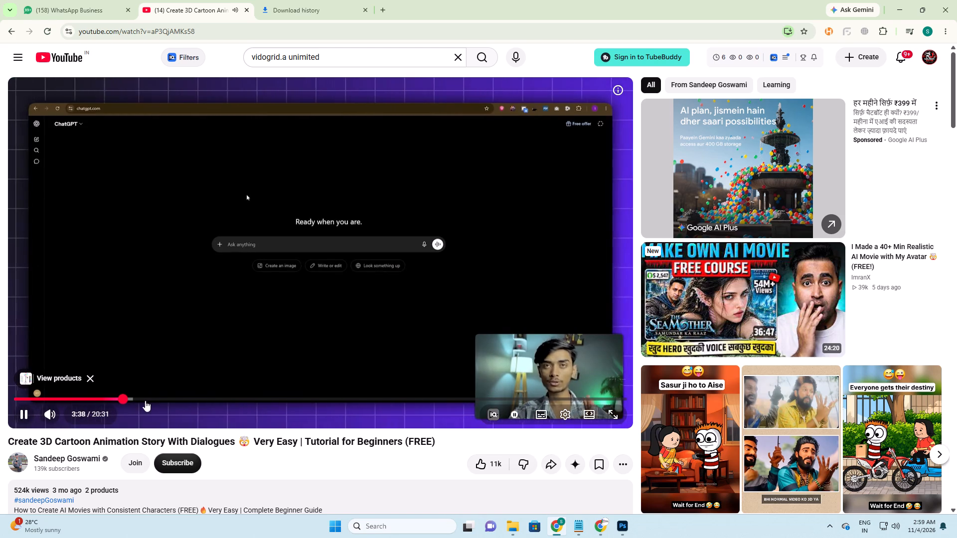
pyautogui.click(147, 399)
pyautogui.click(198, 400)
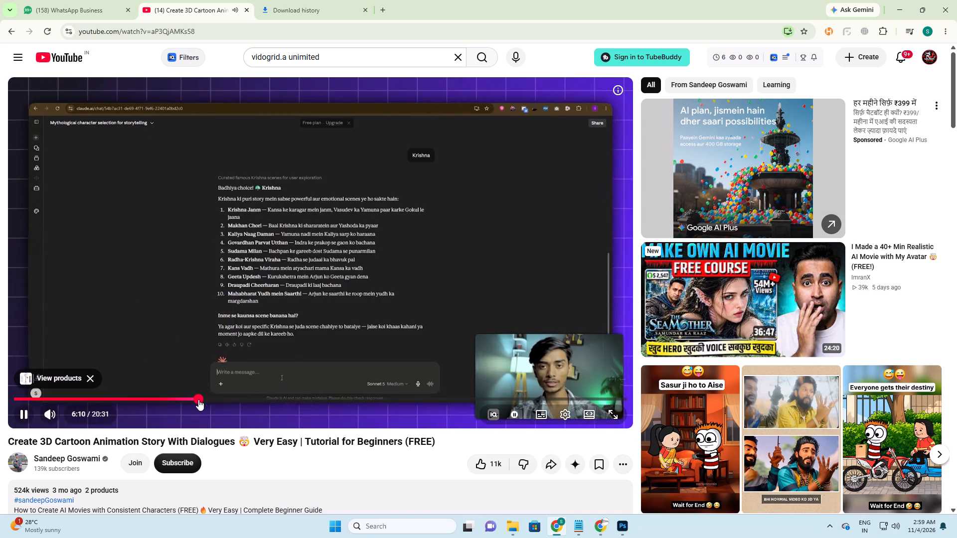
pyautogui.click(246, 398)
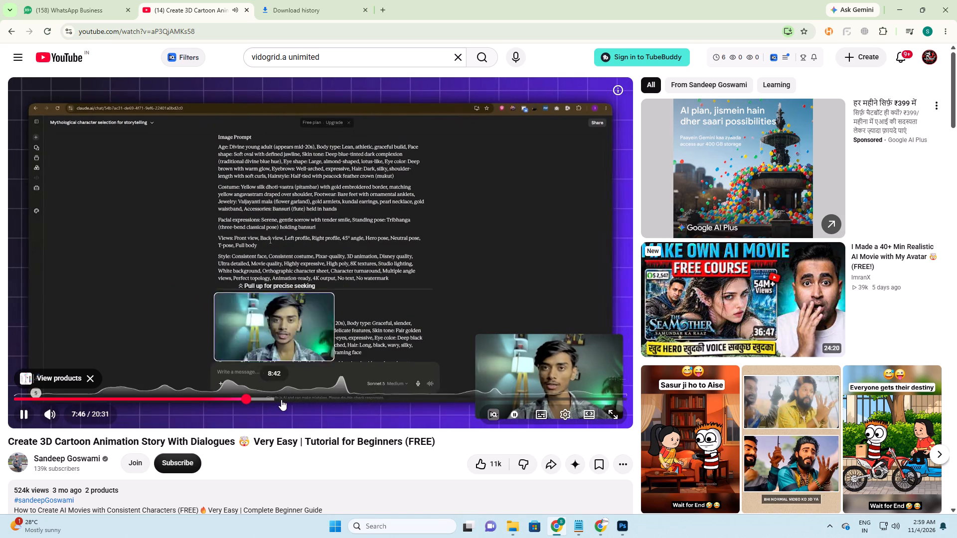
pyautogui.click(316, 397)
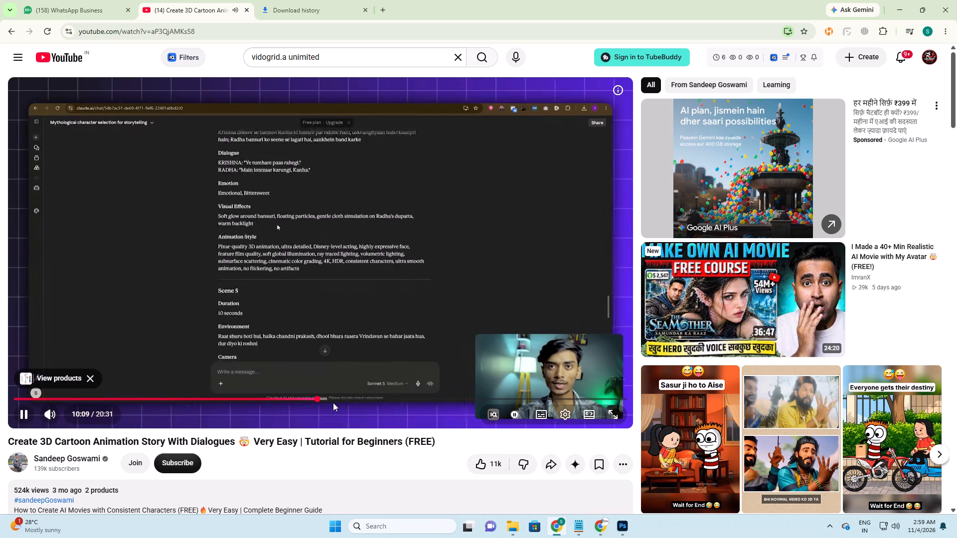
pyautogui.click(325, 396)
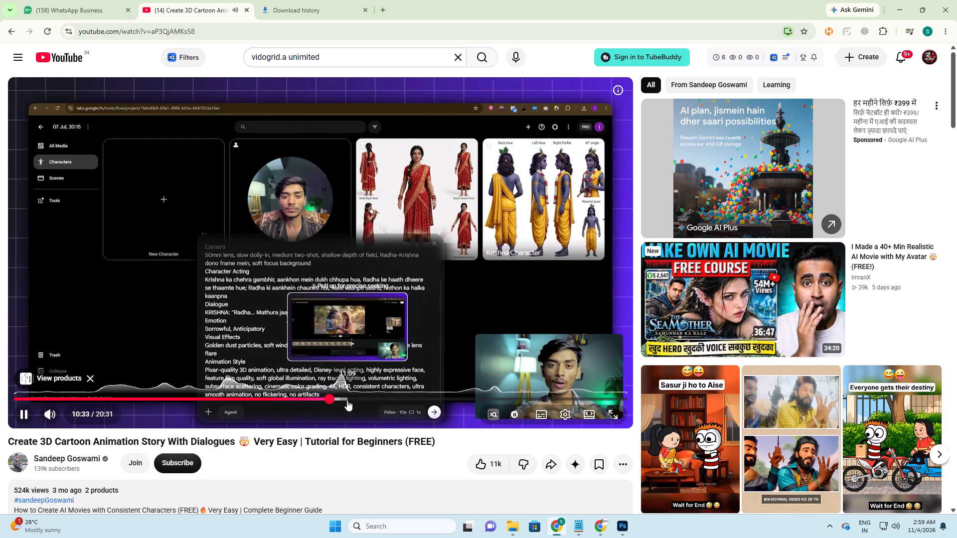
pyautogui.click(342, 400)
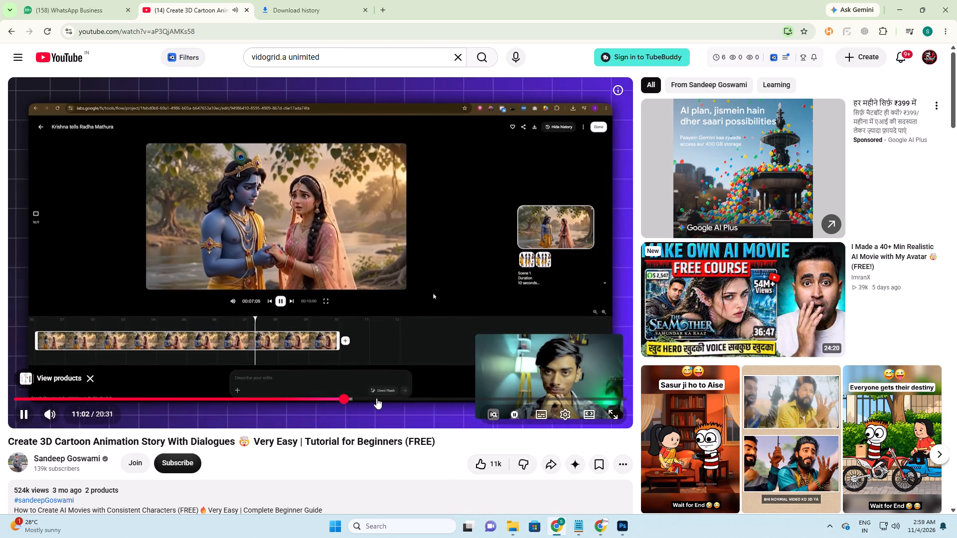
pyautogui.moveTo(356, 398); pyautogui.dragTo(362, 399)
pyautogui.click(413, 398)
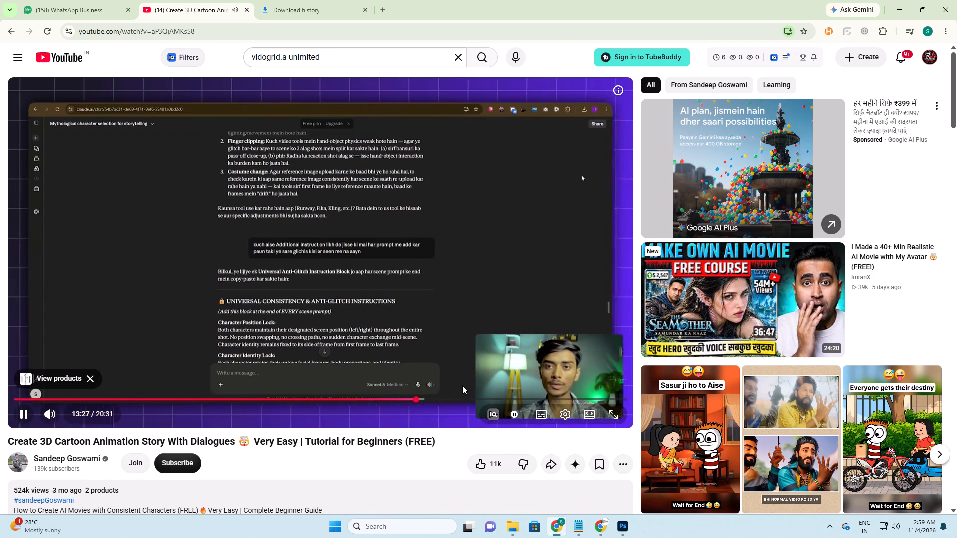
pyautogui.click(428, 399)
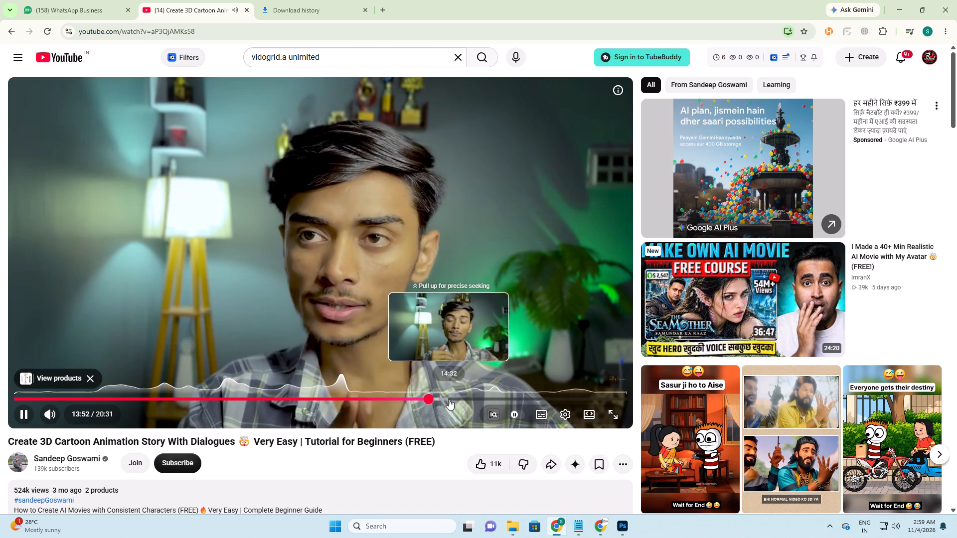
pyautogui.click(454, 398)
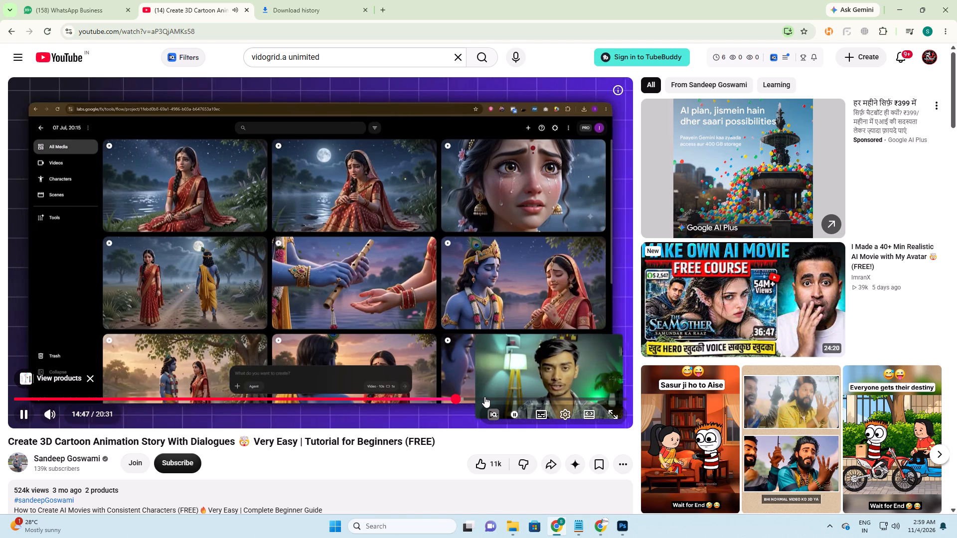
pyautogui.click(484, 397)
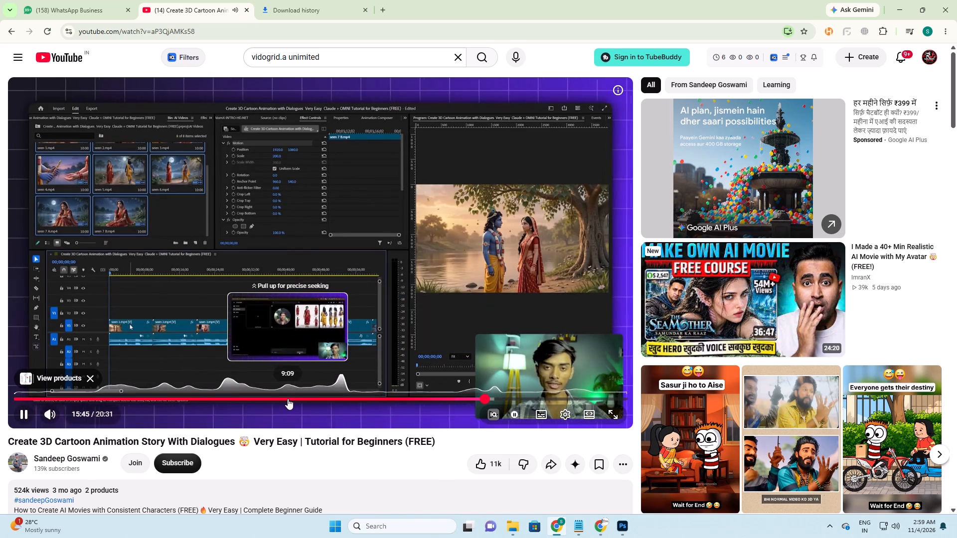
pyautogui.click(287, 399)
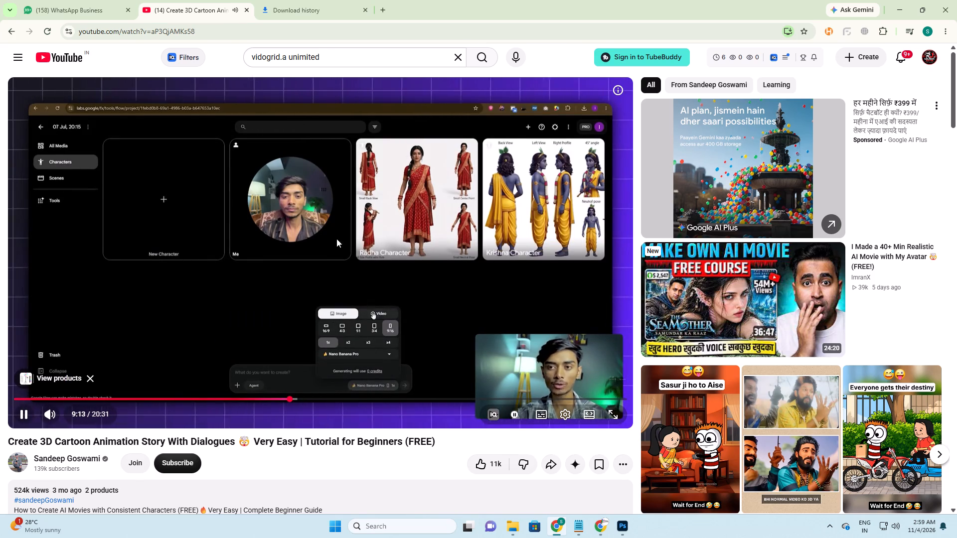
pyautogui.click(297, 235)
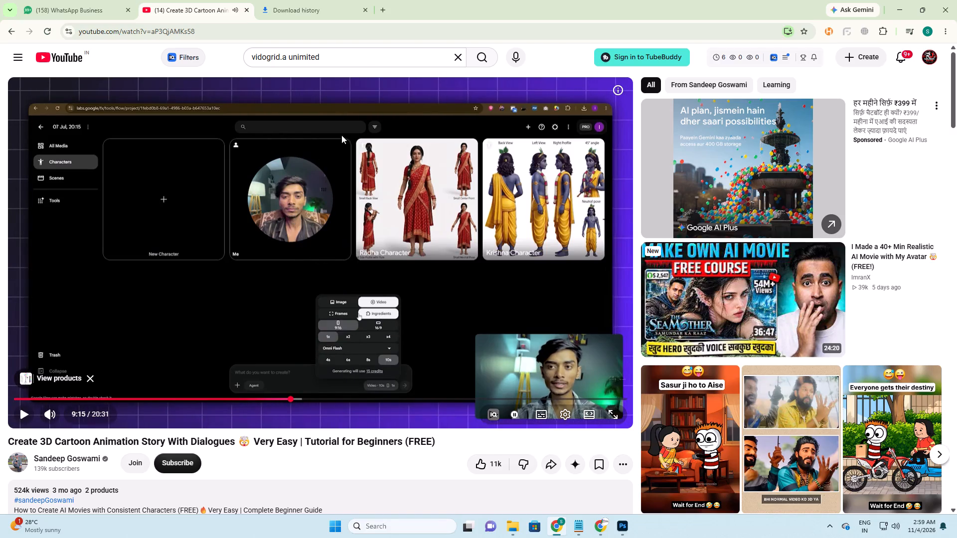
pyautogui.click(382, 5)
pyautogui.write('lads')
pyautogui.press('.')
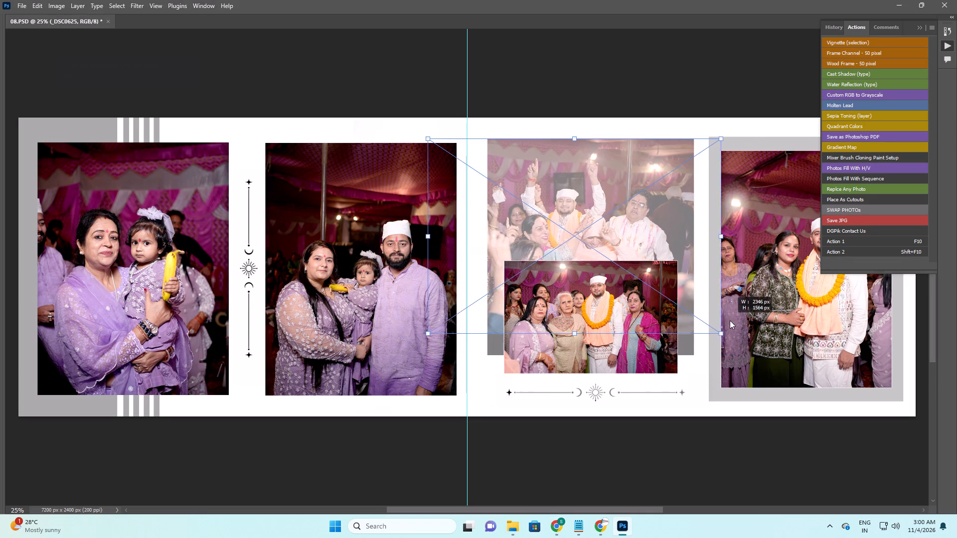
pyautogui.keyDown('shift'); pyautogui.moveTo(730, 320); pyautogui.dragTo(712, 298); pyautogui.keyUp('shift')
pyautogui.moveTo(638, 269); pyautogui.dragTo(663, 246)
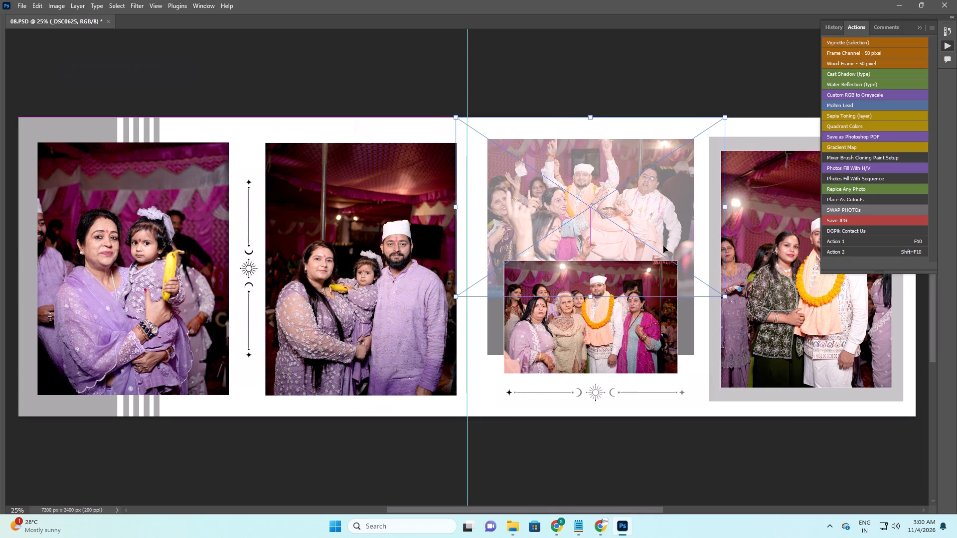
pyautogui.click(656, 244)
pyautogui.press('Return')
# Set the opacity of the semi-transparent frame layer beneath the raised-hands group photo to 99%.
pyautogui.write('v999')
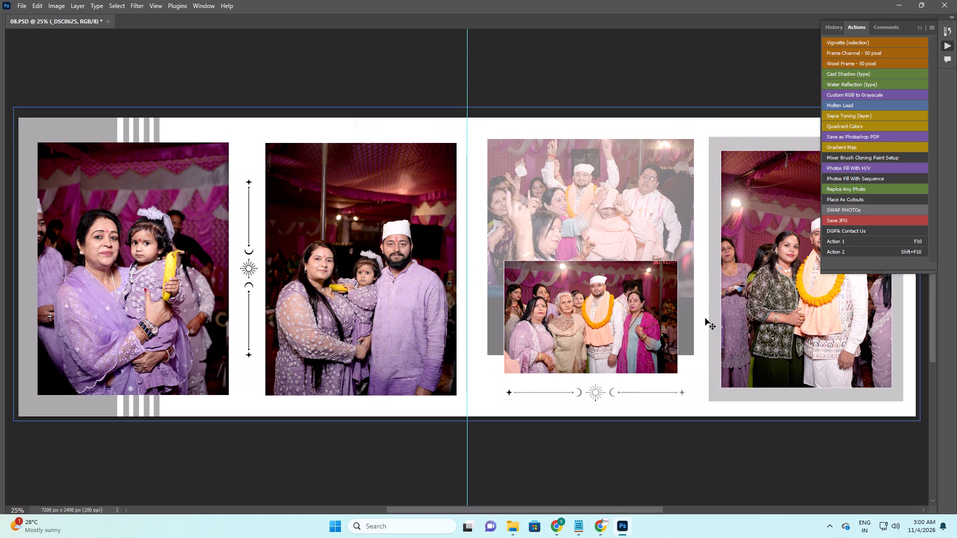
pyautogui.rightClick(688, 322)
pyautogui.click(699, 327)
pyautogui.write('9999')
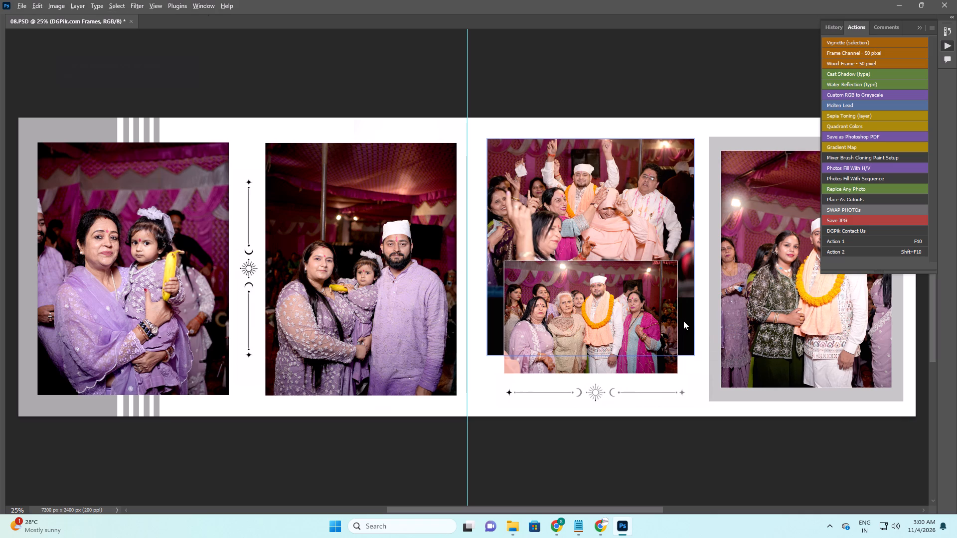
# Rasterize the raised-hands group photo and erase its lower edge so it fades into the black frame behind the smaller photo.
pyautogui.hotkey('alt', 's')
pyautogui.press('space')
pyautogui.click(672, 239)
pyautogui.moveTo(673, 216); pyautogui.dragTo(682, 219, button='right')
pyautogui.click(693, 226)
pyautogui.press('e')
pyautogui.click(699, 297)
pyautogui.press('Return')
pyautogui.press('e')
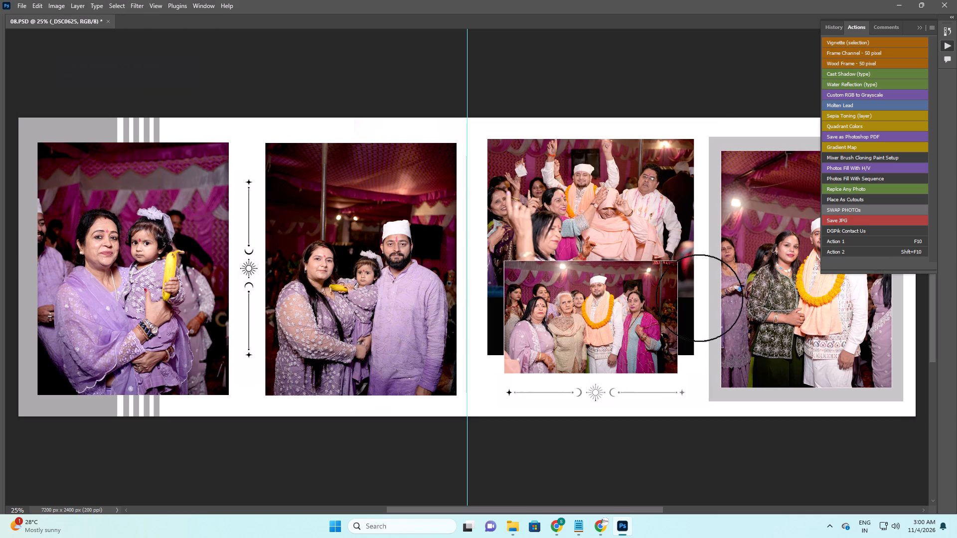
pyautogui.click(702, 310)
pyautogui.moveTo(703, 312); pyautogui.dragTo(527, 366)
pyautogui.press('v')
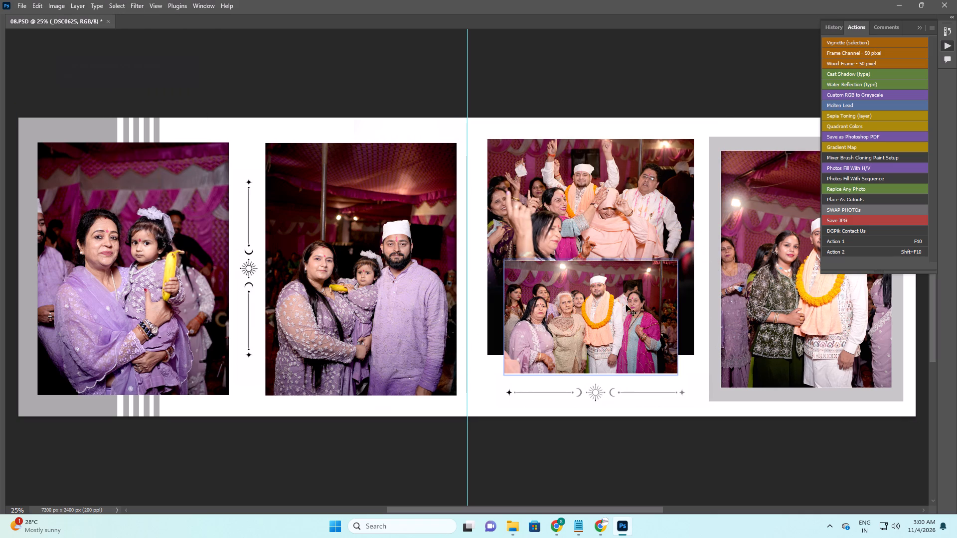
# Enlarge the photo of the couple holding the girl slightly within its frame on the left page.
pyautogui.moveTo(395, 254); pyautogui.dragTo(402, 257, button='right')
pyautogui.click(415, 264)
pyautogui.hotkey('ctrl', 't')
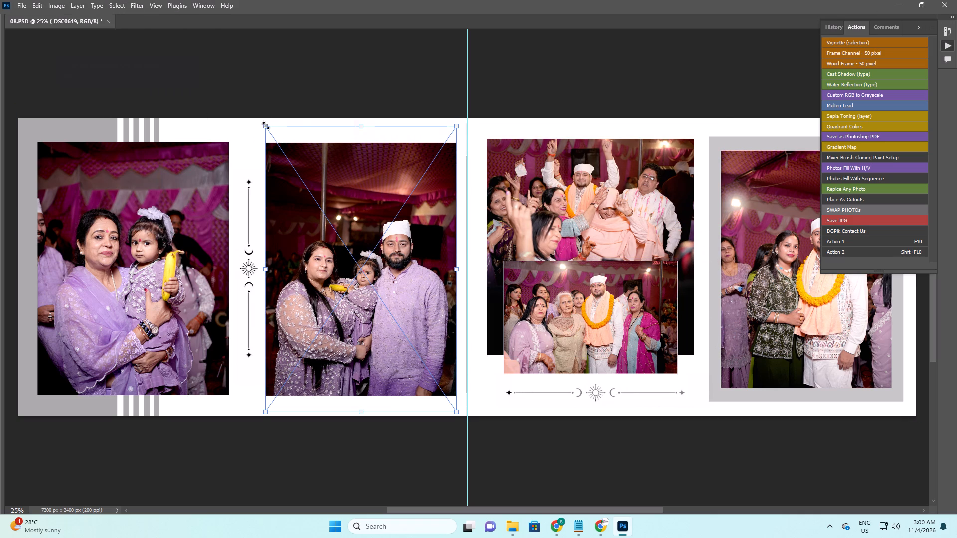
pyautogui.keyDown('alt'); pyautogui.keyDown('shift'); pyautogui.moveTo(266, 129); pyautogui.dragTo(261, 121); pyautogui.keyUp('shift'); pyautogui.keyUp('alt')
pyautogui.press('Return')
pyautogui.press('v')
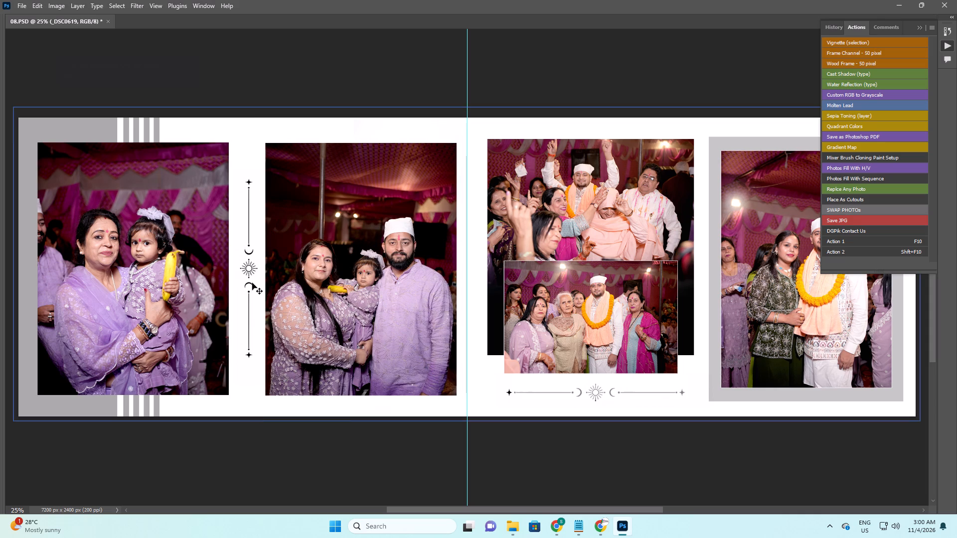
# Delete the vertical sun-and-moon ornament between the two photos on the left page.
pyautogui.rightClick(250, 283)
pyautogui.click(261, 288)
pyautogui.press('F5')
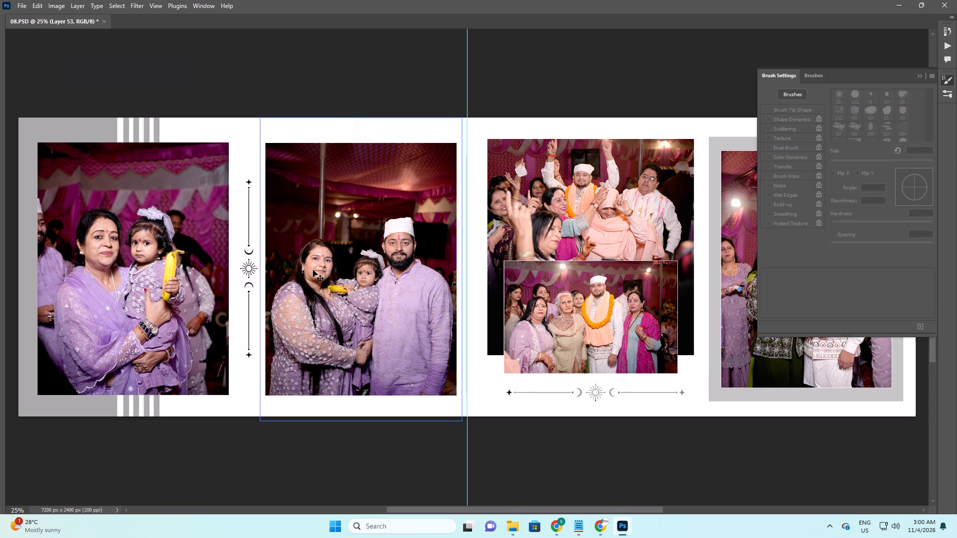
pyautogui.press('F5')
pyautogui.press('Delete')
# Copy the couple-with-girl photo and paste it as a new layer just above the page background.
pyautogui.moveTo(369, 248); pyautogui.dragTo(375, 250, button='right')
pyautogui.click(387, 255)
pyautogui.hotkey('ctrl', 'a')
pyautogui.hotkey('ctrl', 'c')
pyautogui.hotkey('ctrl', 'd')
pyautogui.press('v')
pyautogui.moveTo(330, 125); pyautogui.dragTo(338, 130, button='right')
pyautogui.click(342, 132)
pyautogui.hotkey('ctrl', 'v')
pyautogui.press('v')
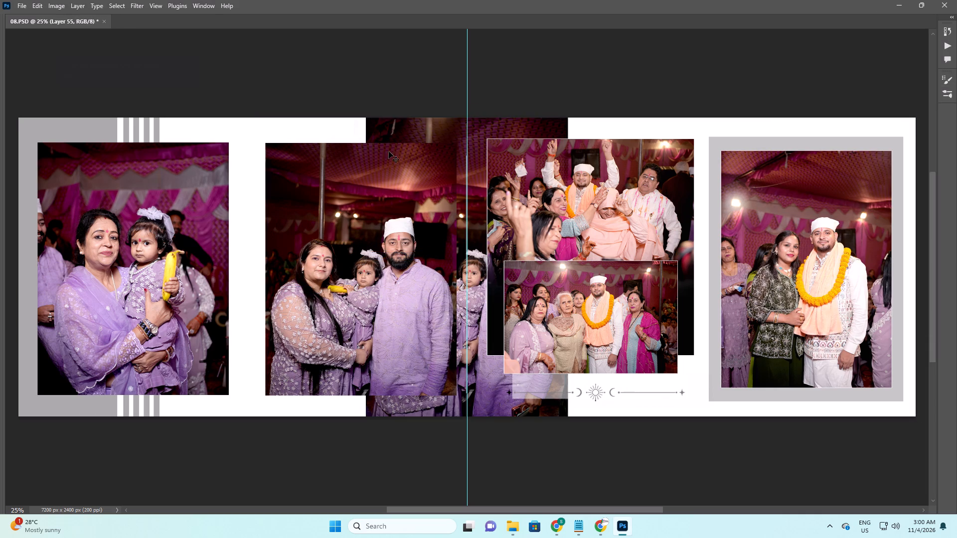
# Align the pasted copy behind the couple's framed photo against the centre guide, enlarge it past the page height, and set its opacity to 10%.
pyautogui.hotkey('ctrl', 't')
pyautogui.moveTo(483, 215); pyautogui.dragTo(382, 229)
pyautogui.click(441, 223)
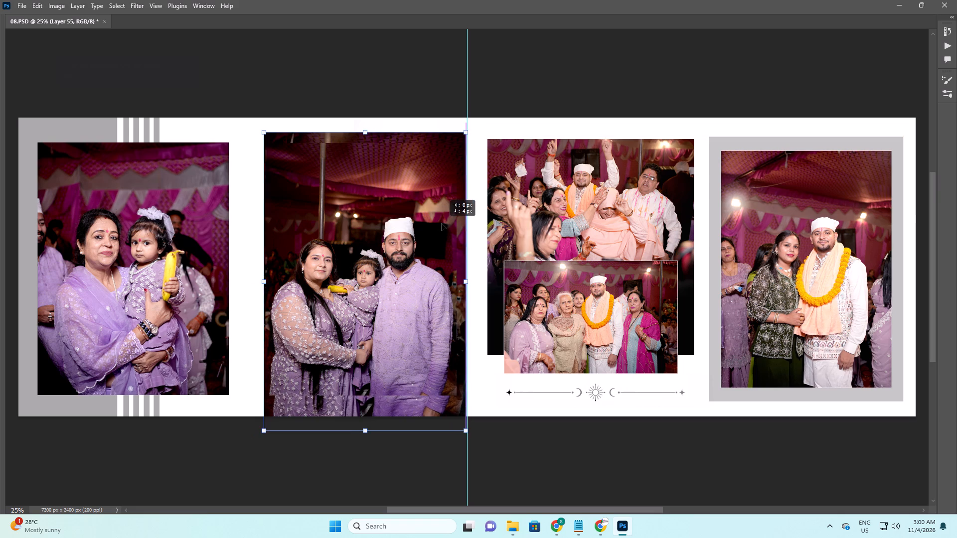
pyautogui.keyDown('shift'); pyautogui.moveTo(269, 134); pyautogui.dragTo(218, 93); pyautogui.keyUp('shift')
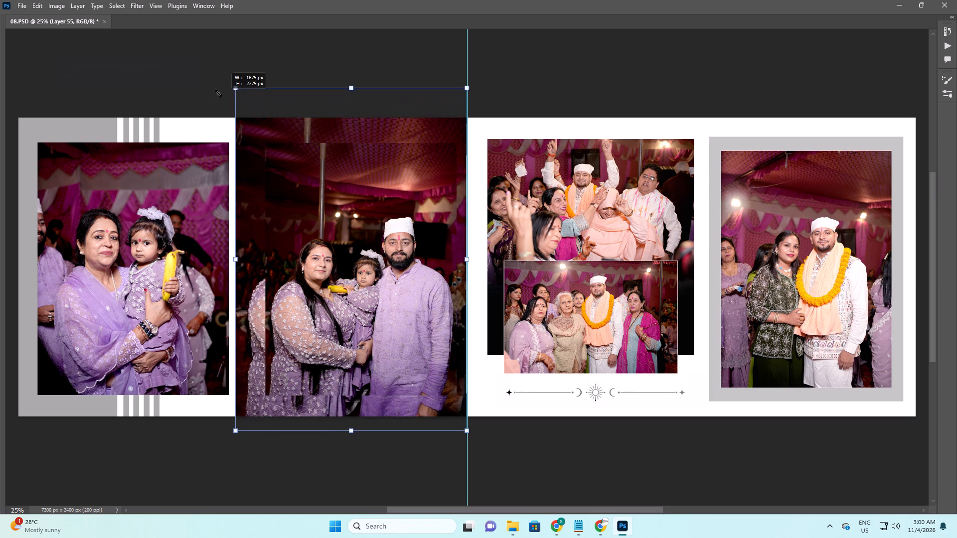
pyautogui.keyDown('shift'); pyautogui.moveTo(218, 93); pyautogui.dragTo(211, 90); pyautogui.keyUp('shift')
pyautogui.press('Return')
pyautogui.write('v1')
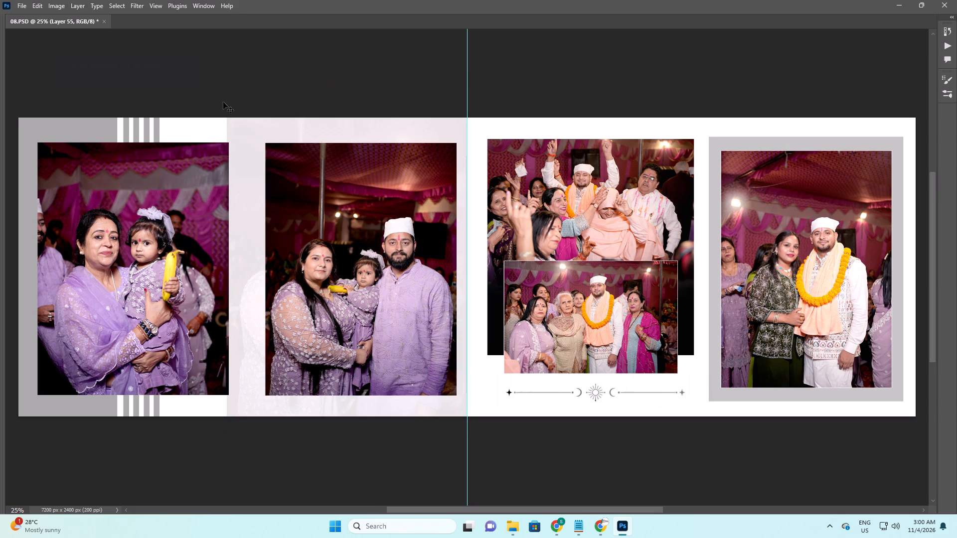
# Erase the left edge of the faded background copy so it blends into the white page.
pyautogui.press('space')
pyautogui.moveTo(283, 235); pyautogui.dragTo(340, 236)
pyautogui.press('e')
pyautogui.click(247, 127)
pyautogui.moveTo(268, 110); pyautogui.dragTo(267, 134)
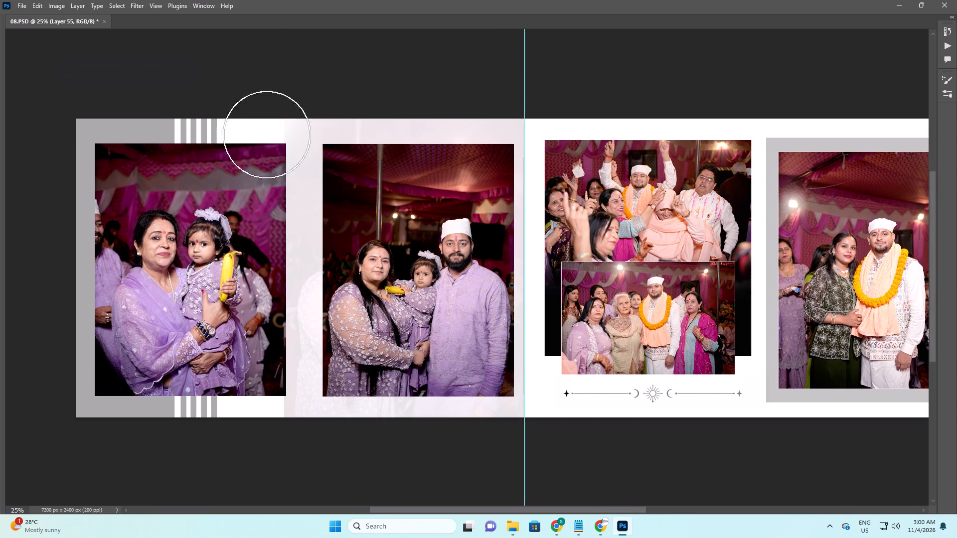
pyautogui.moveTo(267, 134); pyautogui.dragTo(266, 147)
pyautogui.moveTo(270, 89); pyautogui.dragTo(267, 354)
pyautogui.moveTo(257, 328); pyautogui.dragTo(266, 445)
pyautogui.press('space')
pyautogui.press('space')
pyautogui.press('space')
pyautogui.moveTo(227, 345); pyautogui.dragTo(258, 358)
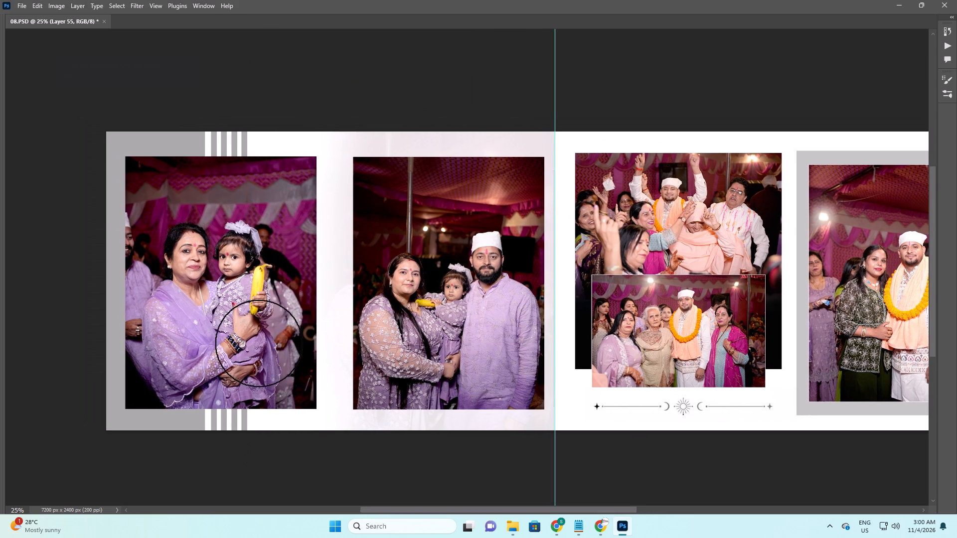
# Run Action 1 on the frame layer of the photo of the woman holding the girl with the banana.
pyautogui.press('v')
pyautogui.rightClick(223, 255)
pyautogui.click(249, 269)
pyautogui.press('F10')
pyautogui.press('space')
pyautogui.press('space')
pyautogui.press('space')
pyautogui.press('space')
pyautogui.moveTo(693, 285); pyautogui.dragTo(540, 284)
# Save and close the finished 08.PSD spread.
pyautogui.hotkey('ctrl', 's')
pyautogui.hotkey('ctrl', 's')
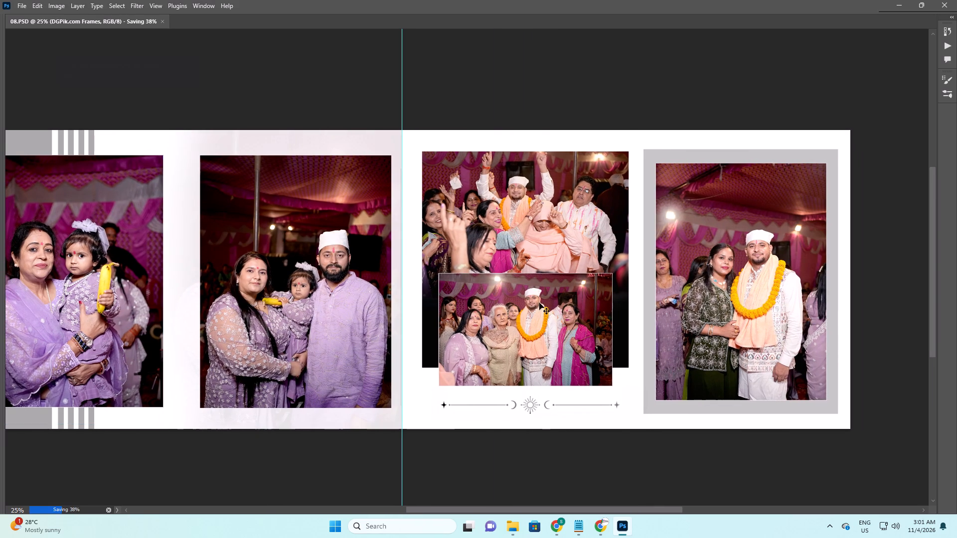
pyautogui.hotkey('ctrl', 'w')
pyautogui.click(483, 196)
# Switch to File Explorer and open the 09.PSD spread in Photoshop.
pyautogui.hotkey('alt', 'Tab')
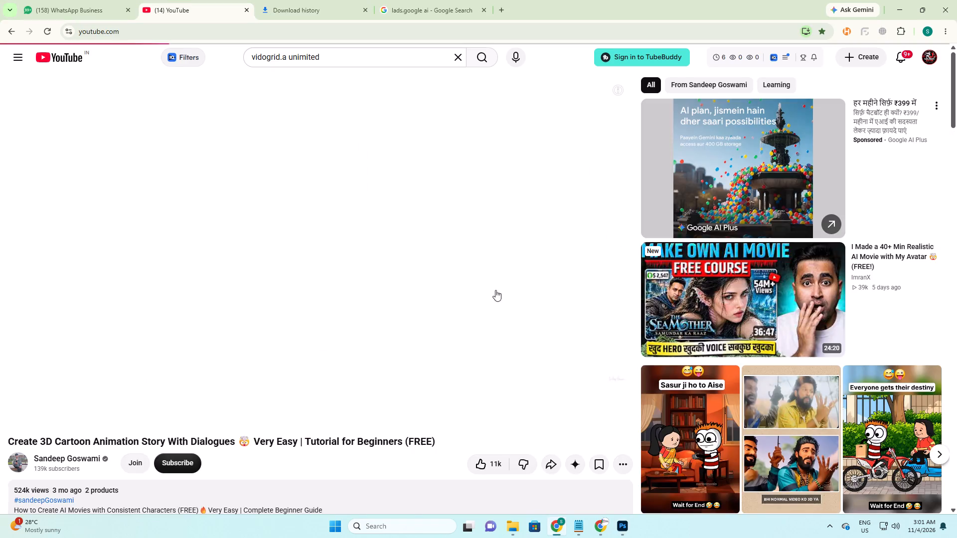
pyautogui.hotkey('alt', 'Tab')
pyautogui.hotkey('alt', 'Tab')
pyautogui.moveTo(274, 169); pyautogui.dragTo(184, 254)
pyautogui.hotkey('alt', 'Tab')
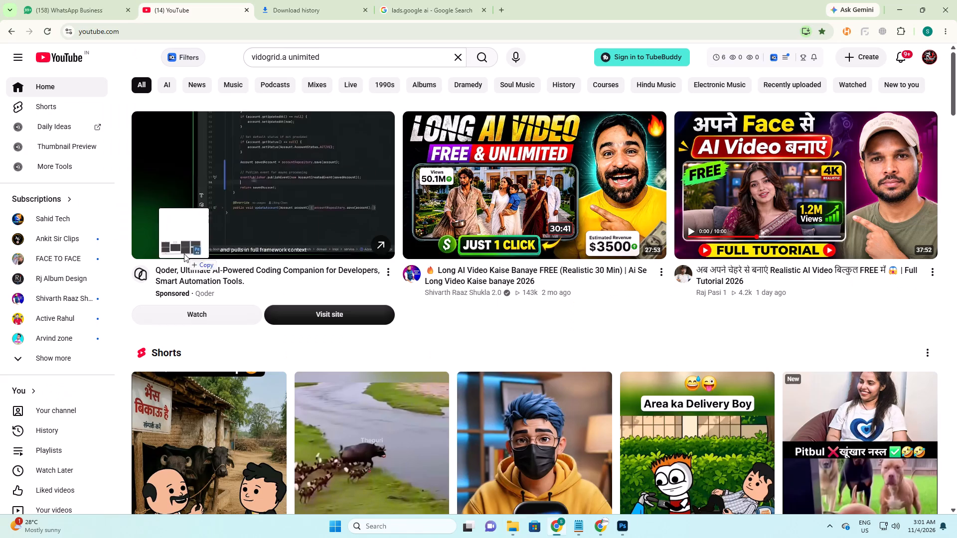
pyautogui.moveTo(184, 254); pyautogui.dragTo(79, 285)
pyautogui.hotkey('alt', 'Tab')
pyautogui.hotkey('alt', 'Tab')
# Select all seven black photo frame layers together, going column by column from the left page to the right page.
pyautogui.press('v')
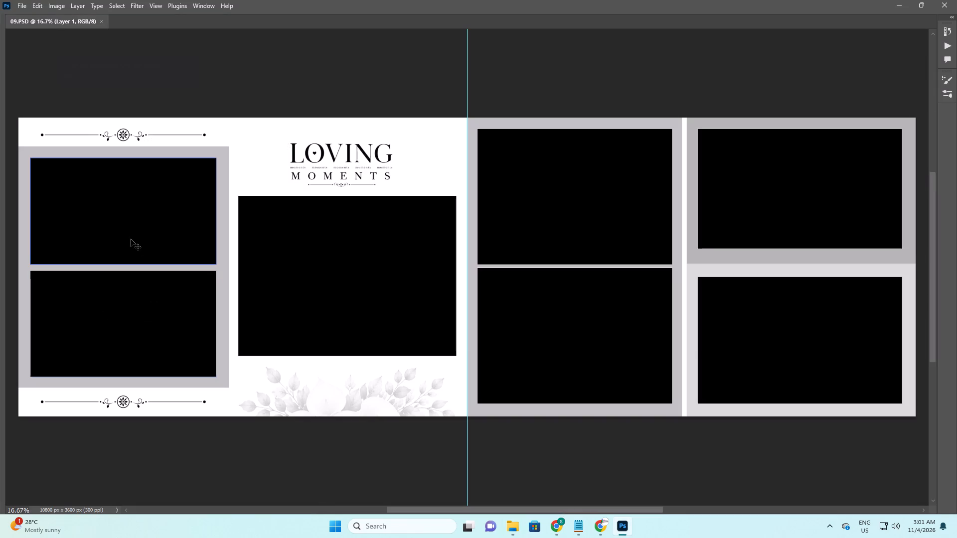
pyautogui.moveTo(130, 239); pyautogui.dragTo(139, 243, button='right')
pyautogui.click(148, 247)
pyautogui.keyDown('shift'); pyautogui.rightClick(139, 304); pyautogui.keyUp('shift')
pyautogui.keyDown('shift'); pyautogui.click(153, 310); pyautogui.keyUp('shift')
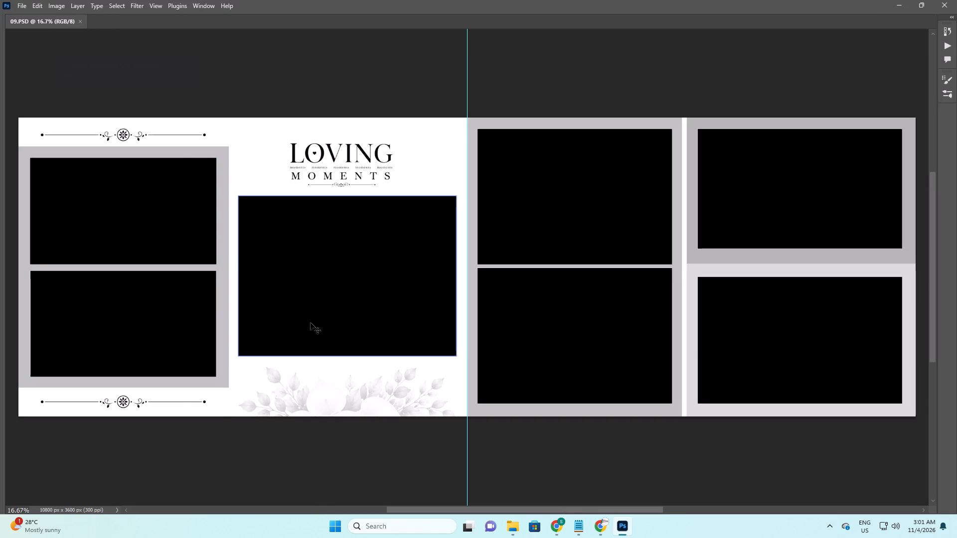
pyautogui.keyDown('shift'); pyautogui.moveTo(335, 246); pyautogui.dragTo(346, 252, button='right'); pyautogui.keyUp('shift')
pyautogui.keyDown('shift'); pyautogui.click(353, 255); pyautogui.keyUp('shift')
pyautogui.keyDown('shift'); pyautogui.rightClick(641, 211); pyautogui.keyUp('shift')
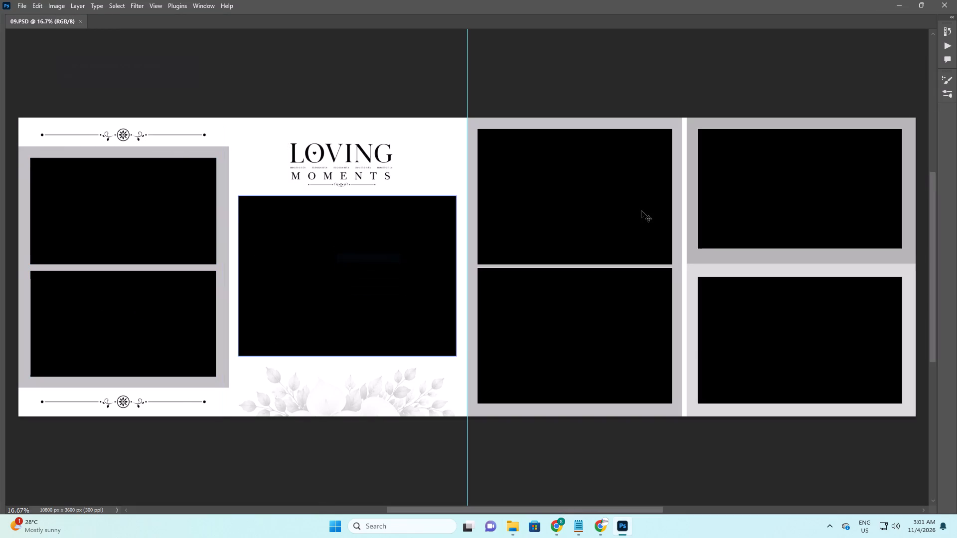
pyautogui.keyDown('shift'); pyautogui.click(647, 214); pyautogui.keyUp('shift')
pyautogui.keyDown('shift'); pyautogui.rightClick(588, 302); pyautogui.keyUp('shift')
pyautogui.keyDown('shift'); pyautogui.click(599, 306); pyautogui.keyUp('shift')
pyautogui.keyDown('shift'); pyautogui.moveTo(800, 196); pyautogui.dragTo(806, 199, button='right'); pyautogui.keyUp('shift')
pyautogui.keyDown('shift'); pyautogui.click(812, 203); pyautogui.keyUp('shift')
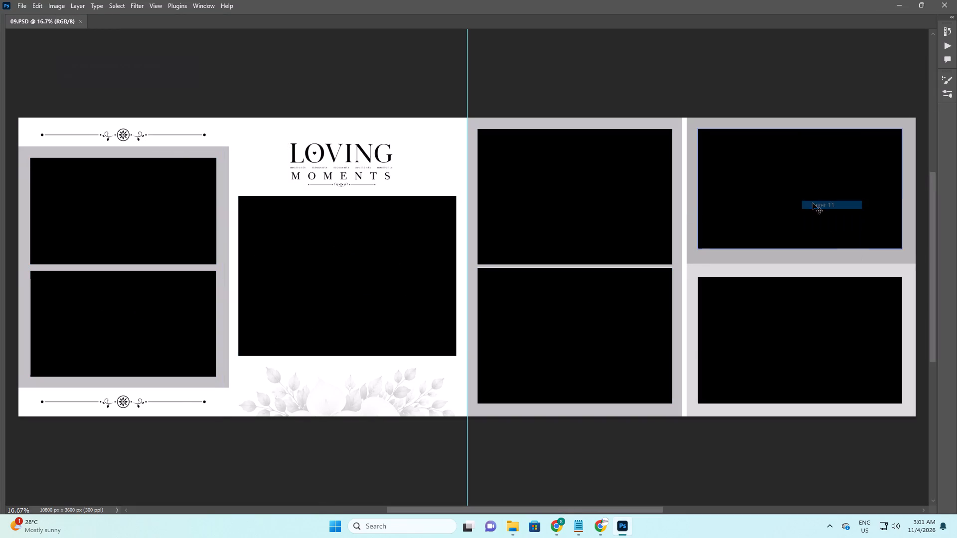
pyautogui.keyDown('shift'); pyautogui.rightClick(785, 322); pyautogui.keyUp('shift')
pyautogui.keyDown('shift'); pyautogui.click(795, 326); pyautogui.keyUp('shift')
# Run the Photos Fill With Sequence action with all seven photos from folder 01 (9).
pyautogui.press('F9')
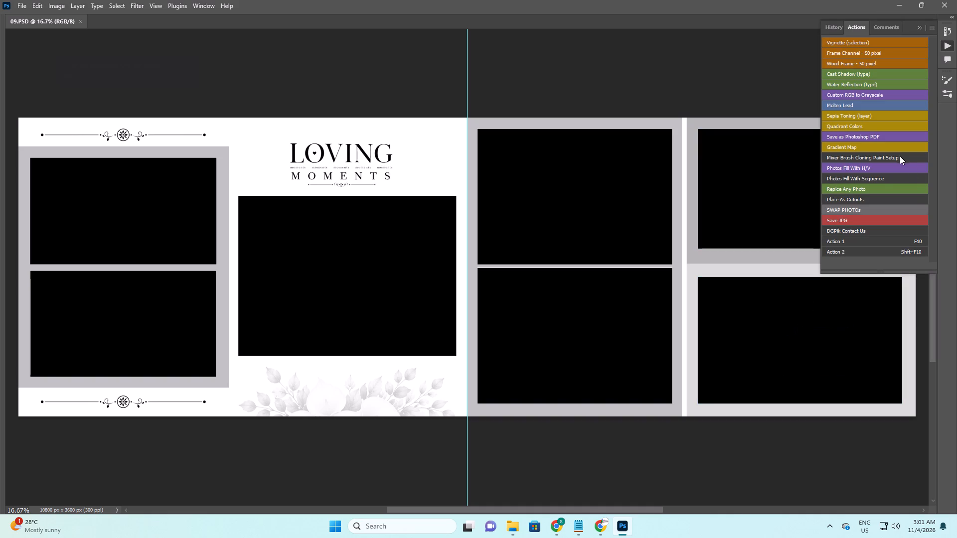
pyautogui.click(881, 175)
pyautogui.click(293, 128)
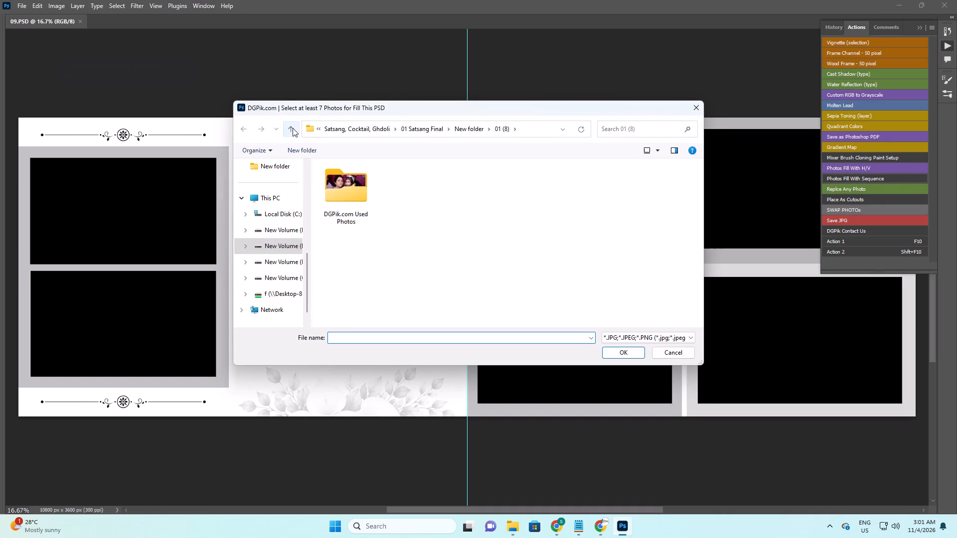
pyautogui.doubleClick(366, 303)
pyautogui.keyDown('ctrl'); pyautogui.click(447, 269); pyautogui.keyUp('ctrl')
pyautogui.hotkey('ctrl', 'a')
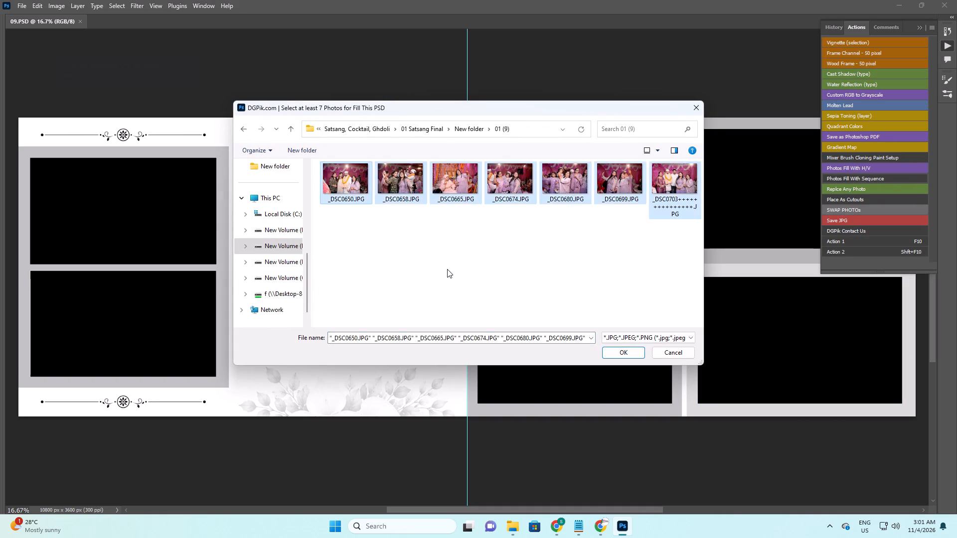
pyautogui.press('Return')
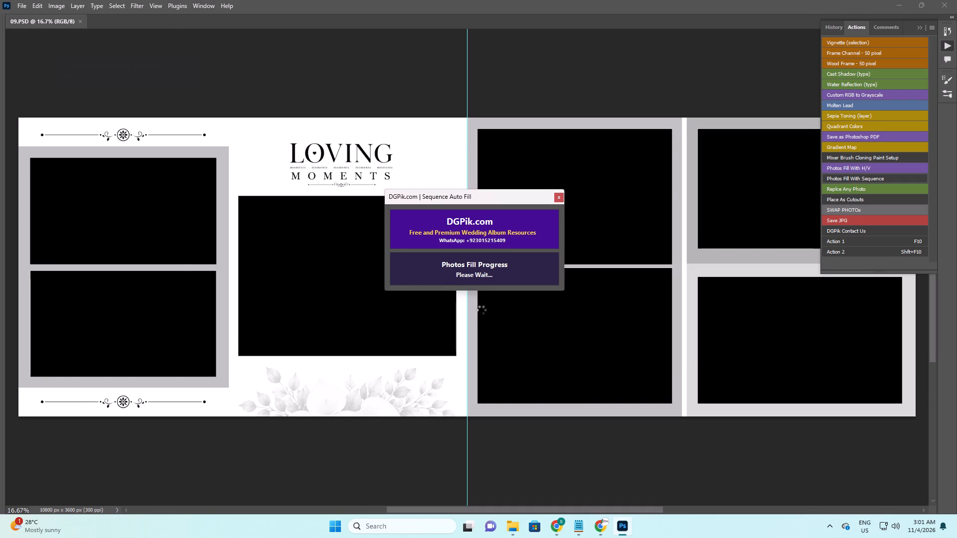
# Enlarge the photo of the two seated and standing women beneath the Loving Moments title within its frame.
pyautogui.moveTo(390, 249); pyautogui.dragTo(398, 252, button='right')
pyautogui.click(410, 258)
pyautogui.hotkey('ctrl', 't')
pyautogui.keyDown('alt'); pyautogui.keyDown('shift'); pyautogui.moveTo(468, 195); pyautogui.dragTo(499, 188); pyautogui.keyUp('shift'); pyautogui.keyUp('alt')
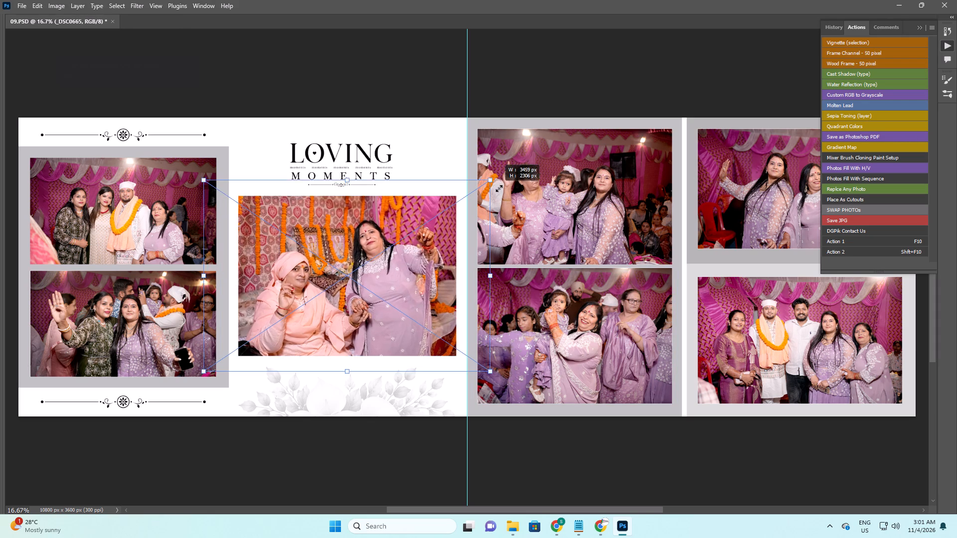
pyautogui.keyDown('alt'); pyautogui.keyDown('shift'); pyautogui.moveTo(499, 188); pyautogui.dragTo(503, 188); pyautogui.keyUp('shift'); pyautogui.keyUp('alt')
pyautogui.press('Return')
# Enlarge the garlanded man's group photo in the left page's upper frame and move it up.
pyautogui.press('space')
pyautogui.press('space')
pyautogui.moveTo(208, 248); pyautogui.dragTo(351, 249)
pyautogui.moveTo(281, 211); pyautogui.dragTo(291, 216, button='right')
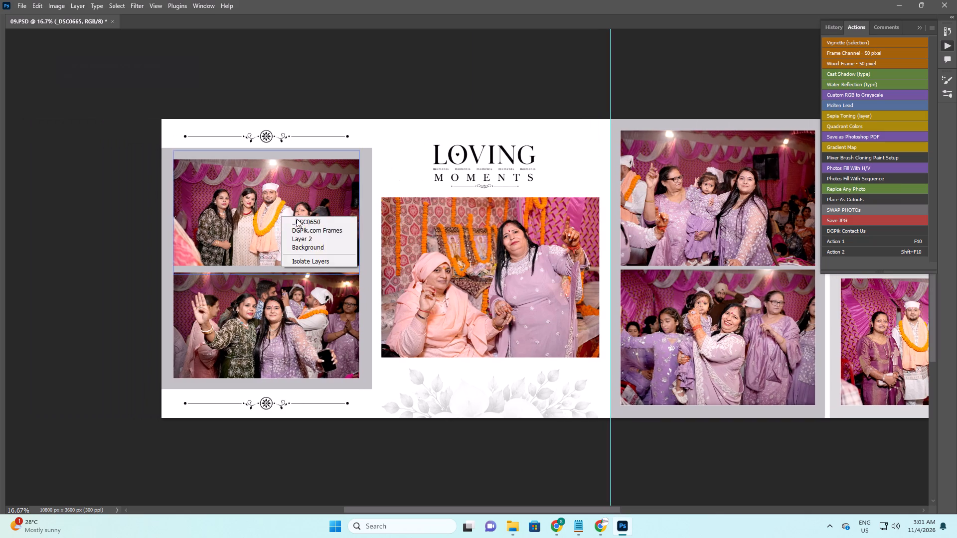
pyautogui.click(299, 221)
pyautogui.hotkey('ctrl', 't')
pyautogui.keyDown('alt'); pyautogui.keyDown('shift'); pyautogui.moveTo(359, 150); pyautogui.dragTo(393, 146); pyautogui.keyUp('shift'); pyautogui.keyUp('alt')
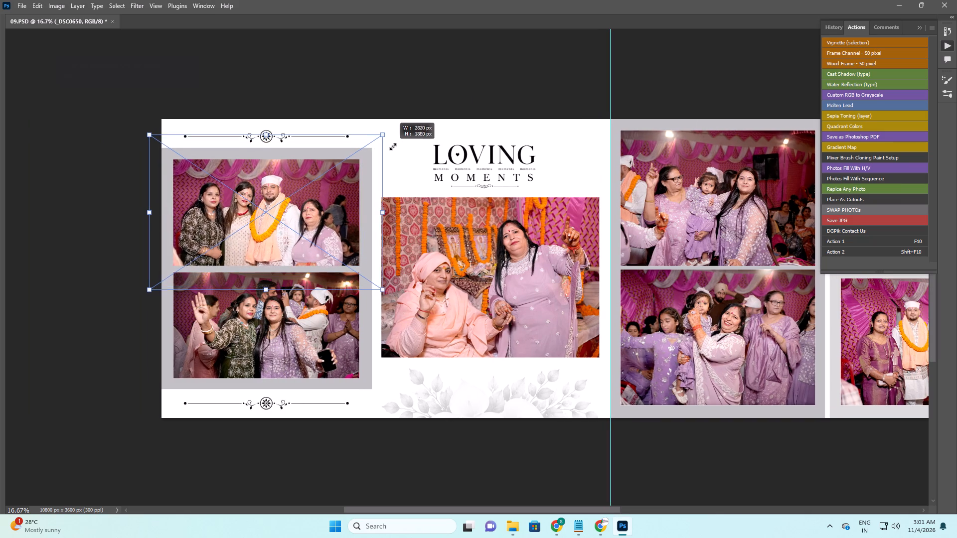
pyautogui.keyDown('alt'); pyautogui.keyDown('shift'); pyautogui.moveTo(393, 146); pyautogui.dragTo(397, 146); pyautogui.keyUp('shift'); pyautogui.keyUp('alt')
pyautogui.moveTo(319, 189); pyautogui.dragTo(319, 179)
pyautogui.press('Return')
pyautogui.press('v')
# Enlarge the left page's upper group photo further, to about 3040 px wide, extending it toward the lower right.
pyautogui.rightClick(283, 197)
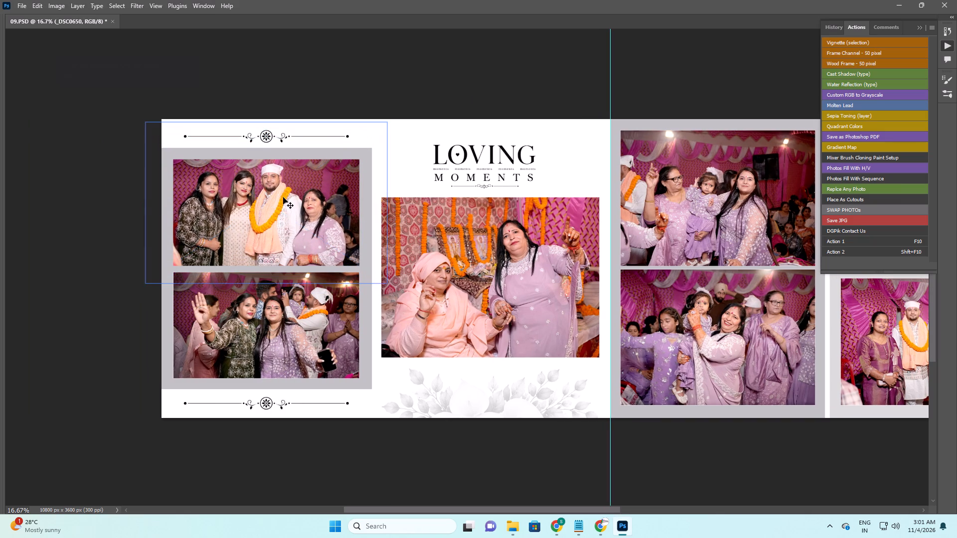
pyautogui.moveTo(286, 191); pyautogui.dragTo(295, 195, button='right')
pyautogui.click(300, 198)
pyautogui.hotkey('ctrl', 't')
pyautogui.keyDown('shift'); pyautogui.moveTo(387, 282); pyautogui.dragTo(400, 287); pyautogui.keyUp('shift')
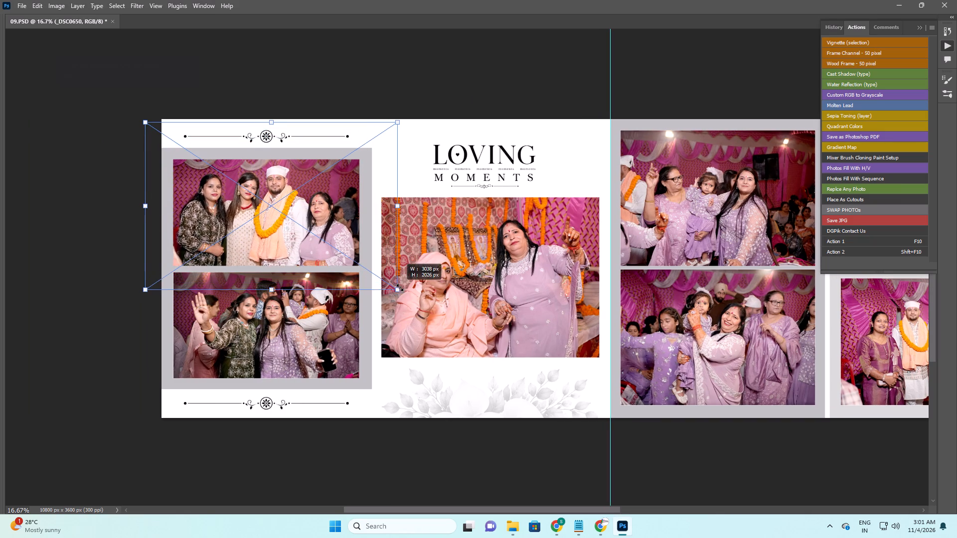
pyautogui.keyDown('shift'); pyautogui.moveTo(400, 287); pyautogui.dragTo(401, 287); pyautogui.keyUp('shift')
pyautogui.press('Return')
pyautogui.press('v')
# Run Action 1 on the frame layers of the two stacked photos on the left page.
pyautogui.rightClick(294, 215)
pyautogui.click(315, 231)
pyautogui.press('F10')
pyautogui.rightClick(289, 304)
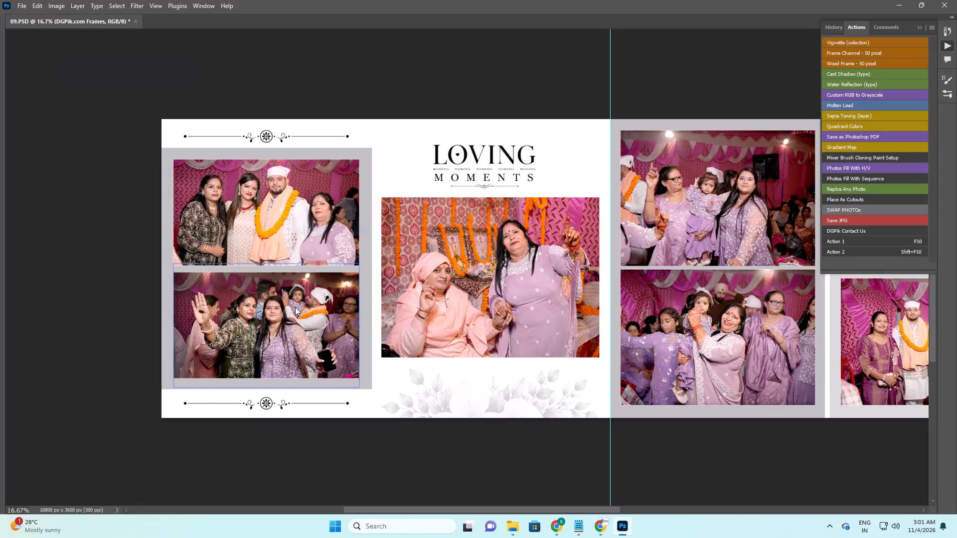
pyautogui.click(311, 319)
pyautogui.press('F10')
# Enlarge the photo of the waving women in the left page's lower frame.
pyautogui.moveTo(298, 301); pyautogui.dragTo(303, 304, button='right')
pyautogui.click(307, 307)
pyautogui.hotkey('ctrl', 't')
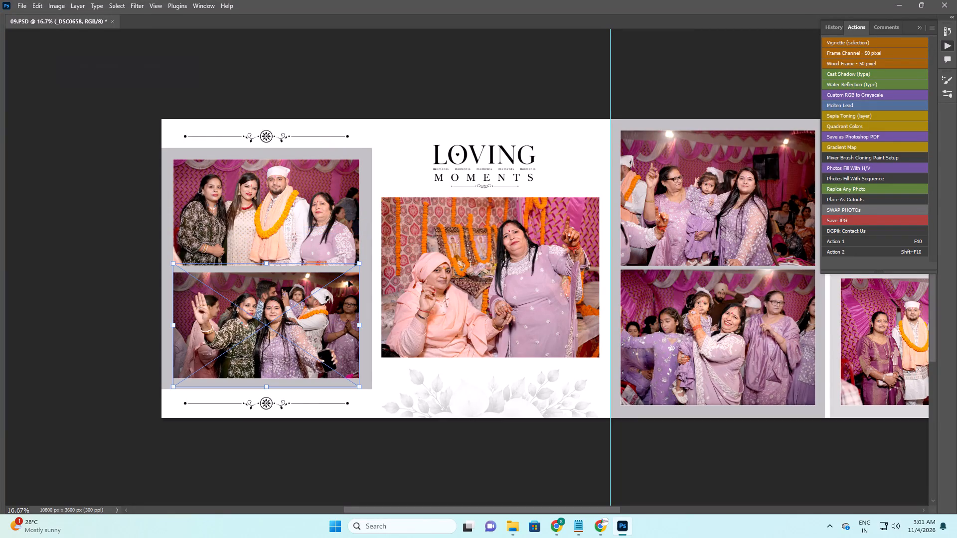
pyautogui.keyDown('alt'); pyautogui.keyDown('shift'); pyautogui.moveTo(360, 264); pyautogui.dragTo(388, 254); pyautogui.keyUp('shift'); pyautogui.keyUp('alt')
pyautogui.press('Return')
# Enlarge the women-with-girl photo in the right page's first-column upper frame and reposition it within the frame.
pyautogui.press('space')
pyautogui.press('space')
pyautogui.press('space')
pyautogui.press('space')
pyautogui.press('space')
pyautogui.press('space')
pyautogui.press('space')
pyautogui.press('space')
pyautogui.press('space')
pyautogui.moveTo(590, 260); pyautogui.dragTo(269, 297)
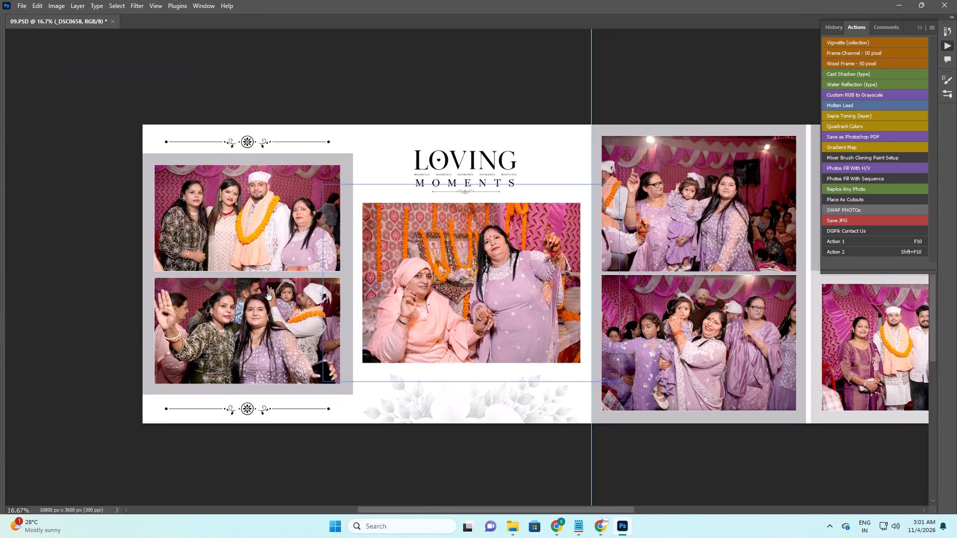
pyautogui.moveTo(269, 297); pyautogui.dragTo(266, 298)
pyautogui.press('v')
pyautogui.moveTo(412, 227); pyautogui.dragTo(422, 232, button='right')
pyautogui.click(433, 238)
pyautogui.hotkey('ctrl', 't')
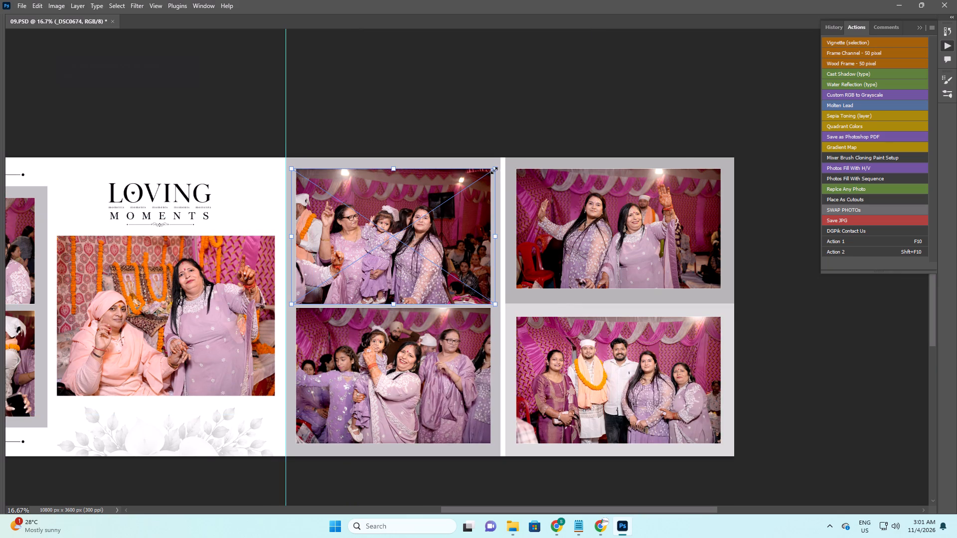
pyautogui.keyDown('shift'); pyautogui.moveTo(494, 170); pyautogui.dragTo(546, 153); pyautogui.keyUp('shift')
pyautogui.moveTo(497, 177); pyautogui.dragTo(489, 179)
pyautogui.press('Return')
pyautogui.press('v')
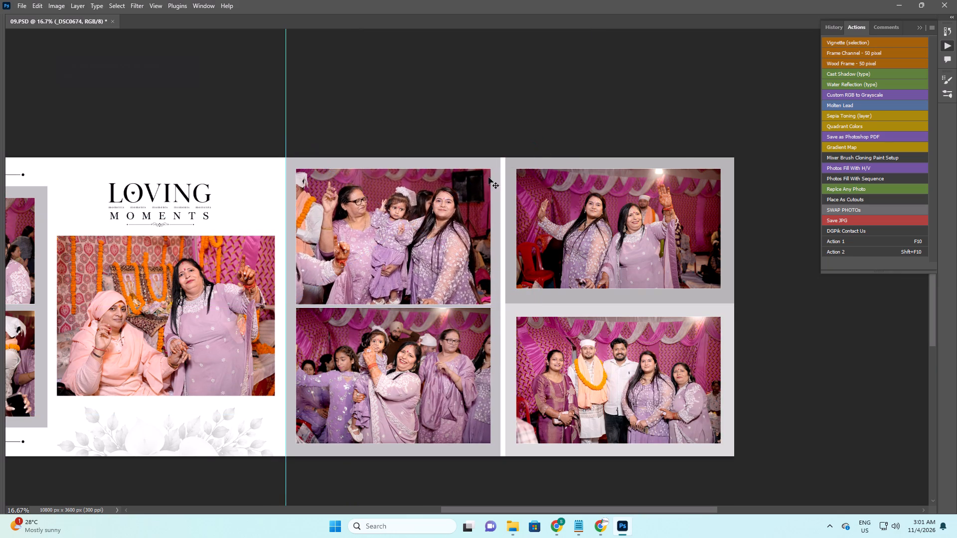
# Enlarge the photo of the two women with raised hands in the second-column upper frame and shift it slightly right.
pyautogui.moveTo(614, 218); pyautogui.dragTo(624, 223, button='right')
pyautogui.click(631, 227)
pyautogui.hotkey('ctrl', 't')
pyautogui.keyDown('alt'); pyautogui.keyDown('shift'); pyautogui.moveTo(518, 163); pyautogui.dragTo(489, 147); pyautogui.keyUp('shift'); pyautogui.keyUp('alt')
pyautogui.press('Return')
pyautogui.moveTo(620, 236); pyautogui.dragTo(626, 236)
# Enlarge the dancing women photo in the right page's first-column lower frame and shift it slightly down and right.
pyautogui.moveTo(426, 359); pyautogui.dragTo(438, 363, button='right')
pyautogui.click(447, 368)
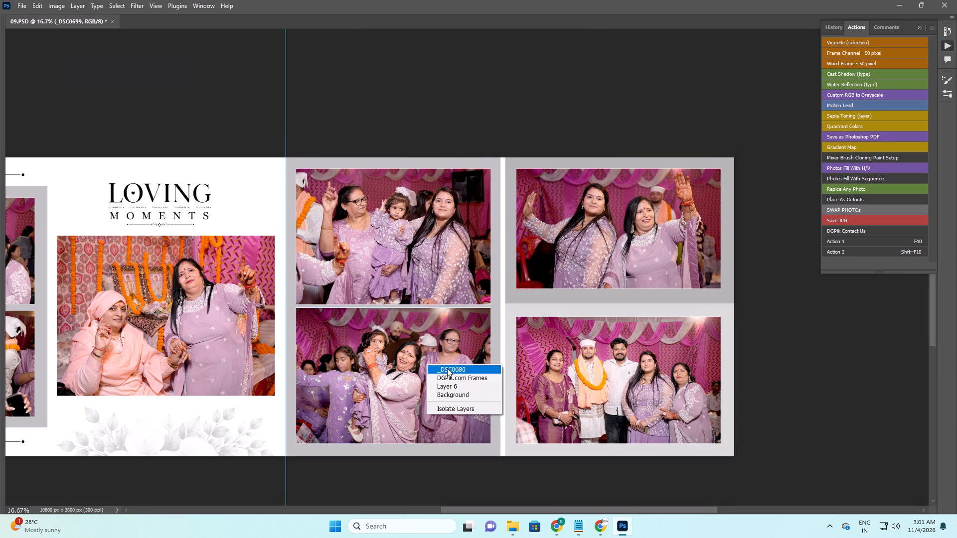
pyautogui.hotkey('ctrl', 't')
pyautogui.keyDown('alt'); pyautogui.keyDown('shift'); pyautogui.moveTo(495, 309); pyautogui.dragTo(536, 295); pyautogui.keyUp('shift'); pyautogui.keyUp('alt')
pyautogui.moveTo(458, 331); pyautogui.dragTo(463, 334)
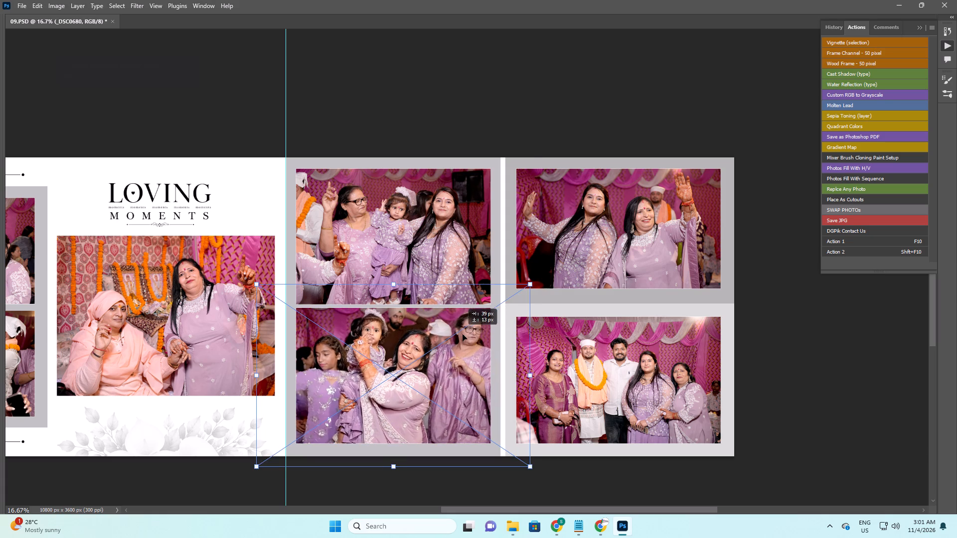
pyautogui.moveTo(463, 334); pyautogui.dragTo(462, 342)
pyautogui.press('Return')
pyautogui.press('v')
# Slightly enlarge the group photo with the garlanded man in the right page's second-column lower frame.
pyautogui.moveTo(603, 355); pyautogui.dragTo(611, 357, button='right')
pyautogui.click(616, 360)
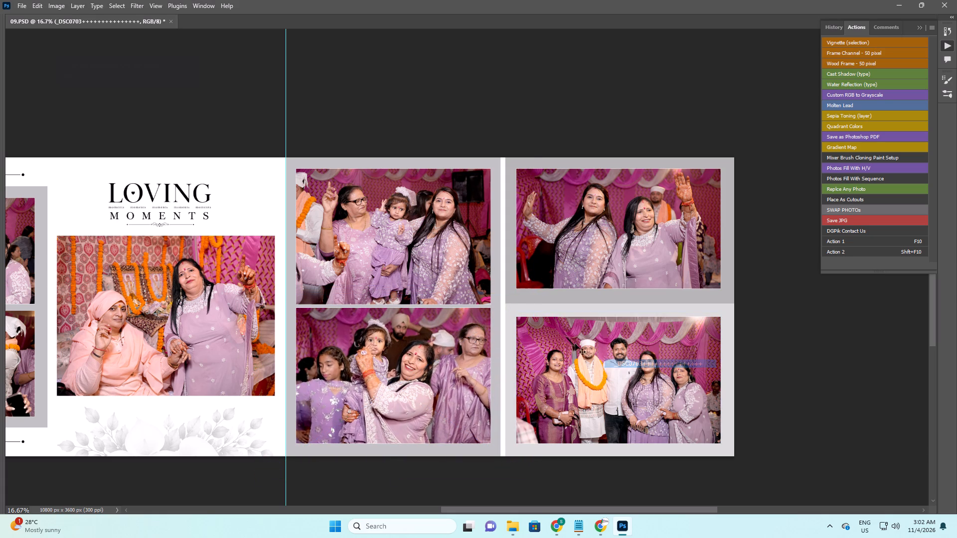
pyautogui.hotkey('ctrl', 't')
pyautogui.keyDown('alt'); pyautogui.keyDown('shift'); pyautogui.moveTo(515, 313); pyautogui.dragTo(502, 306); pyautogui.keyUp('shift'); pyautogui.keyUp('alt')
pyautogui.press('Return')
# Bring the whole spread into full-screen view and save 09.PSD.
pyautogui.press('space')
pyautogui.press('space')
pyautogui.press('space')
pyautogui.press('space')
pyautogui.press('space')
pyautogui.moveTo(420, 308); pyautogui.dragTo(578, 321)
pyautogui.press('f')
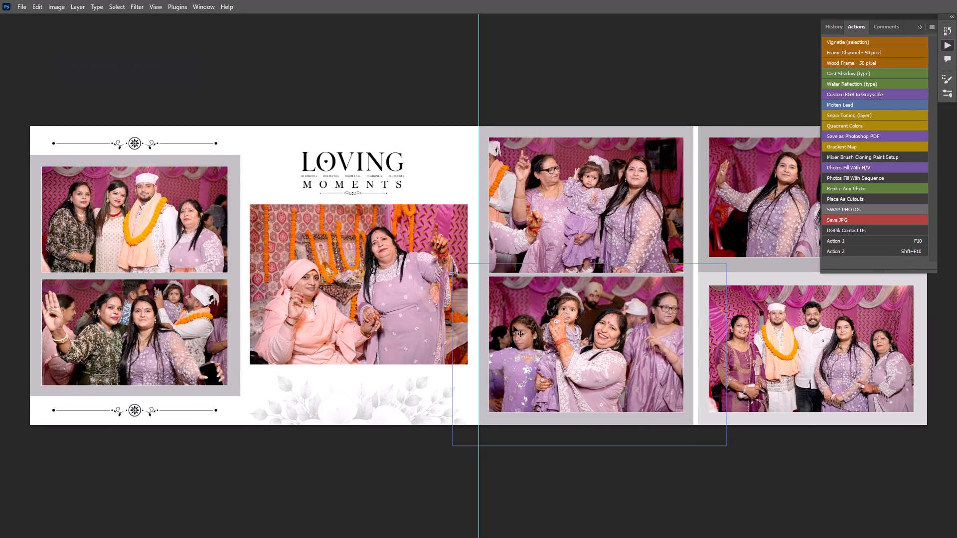
pyautogui.hotkey('ctrl', 's')
pyautogui.hotkey('ctrl', 's')
pyautogui.hotkey('ctrl', 's')
# Adjust the opacity of the pale floral ornament below the photo of the two seated women.
pyautogui.rightClick(404, 411)
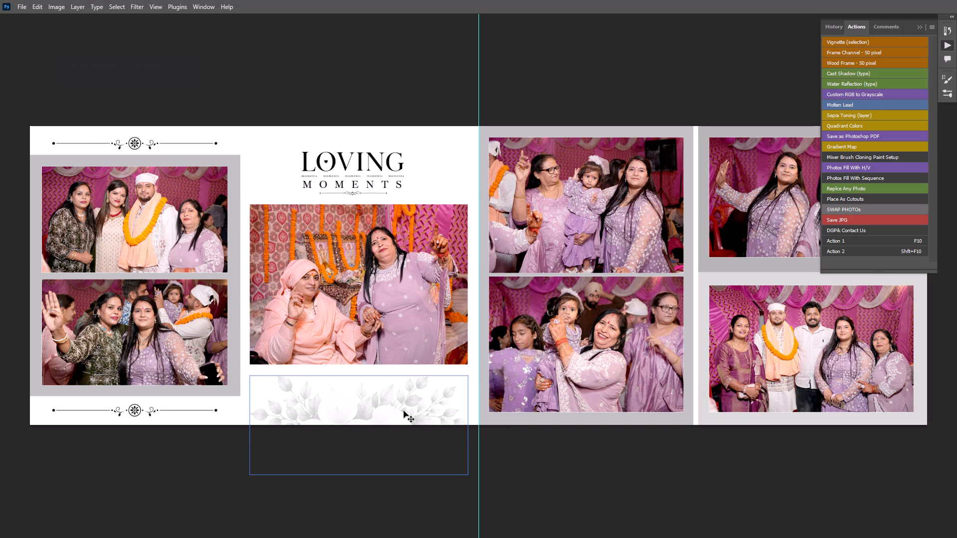
pyautogui.click(413, 415)
pyautogui.hotkey('alt', 'shift', '=')
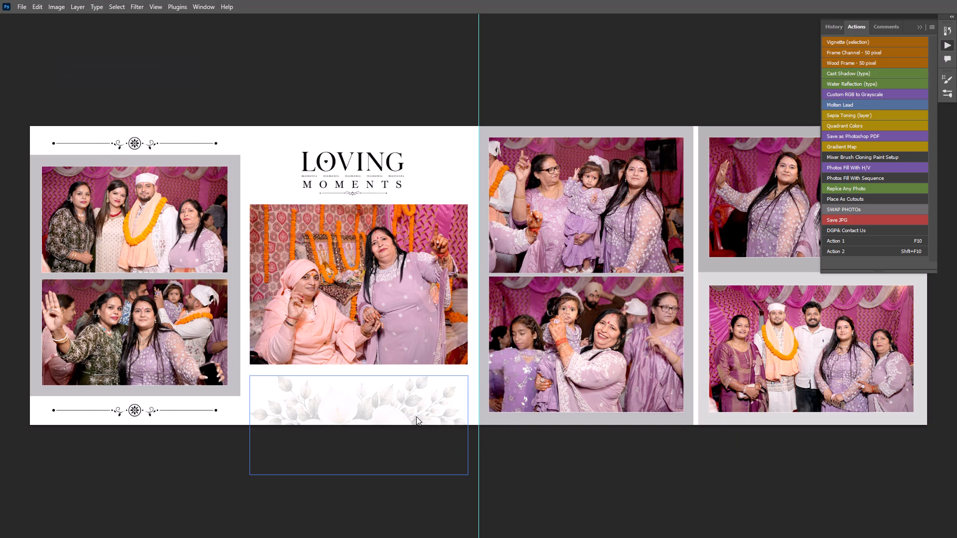
pyautogui.write('922')
# Save the finished 09.PSD spread again and close it.
pyautogui.press('f')
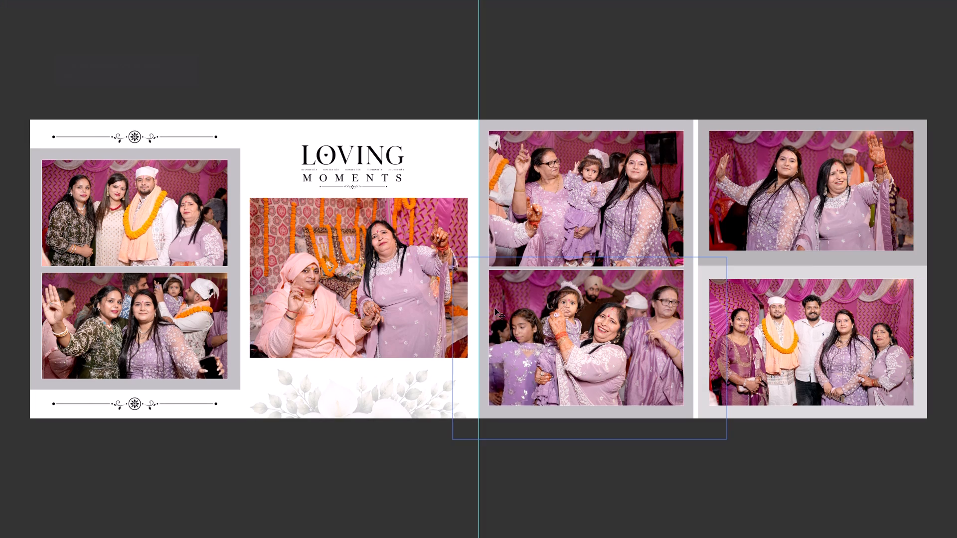
pyautogui.hotkey('ctrl', 's')
pyautogui.hotkey('ctrl', 's')
pyautogui.hotkey('ctrl', 'w')
pyautogui.click(473, 191)
# Switch to File Explorer and refresh the contents of folder 01.
pyautogui.hotkey('alt', 'Tab')
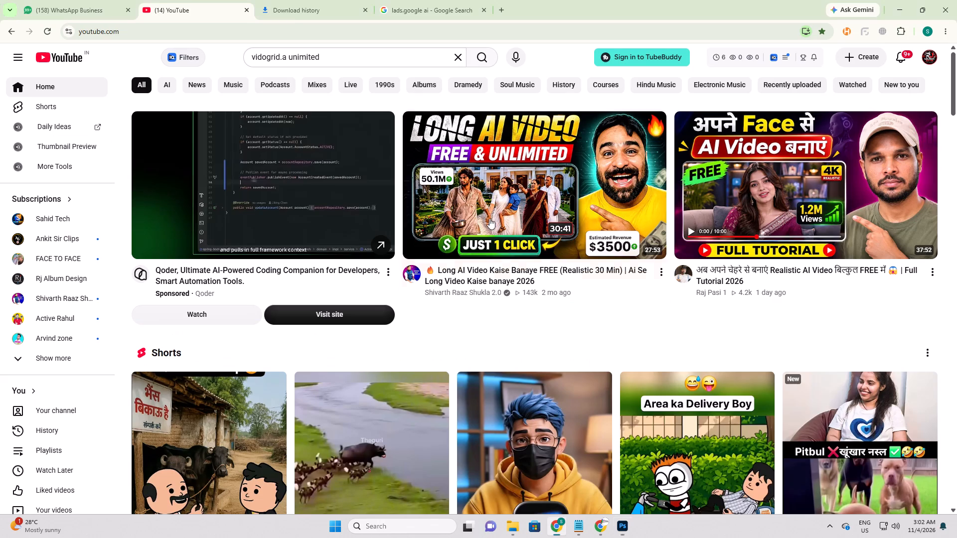
pyautogui.hotkey('alt', 'Tab')
pyautogui.hotkey('alt', 'Tab')
pyautogui.rightClick(501, 195)
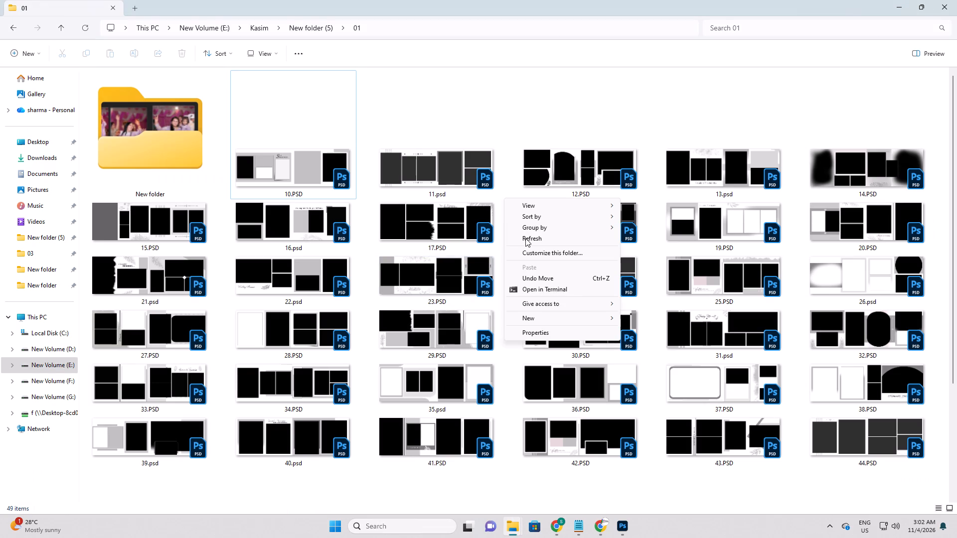
pyautogui.click(525, 238)
pyautogui.click(599, 147)
pyautogui.keyDown('ctrl'); pyautogui.keyDown('shift'); pyautogui.click(319, 139); pyautogui.keyUp('shift'); pyautogui.keyUp('ctrl')
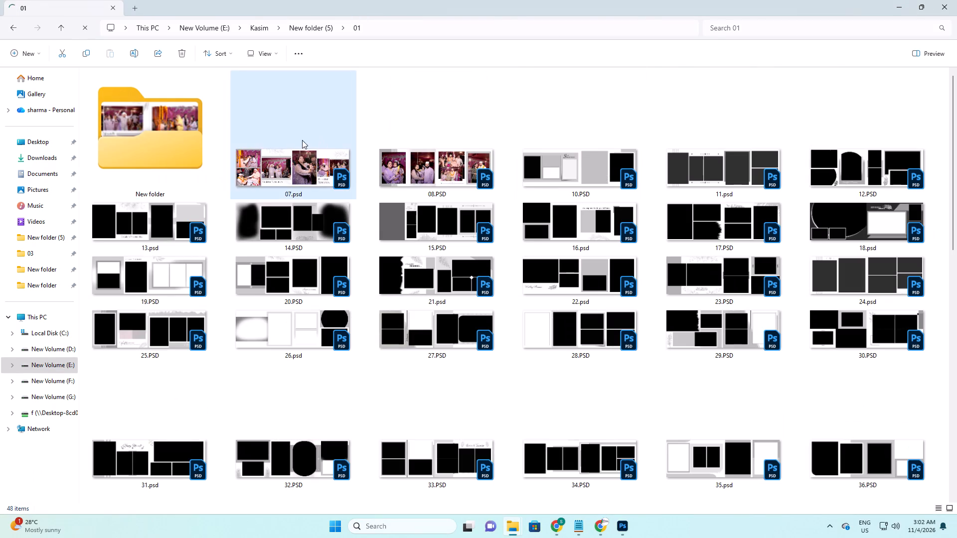
pyautogui.rightClick(502, 200)
pyautogui.click(524, 236)
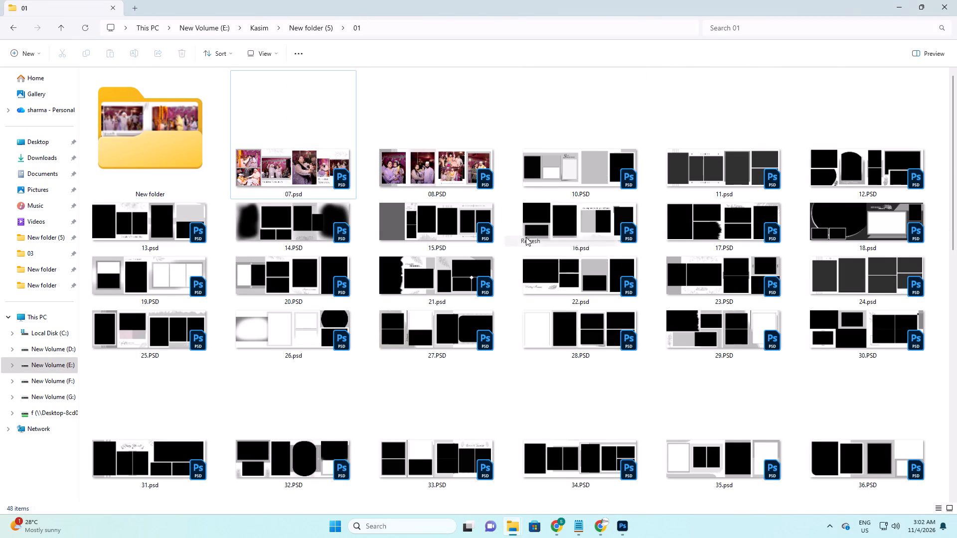
# Move the finished spreads 07.psd, 08.PSD and 09.PSD into New folder.
pyautogui.click(619, 178)
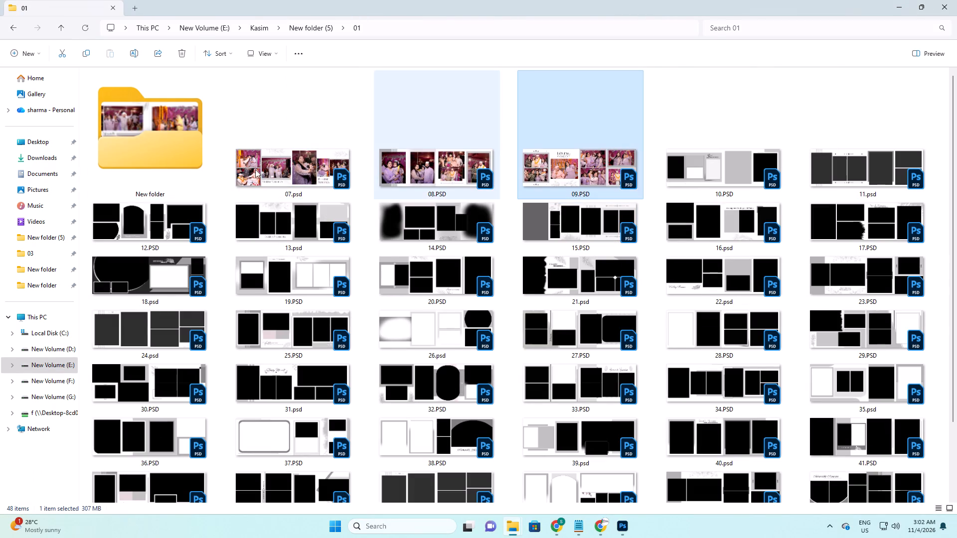
pyautogui.keyDown('ctrl'); pyautogui.keyDown('shift'); pyautogui.click(235, 169); pyautogui.keyUp('shift'); pyautogui.keyUp('ctrl')
pyautogui.moveTo(278, 150); pyautogui.dragTo(173, 147)
# Open 10.PSD from folder 01 in Photoshop.
pyautogui.moveTo(304, 159); pyautogui.dragTo(26, 264)
pyautogui.hotkey('alt', 'Tab')
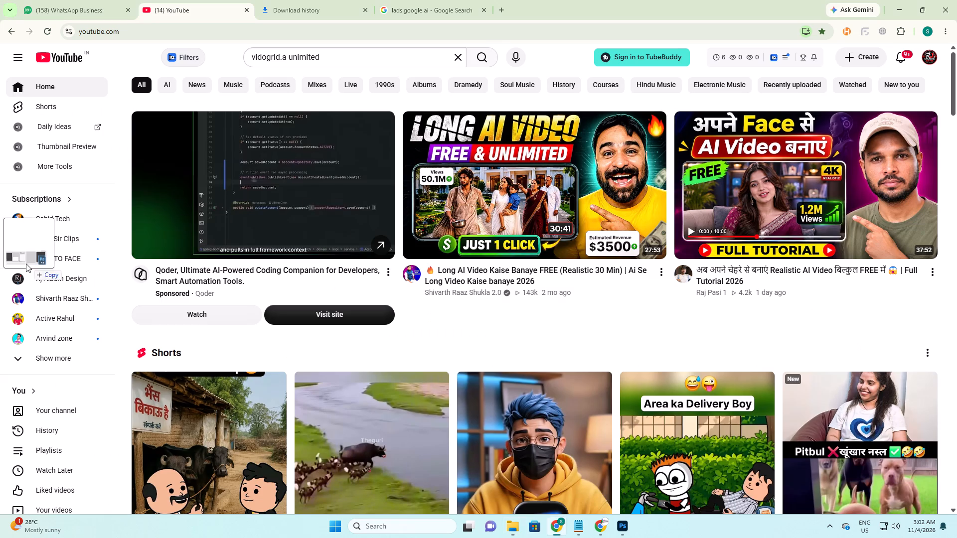
pyautogui.moveTo(26, 264); pyautogui.dragTo(85, 327)
pyautogui.hotkey('alt', 'Tab')
pyautogui.hotkey('alt', 'Tab')
# Select the six photo frame layers in left-to-right order and run Photos Fill With Sequence with all photos from folder 01 (10).
pyautogui.press('v')
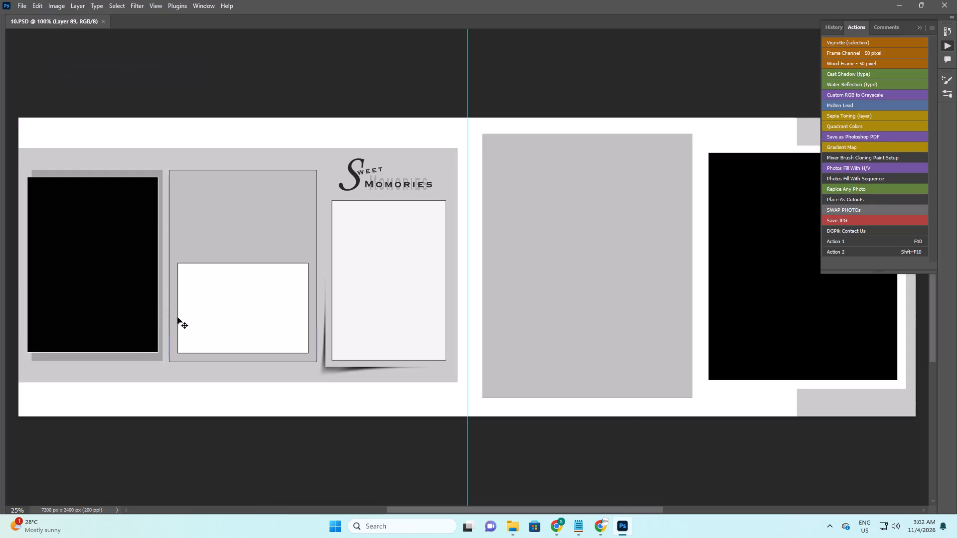
pyautogui.moveTo(111, 227); pyautogui.dragTo(119, 230, button='right')
pyautogui.click(126, 234)
pyautogui.keyDown('shift'); pyautogui.moveTo(213, 220); pyautogui.dragTo(221, 224, button='right'); pyautogui.keyUp('shift')
pyautogui.keyDown('shift'); pyautogui.click(231, 230); pyautogui.keyUp('shift')
pyautogui.keyDown('shift'); pyautogui.moveTo(246, 298); pyautogui.dragTo(253, 301, button='right'); pyautogui.keyUp('shift')
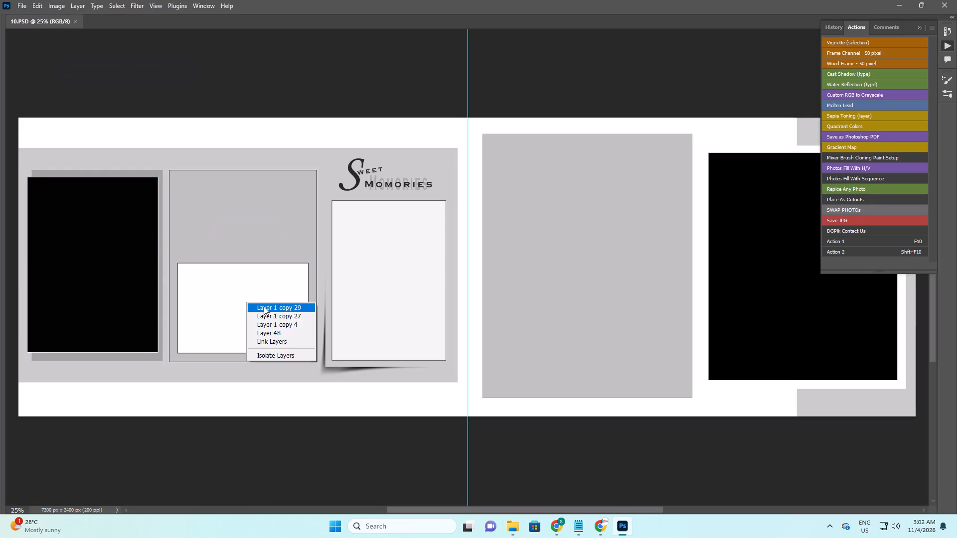
pyautogui.keyDown('shift'); pyautogui.click(264, 306); pyautogui.keyUp('shift')
pyautogui.keyDown('shift'); pyautogui.moveTo(406, 260); pyautogui.dragTo(412, 261, button='right'); pyautogui.keyUp('shift')
pyautogui.keyDown('shift'); pyautogui.click(420, 267); pyautogui.keyUp('shift')
pyautogui.keyDown('shift'); pyautogui.moveTo(588, 236); pyautogui.dragTo(595, 240, button='right'); pyautogui.keyUp('shift')
pyautogui.keyDown('shift'); pyautogui.click(601, 244); pyautogui.keyUp('shift')
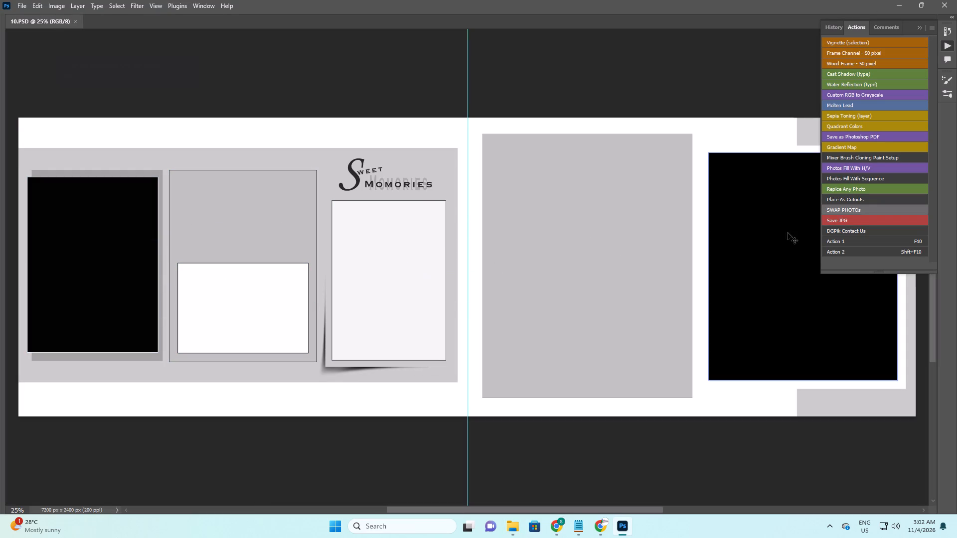
pyautogui.keyDown('shift'); pyautogui.moveTo(773, 224); pyautogui.dragTo(777, 225, button='right'); pyautogui.keyUp('shift')
pyautogui.keyDown('shift'); pyautogui.click(784, 230); pyautogui.keyUp('shift')
pyautogui.click(862, 179)
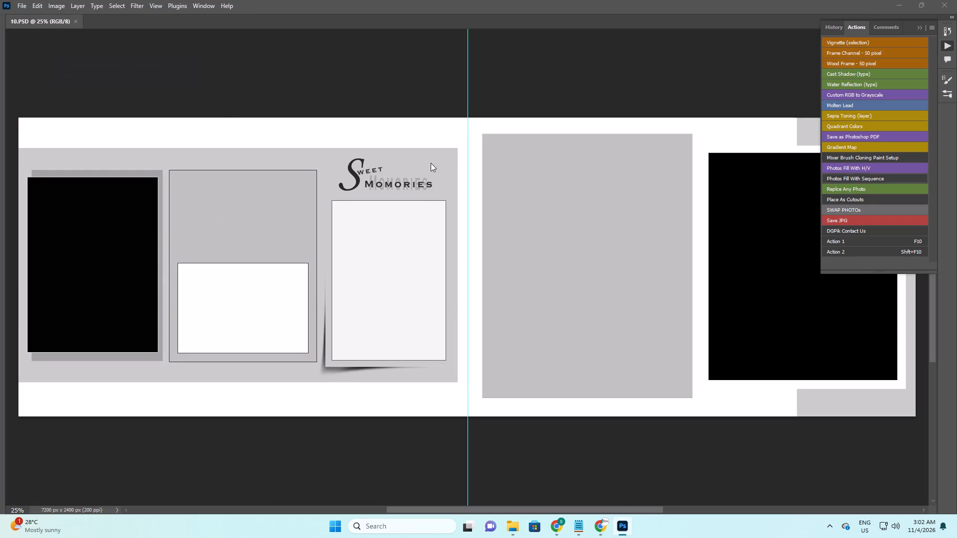
pyautogui.click(289, 133)
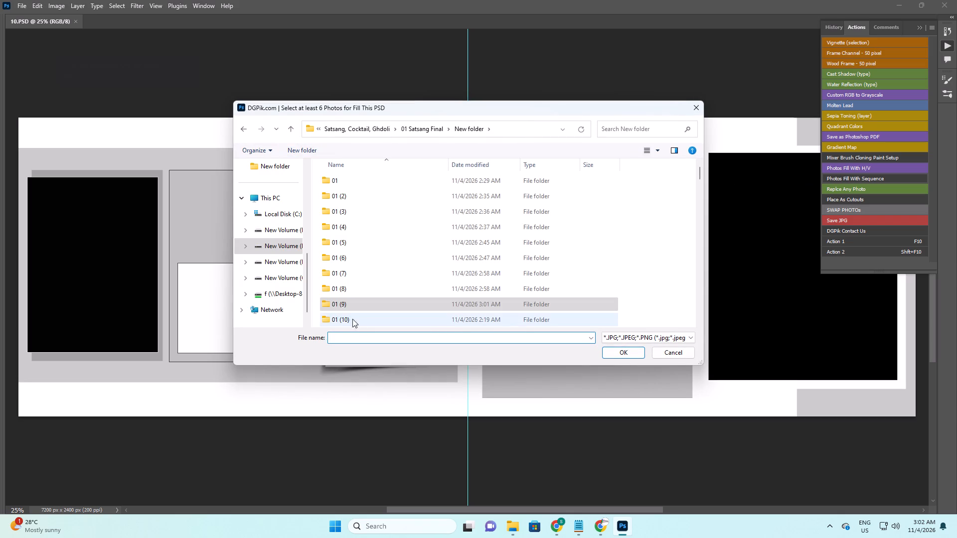
pyautogui.doubleClick(351, 317)
pyautogui.click(380, 258)
pyautogui.hotkey('ctrl', 'a')
pyautogui.press('Return')
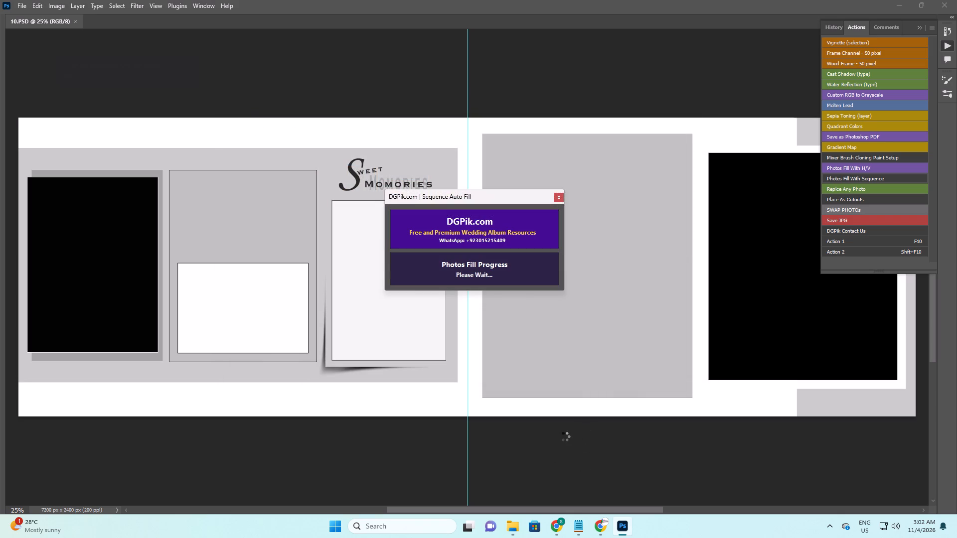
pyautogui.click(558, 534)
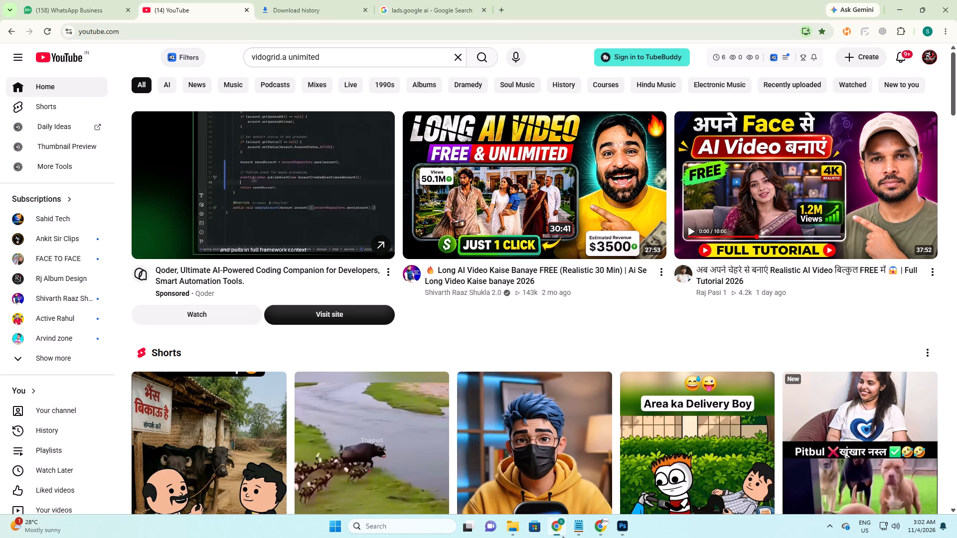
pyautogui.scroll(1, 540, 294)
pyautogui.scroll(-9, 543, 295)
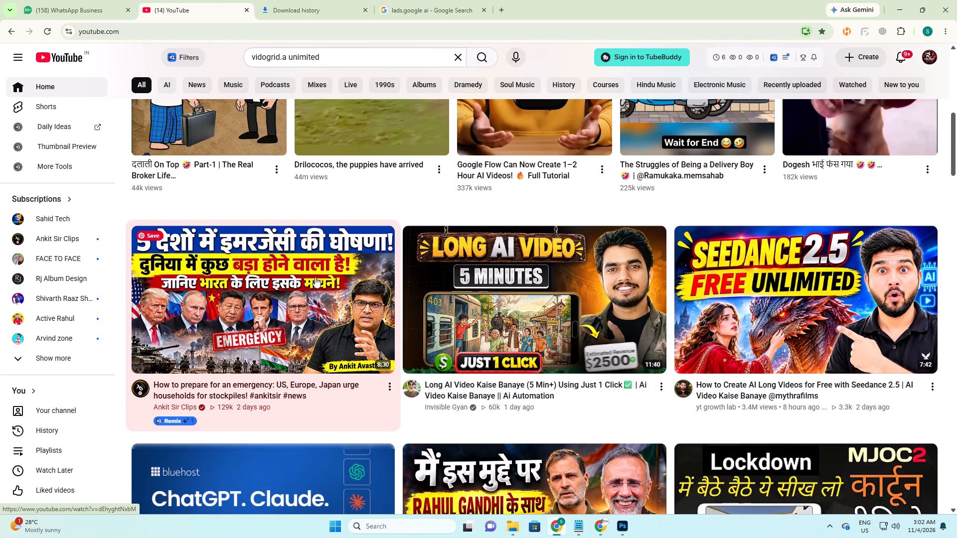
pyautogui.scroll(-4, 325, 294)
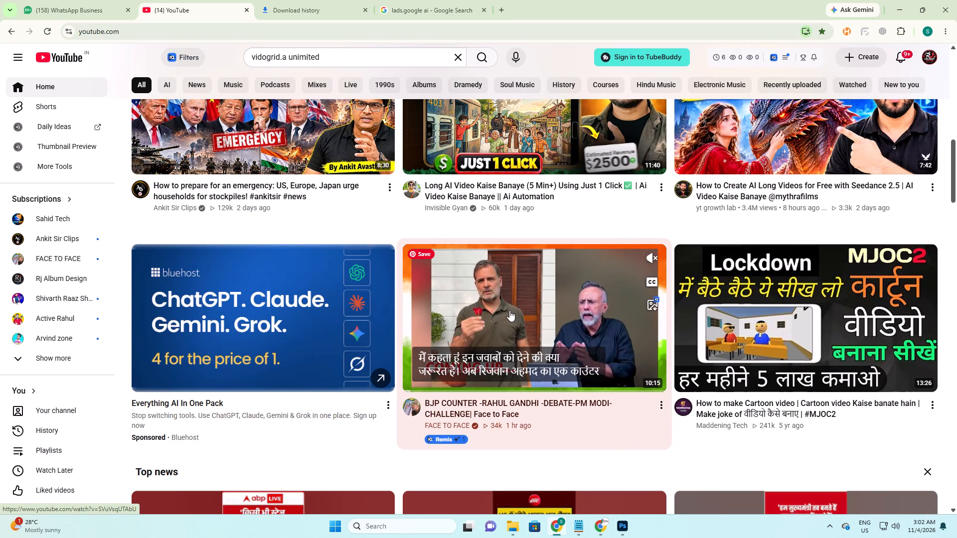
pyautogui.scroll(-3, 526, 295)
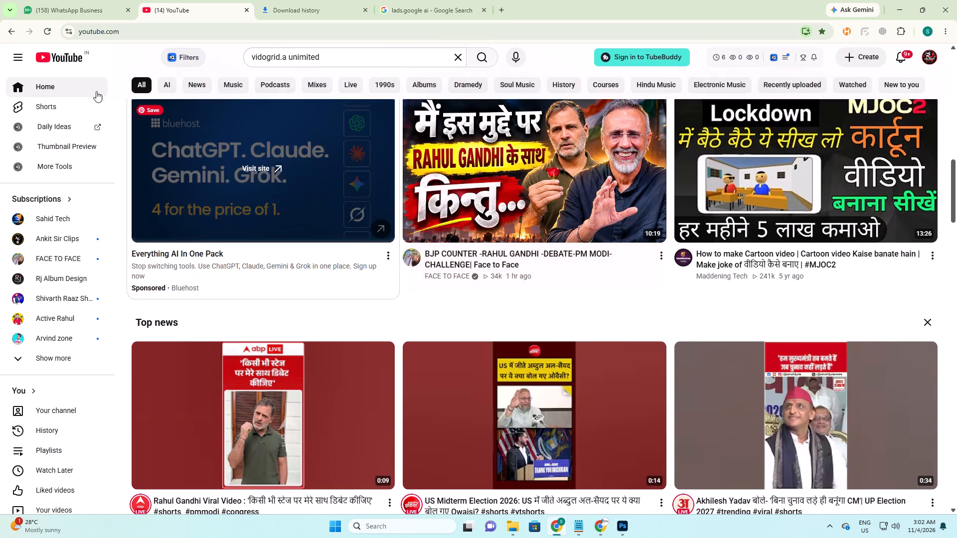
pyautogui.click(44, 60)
# Return to 10.PSD, shrink the seated group photo in the left page's upper middle frame and reposition it to show all four people.
pyautogui.hotkey('alt', 'Tab')
pyautogui.moveTo(243, 201); pyautogui.dragTo(258, 208, button='right')
pyautogui.click(267, 212)
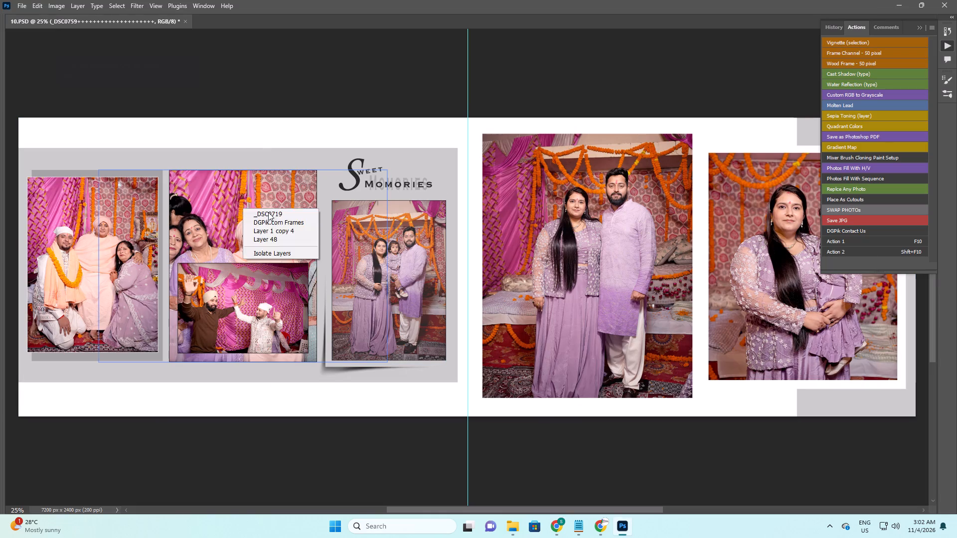
pyautogui.hotkey('ctrl', 't')
pyautogui.keyDown('shift'); pyautogui.moveTo(388, 362); pyautogui.dragTo(279, 290); pyautogui.keyUp('shift')
pyautogui.moveTo(225, 256); pyautogui.dragTo(284, 243)
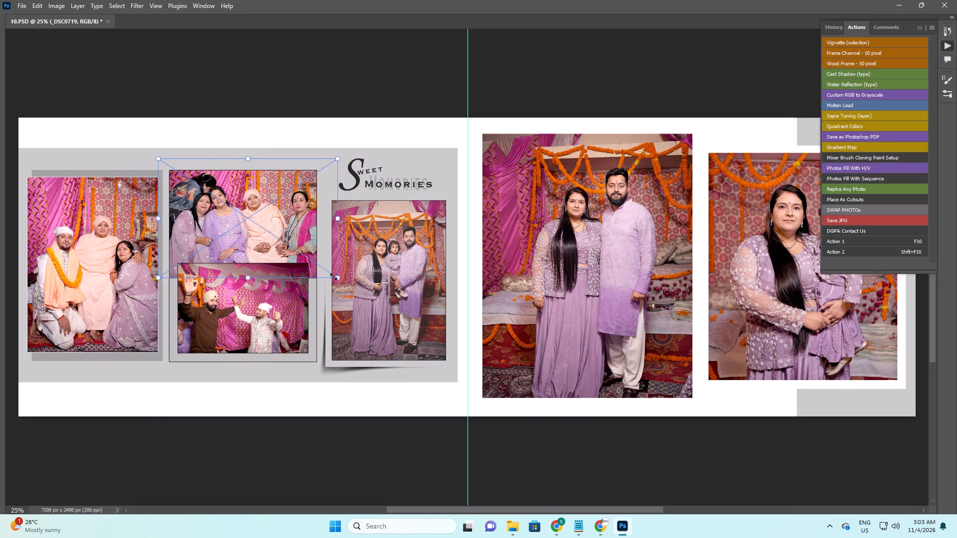
pyautogui.keyDown('shift'); pyautogui.moveTo(337, 276); pyautogui.dragTo(323, 269); pyautogui.keyUp('shift')
pyautogui.press('Return')
# Softly erase the bottom edge of the seated group photo with the Eraser, around the top of the dancing men photo.
pyautogui.press('e')
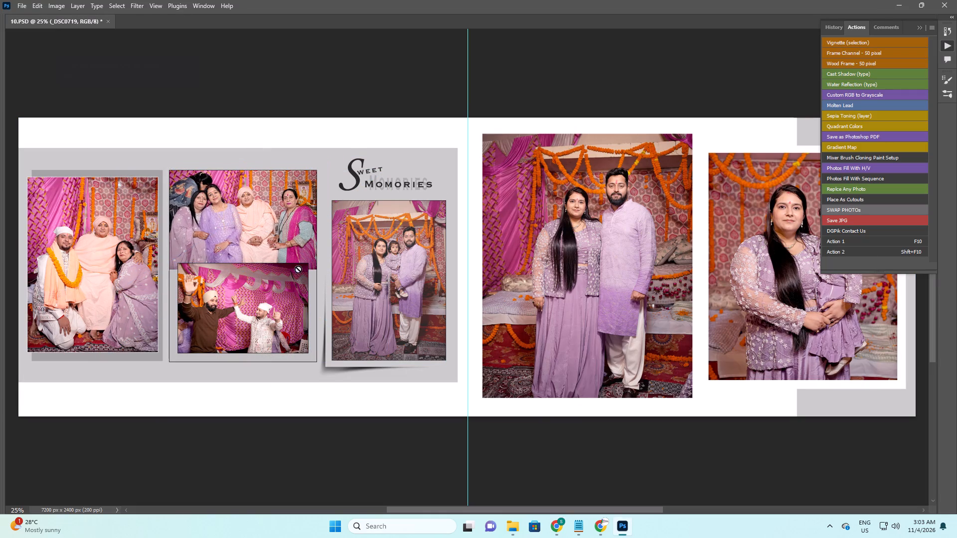
pyautogui.click(298, 269)
pyautogui.press('Return')
pyautogui.press('e')
pyautogui.press('[')
pyautogui.press('[')
pyautogui.press('[')
pyautogui.press('[')
pyautogui.press('[')
pyautogui.press('[')
pyautogui.press('[')
pyautogui.press('[')
pyautogui.press('[')
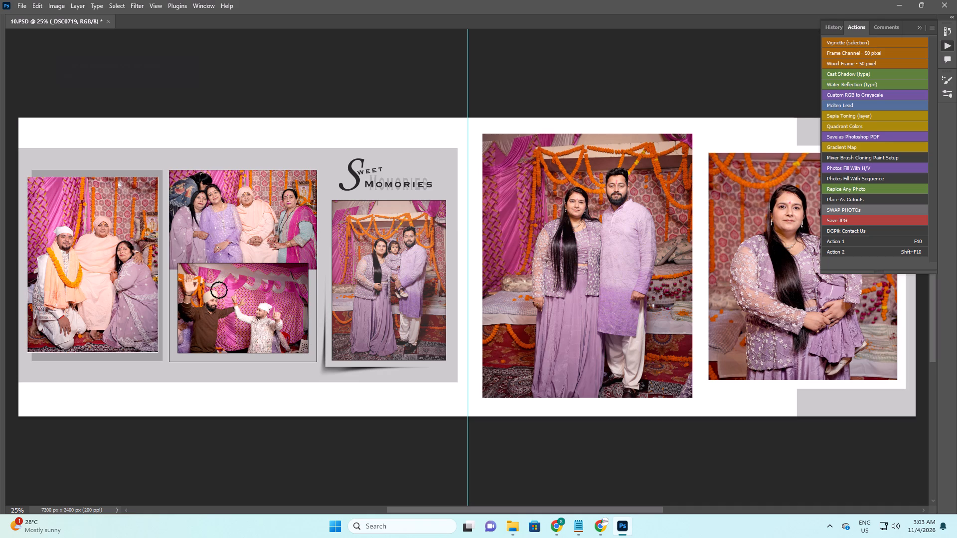
pyautogui.press(']')
pyautogui.press(']')
pyautogui.press(']')
pyautogui.moveTo(187, 279); pyautogui.dragTo(167, 269)
pyautogui.moveTo(167, 269); pyautogui.dragTo(315, 280)
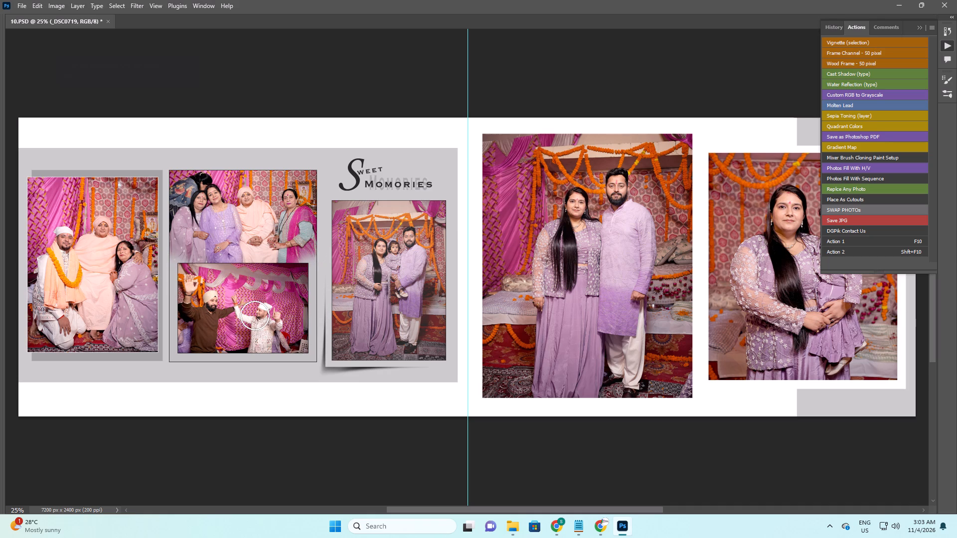
# Run Action 1 on the dancing men photo's frame to give it a thin white border.
pyautogui.press('v')
pyautogui.moveTo(241, 284); pyautogui.dragTo(249, 289, button='right')
pyautogui.click(267, 303)
pyautogui.press('F10')
# Raise the opacity of the family photo's frame layer below the Sweet Momories title to 99%.
pyautogui.moveTo(121, 254); pyautogui.dragTo(131, 259, button='right')
pyautogui.click(138, 263)
pyautogui.moveTo(373, 248); pyautogui.dragTo(389, 254, button='right')
pyautogui.click(397, 259)
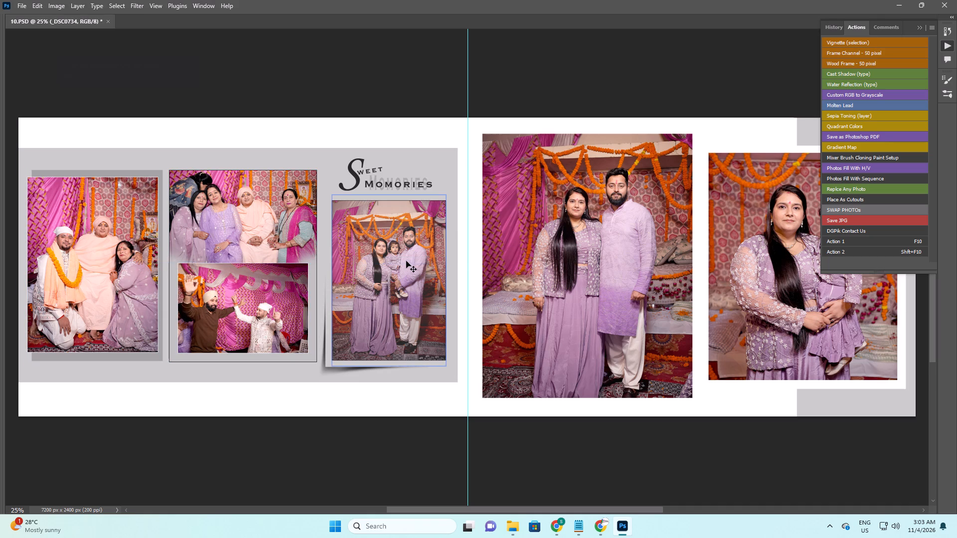
pyautogui.rightClick(406, 261)
pyautogui.click(426, 275)
pyautogui.write('999v')
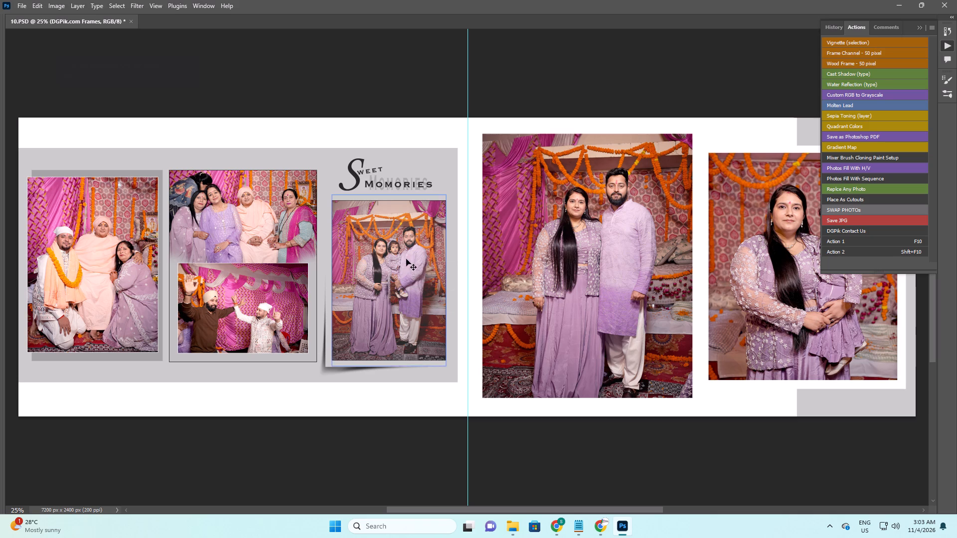
pyautogui.rightClick(398, 256)
pyautogui.click(422, 268)
pyautogui.write('9999')
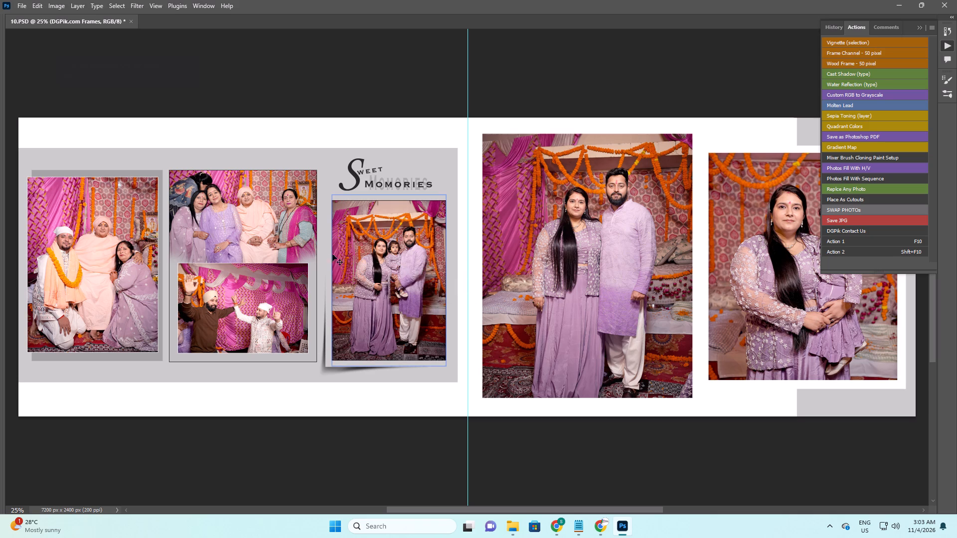
# Enlarge the couple-with-child photo below the Sweet Momories title and shift it slightly down within its frame.
pyautogui.moveTo(346, 231); pyautogui.dragTo(365, 238, button='right')
pyautogui.click(373, 242)
pyautogui.hotkey('ctrl', 't')
pyautogui.keyDown('shift'); pyautogui.moveTo(334, 196); pyautogui.dragTo(325, 178); pyautogui.keyUp('shift')
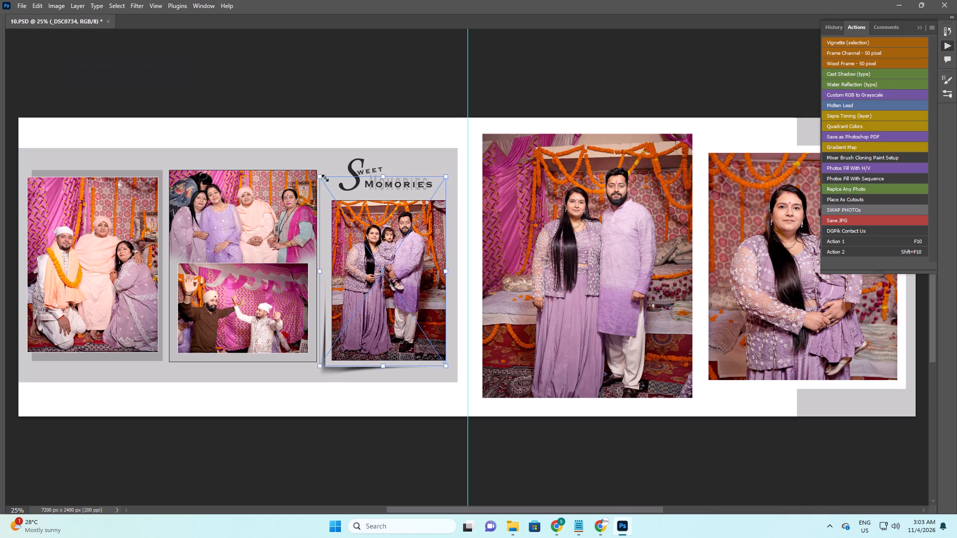
pyautogui.keyDown('shift'); pyautogui.moveTo(325, 178); pyautogui.dragTo(322, 178); pyautogui.keyUp('shift')
pyautogui.keyDown('shift'); pyautogui.moveTo(447, 178); pyautogui.dragTo(466, 174); pyautogui.keyUp('shift')
pyautogui.moveTo(421, 253); pyautogui.dragTo(423, 259)
pyautogui.press('Return')
# Enlarge the standing couple photo in the right page's large frame, reposition it to show their faces and rotate it slightly counter-clockwise.
pyautogui.press('space')
pyautogui.moveTo(642, 265); pyautogui.dragTo(540, 275)
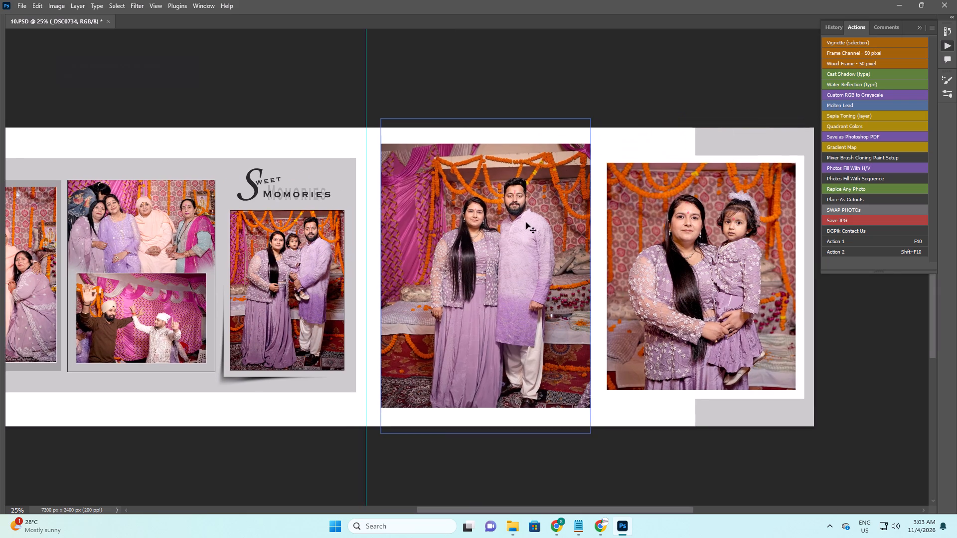
pyautogui.moveTo(526, 222); pyautogui.dragTo(540, 229, button='right')
pyautogui.click(545, 232)
pyautogui.hotkey('ctrl', 't')
pyautogui.keyDown('alt'); pyautogui.keyDown('shift'); pyautogui.moveTo(592, 119); pyautogui.dragTo(665, 70); pyautogui.keyUp('shift'); pyautogui.keyUp('alt')
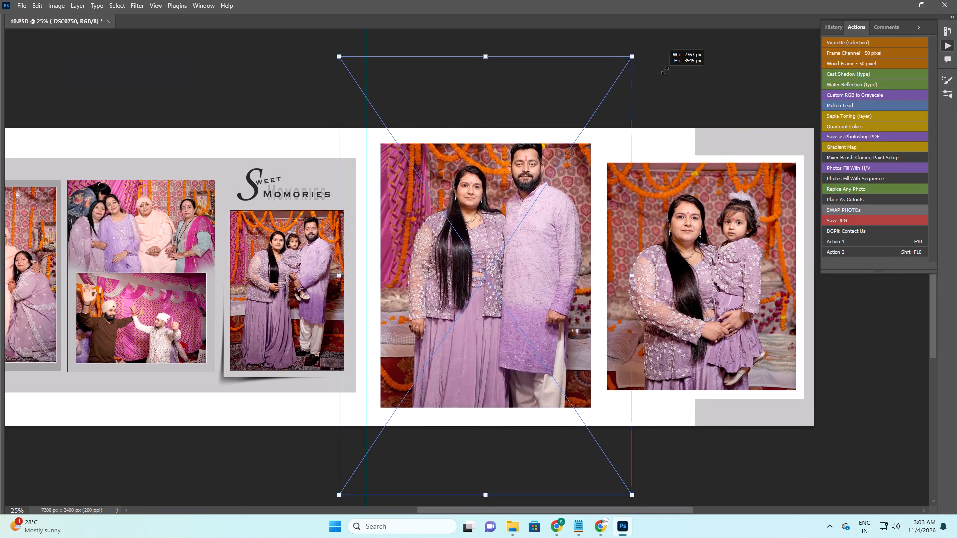
pyautogui.keyDown('alt'); pyautogui.keyDown('shift'); pyautogui.moveTo(665, 70); pyautogui.dragTo(672, 63); pyautogui.keyUp('shift'); pyautogui.keyUp('alt')
pyautogui.moveTo(614, 115); pyautogui.dragTo(604, 150)
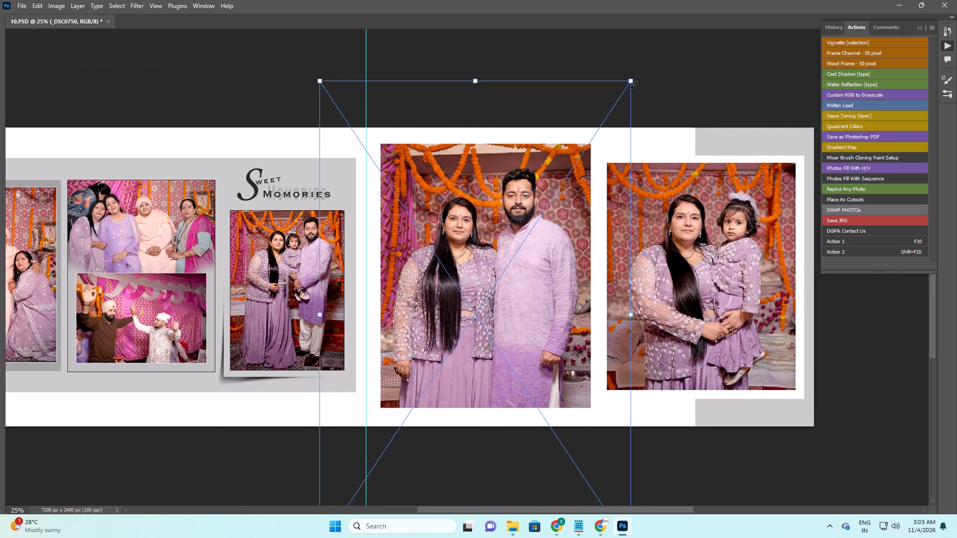
pyautogui.keyDown('alt'); pyautogui.keyDown('shift'); pyautogui.moveTo(634, 85); pyautogui.dragTo(670, 75); pyautogui.keyUp('shift'); pyautogui.keyUp('alt')
pyautogui.moveTo(709, 116); pyautogui.dragTo(711, 110)
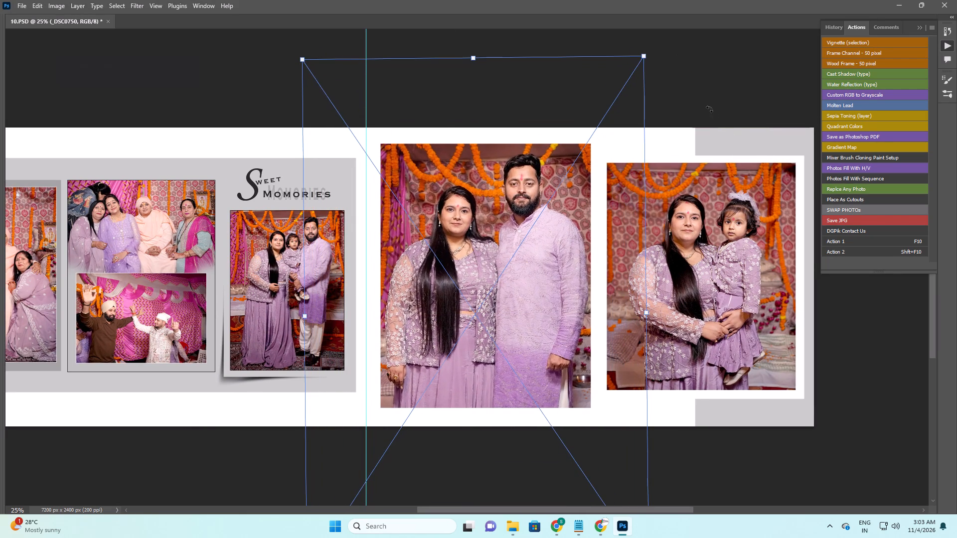
pyautogui.press('Return')
# Duplicate the standing couple photo, move the copy three levels down the layer stack and set its opacity to 10%.
pyautogui.press('v')
pyautogui.hotkey('alt', 'Left')
pyautogui.hotkey('ctrl', '[')
pyautogui.hotkey('ctrl', '[')
pyautogui.hotkey('ctrl', '[')
pyautogui.press('1')
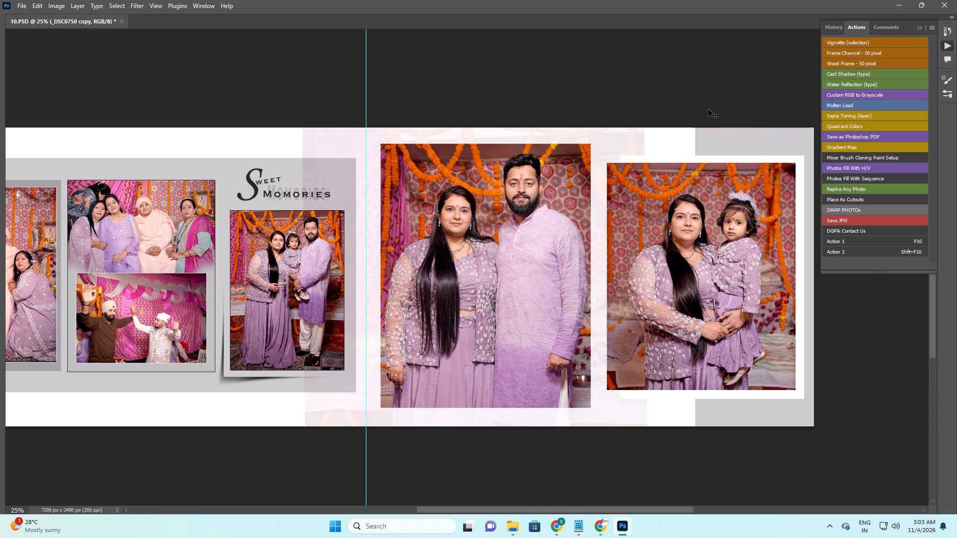
# Delete the part of the faded couple-photo copy that spills over the centre guide onto the left page.
pyautogui.press('v')
pyautogui.press('e')
pyautogui.press('m')
pyautogui.moveTo(271, 111); pyautogui.dragTo(389, 438)
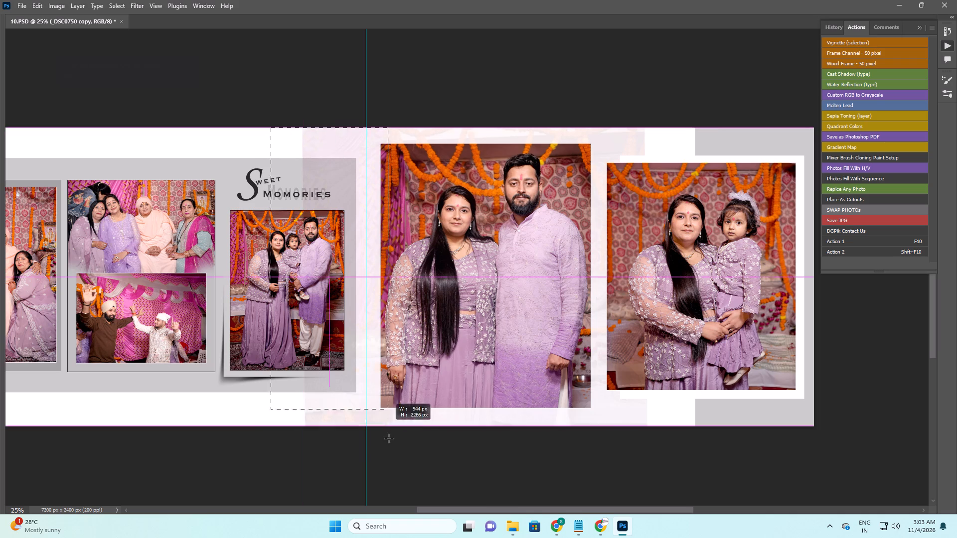
pyautogui.moveTo(389, 438); pyautogui.dragTo(366, 469)
pyautogui.press('Delete')
pyautogui.press('Return')
pyautogui.press('e')
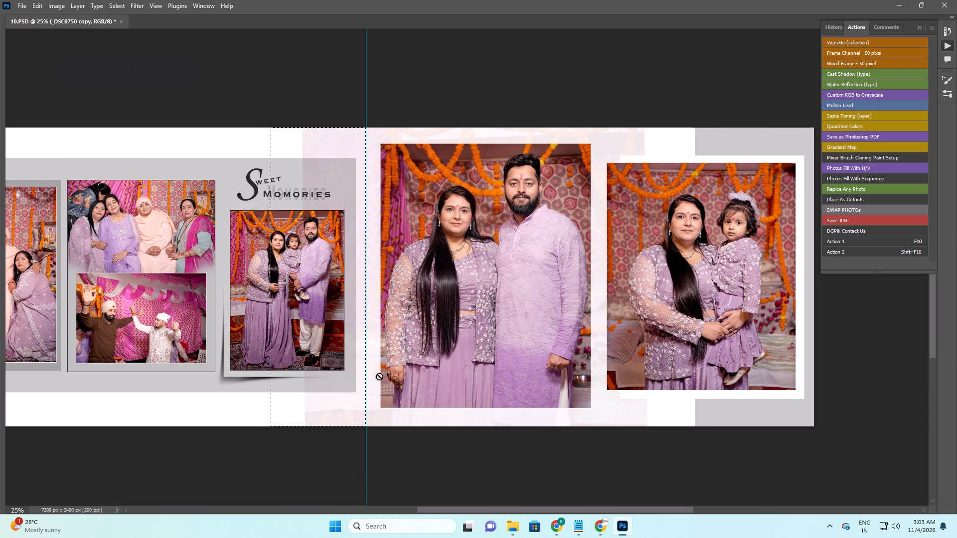
pyautogui.click(379, 376)
pyautogui.press('Return')
pyautogui.press('e')
pyautogui.press('Delete')
pyautogui.hotkey('ctrl', 'd')
# Softly erase the outer vertical edge of the faded couple-photo copy so it blends into the white background.
pyautogui.press('e')
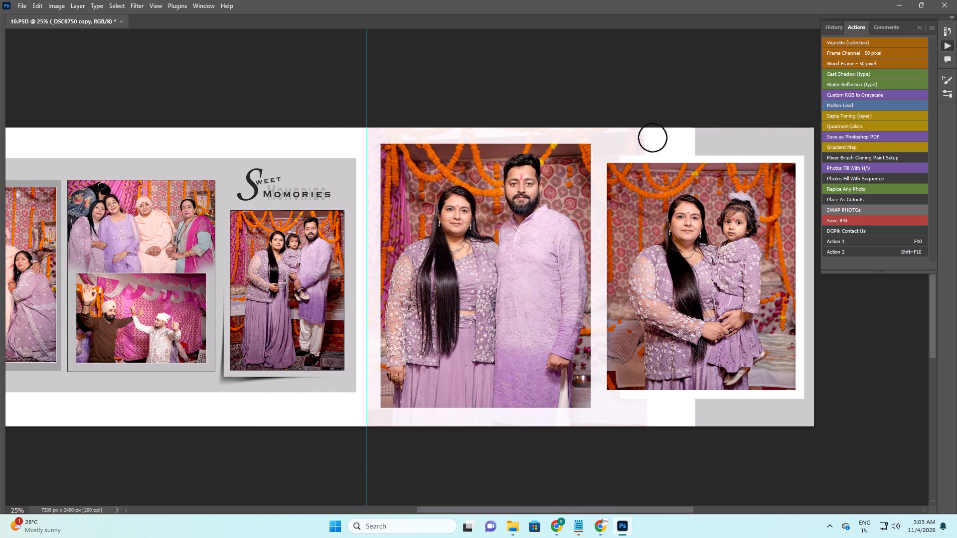
pyautogui.moveTo(646, 97); pyautogui.dragTo(657, 227)
pyautogui.moveTo(649, 136); pyautogui.dragTo(665, 486)
pyautogui.press('v')
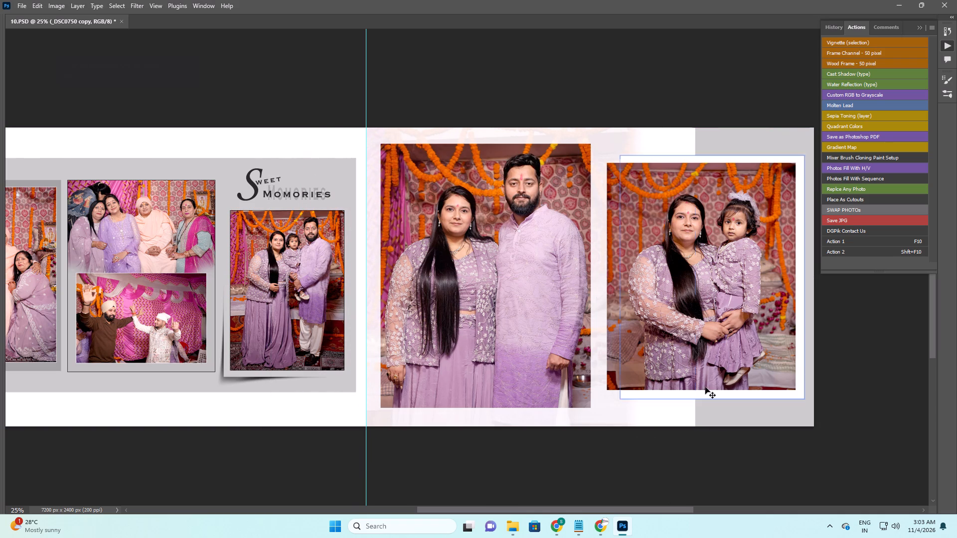
pyautogui.press('e')
pyautogui.moveTo(632, 124); pyautogui.dragTo(634, 70)
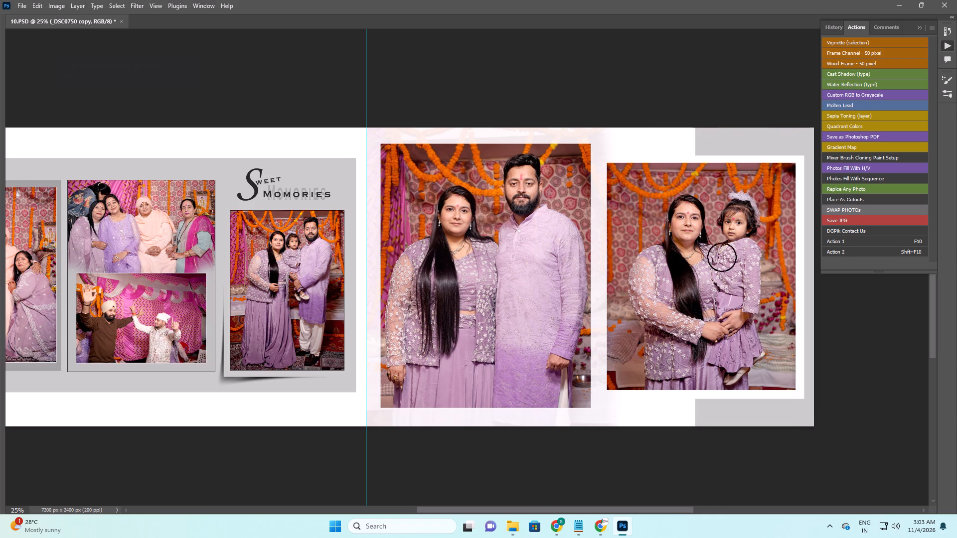
# Enlarge the mother-and-child photo within its frame on the right page.
pyautogui.press('v')
pyautogui.press('space')
pyautogui.press('space')
pyautogui.press('space')
pyautogui.press('space')
pyautogui.moveTo(575, 270); pyautogui.dragTo(595, 270)
pyautogui.moveTo(751, 246); pyautogui.dragTo(761, 250, button='right')
pyautogui.click(766, 254)
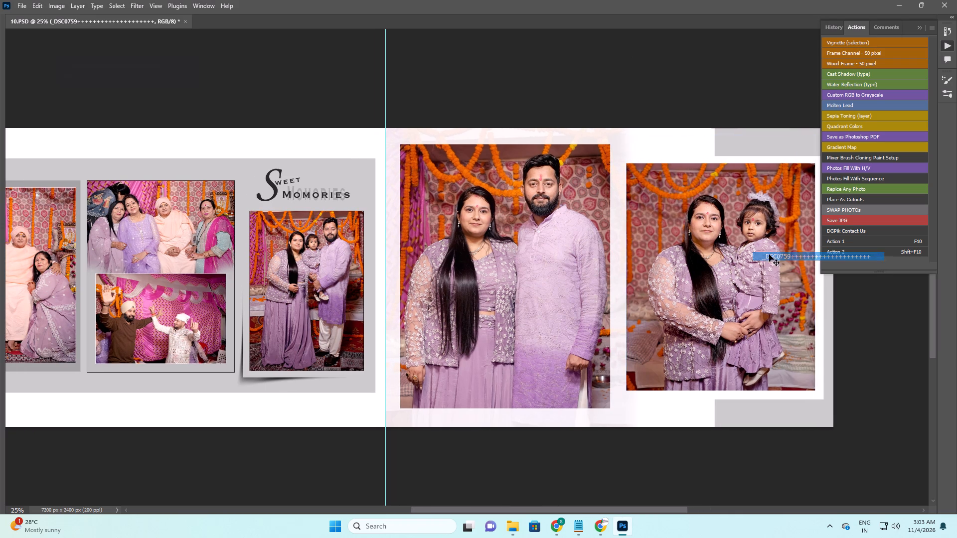
pyautogui.hotkey('ctrl', 't')
pyautogui.keyDown('alt'); pyautogui.keyDown('shift'); pyautogui.moveTo(625, 136); pyautogui.dragTo(604, 117); pyautogui.keyUp('shift'); pyautogui.keyUp('alt')
pyautogui.press('Return')
# Save the 10.PSD spread.
pyautogui.press('space')
pyautogui.press('space')
pyautogui.press('space')
pyautogui.press('space')
pyautogui.press('space')
pyautogui.press('space')
pyautogui.press('space')
pyautogui.press('space')
pyautogui.moveTo(385, 287); pyautogui.dragTo(563, 280)
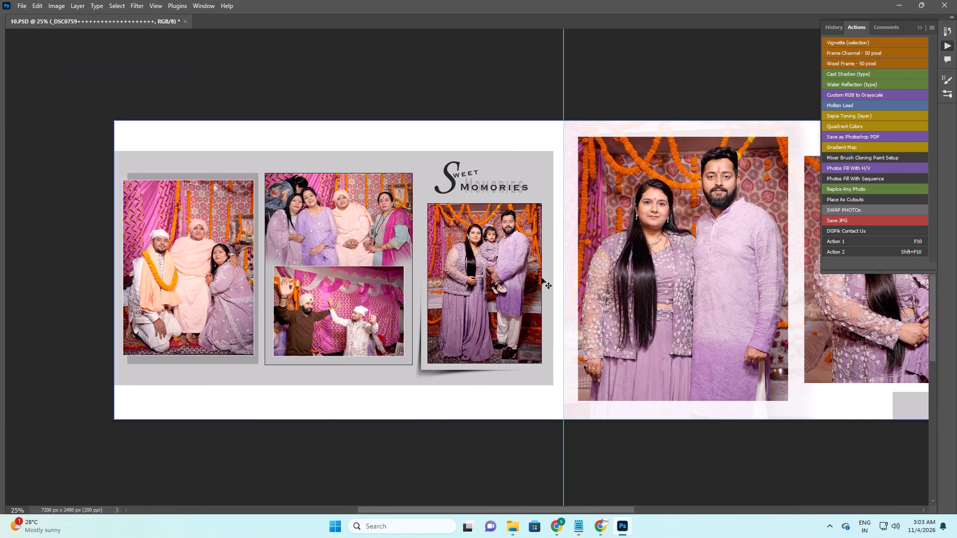
pyautogui.press('Tab')
pyautogui.press('Tab')
pyautogui.hotkey('ctrl', 's')
pyautogui.hotkey('ctrl', 's')
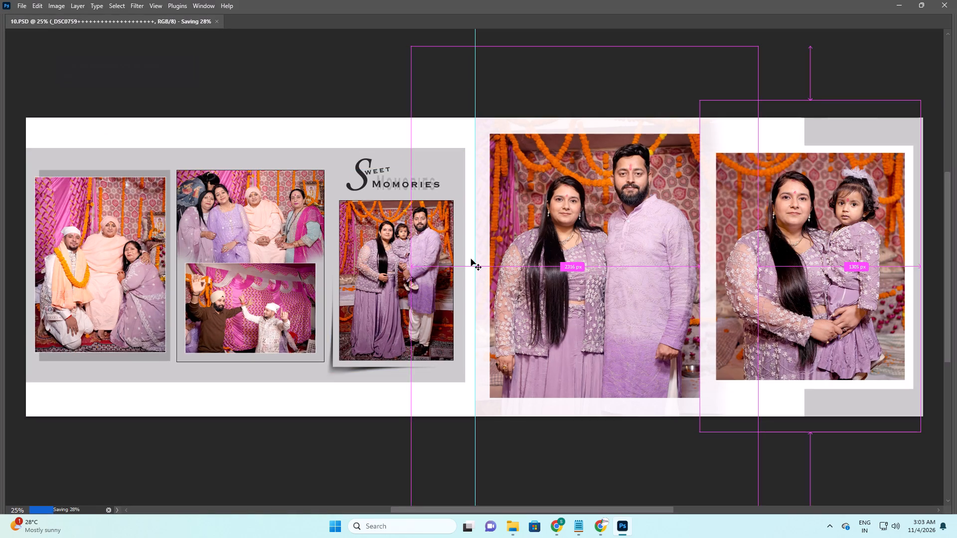
# Extend the top edge of the couple-with-child frame on the left page upward, level with the neighbouring group photo's top.
pyautogui.rightClick(399, 232)
pyautogui.click(419, 247)
pyautogui.hotkey('ctrl', 't')
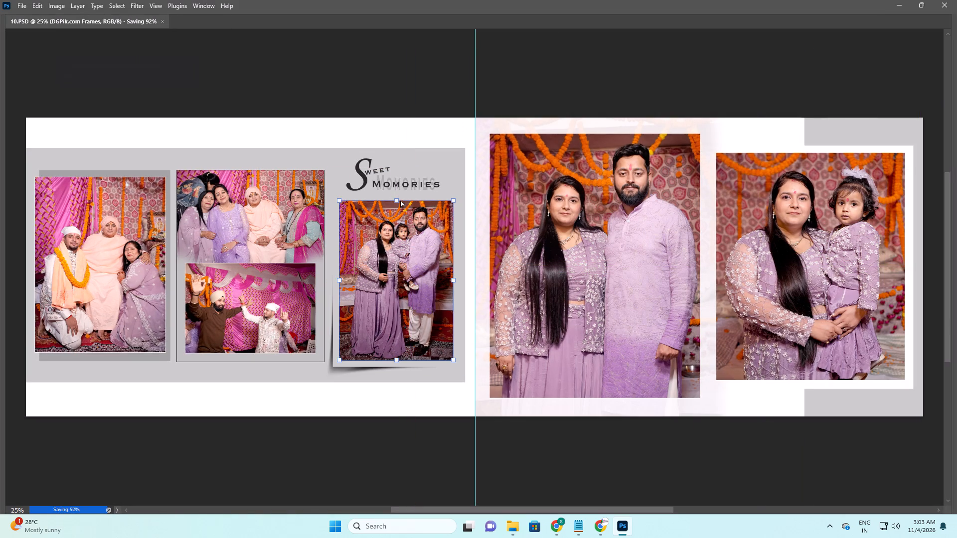
pyautogui.keyDown('shift'); pyautogui.moveTo(400, 198); pyautogui.dragTo(401, 168); pyautogui.keyUp('shift')
pyautogui.press('Escape')
pyautogui.hotkey('ctrl', 't')
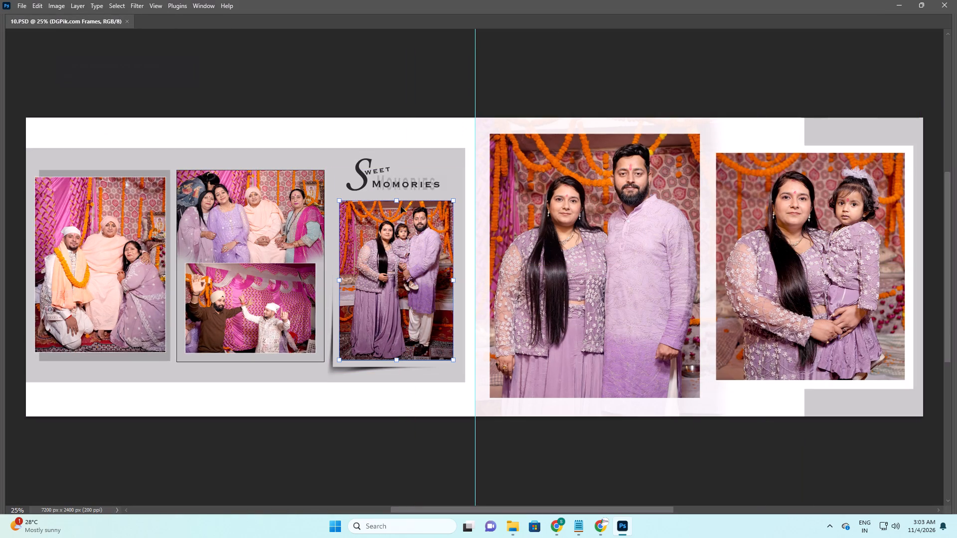
pyautogui.click(399, 197)
pyautogui.moveTo(400, 199); pyautogui.dragTo(408, 169)
pyautogui.press('Return')
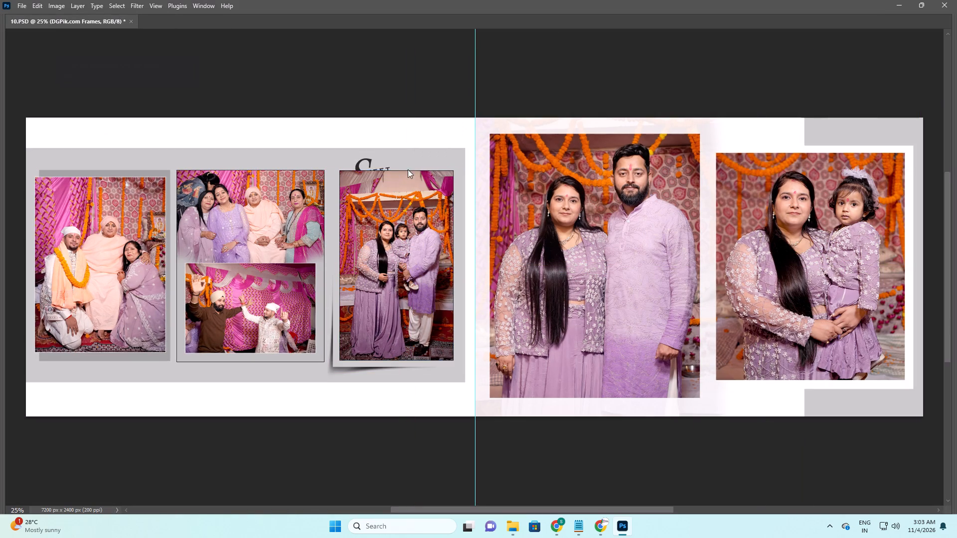
# Delete the Sweet Momories title behind the extended frame.
pyautogui.hotkey('ctrl', 'space')
pyautogui.keyDown('ctrl'); pyautogui.moveTo(357, 153); pyautogui.dragTo(398, 197); pyautogui.keyUp('ctrl')
pyautogui.rightClick(370, 162)
pyautogui.click(375, 163)
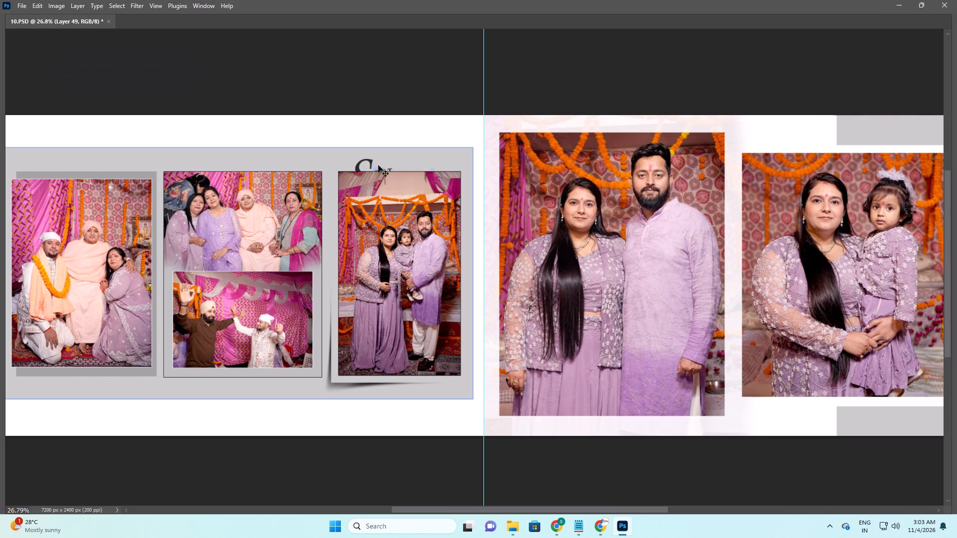
pyautogui.press('Delete')
# Enlarge the couple-with-child photo to fill its taller frame, move it up and rotate it slightly counter-clockwise.
pyautogui.moveTo(397, 216); pyautogui.dragTo(404, 219, button='right')
pyautogui.click(417, 227)
pyautogui.hotkey('ctrl', 't')
pyautogui.keyDown('alt'); pyautogui.keyDown('shift'); pyautogui.moveTo(470, 173); pyautogui.dragTo(484, 165); pyautogui.keyUp('shift'); pyautogui.keyUp('alt')
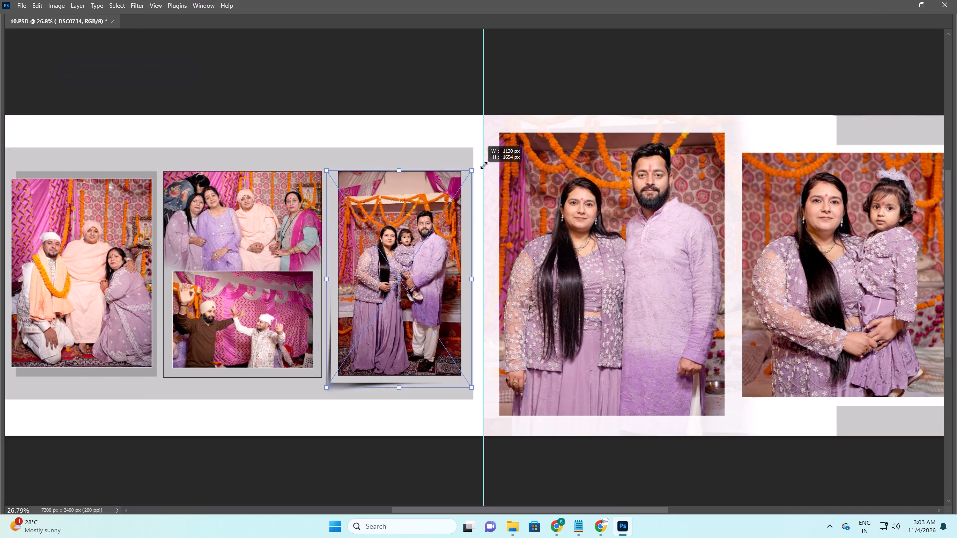
pyautogui.keyDown('alt'); pyautogui.keyDown('shift'); pyautogui.moveTo(484, 165); pyautogui.dragTo(494, 157); pyautogui.keyUp('shift'); pyautogui.keyUp('alt')
pyautogui.moveTo(454, 204); pyautogui.dragTo(456, 189)
pyautogui.click(583, 199)
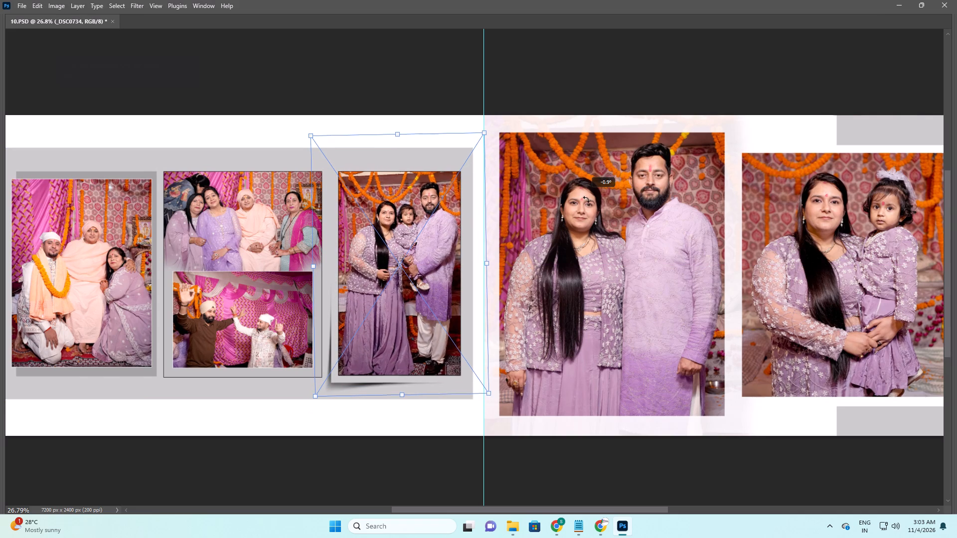
pyautogui.press('Return')
# Run Action 1 on the frame layers of the couple-with-child photo and the upper group photo.
pyautogui.press('space')
pyautogui.press('space')
pyautogui.press('space')
pyautogui.press('space')
pyautogui.press('space')
pyautogui.press('space')
pyautogui.moveTo(375, 298); pyautogui.dragTo(511, 299)
pyautogui.moveTo(506, 246); pyautogui.dragTo(516, 252, button='right')
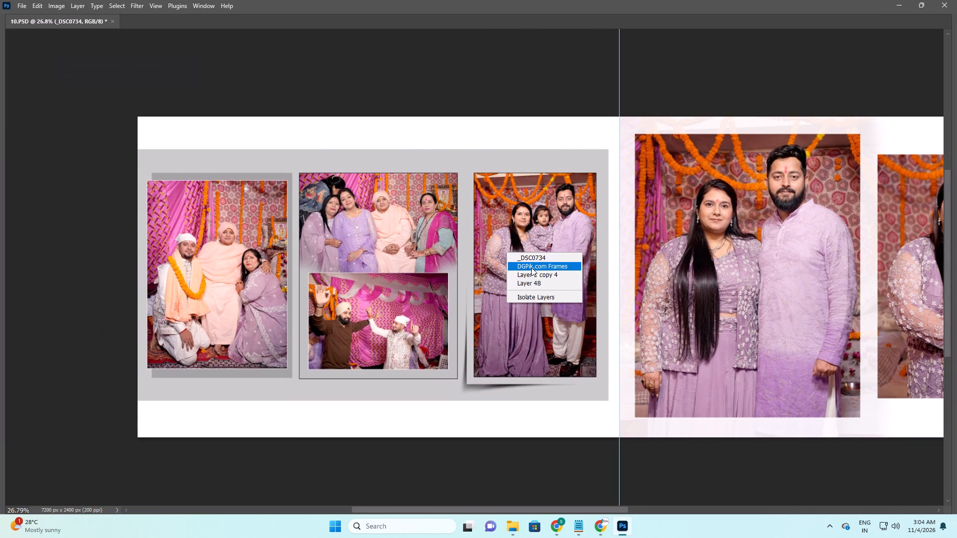
pyautogui.click(532, 269)
pyautogui.press('F10')
pyautogui.moveTo(387, 251); pyautogui.dragTo(391, 253, button='right')
pyautogui.click(410, 267)
pyautogui.press('F10')
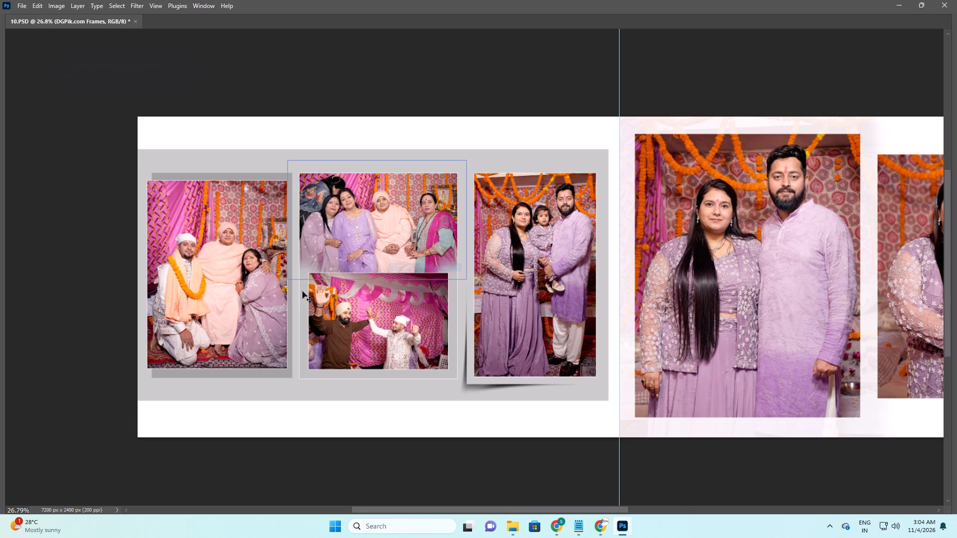
# Widen the grey backing behind the left page's outermost family photo past its outer edge and nudge it right to surround the photo.
pyautogui.click(285, 396)
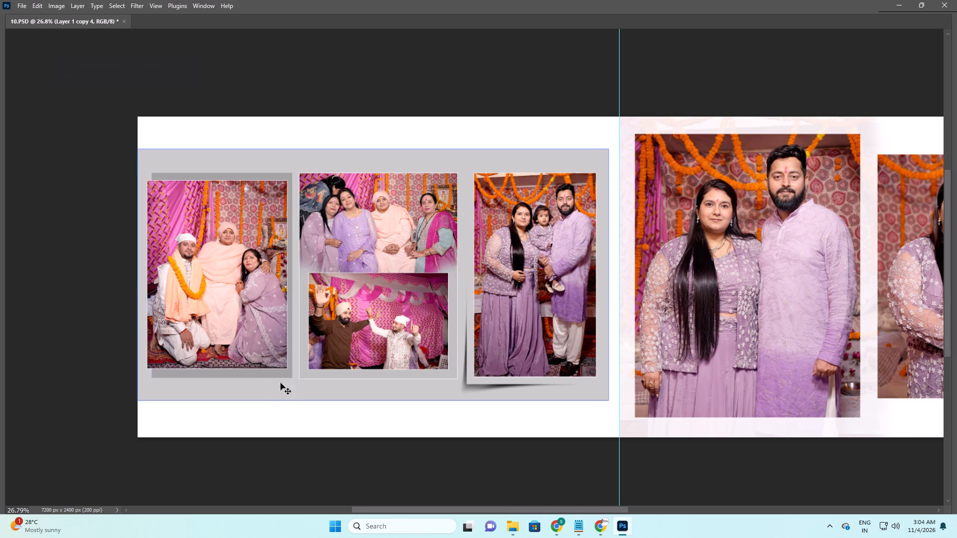
pyautogui.rightClick(263, 373)
pyautogui.click(275, 379)
pyautogui.press('space')
pyautogui.press('space')
pyautogui.press('space')
pyautogui.press('space')
pyautogui.press('space')
pyautogui.press('space')
pyautogui.moveTo(260, 368); pyautogui.dragTo(361, 377)
pyautogui.hotkey('ctrl', 't')
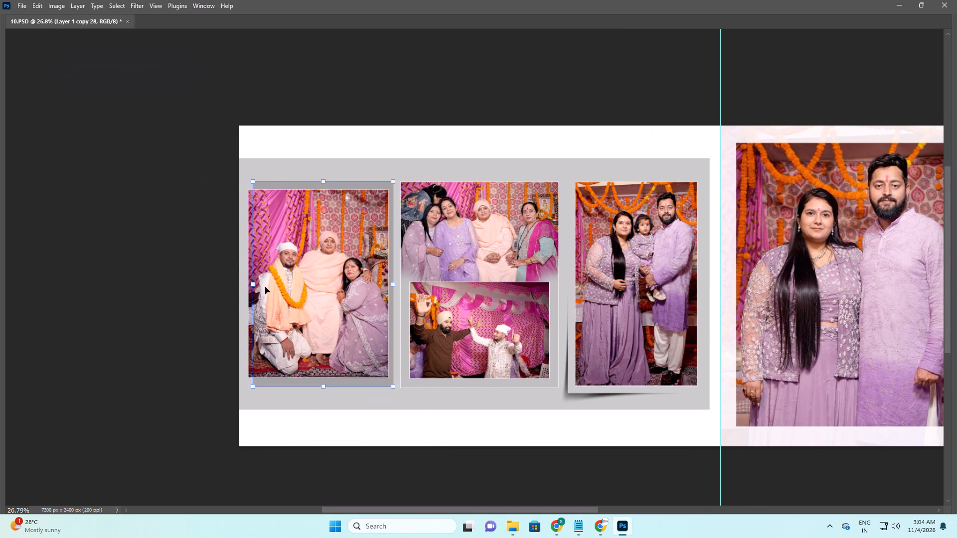
pyautogui.keyDown('shift'); pyautogui.moveTo(256, 288); pyautogui.dragTo(252, 287); pyautogui.keyUp('shift')
pyautogui.press('Escape')
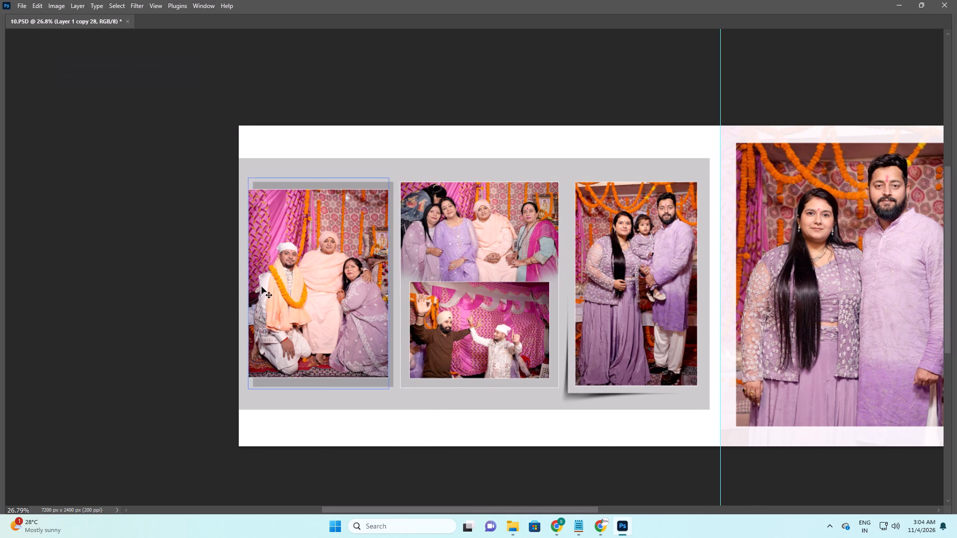
pyautogui.hotkey('ctrl', 't')
pyautogui.moveTo(254, 285); pyautogui.dragTo(241, 284)
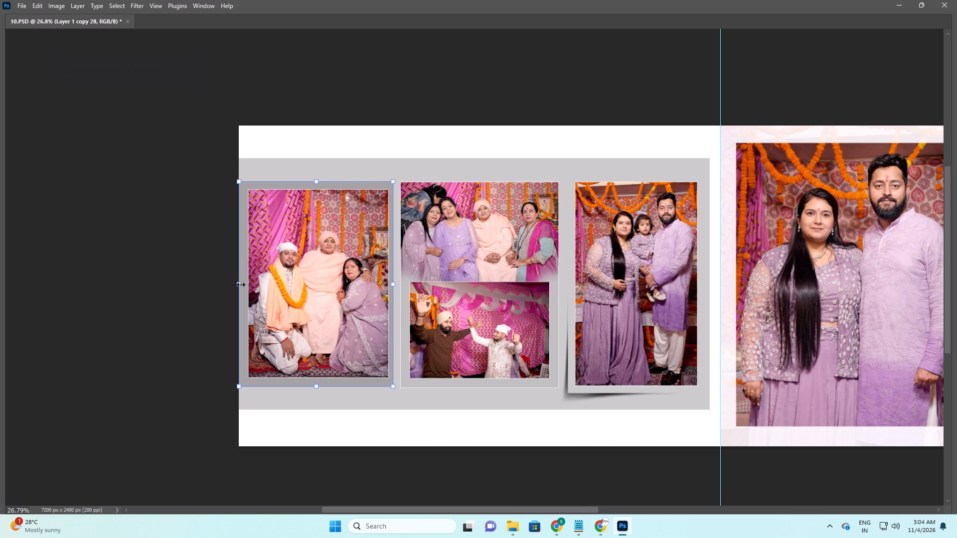
pyautogui.press('Right')
pyautogui.press('Right')
pyautogui.press('Right')
pyautogui.press('Right')
pyautogui.press('Right')
pyautogui.press('Right')
pyautogui.press('Return')
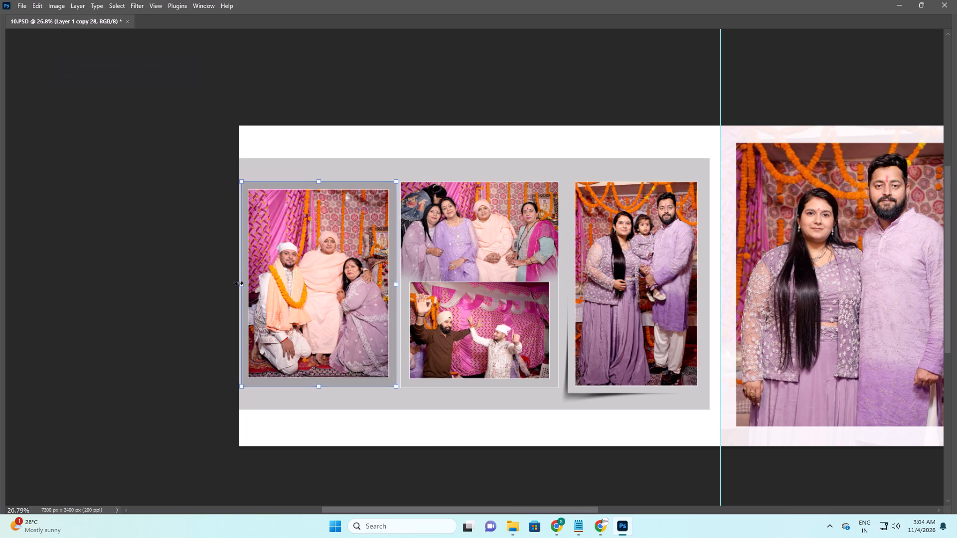
# Save the 10.PSD spread with the adjusted backing.
pyautogui.press('Tab')
pyautogui.press('Tab')
pyautogui.hotkey('ctrl', 's')
pyautogui.hotkey('ctrl', 's')
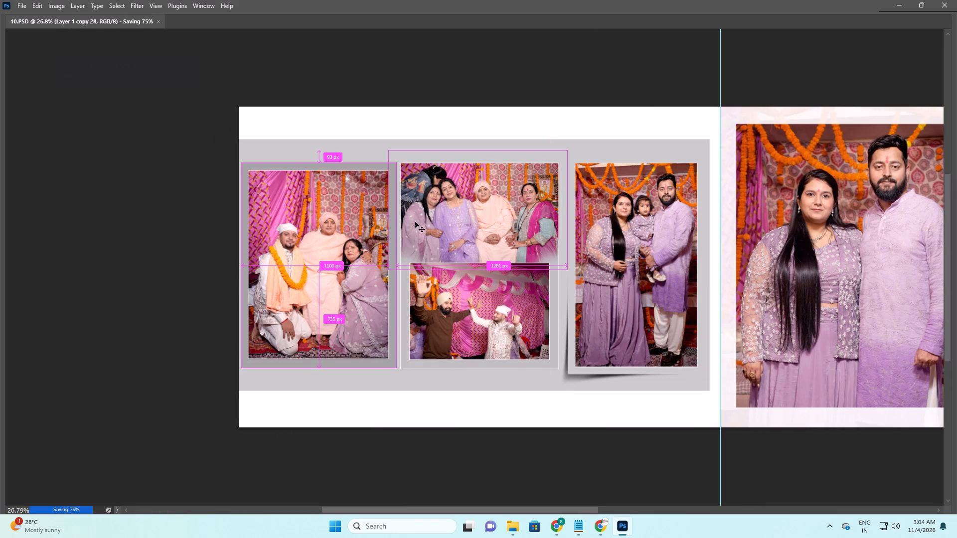
# Set the family photo's backing to 99% opacity and invert its grey to white.
pyautogui.write('999')
pyautogui.hotkey('ctrl', 'i')
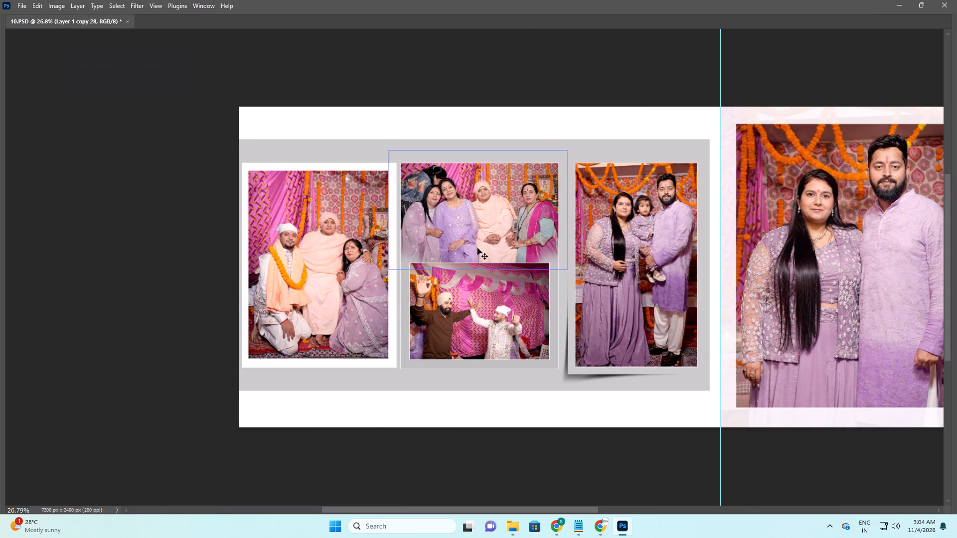
# Save 10.PSD and close it.
pyautogui.press('f')
pyautogui.hotkey('ctrl', 's')
pyautogui.hotkey('ctrl', 's')
pyautogui.hotkey('ctrl', 'w')
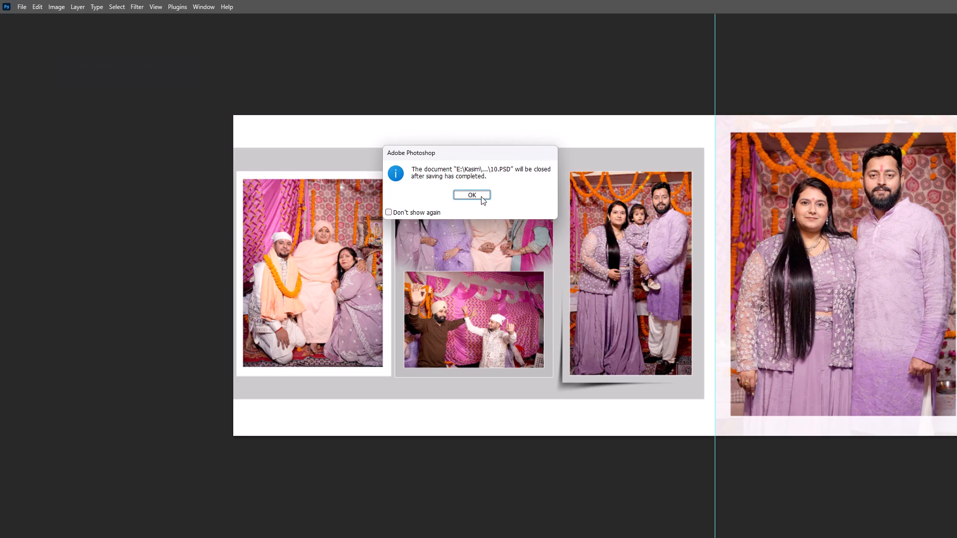
pyautogui.click(478, 195)
# Switch to File Explorer and open 11.psd from folder 01 in Photoshop.
pyautogui.hotkey('alt', 'Tab')
pyautogui.hotkey('alt', 'Tab')
pyautogui.hotkey('alt', 'Tab')
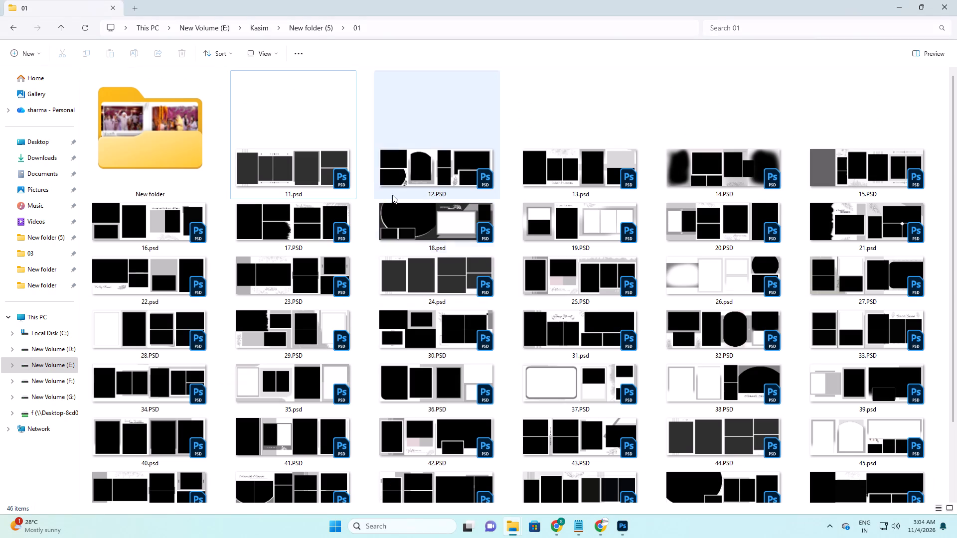
pyautogui.rightClick(372, 181)
pyautogui.click(404, 223)
pyautogui.moveTo(314, 152); pyautogui.dragTo(157, 146)
pyautogui.moveTo(283, 158); pyautogui.dragTo(192, 265)
pyautogui.hotkey('alt', 'Tab')
pyautogui.hotkey('alt', 'Tab')
pyautogui.hotkey('alt', 'Tab')
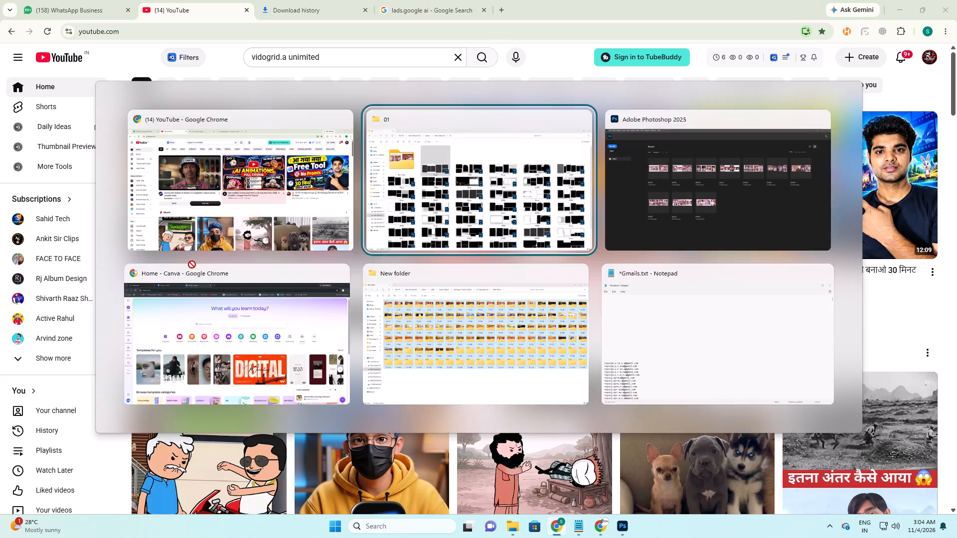
pyautogui.moveTo(192, 265); pyautogui.dragTo(96, 266)
# Select all six dark photo placeholder layers across the 11.psd spread.
pyautogui.press('v')
pyautogui.moveTo(203, 229); pyautogui.dragTo(215, 232, button='right')
pyautogui.click(229, 238)
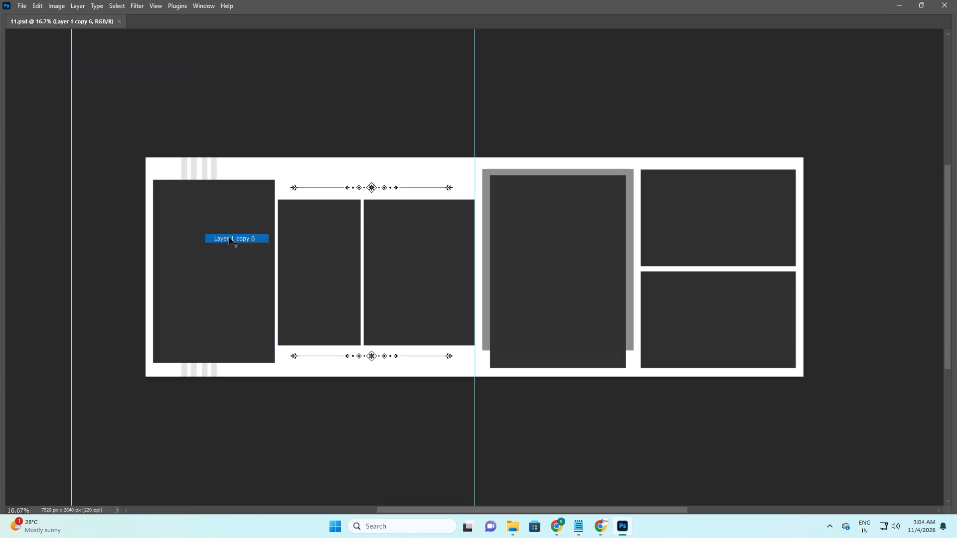
pyautogui.keyDown('shift'); pyautogui.rightClick(312, 238); pyautogui.keyUp('shift')
pyautogui.keyDown('shift'); pyautogui.click(326, 245); pyautogui.keyUp('shift')
pyautogui.keyDown('shift'); pyautogui.moveTo(392, 249); pyautogui.dragTo(397, 250, button='right'); pyautogui.keyUp('shift')
pyautogui.keyDown('shift'); pyautogui.click(407, 254); pyautogui.keyUp('shift')
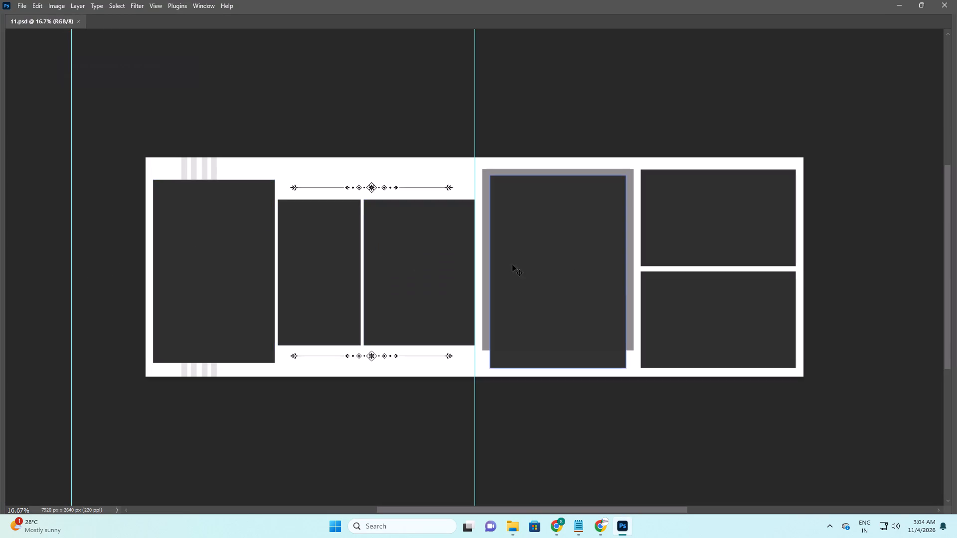
pyautogui.keyDown('shift'); pyautogui.moveTo(569, 243); pyautogui.dragTo(576, 246, button='right'); pyautogui.keyUp('shift')
pyautogui.keyDown('shift'); pyautogui.click(582, 249); pyautogui.keyUp('shift')
pyautogui.keyDown('shift'); pyautogui.rightClick(689, 196); pyautogui.keyUp('shift')
pyautogui.keyDown('shift'); pyautogui.click(701, 202); pyautogui.keyUp('shift')
pyautogui.keyDown('shift'); pyautogui.moveTo(706, 303); pyautogui.dragTo(709, 304, button='right'); pyautogui.keyUp('shift')
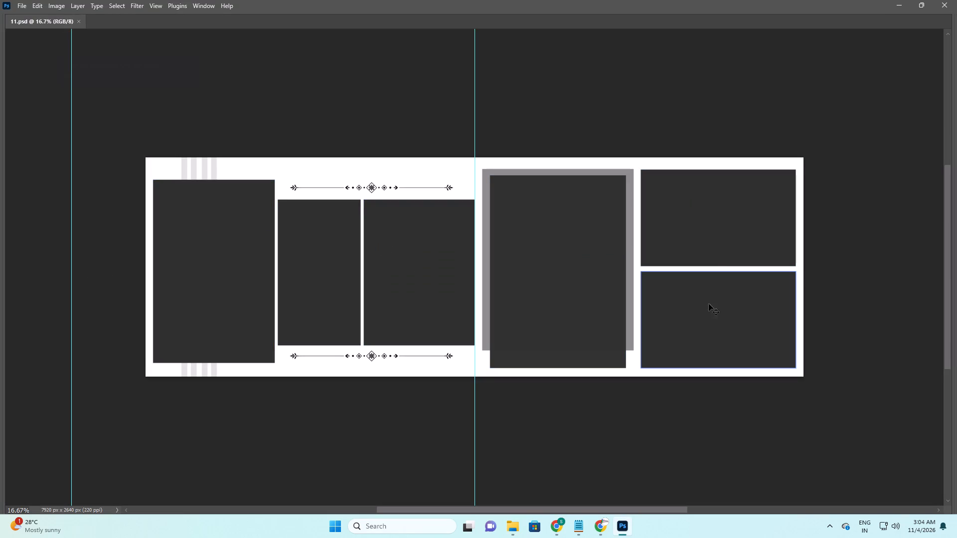
pyautogui.keyDown('shift'); pyautogui.moveTo(709, 304); pyautogui.dragTo(710, 305, button='right'); pyautogui.keyUp('shift')
pyautogui.keyDown('shift'); pyautogui.click(724, 311); pyautogui.keyUp('shift')
# Run Photos Fill With Sequence on the selected placeholders, using all photos from a numbered subfolder of 01 Satsang Final.
pyautogui.press('F9')
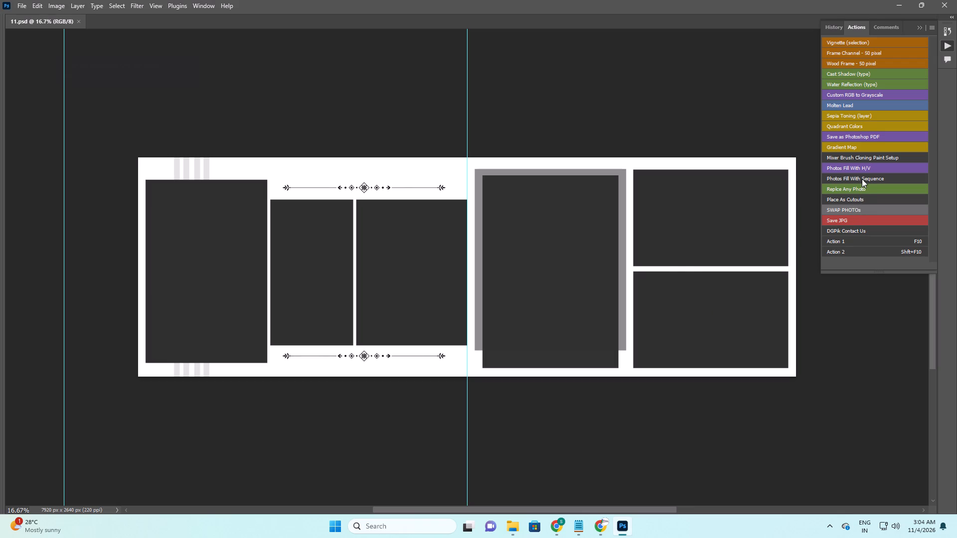
pyautogui.click(862, 179)
pyautogui.click(292, 129)
pyautogui.scroll(-1, 486, 309)
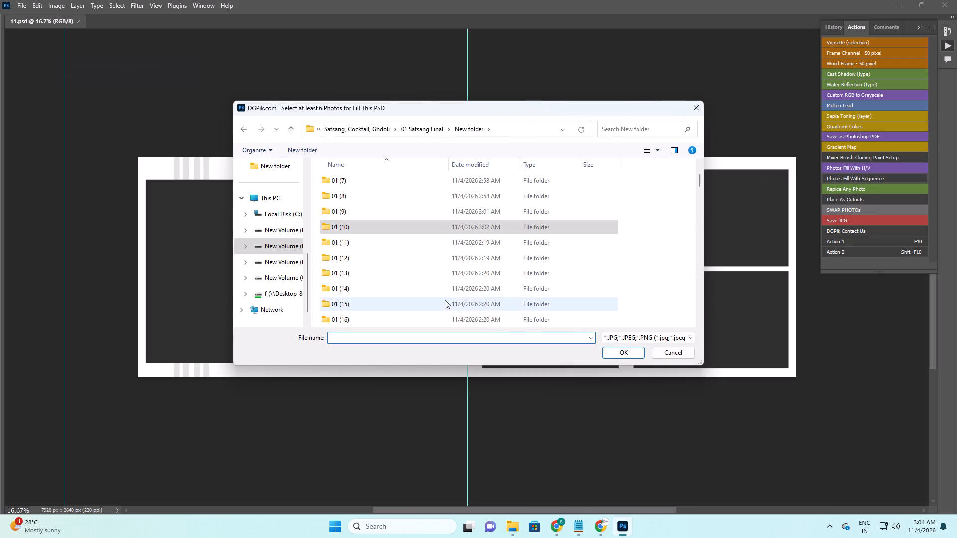
pyautogui.scroll(-1, 445, 300)
pyautogui.doubleClick(345, 240)
pyautogui.click(434, 277)
pyautogui.hotkey('ctrl', 'a')
pyautogui.press('Return')
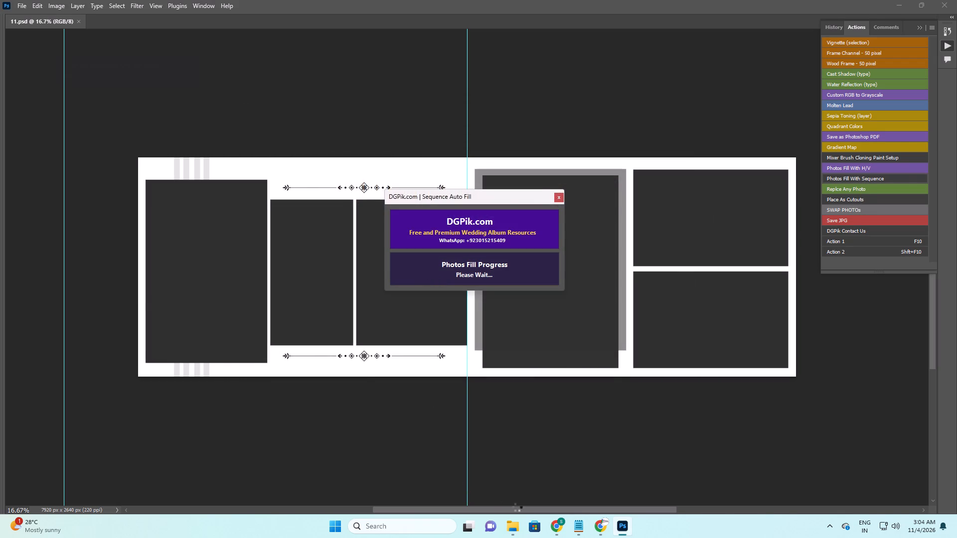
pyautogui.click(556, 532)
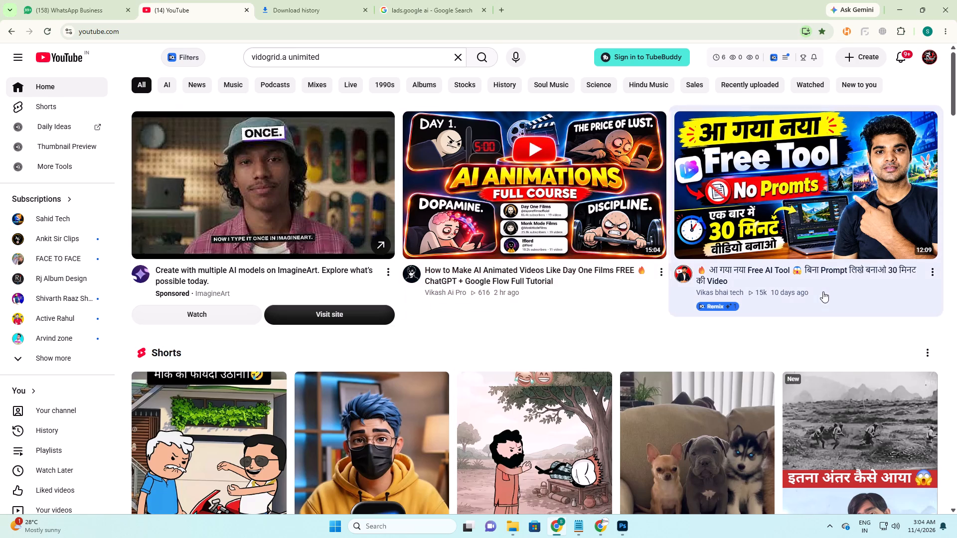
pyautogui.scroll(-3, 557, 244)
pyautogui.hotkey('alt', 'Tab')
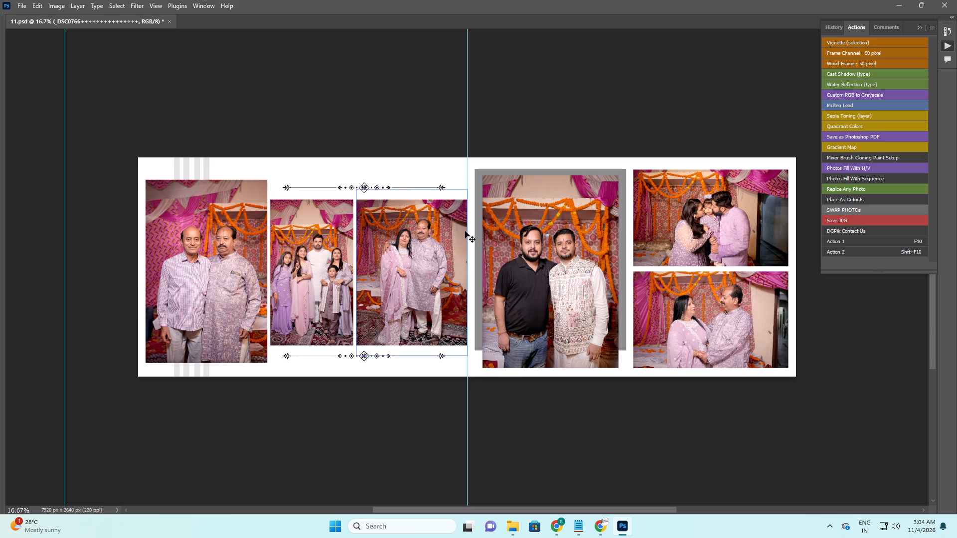
# Swap the family group photo in the narrow frame with the two men's photo in the tall outer frame using SWAP PHOTOs.
pyautogui.rightClick(331, 247)
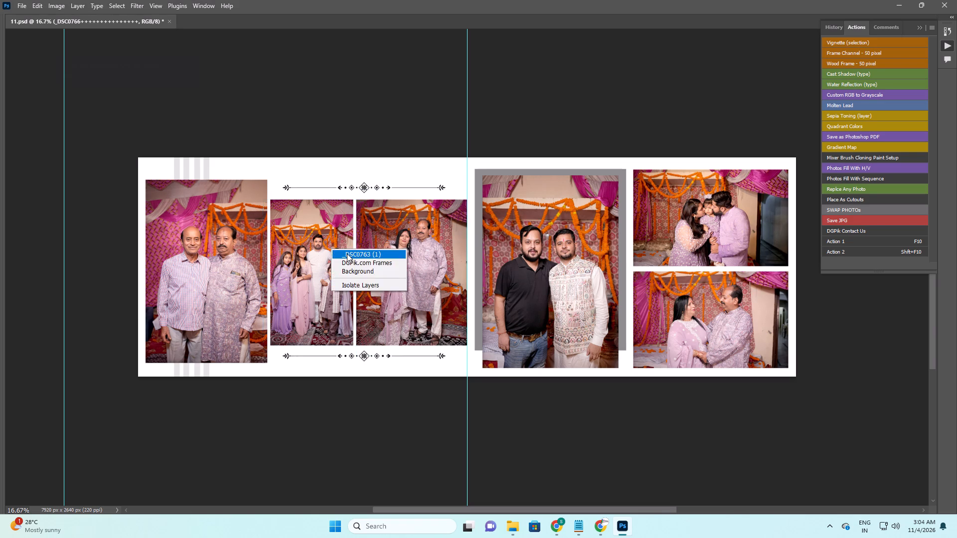
pyautogui.click(347, 254)
pyautogui.keyDown('shift'); pyautogui.rightClick(202, 248); pyautogui.keyUp('shift')
pyautogui.keyDown('shift'); pyautogui.click(216, 253); pyautogui.keyUp('shift')
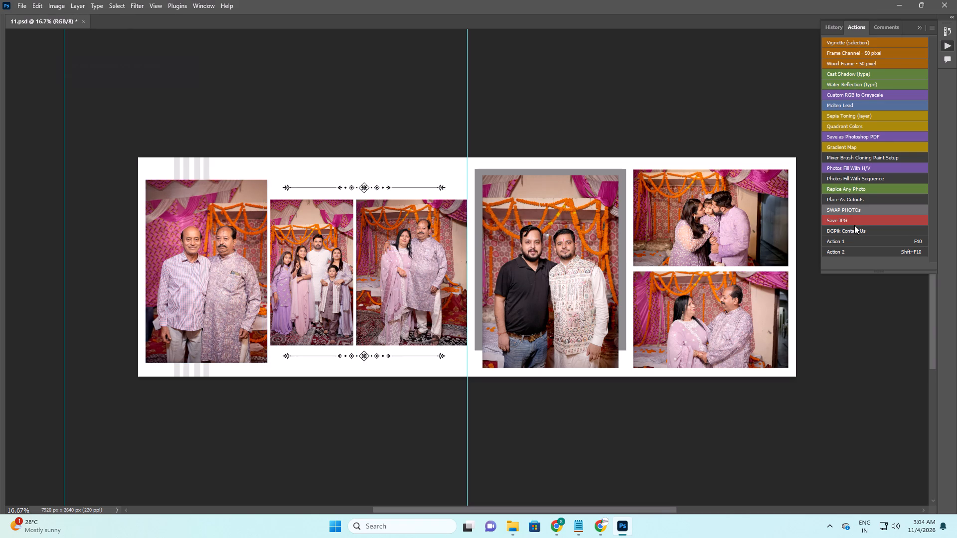
pyautogui.click(852, 210)
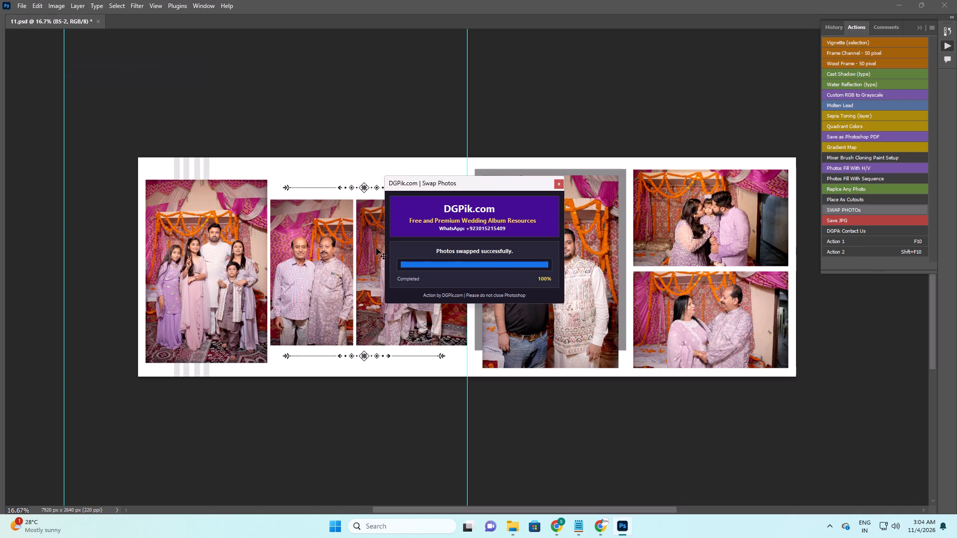
# Enlarge the family group photo slightly in its tall frame and nudge it upward.
pyautogui.moveTo(238, 229); pyautogui.dragTo(243, 232, button='right')
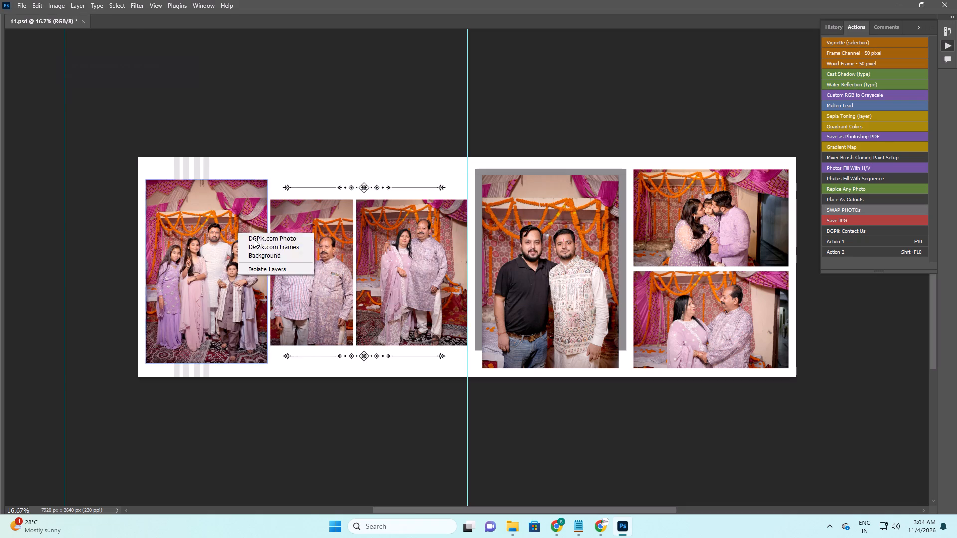
pyautogui.click(254, 239)
pyautogui.hotkey('ctrl', 't')
pyautogui.keyDown('alt'); pyautogui.keyDown('shift'); pyautogui.moveTo(268, 178); pyautogui.dragTo(285, 174); pyautogui.keyUp('shift'); pyautogui.keyUp('alt')
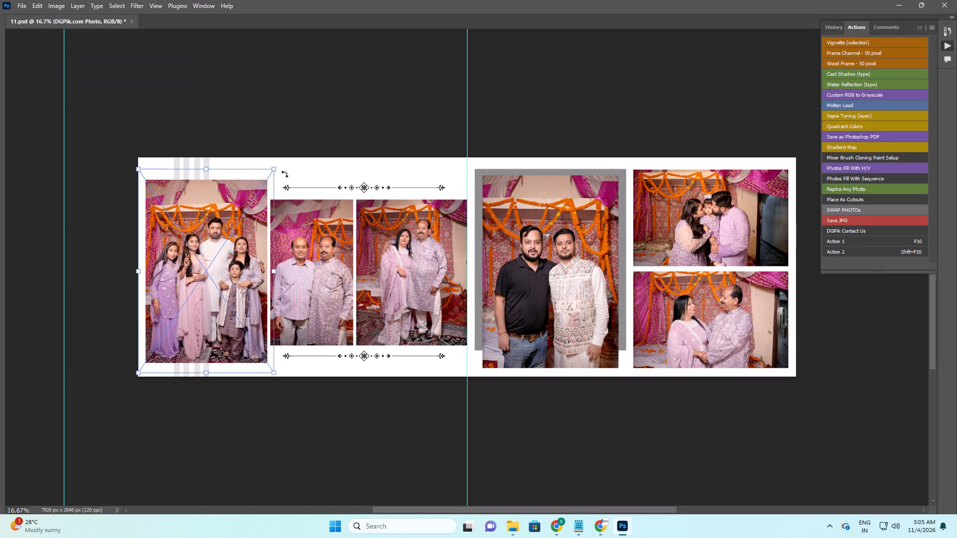
pyautogui.hotkey('shift', 'Up')
pyautogui.hotkey('shift', 'Up')
pyautogui.hotkey('shift', 'Up')
pyautogui.hotkey('shift', 'Up')
pyautogui.hotkey('shift', 'Up')
pyautogui.press('Return')
pyautogui.press('v')
# Enlarge the couple's photo in the frame beside the centre fold and shift it down so both heads show.
pyautogui.moveTo(384, 225); pyautogui.dragTo(396, 230, button='right')
pyautogui.click(404, 238)
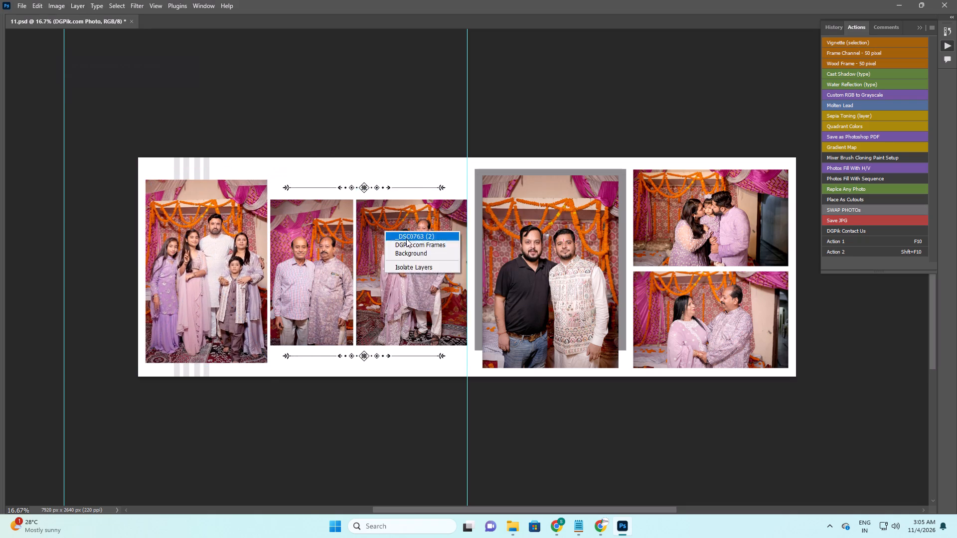
pyautogui.hotkey('ctrl', 't')
pyautogui.keyDown('alt'); pyautogui.keyDown('shift'); pyautogui.moveTo(468, 188); pyautogui.dragTo(520, 154); pyautogui.keyUp('shift'); pyautogui.keyUp('alt')
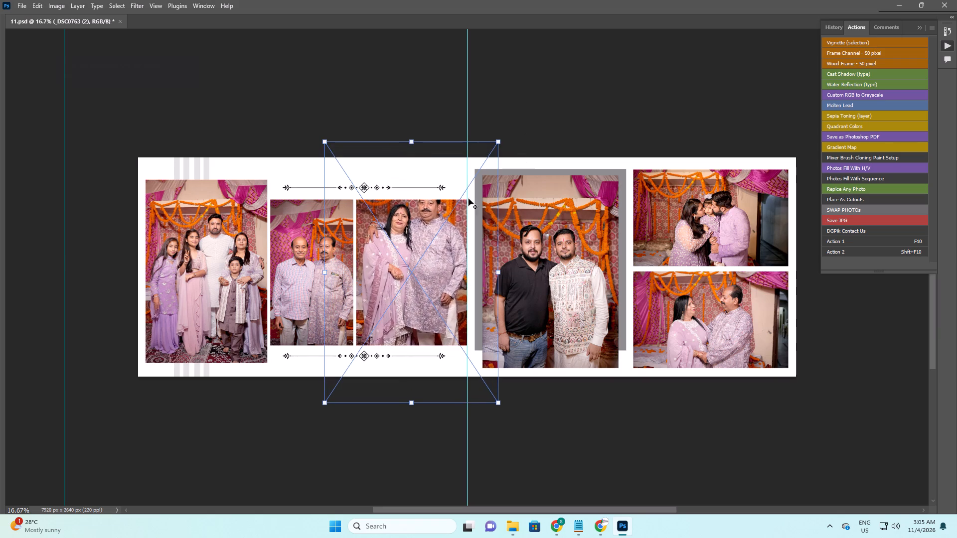
pyautogui.moveTo(453, 208); pyautogui.dragTo(451, 227)
pyautogui.press('Return')
pyautogui.press('v')
# Enlarge the photo of the two young men in the grey-bordered frame and shift it up slightly.
pyautogui.moveTo(573, 254); pyautogui.dragTo(588, 260, button='right')
pyautogui.click(594, 264)
pyautogui.hotkey('ctrl', 't')
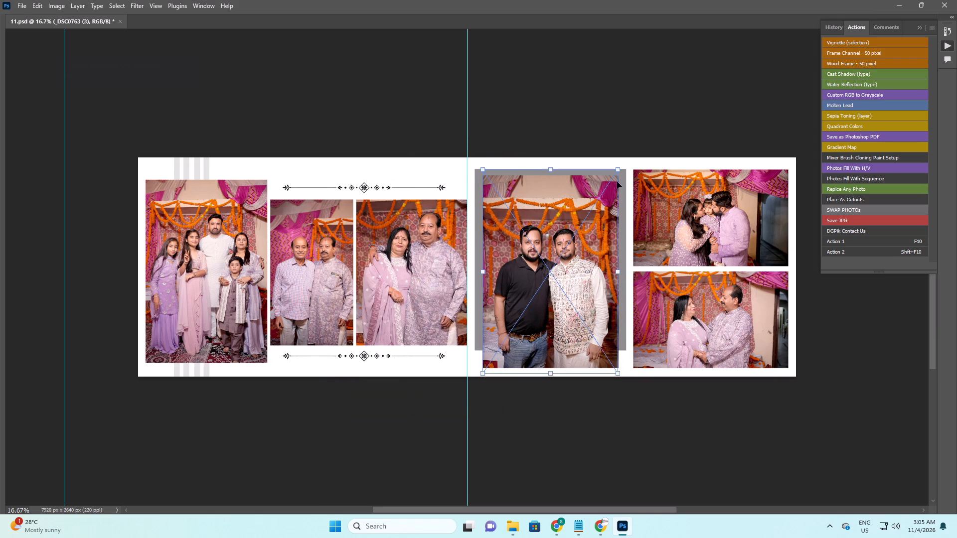
pyautogui.keyDown('alt'); pyautogui.keyDown('shift'); pyautogui.moveTo(619, 170); pyautogui.dragTo(637, 167); pyautogui.keyUp('shift'); pyautogui.keyUp('alt')
pyautogui.moveTo(552, 226); pyautogui.dragTo(554, 223)
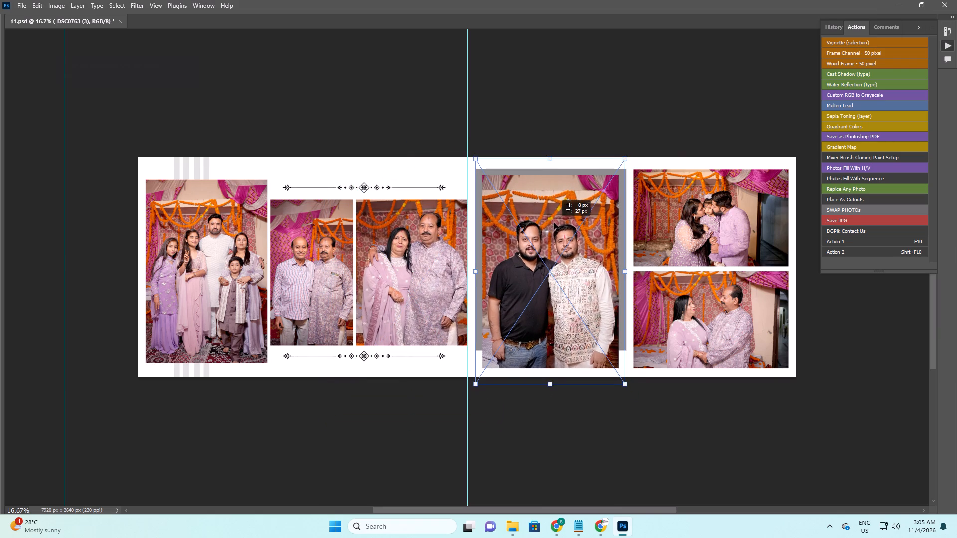
pyautogui.moveTo(554, 223); pyautogui.dragTo(553, 218)
pyautogui.press('Return')
pyautogui.press('v')
# Run Action 1 on the DGPik.com Frames layer of the two young men's photo.
pyautogui.moveTo(536, 225); pyautogui.dragTo(548, 230, button='right')
pyautogui.click(566, 244)
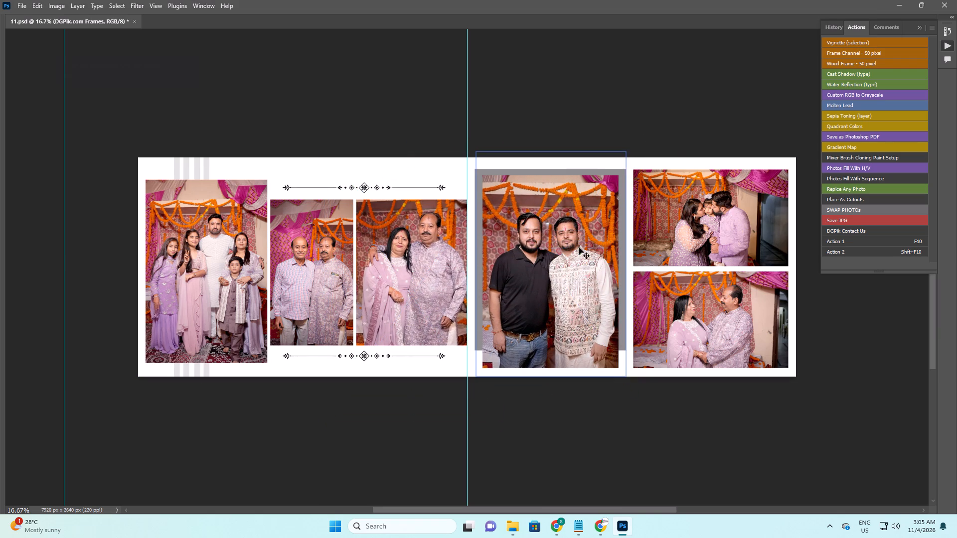
pyautogui.press('F10')
# Enlarge the photo of the couple kissing the child so they fill more of its frame.
pyautogui.moveTo(695, 203); pyautogui.dragTo(713, 213, button='right')
pyautogui.click(721, 219)
pyautogui.hotkey('ctrl', 't')
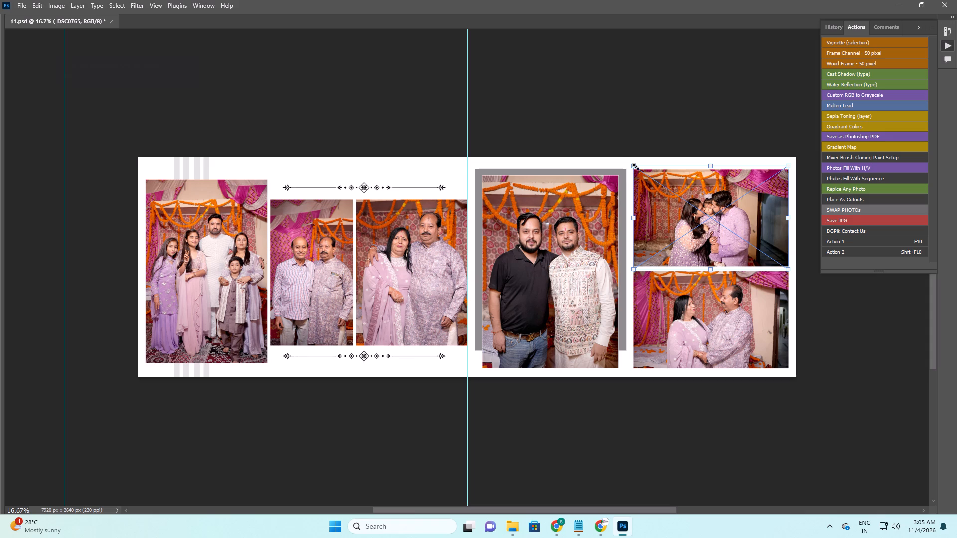
pyautogui.keyDown('alt'); pyautogui.keyDown('shift'); pyautogui.moveTo(636, 167); pyautogui.dragTo(609, 143); pyautogui.keyUp('shift'); pyautogui.keyUp('alt')
pyautogui.press('Return')
pyautogui.press('v')
# Enlarge the photo of the older couple below the child photo within its frame.
pyautogui.moveTo(717, 301); pyautogui.dragTo(733, 307, button='right')
pyautogui.click(742, 311)
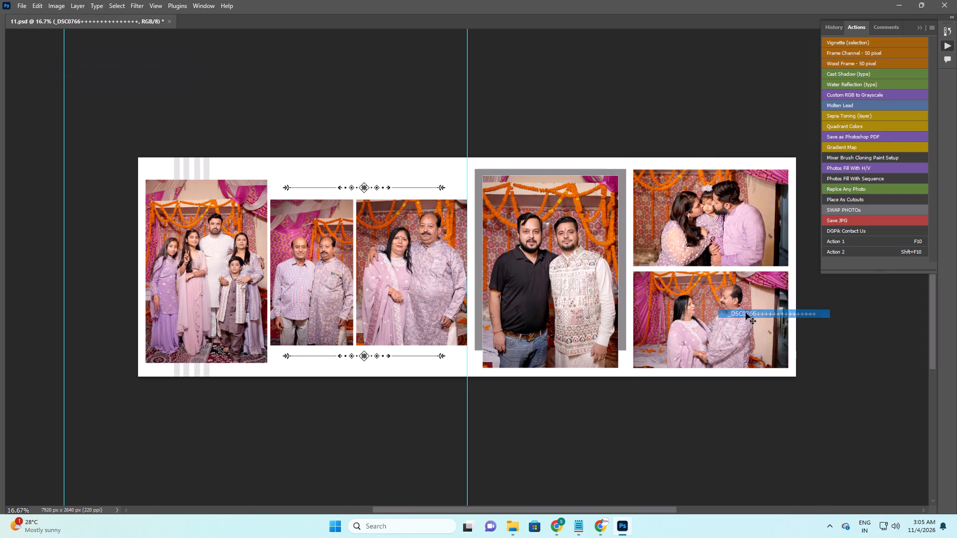
pyautogui.hotkey('ctrl', 't')
pyautogui.keyDown('alt'); pyautogui.keyDown('shift'); pyautogui.moveTo(634, 270); pyautogui.dragTo(620, 255); pyautogui.keyUp('shift'); pyautogui.keyUp('alt')
pyautogui.press('Return')
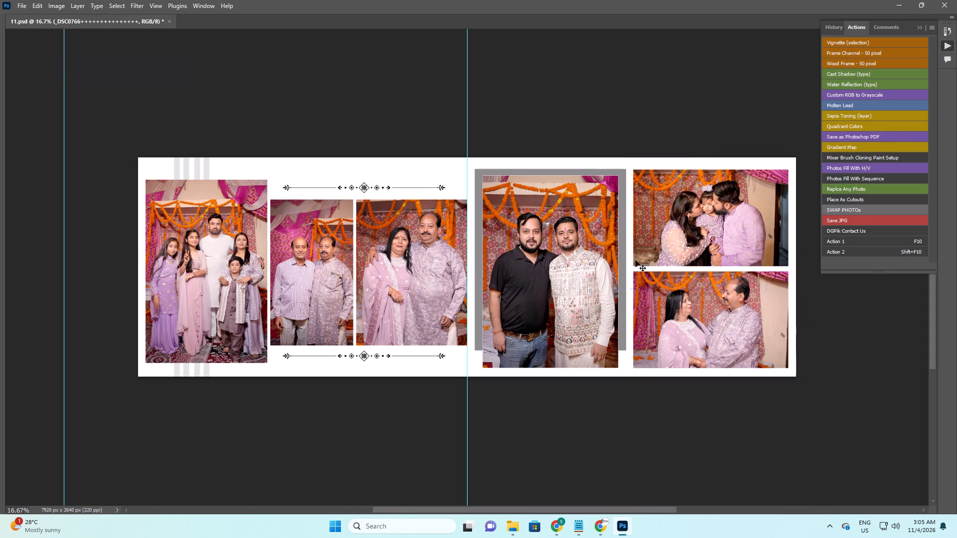
# Switch to full-screen view, save 11.psd and close it.
pyautogui.press('g')
pyautogui.press('f')
pyautogui.hotkey('ctrl', 's')
pyautogui.hotkey('ctrl', 's')
pyautogui.hotkey('ctrl', 's')
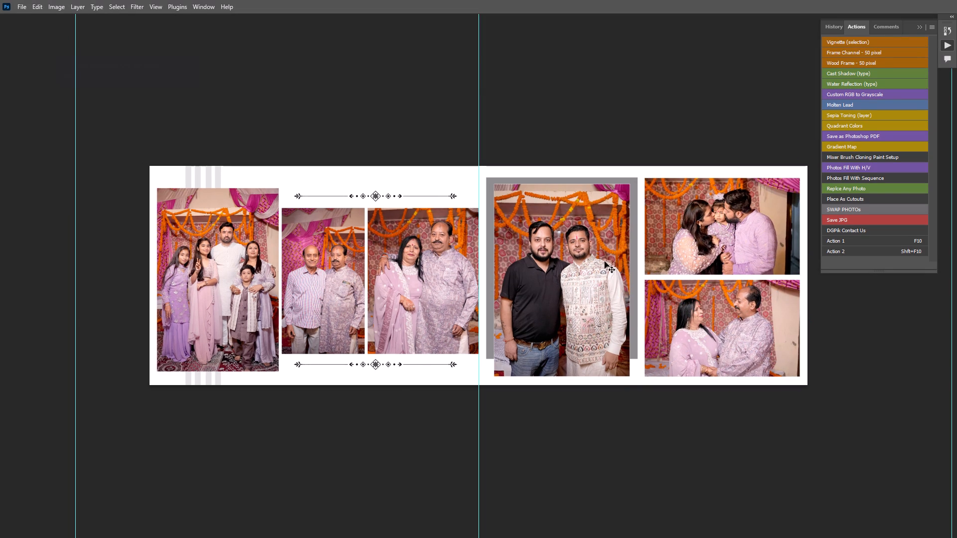
pyautogui.hotkey('ctrl', 's')
pyautogui.hotkey('ctrl', 'w')
# Switch to File Explorer, refresh folder 01 and move the finished 11.psd into its New folder.
pyautogui.click(474, 190)
pyautogui.hotkey('alt', 'Tab')
pyautogui.hotkey('alt', 'Tab')
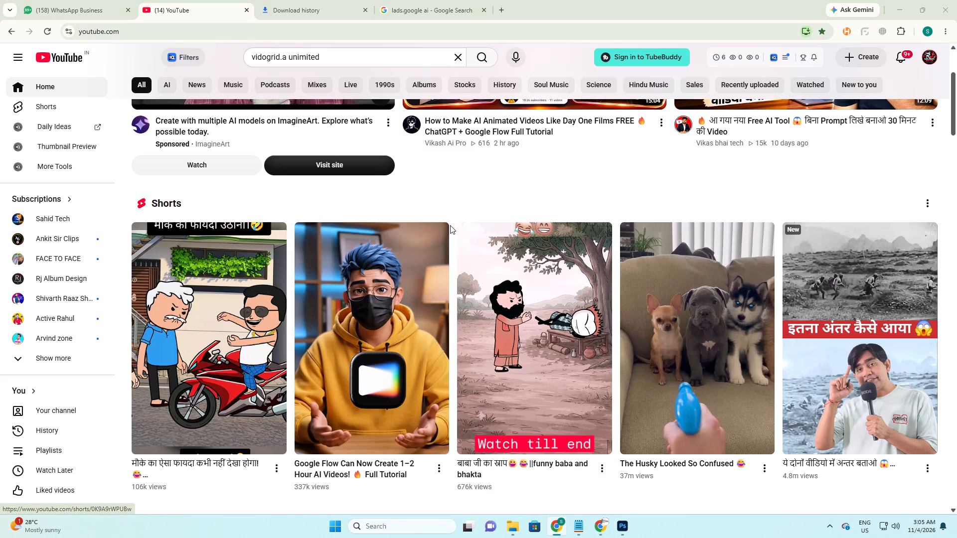
pyautogui.hotkey('alt', 'Tab')
pyautogui.rightClick(367, 186)
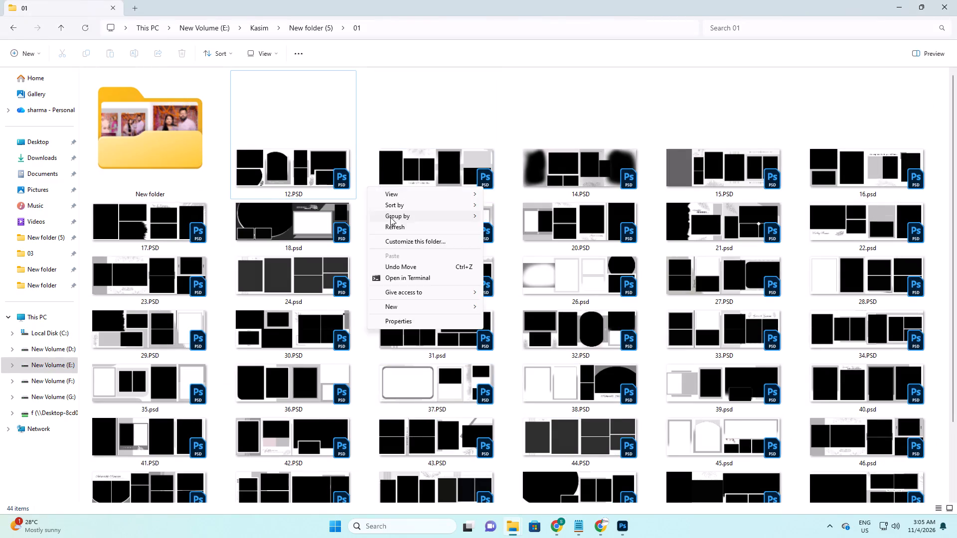
pyautogui.click(396, 223)
pyautogui.moveTo(310, 160); pyautogui.dragTo(118, 144)
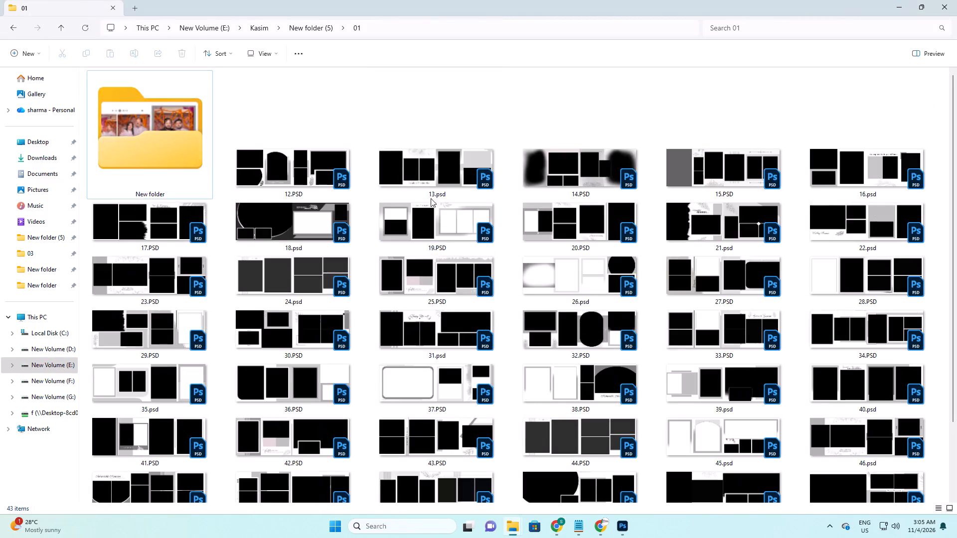
# Check the contents of the 04.11.2026 folder under November..01.11.2026 on the Z: network drive, then close that window.
pyautogui.hotkey('alt', 'Tab')
pyautogui.hotkey('alt', 'Tab')
pyautogui.hotkey('alt', 'Tab')
pyautogui.hotkey('alt', 'Tab')
pyautogui.hotkey('alt', 'Tab')
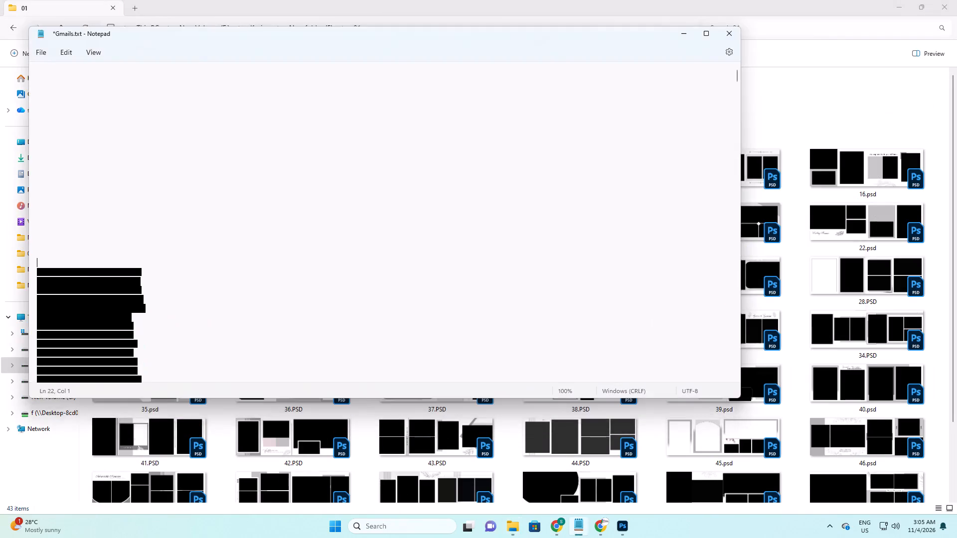
pyautogui.press('super+d')
pyautogui.doubleClick(21, 69)
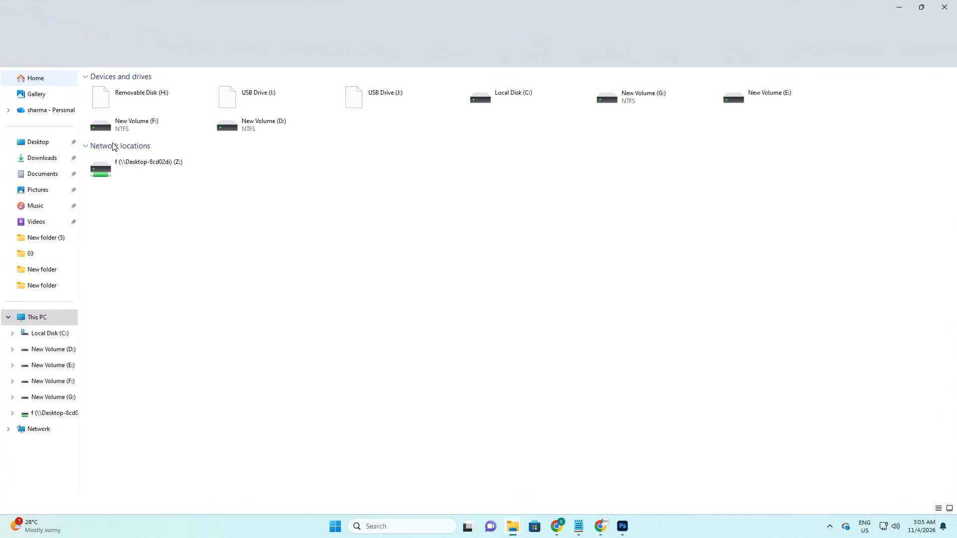
pyautogui.click(59, 409)
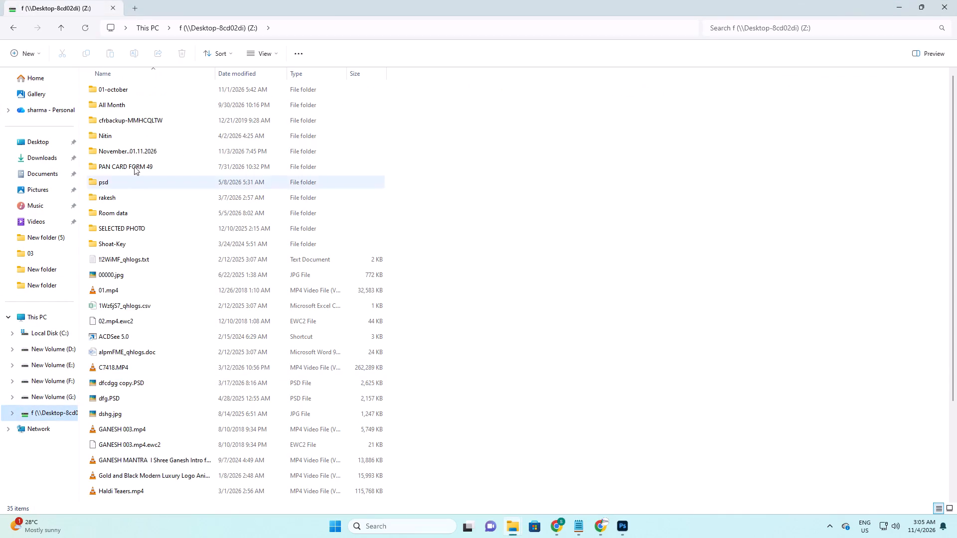
pyautogui.doubleClick(151, 154)
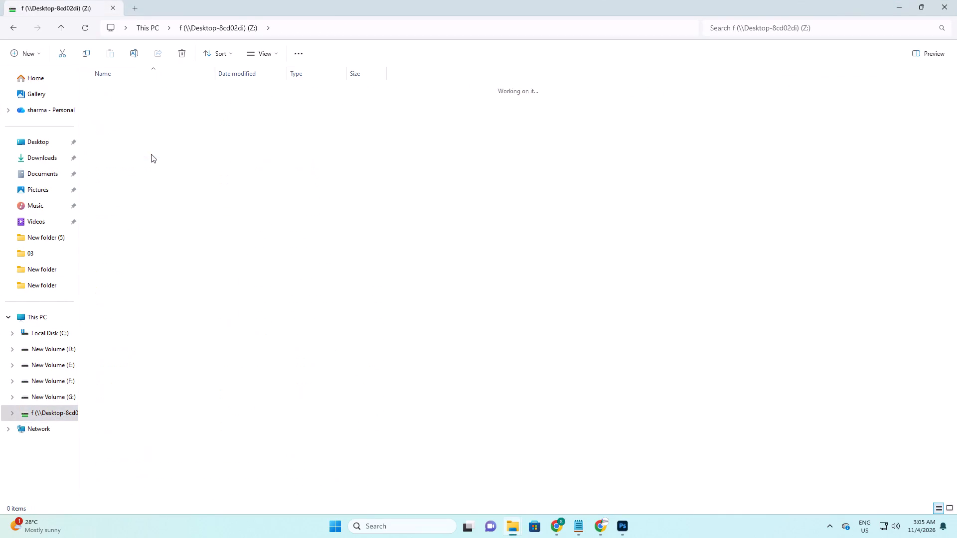
pyautogui.doubleClick(128, 155)
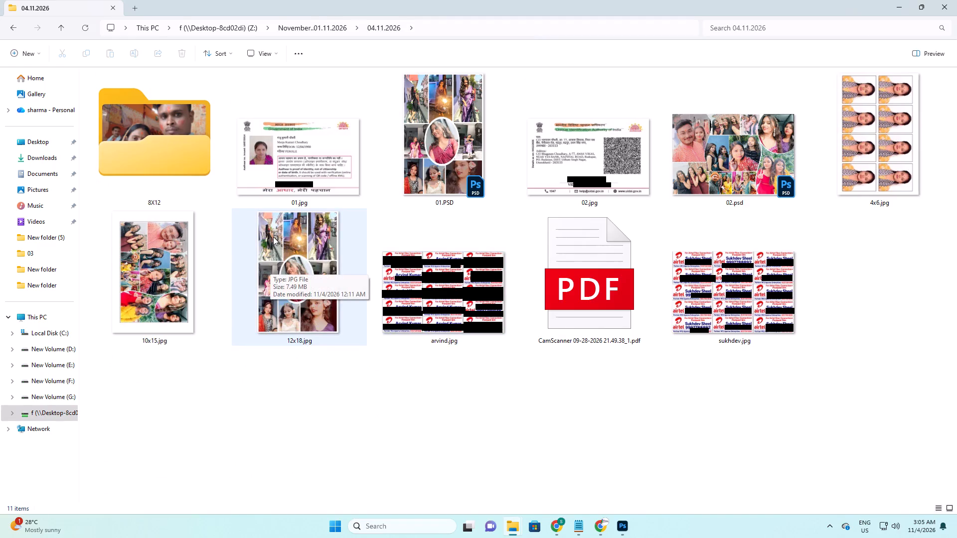
pyautogui.click(956, 0)
# Switch to Notepad and close Gmails.txt, saving its changes.
pyautogui.hotkey('alt', 'Tab')
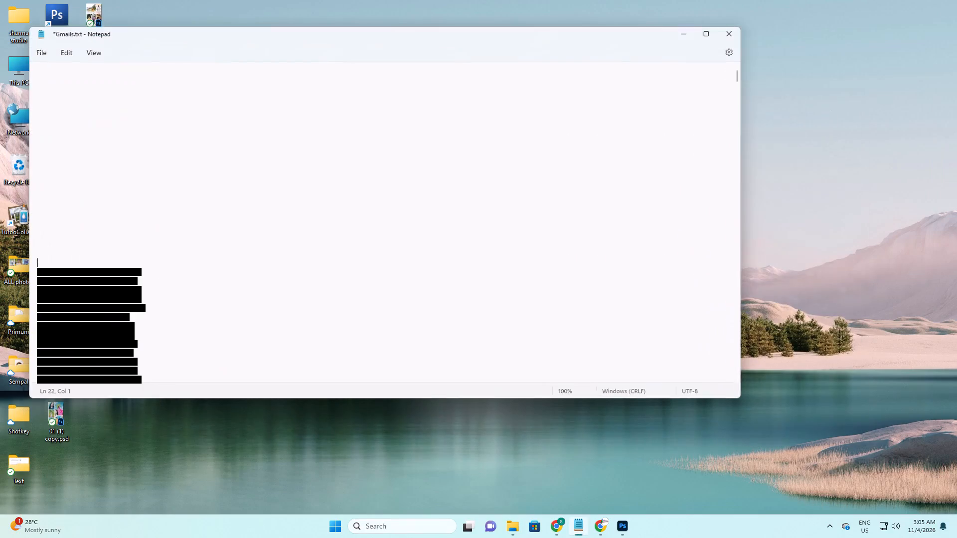
pyautogui.click(732, 35)
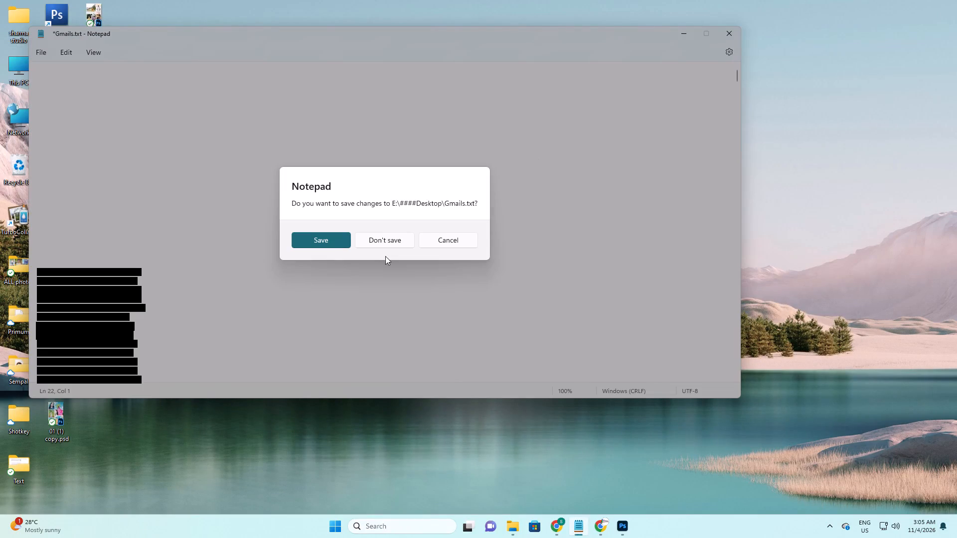
pyautogui.click(322, 241)
# Switch to File Explorer and open 12.PSD from folder 01 in Photoshop.
pyautogui.hotkey('alt', 'Tab')
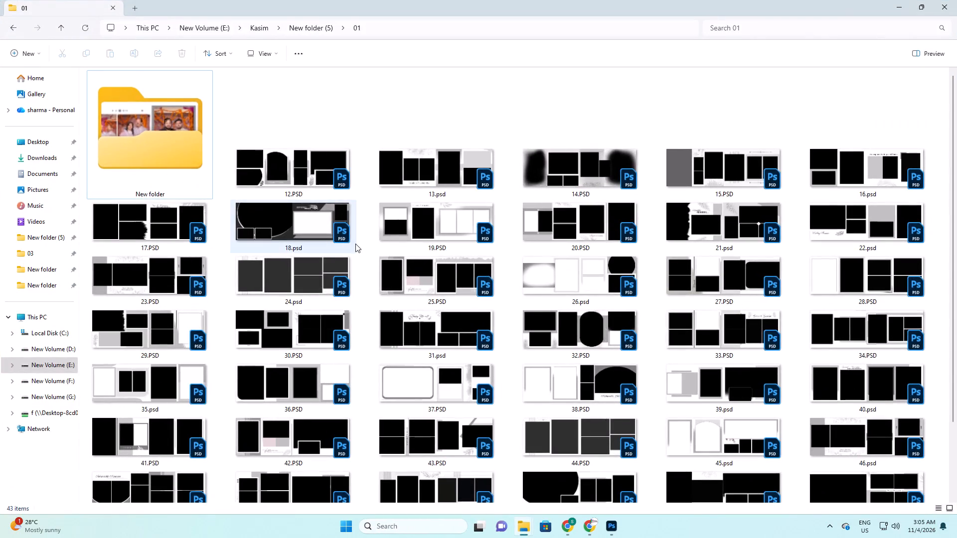
pyautogui.moveTo(306, 157); pyautogui.dragTo(320, 182)
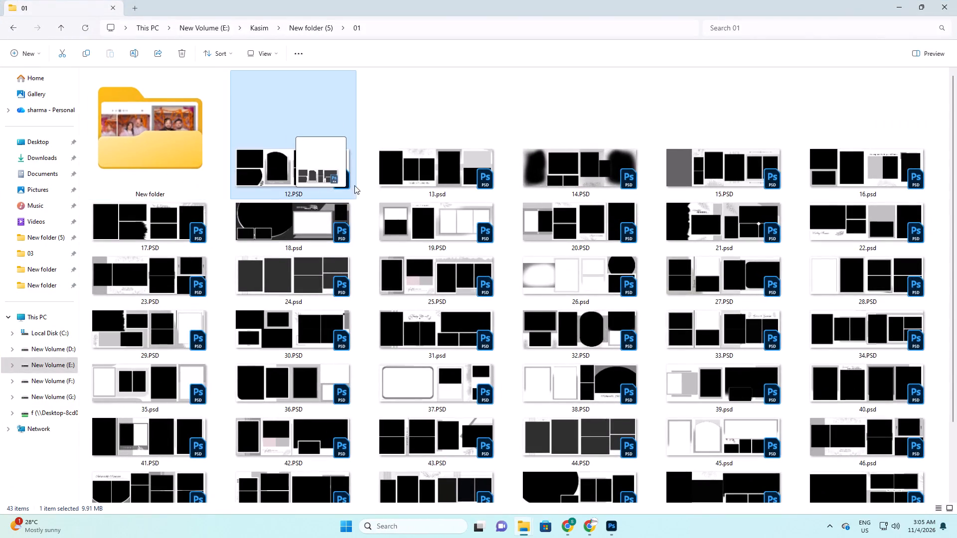
pyautogui.rightClick(360, 188)
pyautogui.moveTo(384, 222); pyautogui.dragTo(389, 229)
pyautogui.moveTo(314, 178); pyautogui.dragTo(376, 193)
pyautogui.hotkey('alt', 'Tab')
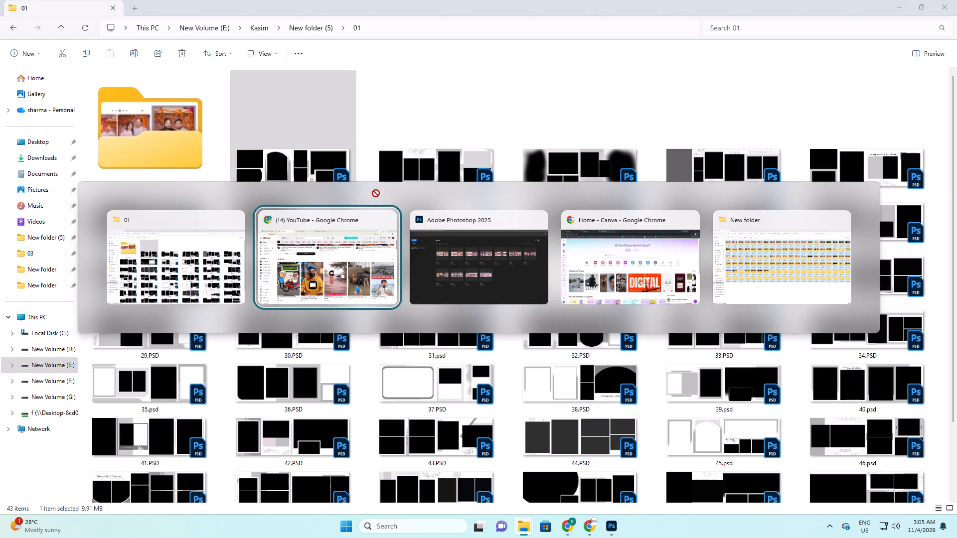
pyautogui.hotkey('alt', 'Tab')
pyautogui.moveTo(376, 193); pyautogui.dragTo(95, 268)
# Select all seven black photo placeholder layers across the 12.PSD spread.
pyautogui.press('v')
pyautogui.moveTo(165, 216); pyautogui.dragTo(175, 221, button='right')
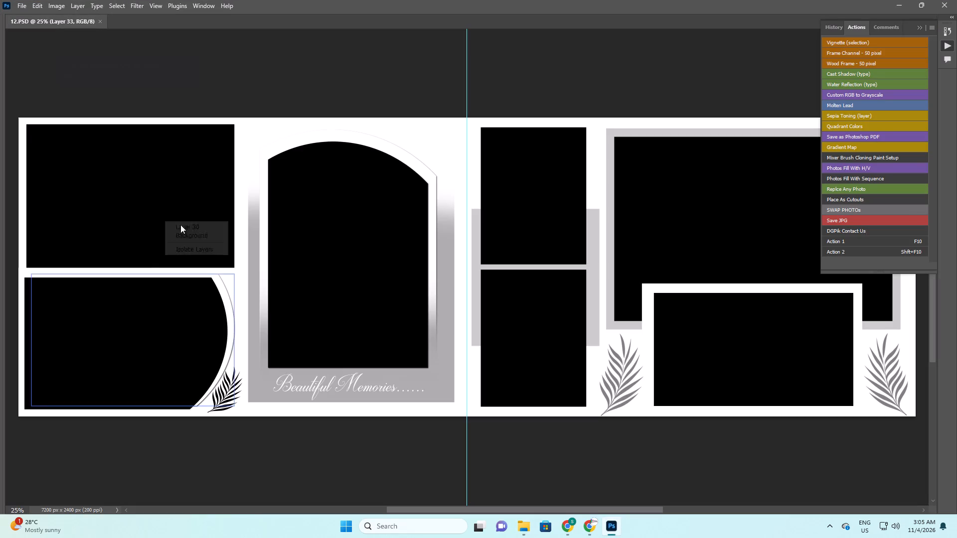
pyautogui.click(180, 225)
pyautogui.keyDown('shift'); pyautogui.rightClick(150, 330); pyautogui.keyUp('shift')
pyautogui.keyDown('shift'); pyautogui.click(165, 335); pyautogui.keyUp('shift')
pyautogui.keyDown('shift'); pyautogui.moveTo(363, 239); pyautogui.dragTo(367, 241, button='right'); pyautogui.keyUp('shift')
pyautogui.keyDown('shift'); pyautogui.click(375, 246); pyautogui.keyUp('shift')
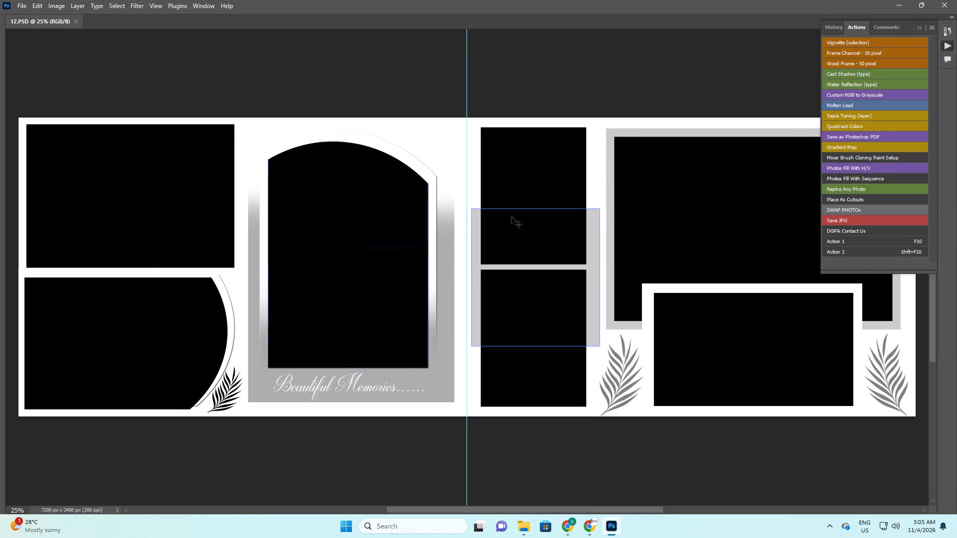
pyautogui.keyDown('shift'); pyautogui.moveTo(511, 217); pyautogui.dragTo(515, 218, button='right'); pyautogui.keyUp('shift')
pyautogui.keyDown('shift'); pyautogui.click(525, 224); pyautogui.keyUp('shift')
pyautogui.keyDown('shift'); pyautogui.moveTo(549, 328); pyautogui.dragTo(553, 329, button='right'); pyautogui.keyUp('shift')
pyautogui.keyDown('shift'); pyautogui.click(564, 334); pyautogui.keyUp('shift')
pyautogui.keyDown('shift'); pyautogui.moveTo(673, 220); pyautogui.dragTo(680, 223, button='right'); pyautogui.keyUp('shift')
pyautogui.keyDown('shift'); pyautogui.click(688, 227); pyautogui.keyUp('shift')
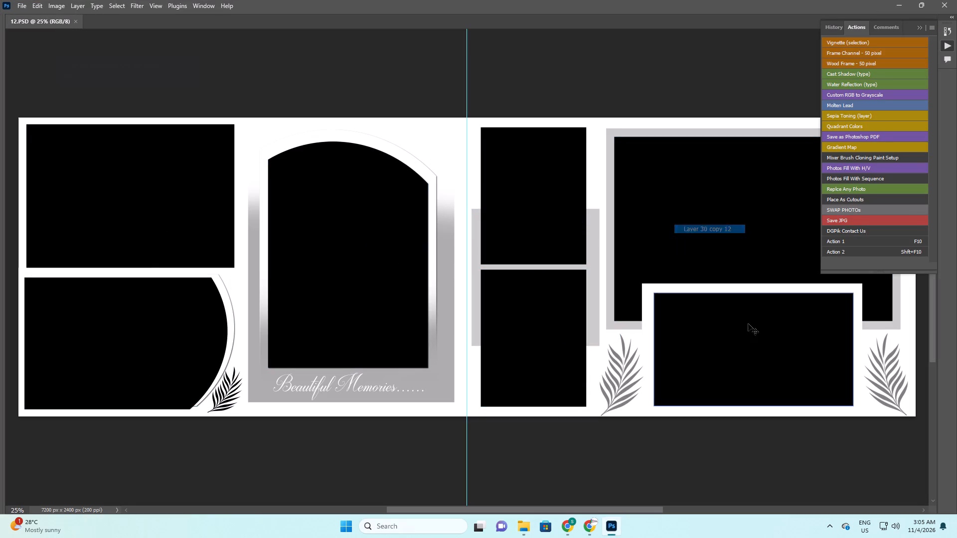
pyautogui.keyDown('shift'); pyautogui.rightClick(748, 337); pyautogui.keyUp('shift')
pyautogui.keyDown('shift'); pyautogui.click(766, 343); pyautogui.keyUp('shift')
# Run Photos Fill With Sequence on the selected placeholders, using all photos from folder 01 (12) of 01 Satsang Final.
pyautogui.click(856, 178)
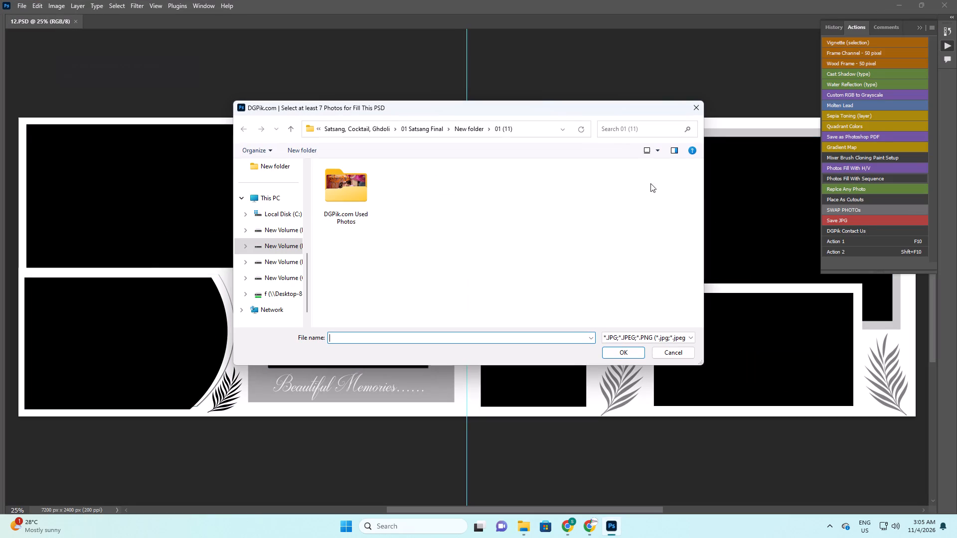
pyautogui.click(289, 129)
pyautogui.scroll(-2, 408, 268)
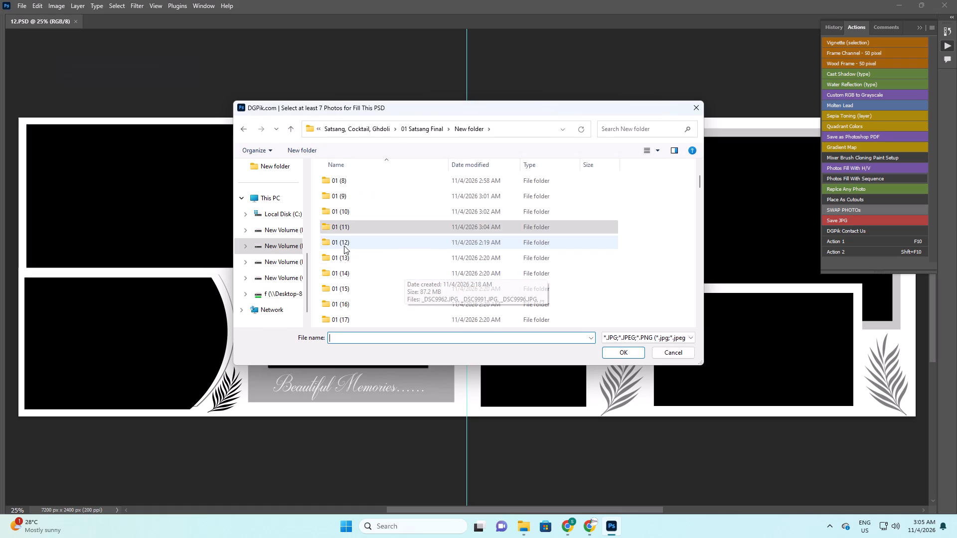
pyautogui.doubleClick(343, 243)
pyautogui.click(518, 267)
pyautogui.hotkey('ctrl', 'a')
pyautogui.press('Return')
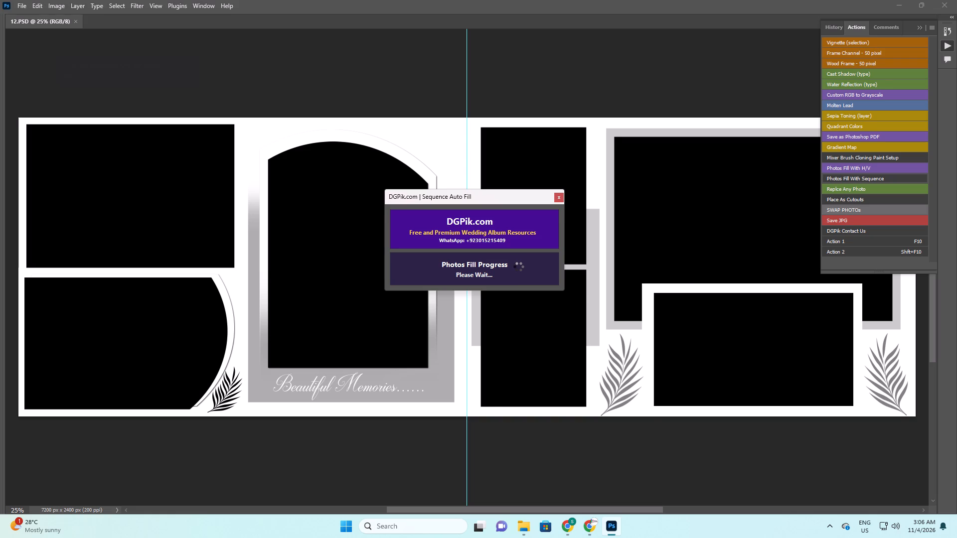
# Enlarge the two-men photo in the arched frame and reposition it so both men fill the arch.
pyautogui.moveTo(338, 213); pyautogui.dragTo(346, 216, button='right')
pyautogui.click(359, 223)
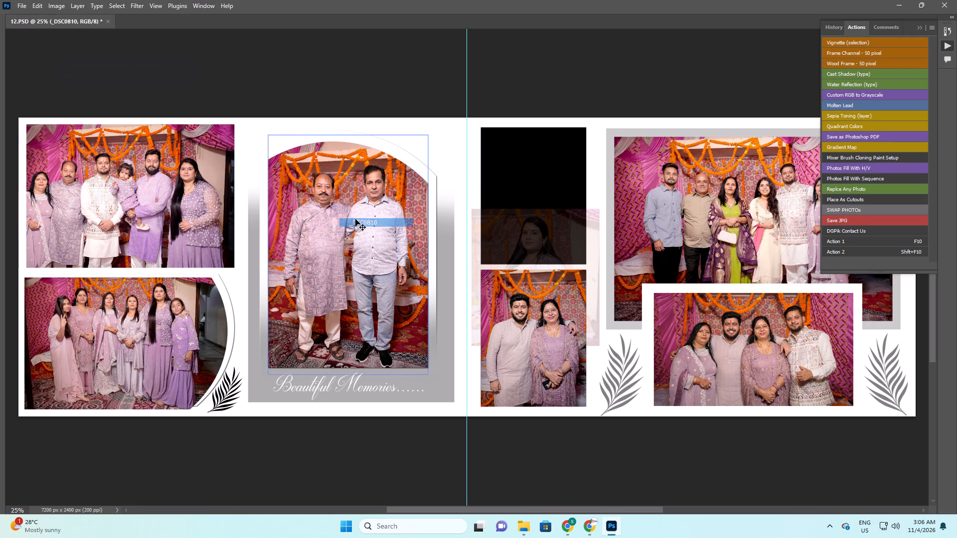
pyautogui.hotkey('ctrl', 't')
pyautogui.keyDown('alt'); pyautogui.keyDown('shift'); pyautogui.moveTo(428, 136); pyautogui.dragTo(461, 117); pyautogui.keyUp('shift'); pyautogui.keyUp('alt')
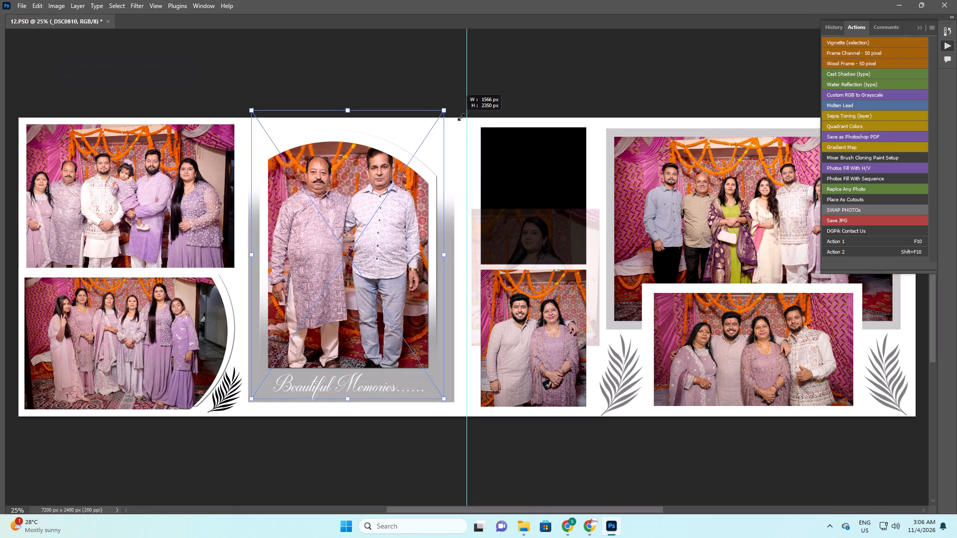
pyautogui.keyDown('alt'); pyautogui.keyDown('shift'); pyautogui.moveTo(461, 117); pyautogui.dragTo(475, 119); pyautogui.keyUp('shift'); pyautogui.keyUp('alt')
pyautogui.moveTo(426, 159); pyautogui.dragTo(429, 181)
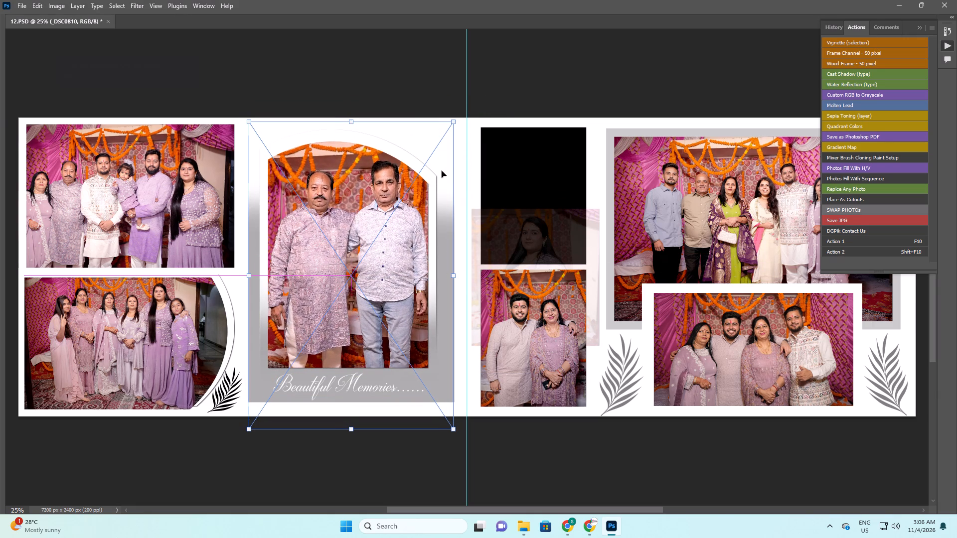
pyautogui.press('Return')
# Enlarge the photo of the women in lilac in the curved frame and shift it down within the frame.
pyautogui.press('space')
pyautogui.moveTo(198, 302); pyautogui.dragTo(252, 297)
pyautogui.moveTo(237, 301); pyautogui.dragTo(243, 303, button='right')
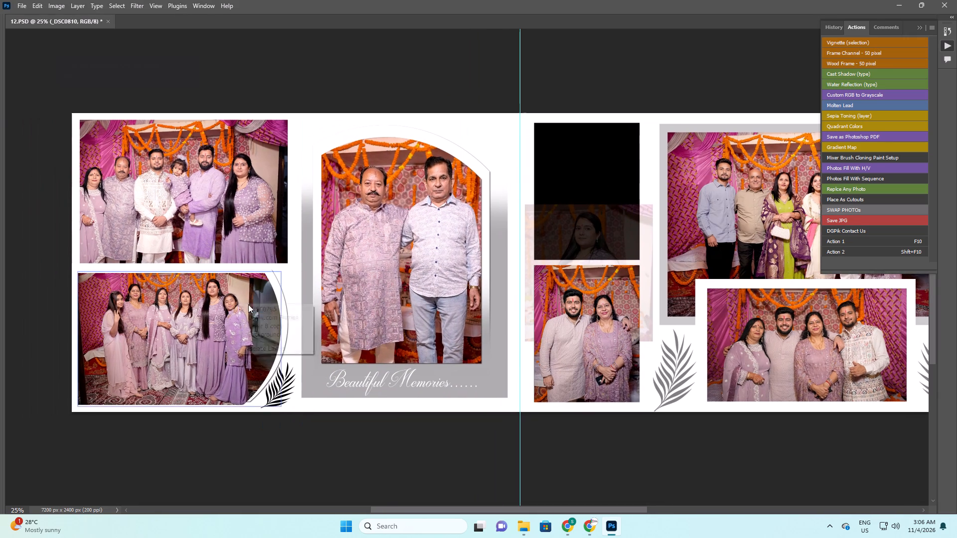
pyautogui.click(254, 307)
pyautogui.hotkey('ctrl', 't')
pyautogui.keyDown('alt'); pyautogui.keyDown('shift'); pyautogui.moveTo(283, 274); pyautogui.dragTo(309, 262); pyautogui.keyUp('shift'); pyautogui.keyUp('alt')
pyautogui.moveTo(283, 280); pyautogui.dragTo(284, 293)
pyautogui.press('Return')
pyautogui.press('v')
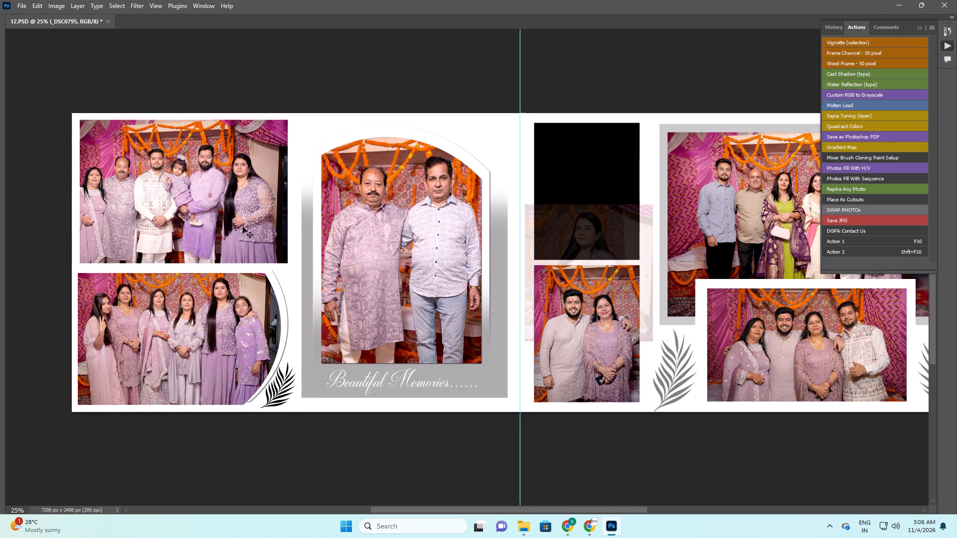
# Shift the family photo with the child to the right within its rectangular frame on the left page.
pyautogui.moveTo(236, 181); pyautogui.dragTo(255, 192, button='right')
pyautogui.click(261, 197)
pyautogui.hotkey('ctrl', 't')
pyautogui.moveTo(232, 199); pyautogui.dragTo(247, 199)
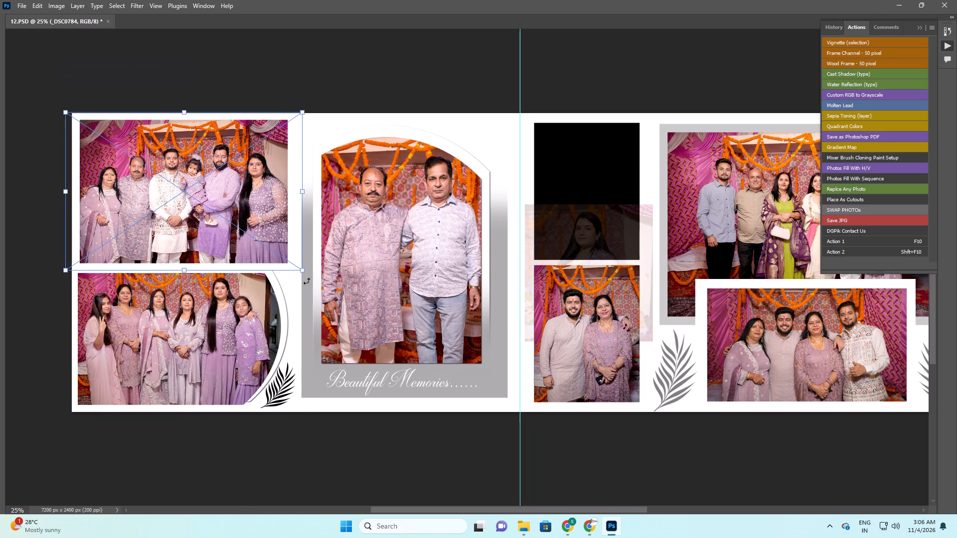
pyautogui.keyDown('shift'); pyautogui.click(301, 272); pyautogui.keyUp('shift')
pyautogui.press('Return')
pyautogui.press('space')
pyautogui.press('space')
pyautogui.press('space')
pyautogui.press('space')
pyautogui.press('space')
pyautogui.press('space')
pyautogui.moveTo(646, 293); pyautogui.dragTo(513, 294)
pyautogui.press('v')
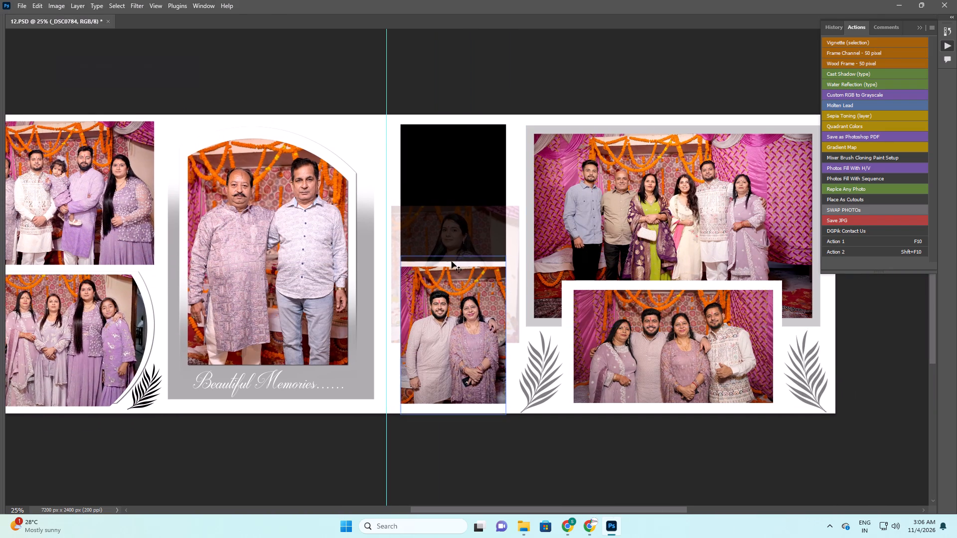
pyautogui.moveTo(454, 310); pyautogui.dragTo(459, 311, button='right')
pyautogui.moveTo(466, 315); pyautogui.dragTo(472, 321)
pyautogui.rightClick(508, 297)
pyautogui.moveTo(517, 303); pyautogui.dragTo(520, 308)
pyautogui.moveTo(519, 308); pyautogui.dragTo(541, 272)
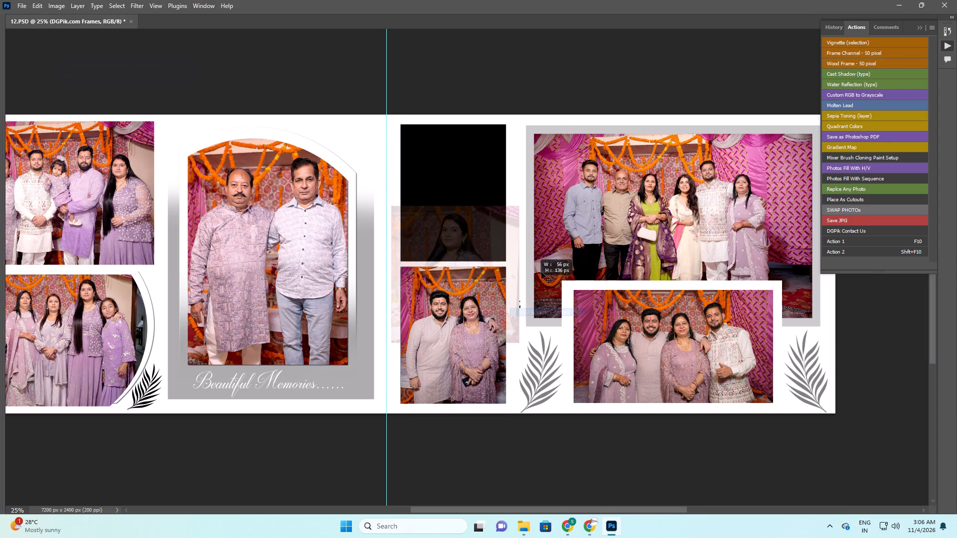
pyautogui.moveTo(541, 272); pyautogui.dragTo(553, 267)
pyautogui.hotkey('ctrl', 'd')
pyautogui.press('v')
# Rasterize the misplaced photo of the single woman on the grey backing panel and cut it from there.
pyautogui.rightClick(512, 227)
pyautogui.moveTo(513, 227); pyautogui.dragTo(519, 232)
pyautogui.moveTo(519, 235); pyautogui.dragTo(587, 226)
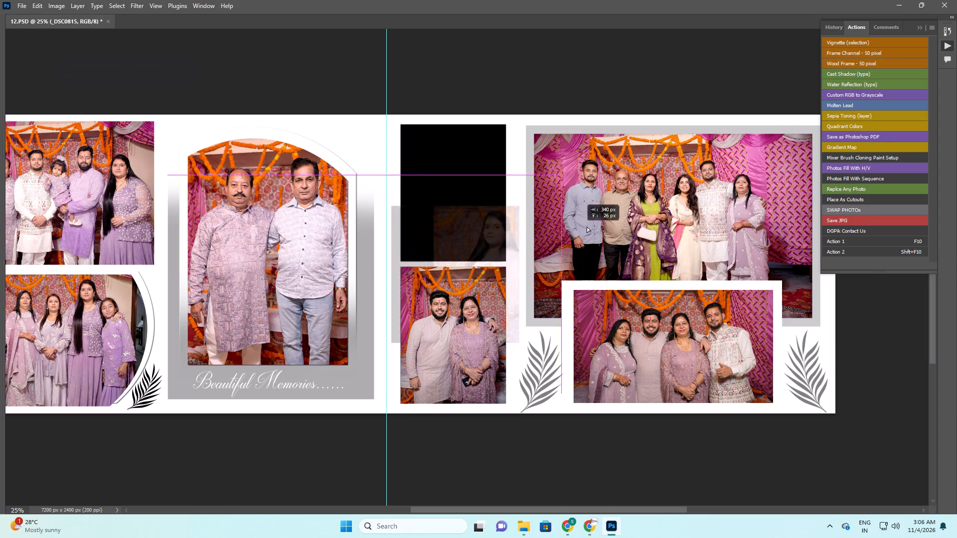
pyautogui.moveTo(587, 226); pyautogui.dragTo(513, 204)
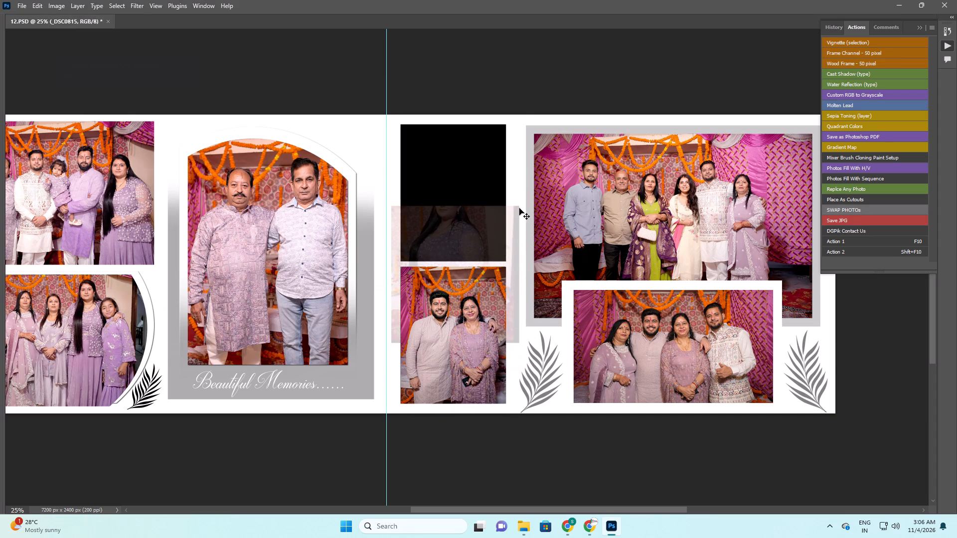
pyautogui.press('e')
pyautogui.click(468, 234)
pyautogui.press('Return')
pyautogui.hotkey('ctrl', 'a')
pyautogui.hotkey('ctrl', 'x')
# Bring the empty black placeholder to the front, paste the single-woman photo, clip it to the placeholder and position her in the frame.
pyautogui.press('v')
pyautogui.moveTo(458, 187); pyautogui.dragTo(463, 189, button='right')
pyautogui.click(472, 194)
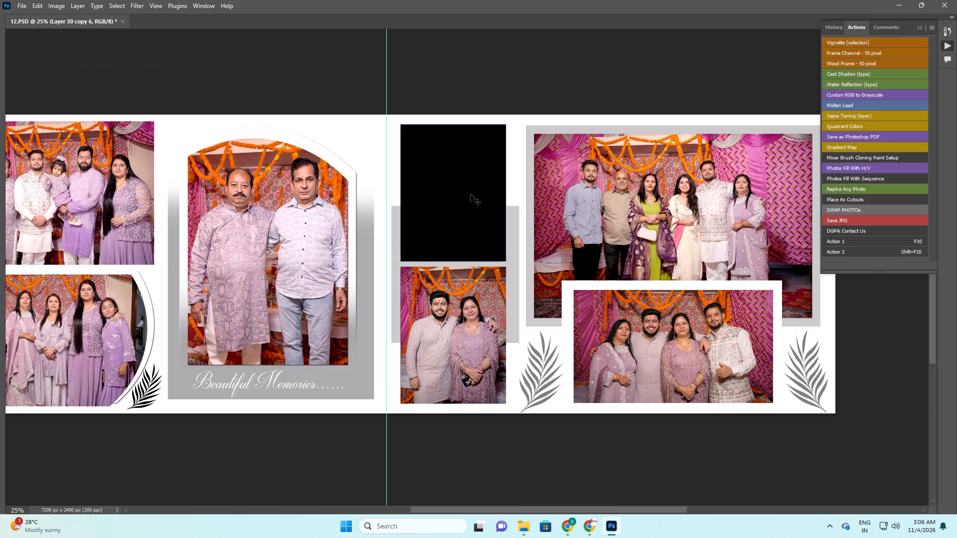
pyautogui.hotkey('ctrl', 'shift', ']')
pyautogui.hotkey('ctrl', 'v')
pyautogui.hotkey('ctrl', 'g')
pyautogui.hotkey('ctrl', 't')
pyautogui.keyDown('ctrl'); pyautogui.moveTo(453, 243); pyautogui.dragTo(473, 226); pyautogui.keyUp('ctrl')
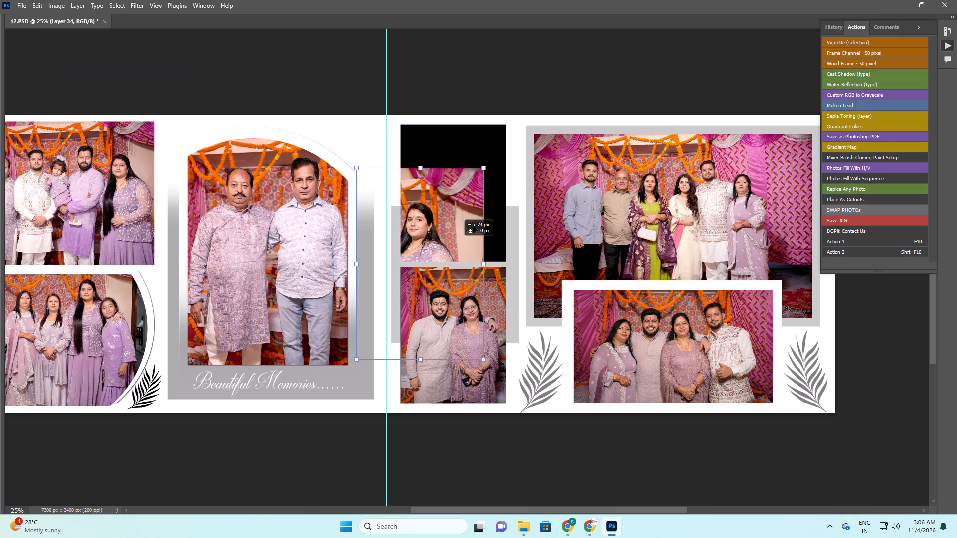
pyautogui.keyDown('ctrl'); pyautogui.moveTo(473, 226); pyautogui.dragTo(489, 170); pyautogui.keyUp('ctrl')
pyautogui.press('Return')
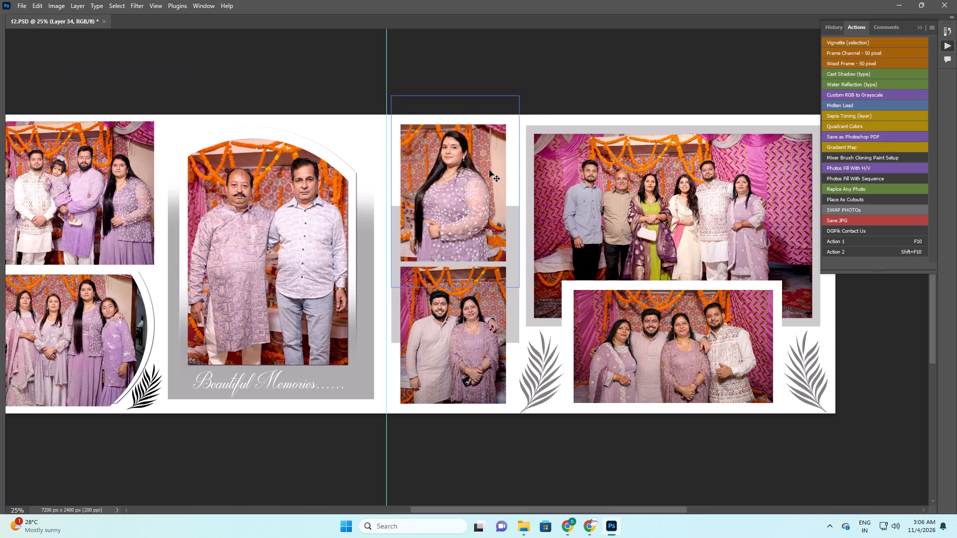
# Enlarge the six-person group photo in the large right-page frame and reposition it to fill the frame.
pyautogui.press('v')
pyautogui.press('space')
pyautogui.press('space')
pyautogui.press('space')
pyautogui.press('space')
pyautogui.moveTo(671, 255); pyautogui.dragTo(561, 255)
pyautogui.moveTo(605, 204); pyautogui.dragTo(616, 209, button='right')
pyautogui.click(621, 211)
pyautogui.hotkey('ctrl', 't')
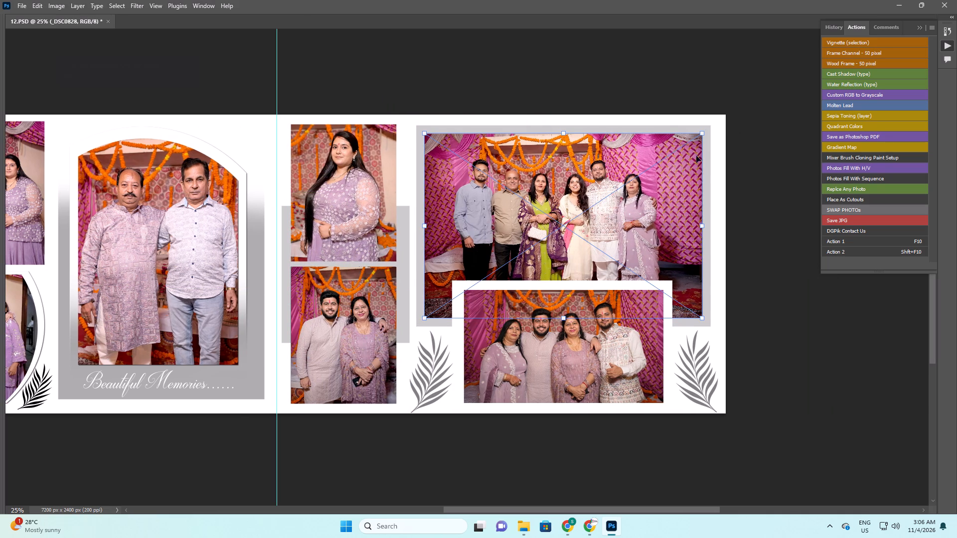
pyautogui.keyDown('alt'); pyautogui.keyDown('shift'); pyautogui.moveTo(701, 134); pyautogui.dragTo(734, 124); pyautogui.keyUp('shift'); pyautogui.keyUp('alt')
pyautogui.keyDown('shift'); pyautogui.moveTo(729, 338); pyautogui.dragTo(756, 346); pyautogui.keyUp('shift')
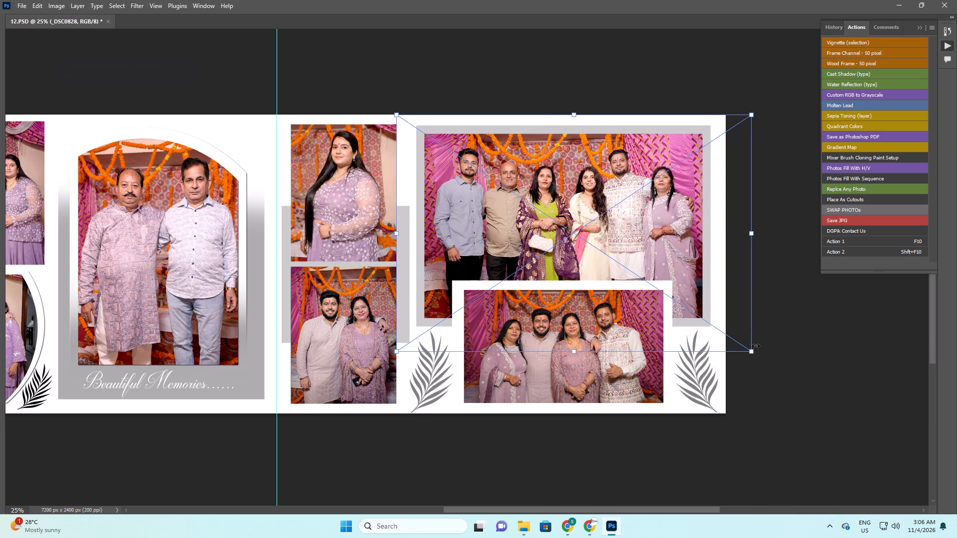
pyautogui.press('Return')
pyautogui.press('v')
# Duplicate the six-person group photo, send the copy two levels back behind its frame and set its opacity to 10%.
pyautogui.hotkey('alt', 'Left')
pyautogui.hotkey('ctrl', '[')
pyautogui.hotkey('ctrl', '[')
pyautogui.press('1')
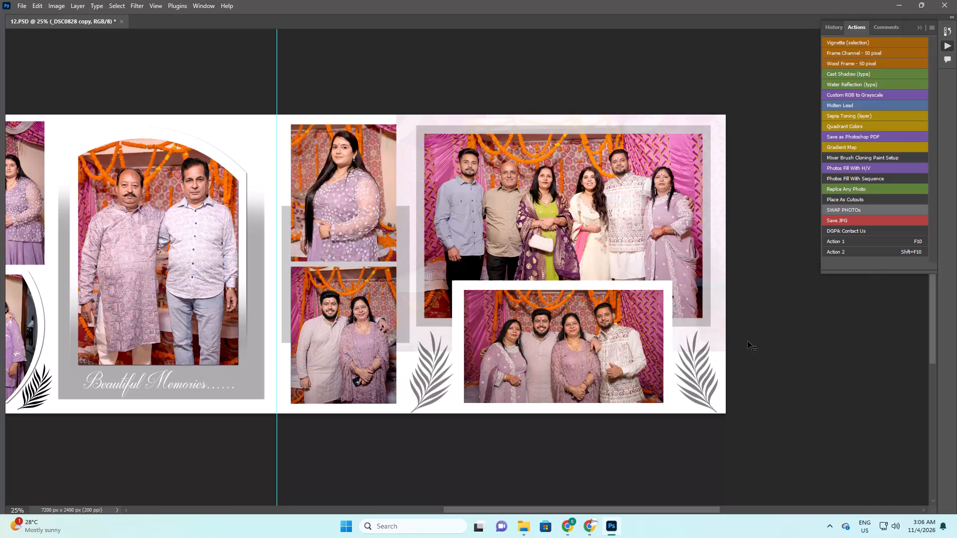
pyautogui.press('v')
# Rasterize the faint background copy and erase along its left and lower edges to blend it into the page.
pyautogui.press('e')
pyautogui.click(398, 144)
pyautogui.press('Return')
pyautogui.press('e')
pyautogui.moveTo(390, 82); pyautogui.dragTo(401, 308)
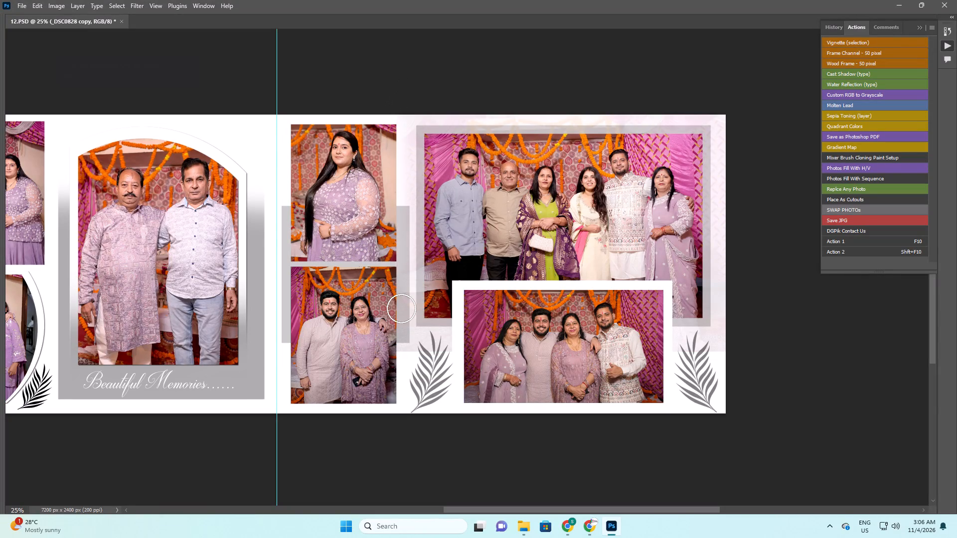
pyautogui.moveTo(401, 308); pyautogui.dragTo(395, 290)
pyautogui.moveTo(392, 280); pyautogui.dragTo(664, 351)
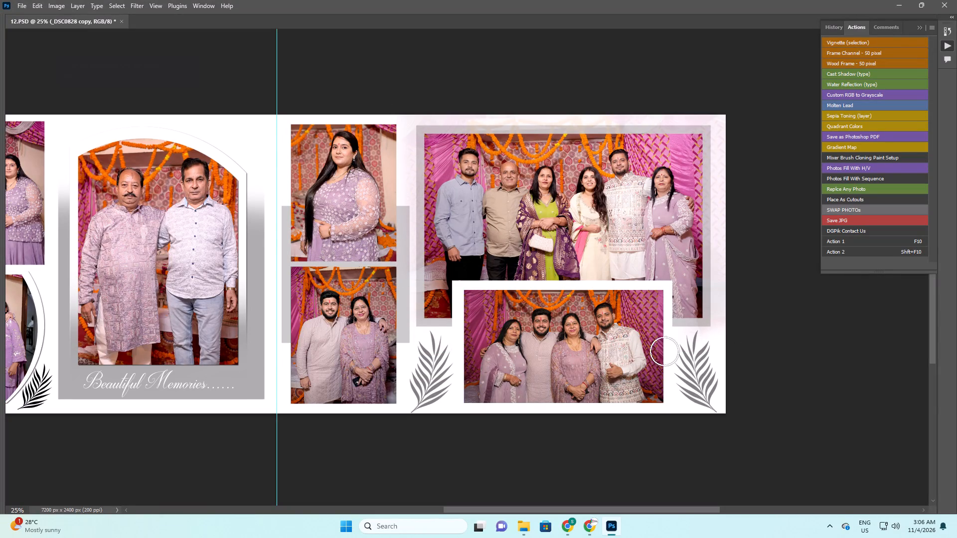
pyautogui.moveTo(664, 351); pyautogui.dragTo(467, 401)
# Brighten the four-person photo at the bottom of the right page with a raised Curves midpoint.
pyautogui.press('v')
pyautogui.moveTo(572, 328); pyautogui.dragTo(580, 332, button='right')
pyautogui.click(588, 336)
pyautogui.hotkey('ctrl', 'm')
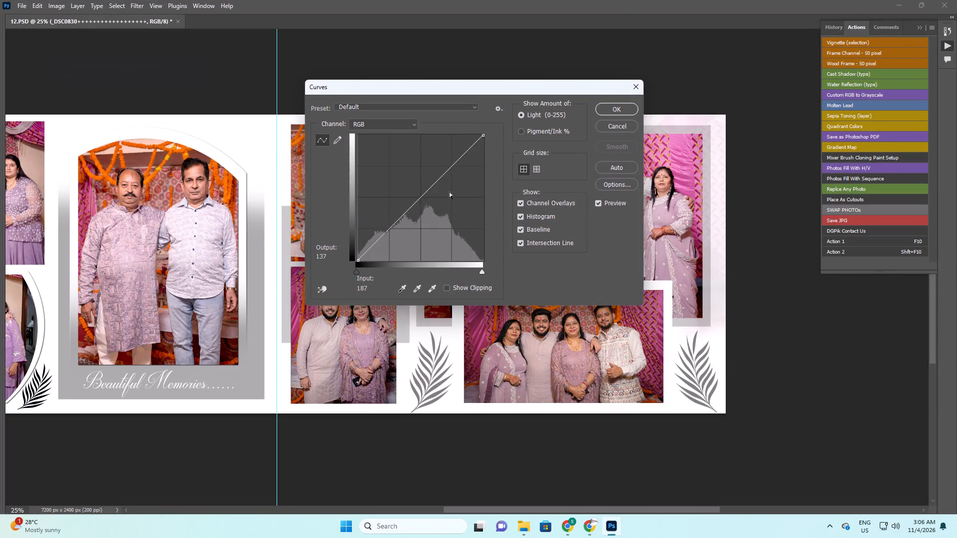
pyautogui.moveTo(422, 189); pyautogui.dragTo(416, 185)
pyautogui.press('Return')
# Shift the four-person photo's midtones toward blue with Color Balance.
pyautogui.hotkey('ctrl', 'b')
pyautogui.hotkey('ctrl', 'Tab')
pyautogui.press('Tab')
pyautogui.scroll(3, 475, 176)
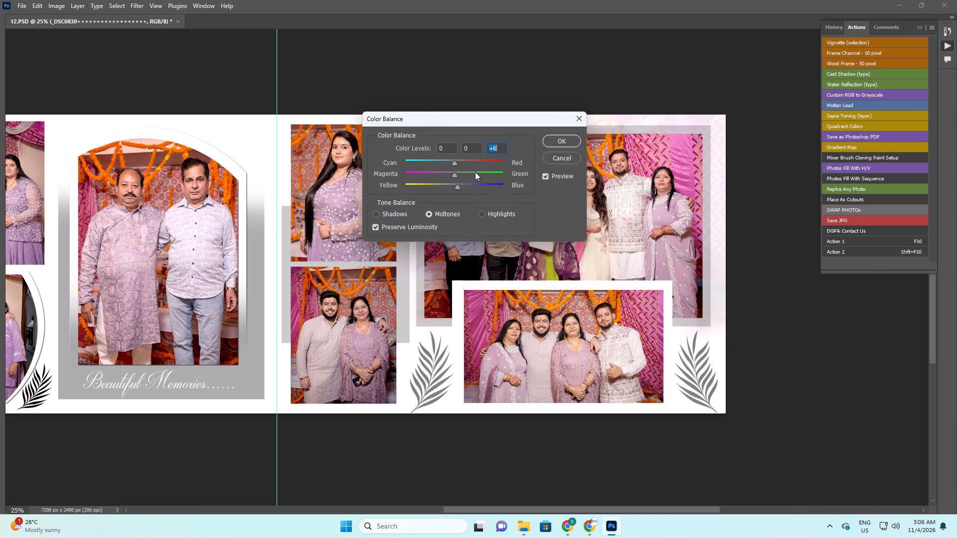
pyautogui.scroll(15, 475, 172)
pyautogui.press('Return')
# Enlarge the four-person photo about its centre so the people fill the lower right-page frame.
pyautogui.hotkey('ctrl', 't')
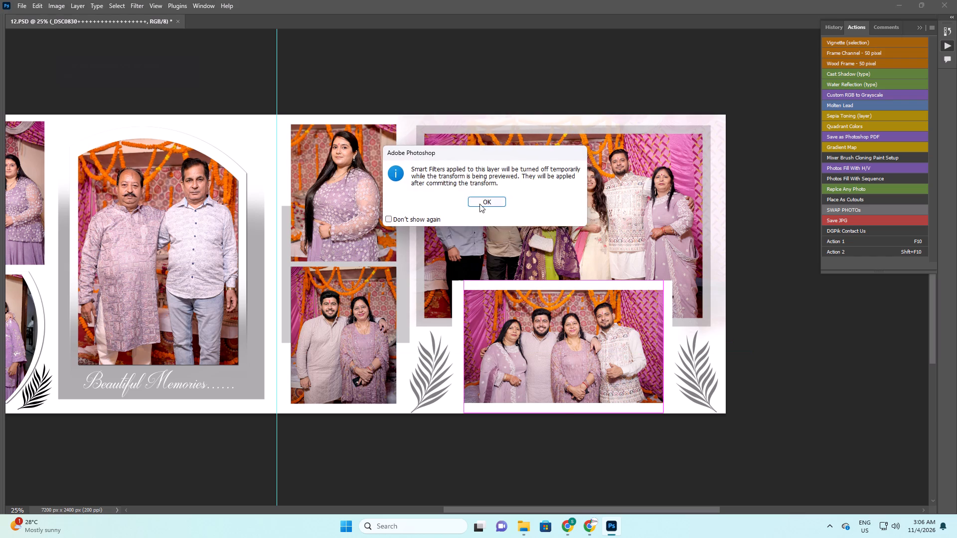
pyautogui.click(479, 203)
pyautogui.keyDown('alt'); pyautogui.keyDown('shift'); pyautogui.moveTo(468, 283); pyautogui.dragTo(455, 274); pyautogui.keyUp('shift'); pyautogui.keyUp('alt')
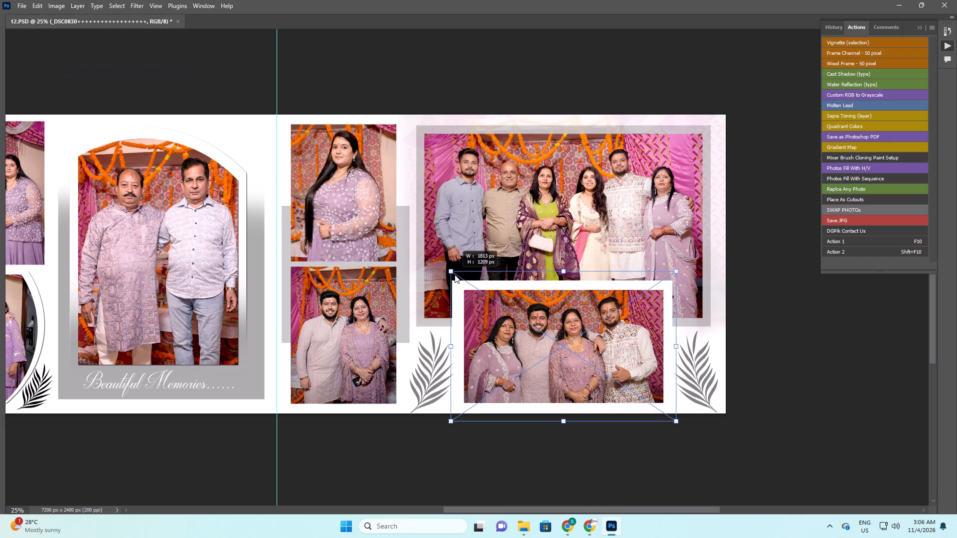
pyautogui.keyDown('alt'); pyautogui.keyDown('shift'); pyautogui.moveTo(455, 274); pyautogui.dragTo(453, 273); pyautogui.keyUp('shift'); pyautogui.keyUp('alt')
pyautogui.press('Return')
# Save the filled 12.PSD spread.
pyautogui.press('space')
pyautogui.press('space')
pyautogui.press('space')
pyautogui.press('space')
pyautogui.press('space')
pyautogui.press('space')
pyautogui.moveTo(469, 310); pyautogui.dragTo(698, 315)
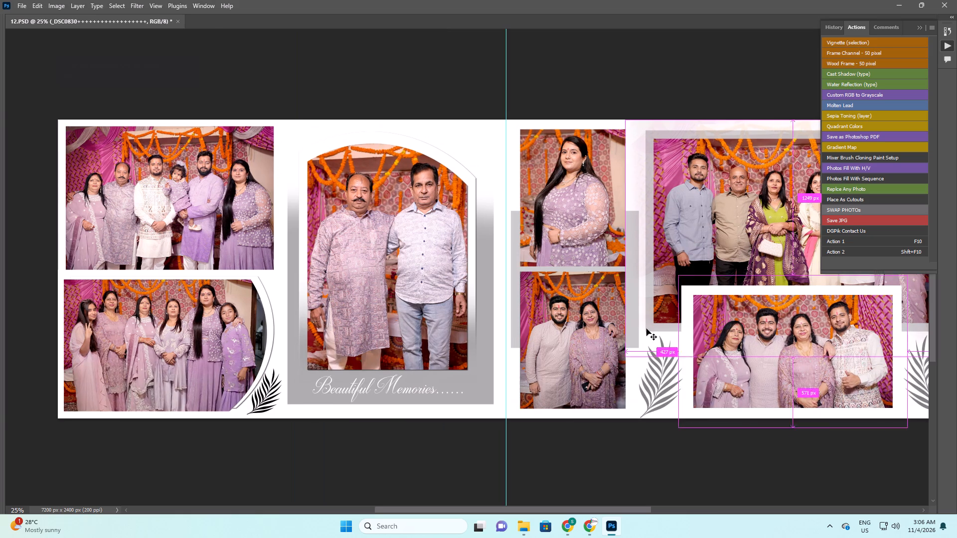
pyautogui.hotkey('ctrl', 's')
pyautogui.hotkey('ctrl', 's')
pyautogui.hotkey('ctrl', 's')
# Run Action 1 on the single-woman photo's placeholder and on the couple photo's frame layer below it.
pyautogui.rightClick(570, 190)
pyautogui.click(593, 203)
pyautogui.press('F10')
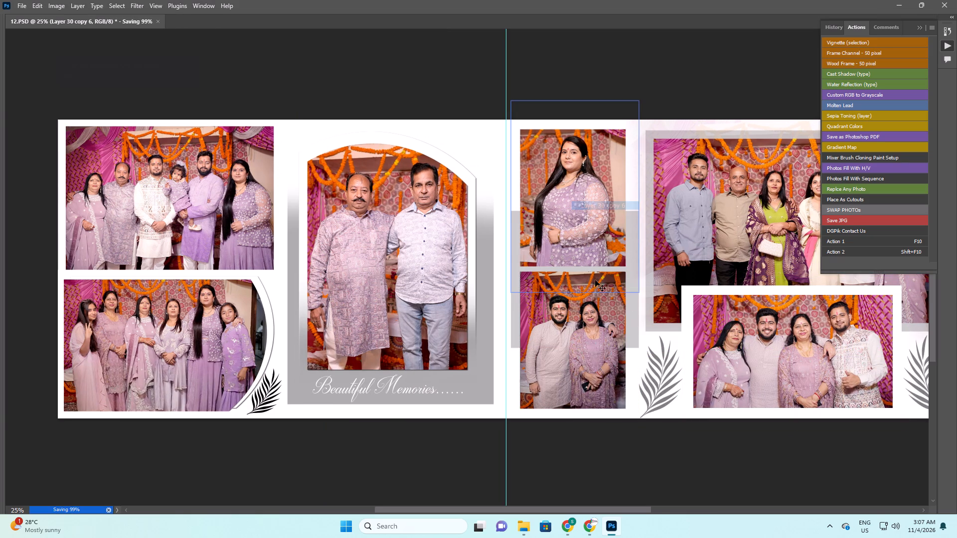
pyautogui.moveTo(570, 284); pyautogui.dragTo(577, 290, button='right')
pyautogui.click(597, 307)
pyautogui.press('F10')
# Save 12.PSD again and close it.
pyautogui.hotkey('ctrl', 's')
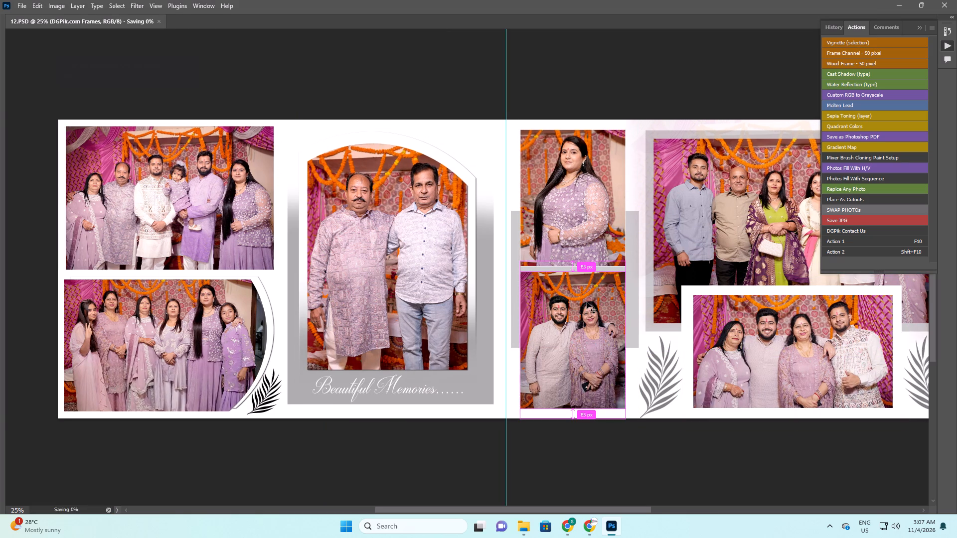
pyautogui.hotkey('ctrl', 's')
pyautogui.hotkey('ctrl', 's')
pyautogui.hotkey('ctrl', 's')
pyautogui.hotkey('ctrl', 's')
pyautogui.hotkey('ctrl', 'w')
pyautogui.click(483, 194)
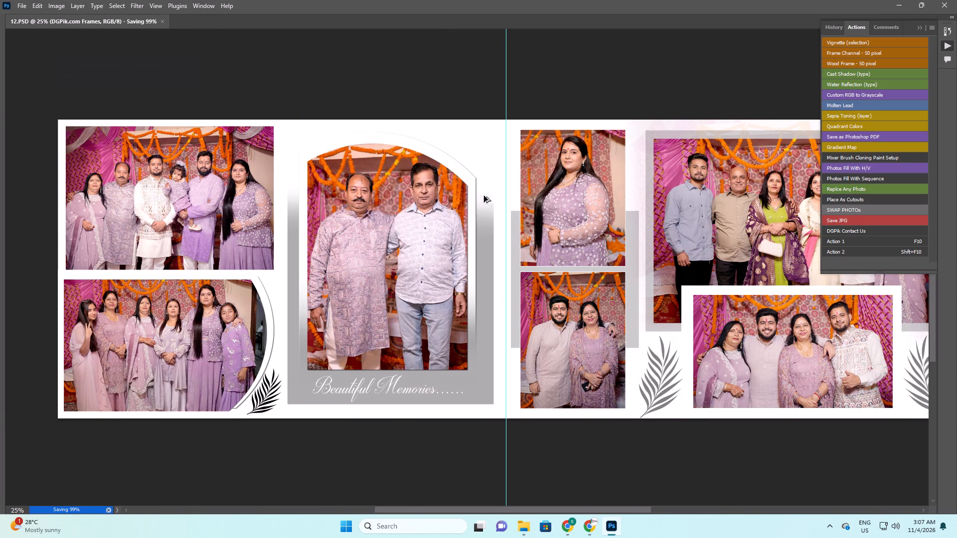
# Switch to File Explorer and move 12.PSD from folder 01 into its New folder subfolder.
pyautogui.hotkey('alt', 'Tab')
pyautogui.rightClick(366, 191)
pyautogui.moveTo(385, 218); pyautogui.dragTo(392, 231)
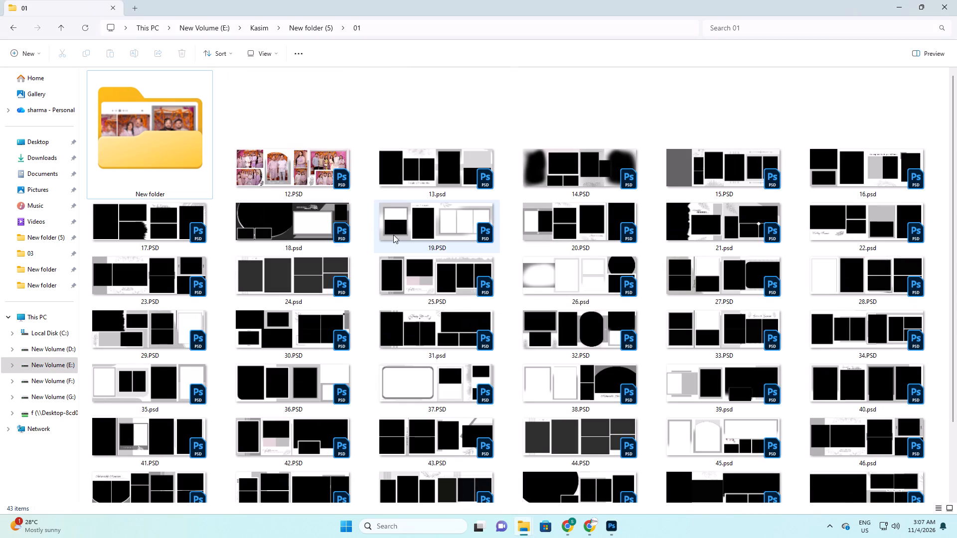
pyautogui.moveTo(294, 156); pyautogui.dragTo(188, 151)
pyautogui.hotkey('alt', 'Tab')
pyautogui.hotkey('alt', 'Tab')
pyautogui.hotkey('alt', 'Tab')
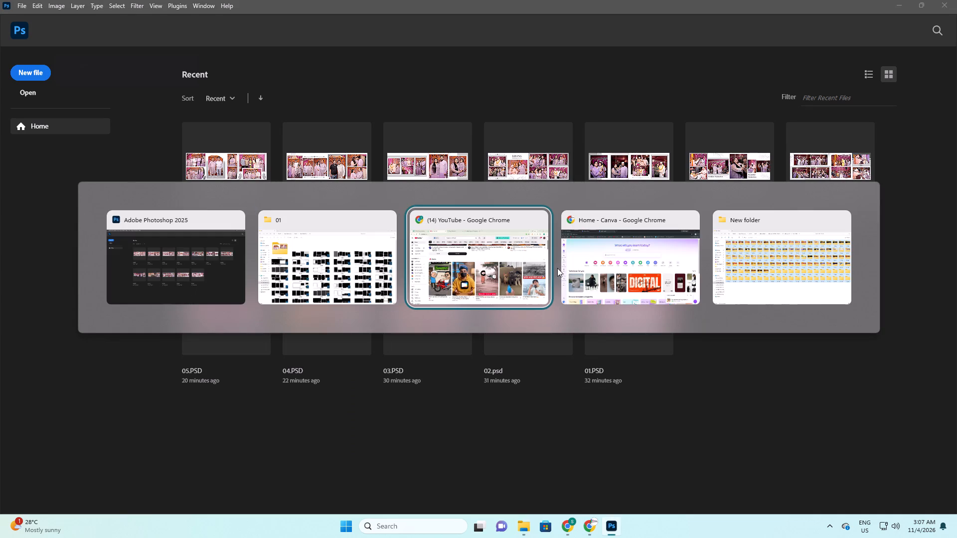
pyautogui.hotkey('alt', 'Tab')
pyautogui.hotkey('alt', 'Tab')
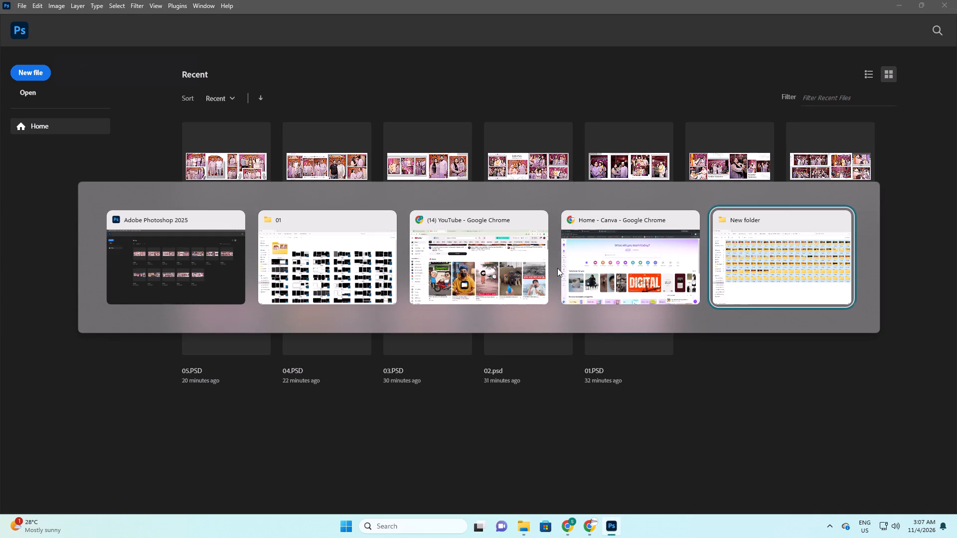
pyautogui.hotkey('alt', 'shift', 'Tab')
# Open the 04.11.2026 folder inside November..01.11.2026 on the Z: network drive in File Explorer.
pyautogui.press('super+d')
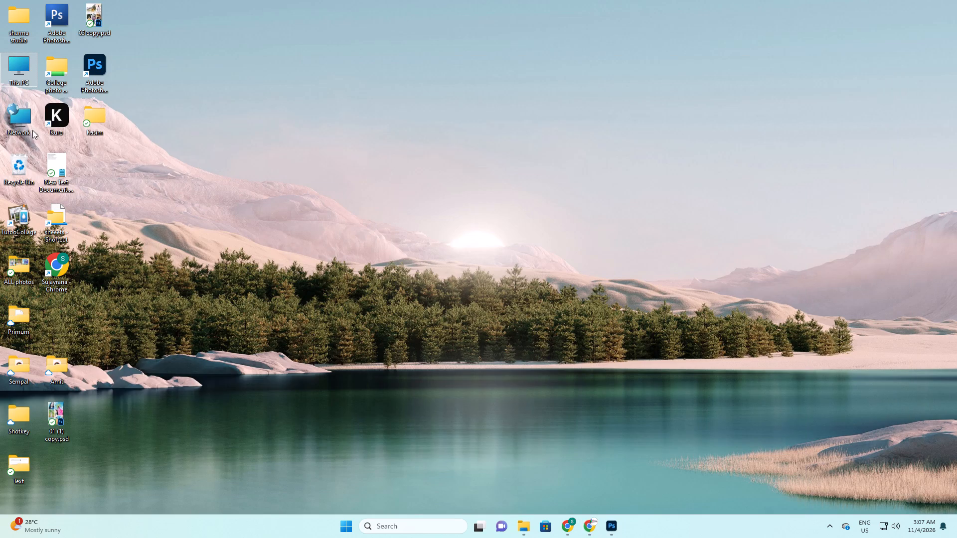
pyautogui.press('Return')
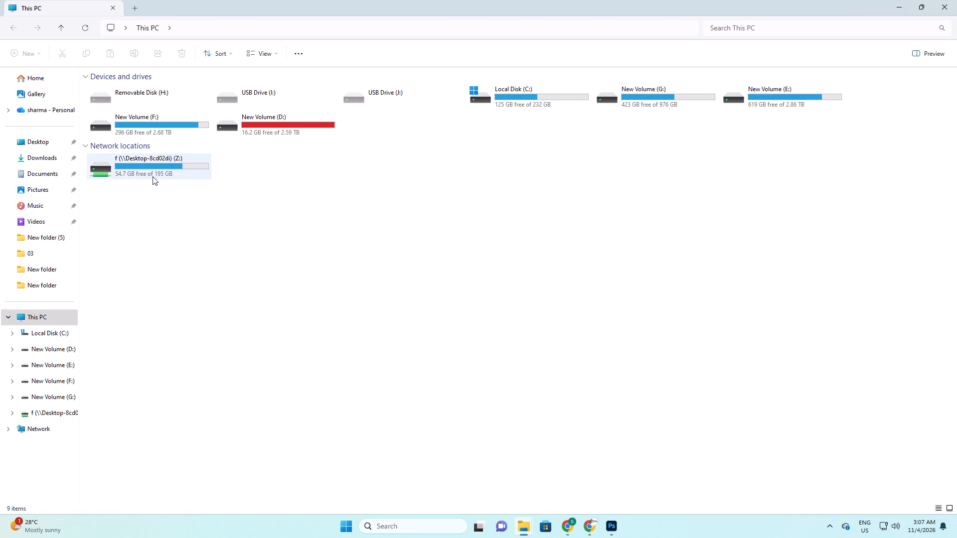
pyautogui.doubleClick(151, 174)
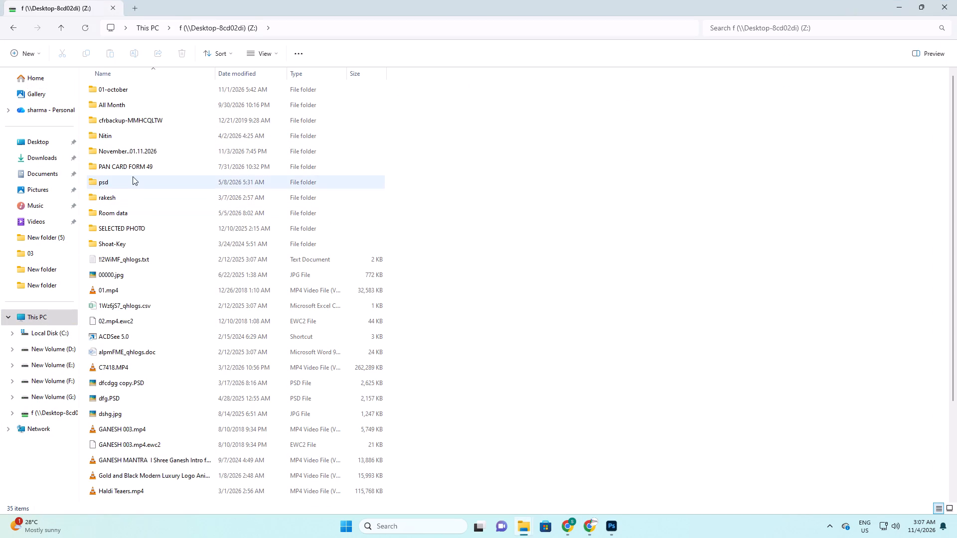
pyautogui.doubleClick(138, 148)
pyautogui.doubleClick(119, 149)
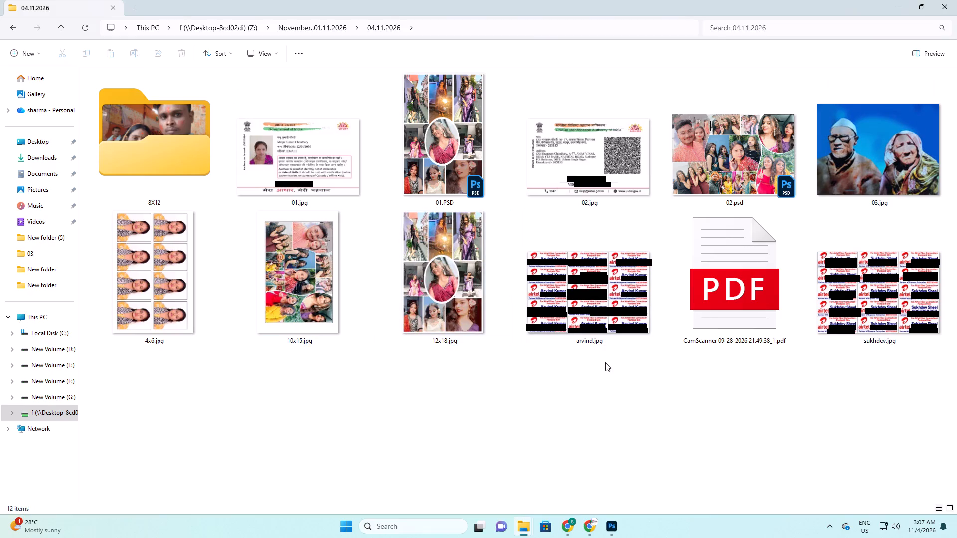
# Preview 03.jpg, the photo of the elderly couple, in the photo viewer and close the preview.
pyautogui.write('03')
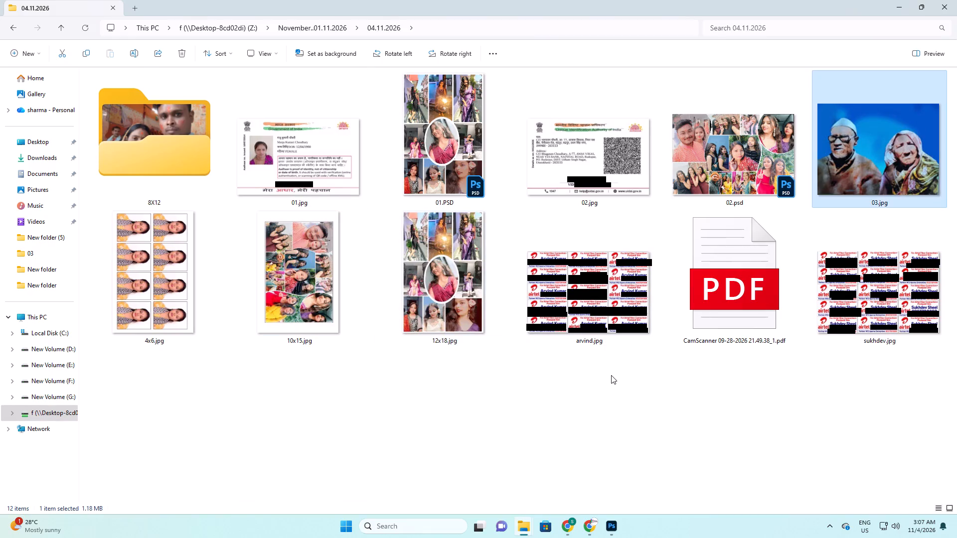
pyautogui.doubleClick(929, 133)
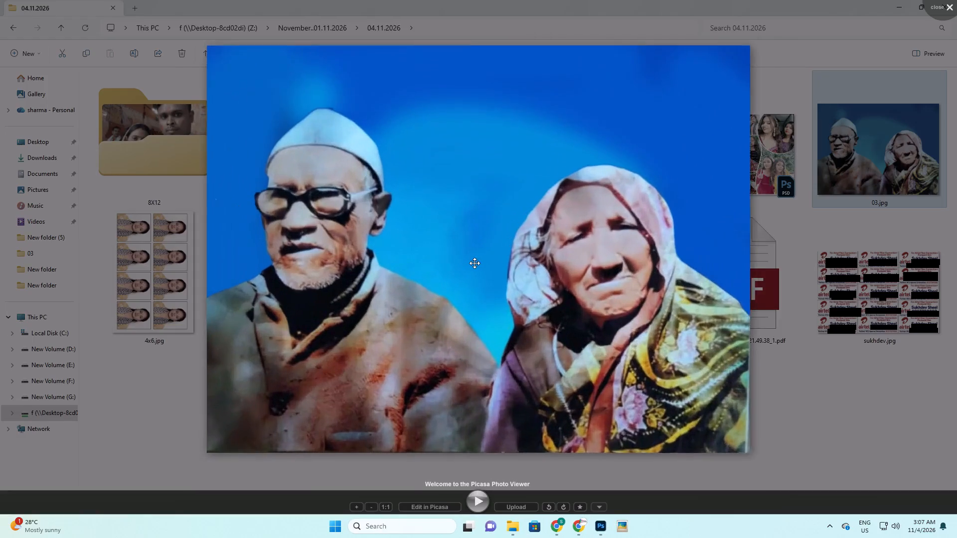
pyautogui.click(956, 0)
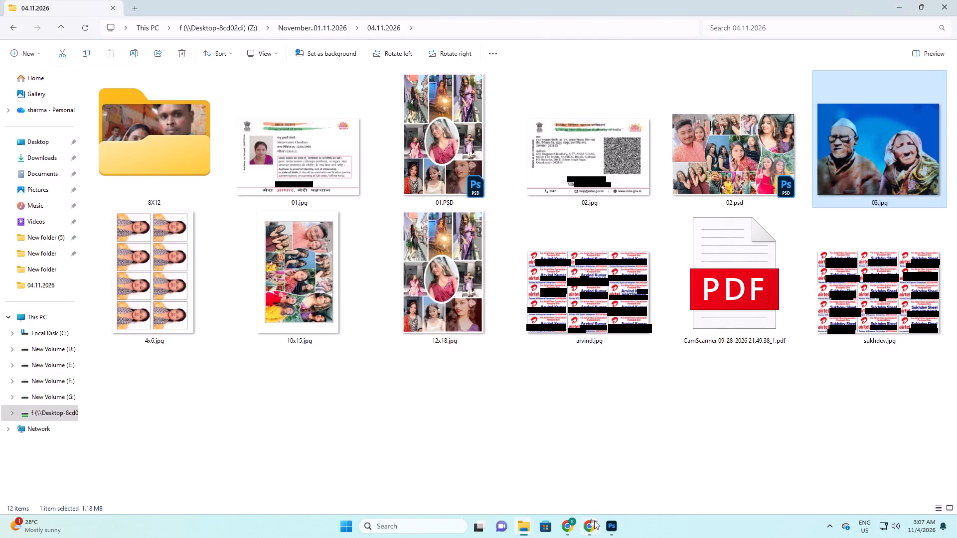
# Switch to the Chrome window with Canva and open ChatGPT in a new tab.
pyautogui.click(594, 521)
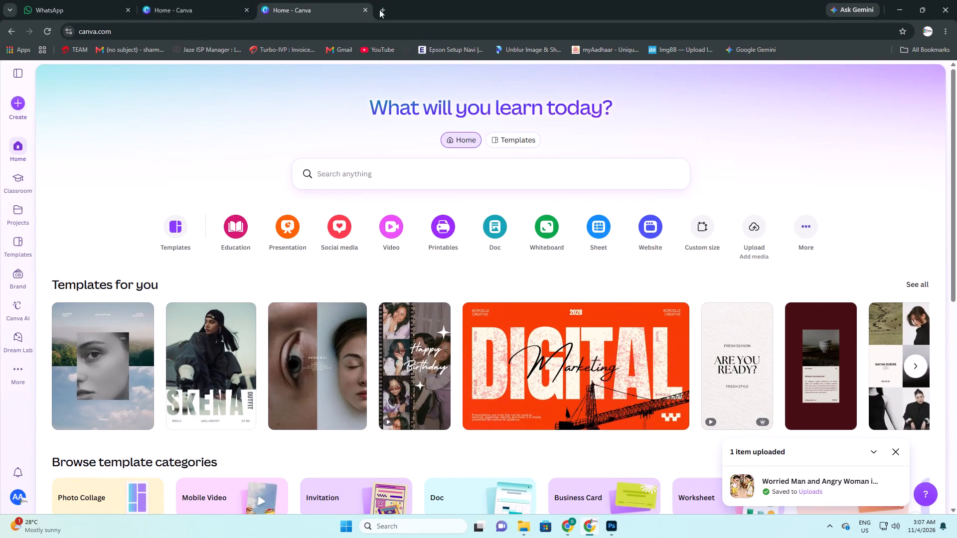
pyautogui.click(382, 9)
pyautogui.write('ch')
pyautogui.press('Return')
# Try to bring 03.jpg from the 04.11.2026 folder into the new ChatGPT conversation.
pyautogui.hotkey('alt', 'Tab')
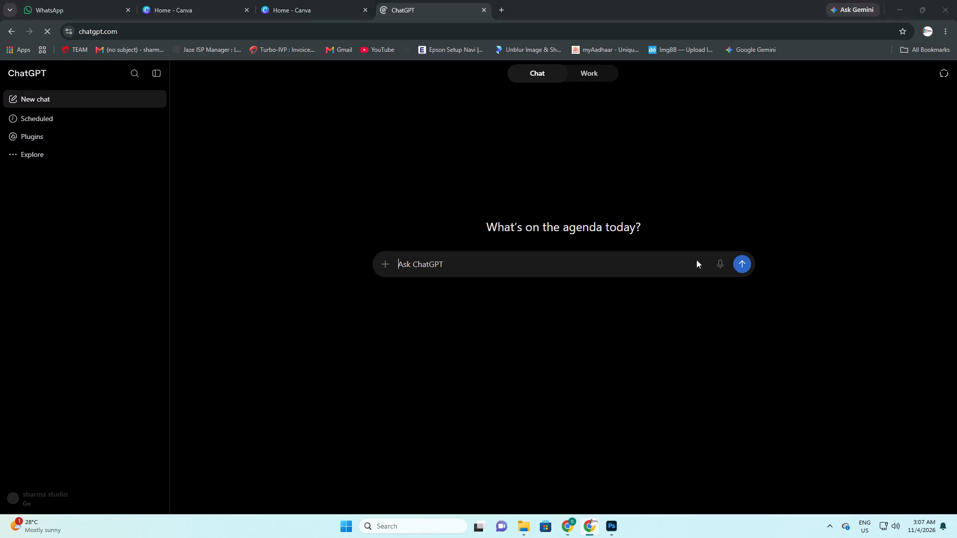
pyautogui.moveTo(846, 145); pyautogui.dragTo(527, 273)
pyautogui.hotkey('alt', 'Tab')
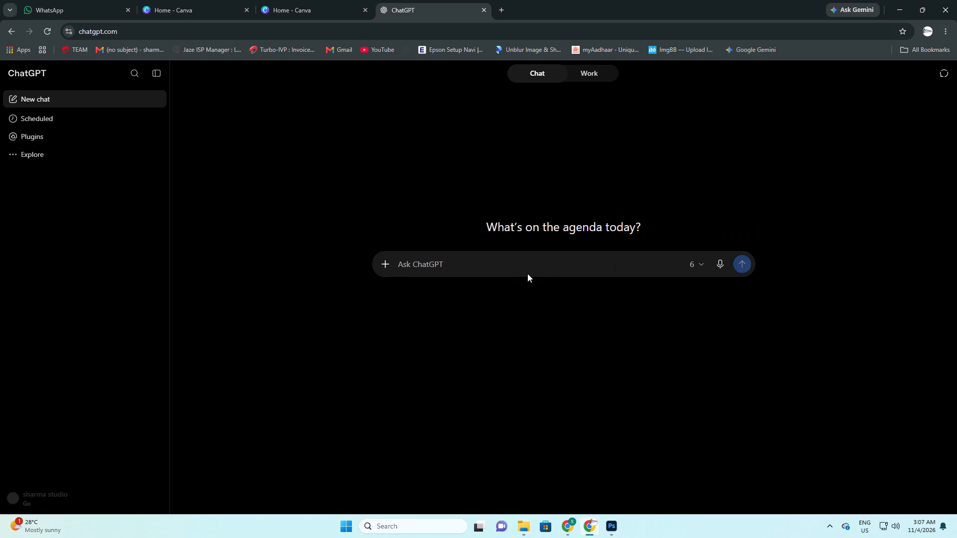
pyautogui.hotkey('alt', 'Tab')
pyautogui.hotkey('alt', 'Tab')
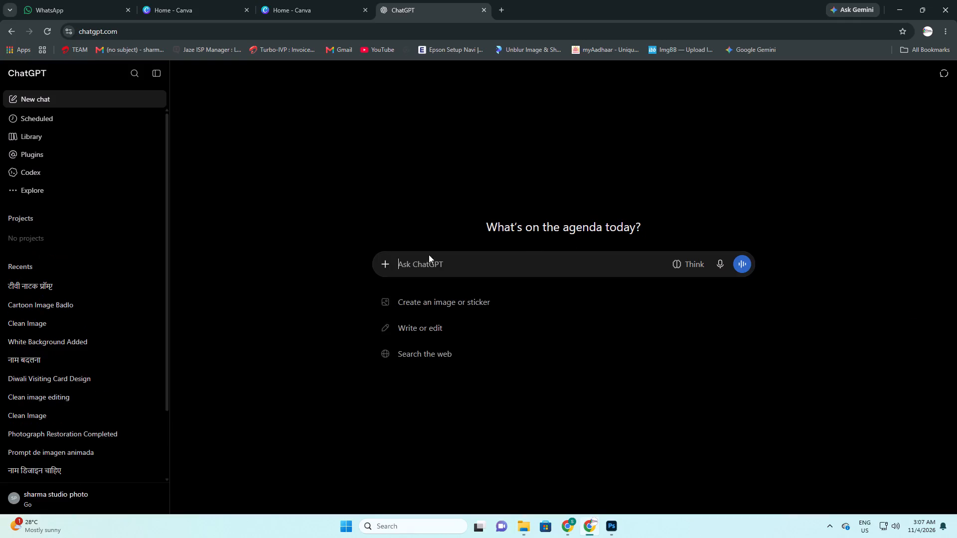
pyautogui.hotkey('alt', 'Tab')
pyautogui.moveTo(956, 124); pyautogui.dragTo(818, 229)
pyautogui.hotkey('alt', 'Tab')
# Attach 03.jpg from the 04.11.2026 folder in File Explorer to the new ChatGPT conversation.
pyautogui.hotkey('alt', 'Tab')
pyautogui.click(882, 146)
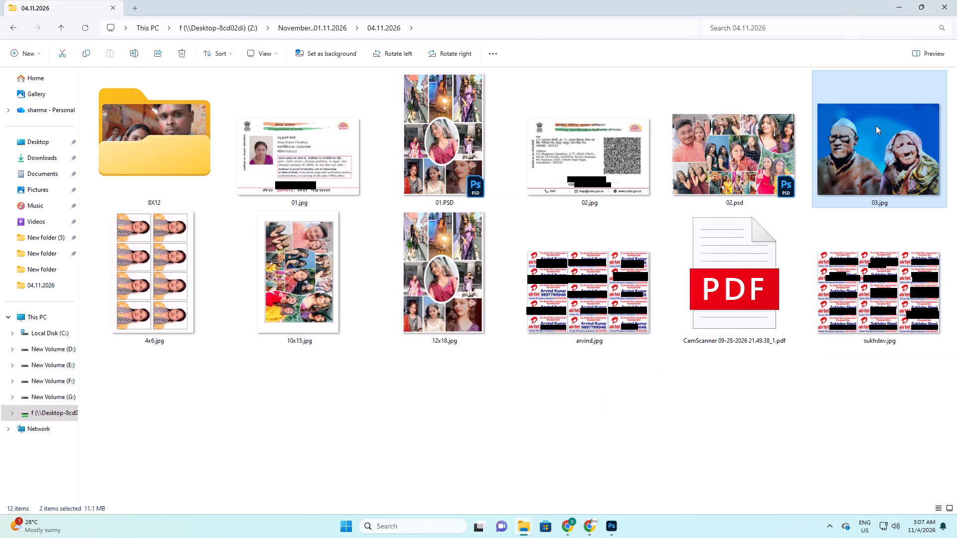
pyautogui.hotkey('alt', 'Tab')
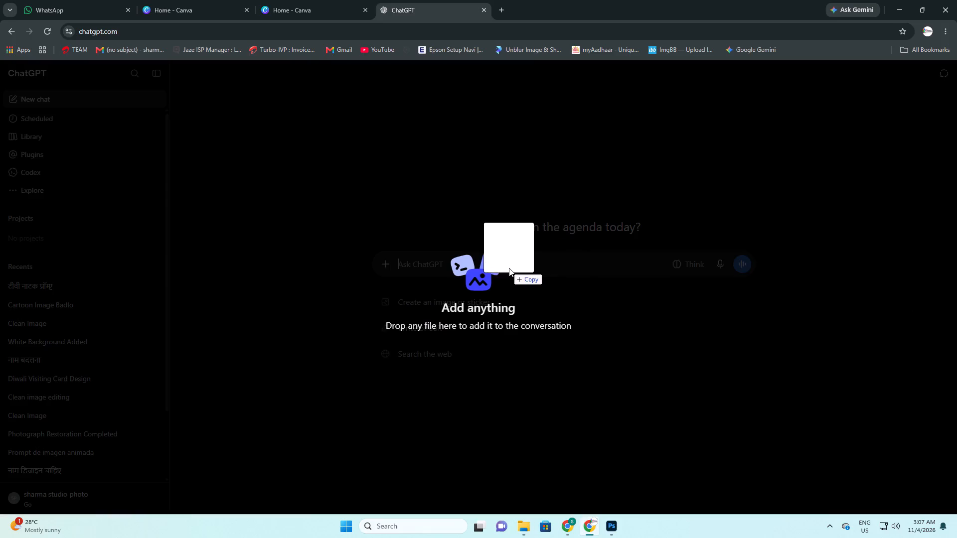